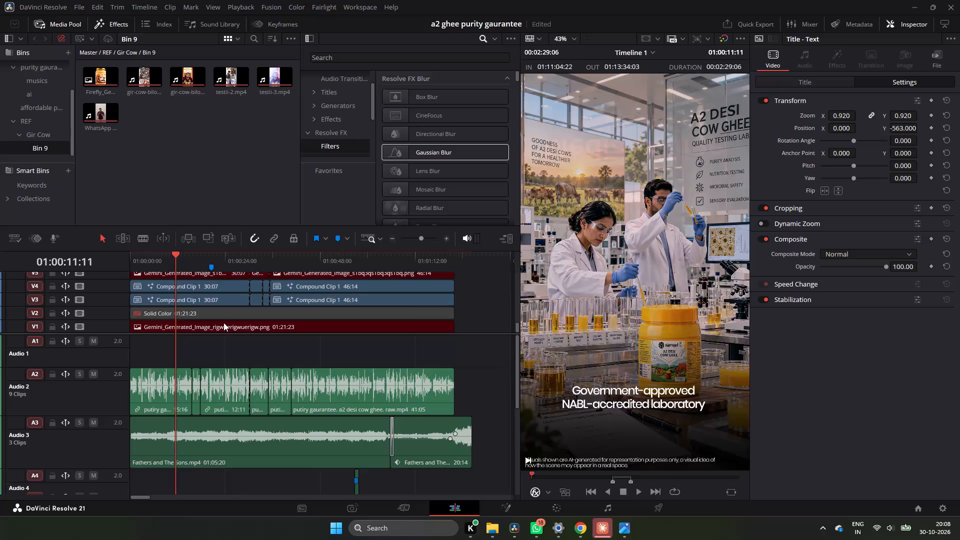
# At 01:00:11:11, toggle the laboratory shot's clips on V15 and V18 off and on to compare.
pyautogui.scroll(1, 224, 322)
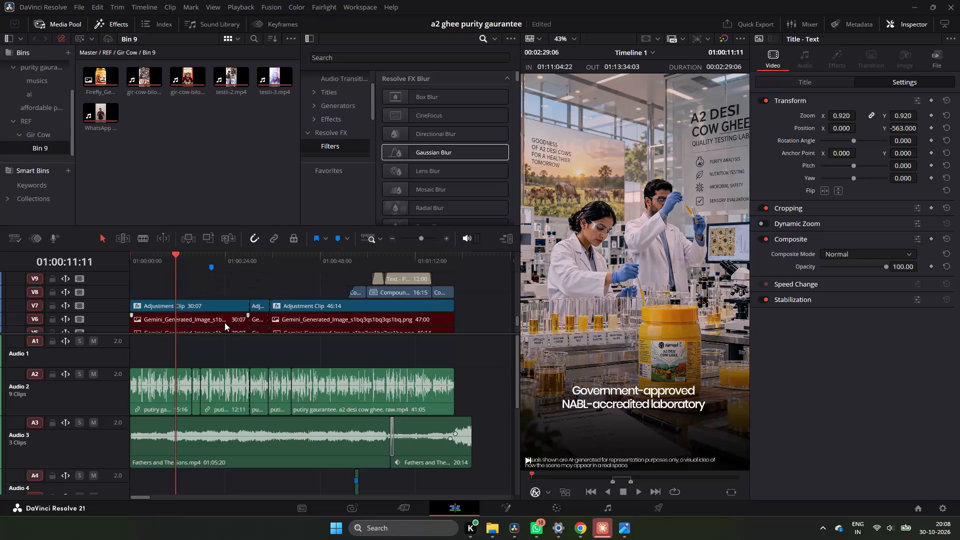
pyautogui.scroll(2, 224, 322)
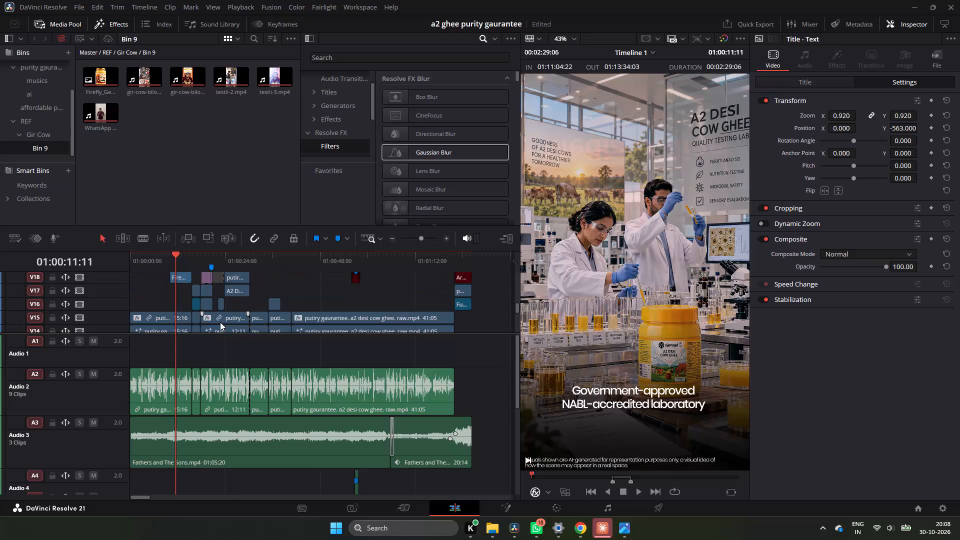
pyautogui.click(180, 316)
pyautogui.write('dd')
pyautogui.click(184, 283)
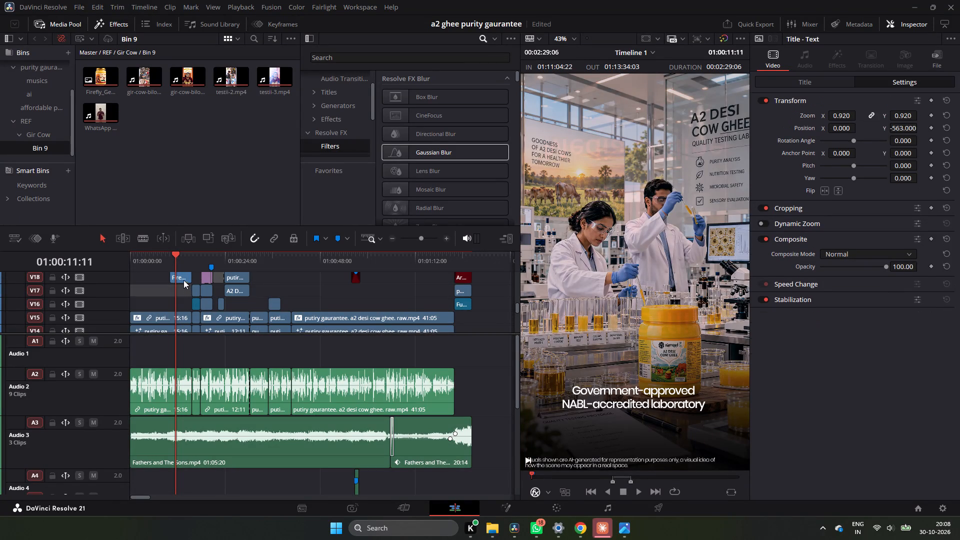
pyautogui.click(183, 280)
pyautogui.write('dd')
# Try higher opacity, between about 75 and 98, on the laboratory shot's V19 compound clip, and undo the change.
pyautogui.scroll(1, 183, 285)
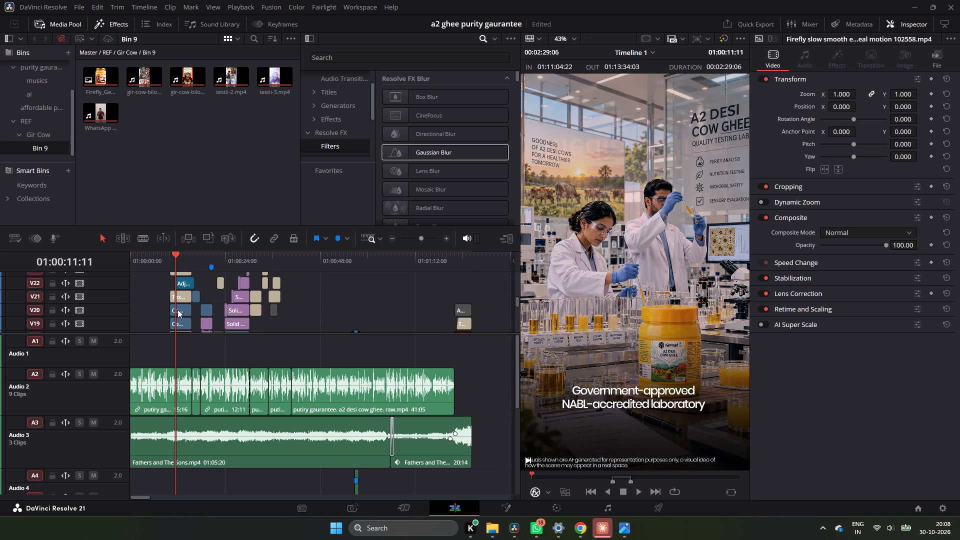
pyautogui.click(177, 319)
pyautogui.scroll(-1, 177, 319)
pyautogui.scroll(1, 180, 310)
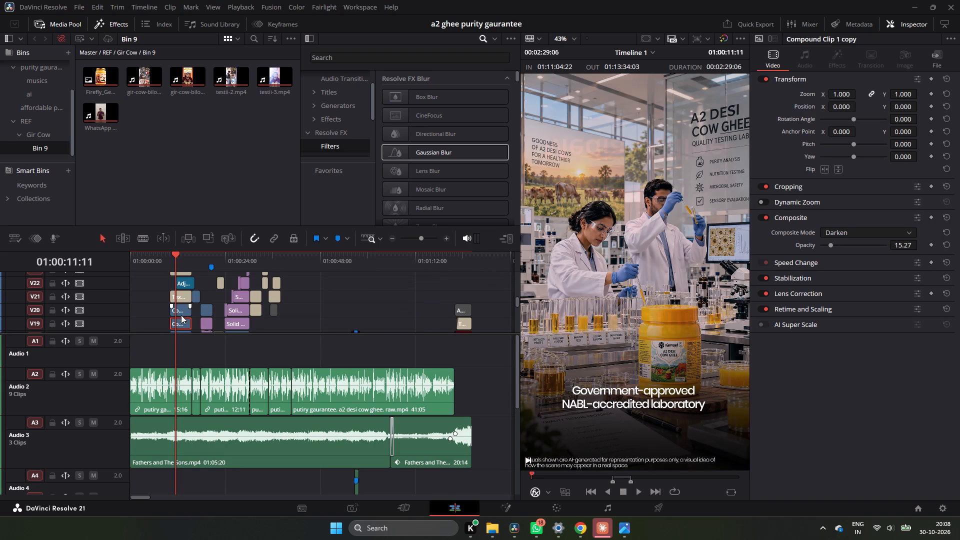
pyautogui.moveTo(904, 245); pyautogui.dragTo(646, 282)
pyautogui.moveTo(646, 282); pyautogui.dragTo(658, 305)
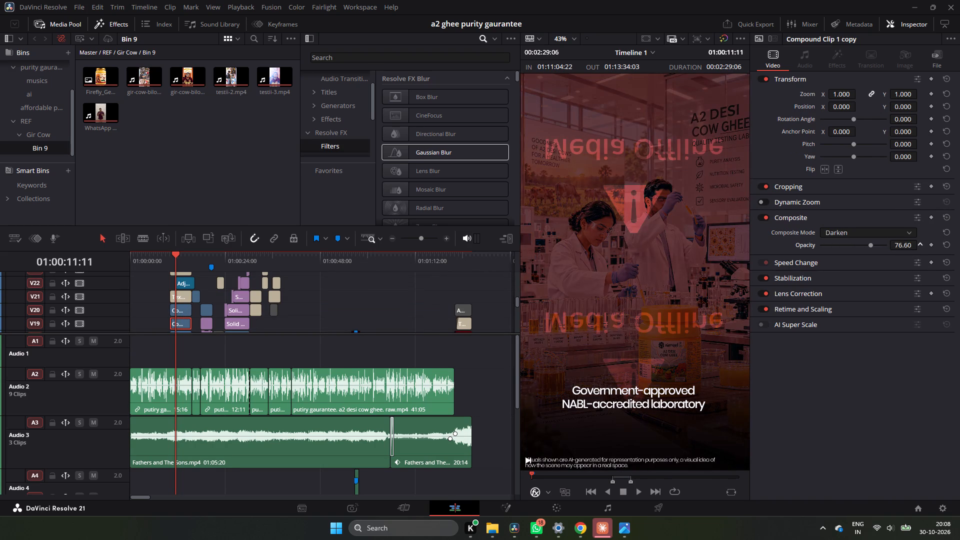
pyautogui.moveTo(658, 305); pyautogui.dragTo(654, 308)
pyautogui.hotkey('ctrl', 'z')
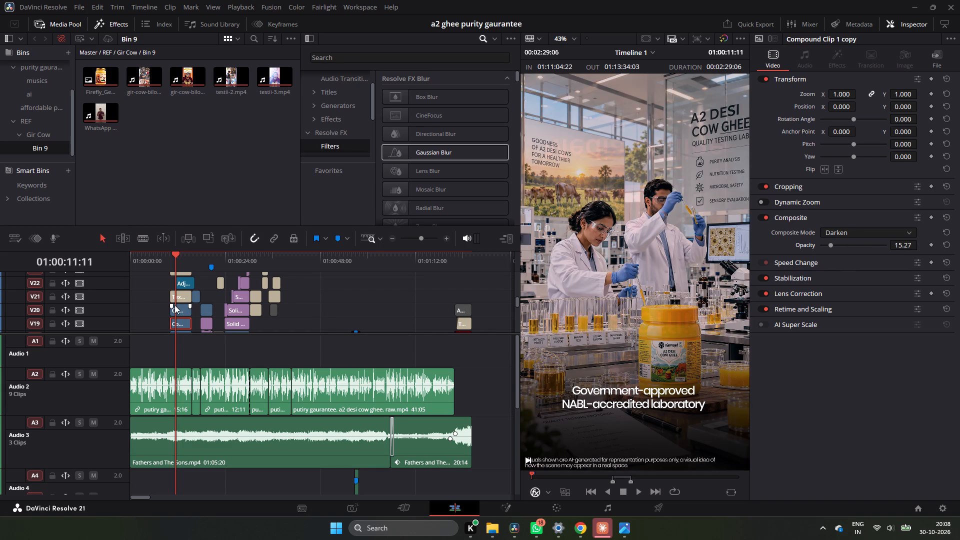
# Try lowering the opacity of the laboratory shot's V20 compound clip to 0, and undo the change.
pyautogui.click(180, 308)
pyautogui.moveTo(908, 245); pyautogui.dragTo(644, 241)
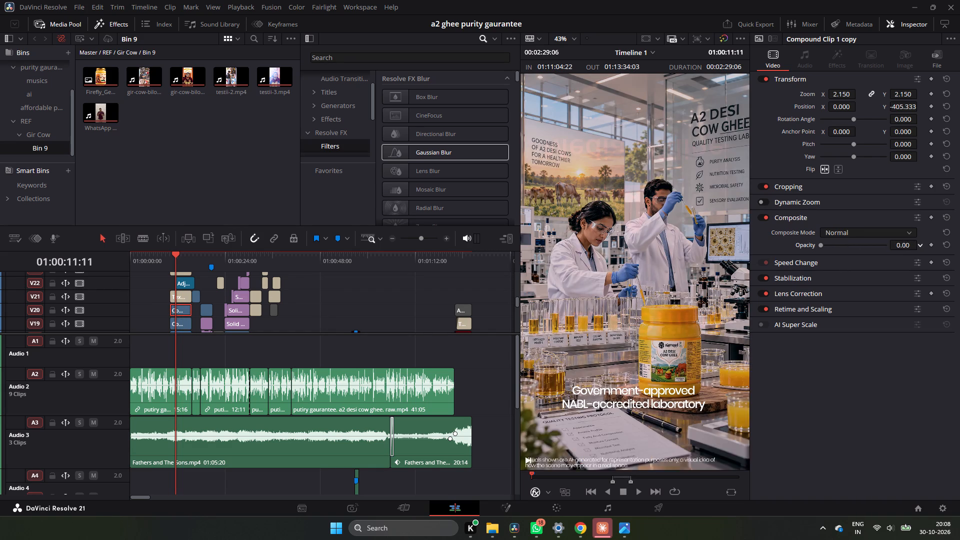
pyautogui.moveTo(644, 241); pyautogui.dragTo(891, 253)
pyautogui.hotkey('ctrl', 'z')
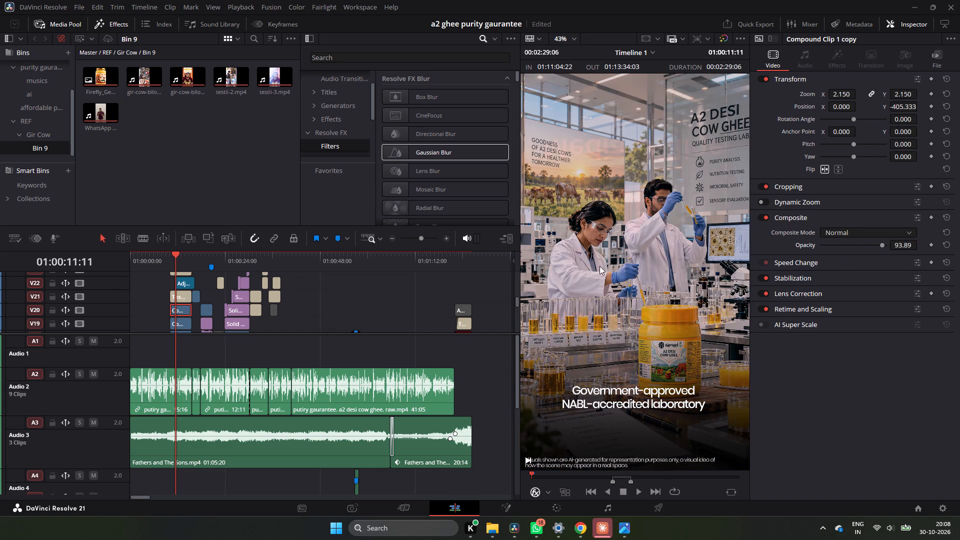
# Vary the opacity of the laboratory shot's V19 compound clip, ending at 97.80.
pyautogui.scroll(1, 172, 282)
pyautogui.scroll(-1, 172, 283)
pyautogui.scroll(1, 188, 278)
pyautogui.scroll(-2, 188, 278)
pyautogui.scroll(1, 187, 283)
pyautogui.click(185, 321)
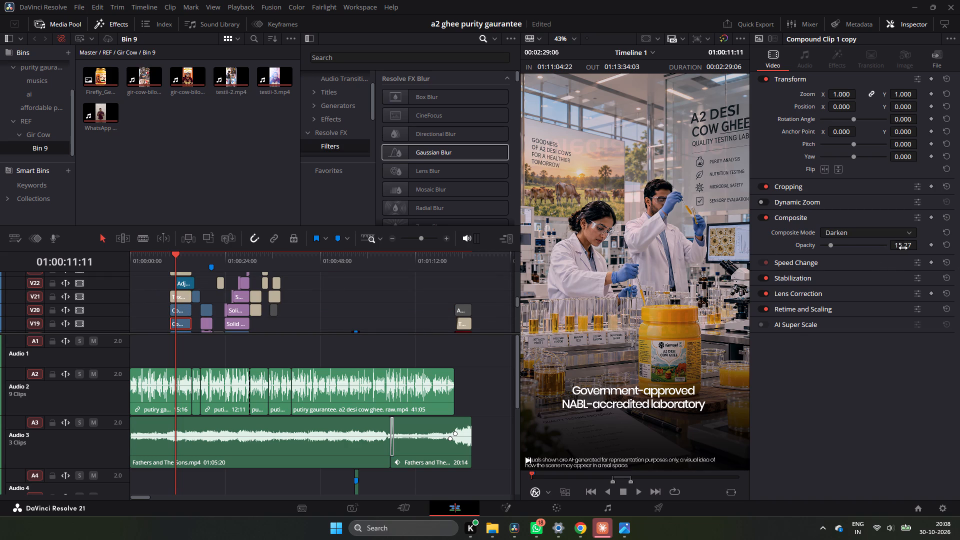
pyautogui.moveTo(903, 248); pyautogui.dragTo(554, 270)
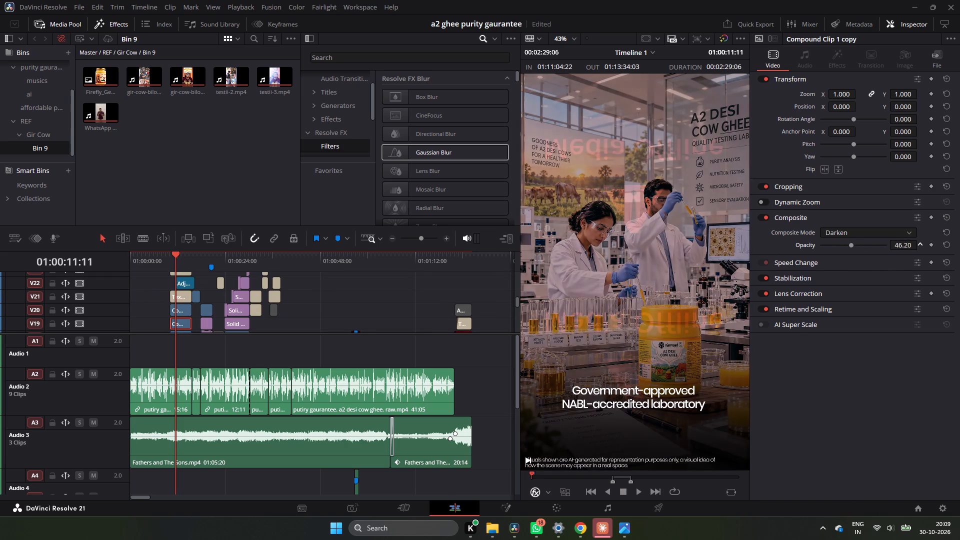
pyautogui.moveTo(554, 270); pyautogui.dragTo(889, 365)
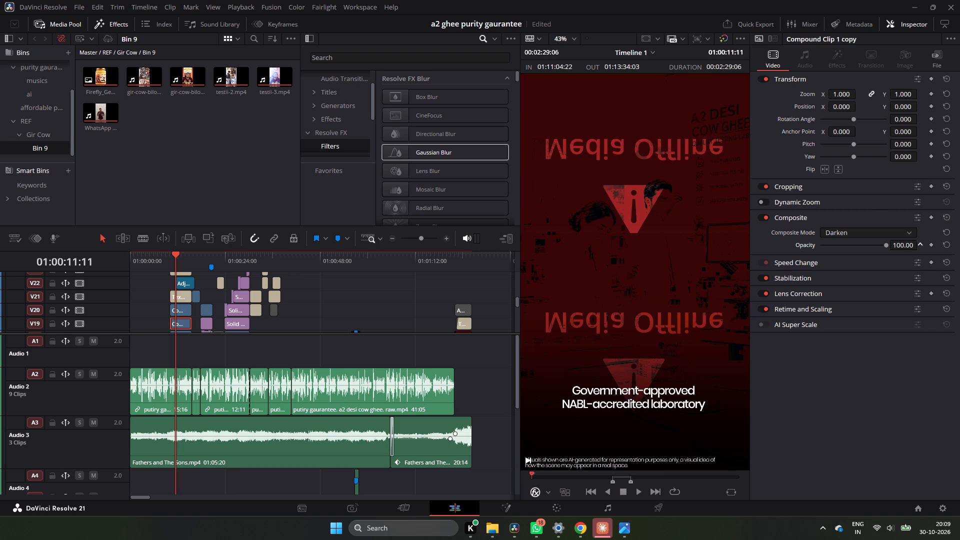
pyautogui.moveTo(889, 365); pyautogui.dragTo(501, 275)
pyautogui.moveTo(501, 275); pyautogui.dragTo(507, 285)
pyautogui.doubleClick(675, 350)
# Set the composite mode of the V19 compound clip to Normal.
pyautogui.click(892, 232)
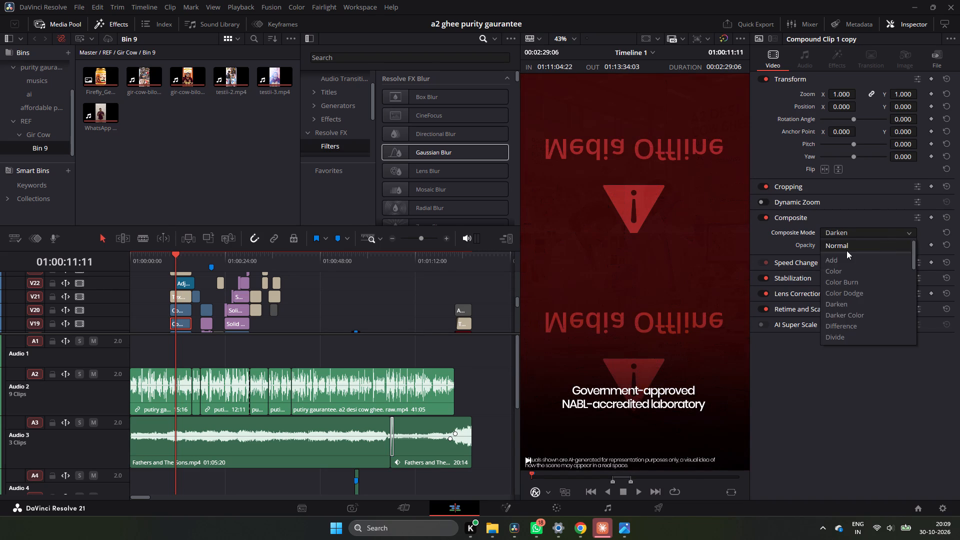
pyautogui.click(846, 250)
pyautogui.click(872, 233)
pyautogui.click(892, 235)
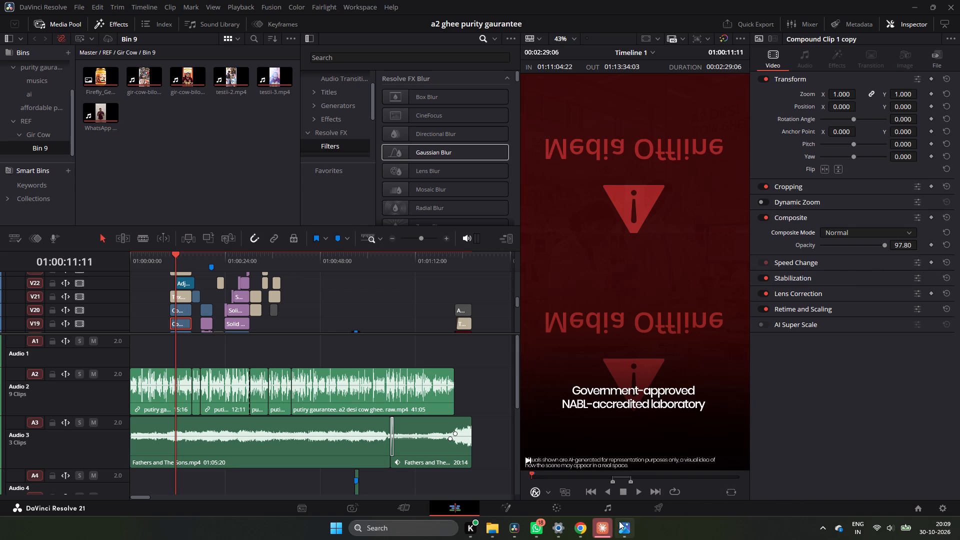
# Browse the local project library and open the yatra mantra project.
pyautogui.click(924, 507)
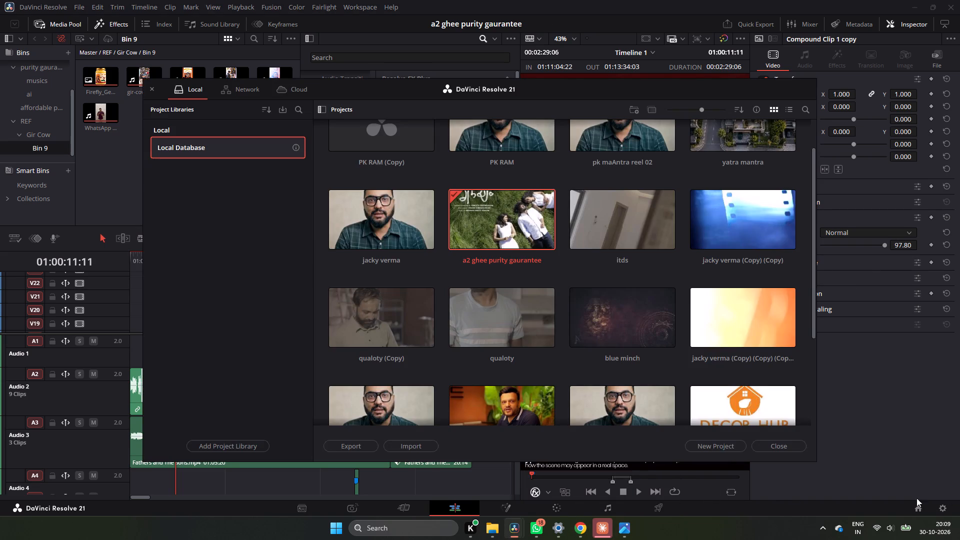
pyautogui.scroll(-1, 589, 267)
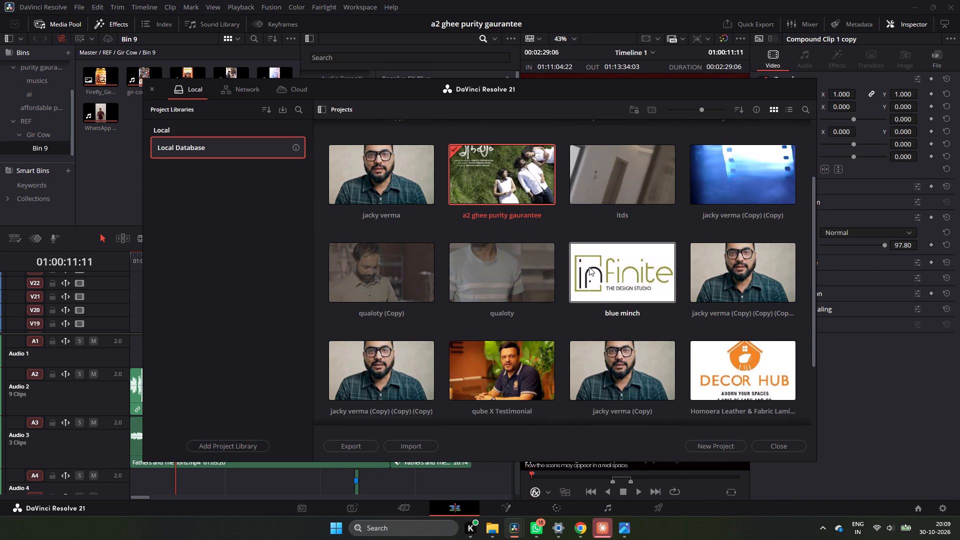
pyautogui.scroll(-2, 588, 267)
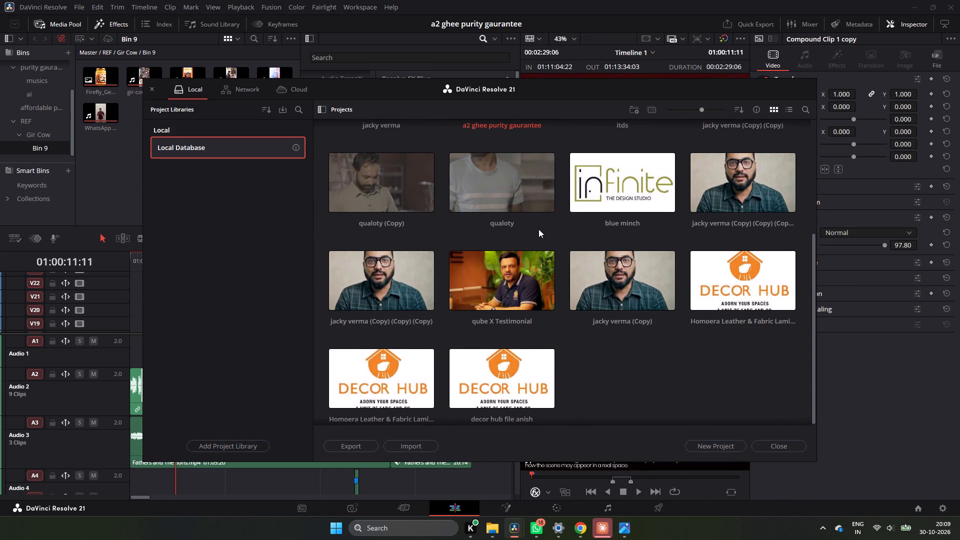
pyautogui.scroll(1, 538, 229)
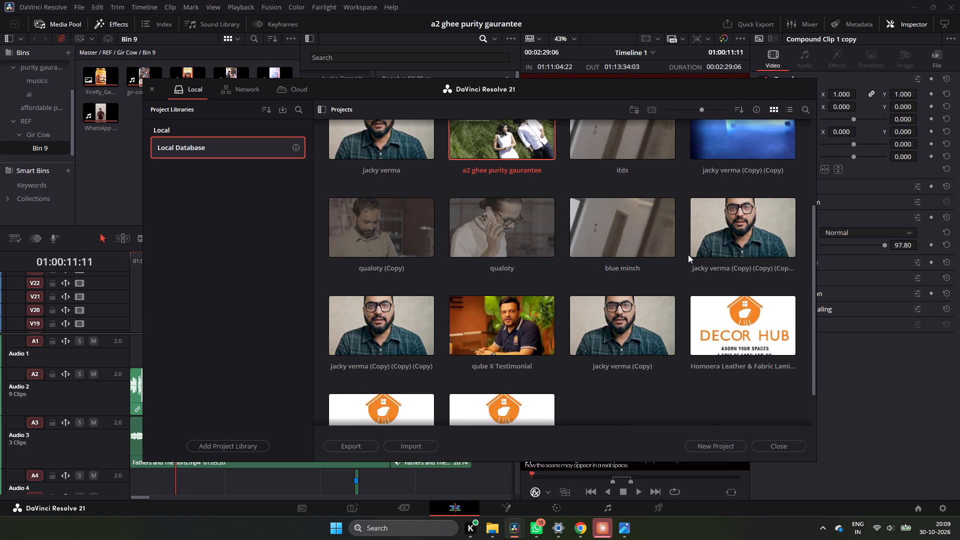
pyautogui.scroll(2, 690, 251)
pyautogui.scroll(2, 693, 211)
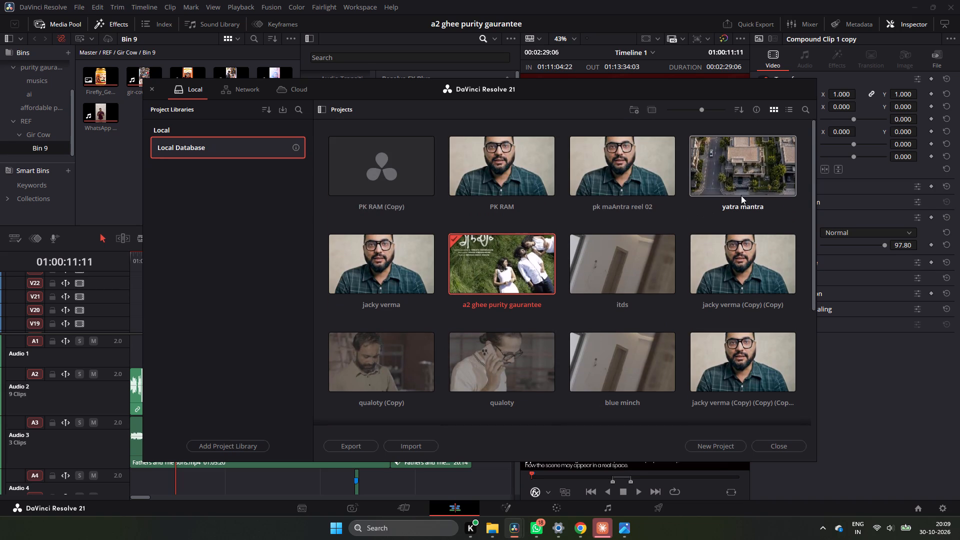
pyautogui.tripleClick(744, 189)
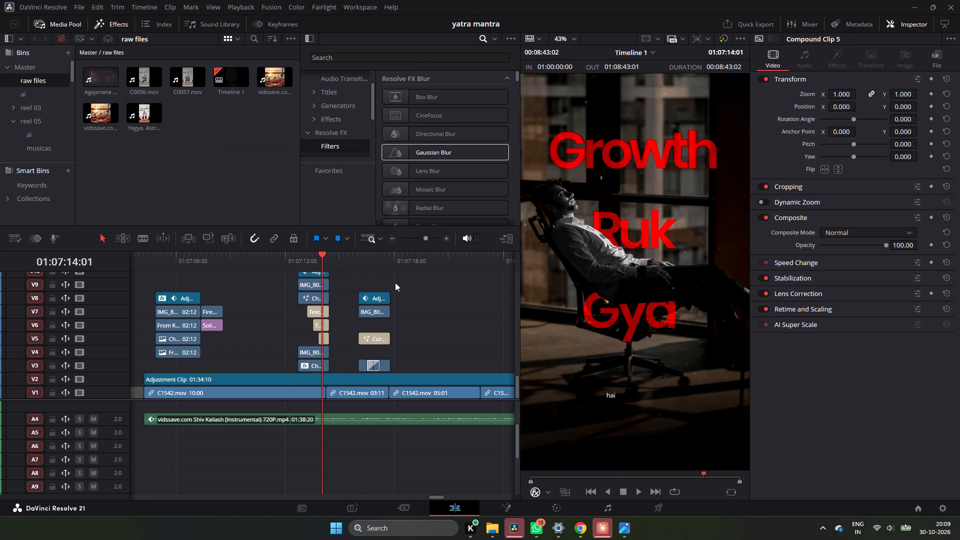
# Skim the yatra mantra timeline backwards from the office-chair shot at 01:07:14:01 to about 01:04:42, examining its captions and layered cutaways.
pyautogui.moveTo(322, 255); pyautogui.dragTo(291, 259)
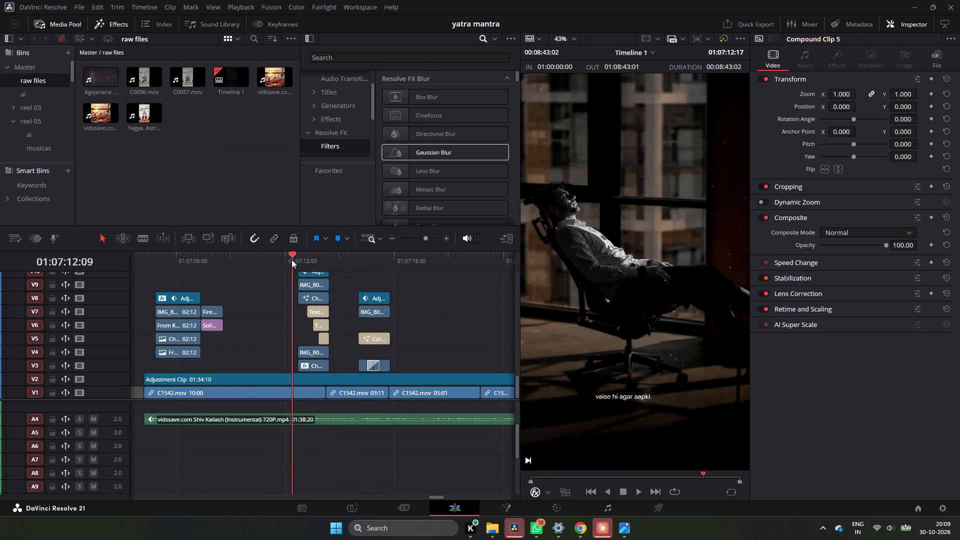
pyautogui.moveTo(291, 259); pyautogui.dragTo(168, 297)
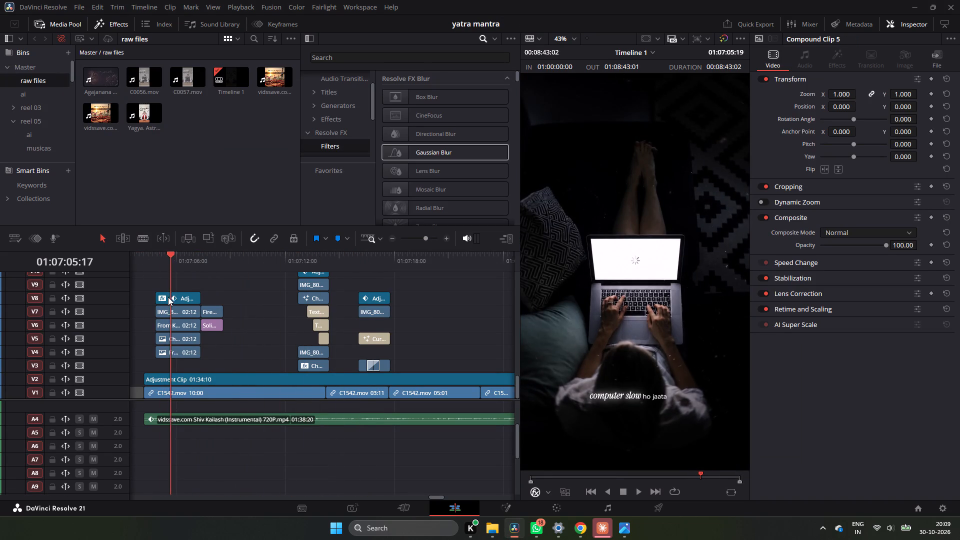
pyautogui.moveTo(168, 297); pyautogui.dragTo(241, 314)
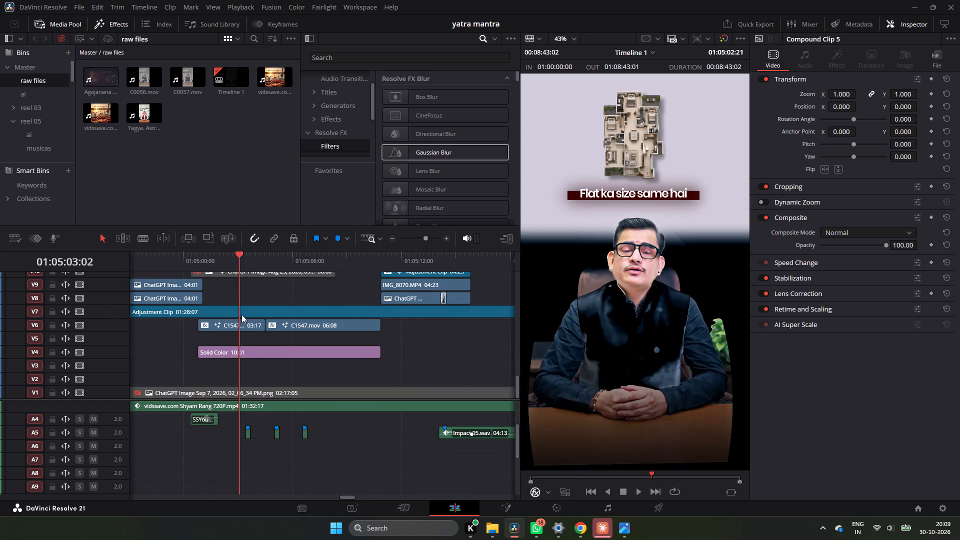
pyautogui.moveTo(241, 314); pyautogui.dragTo(181, 312)
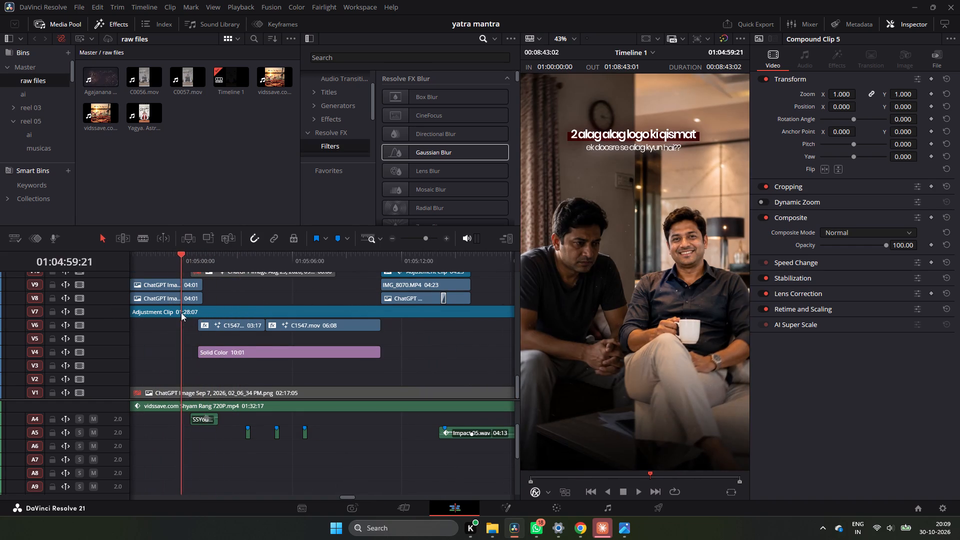
pyautogui.moveTo(181, 312); pyautogui.dragTo(259, 315)
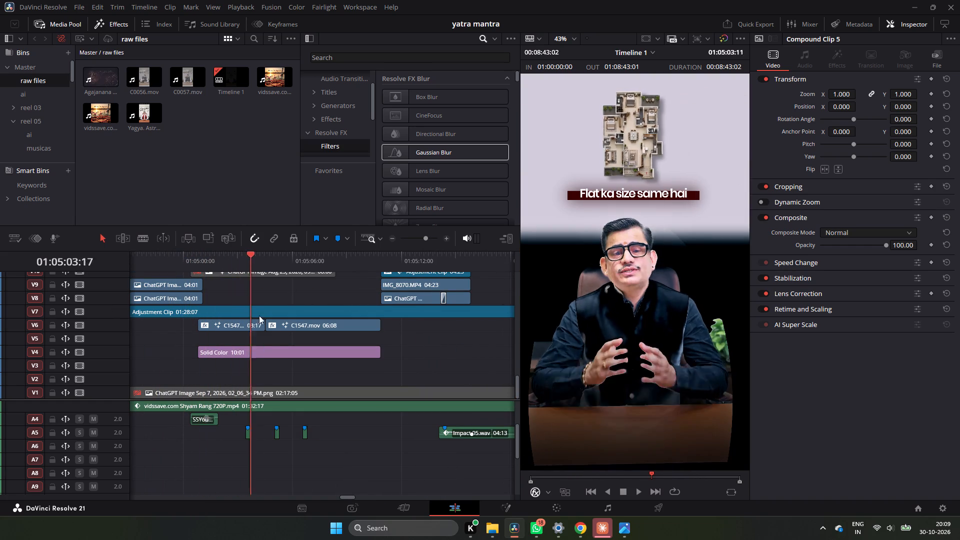
pyautogui.moveTo(259, 315); pyautogui.dragTo(163, 312)
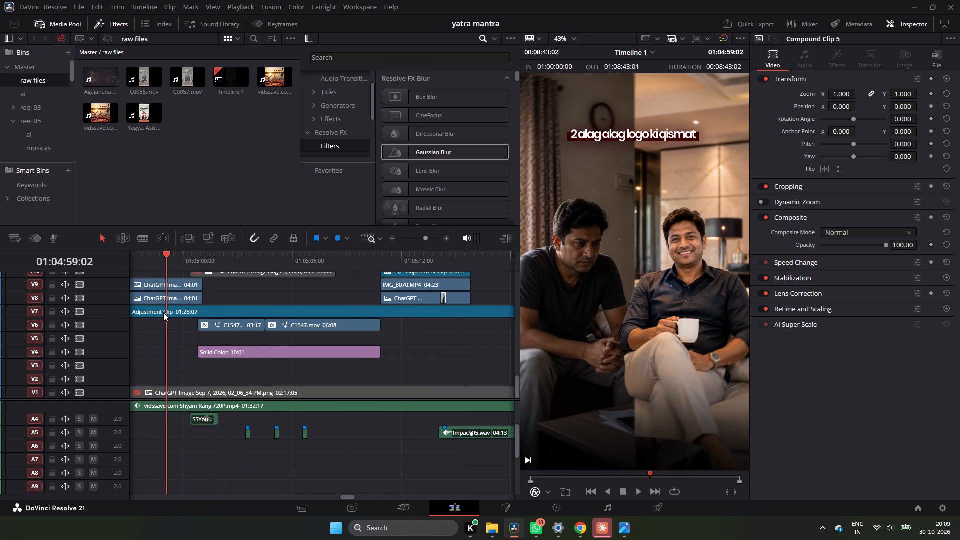
pyautogui.moveTo(163, 312); pyautogui.dragTo(344, 325)
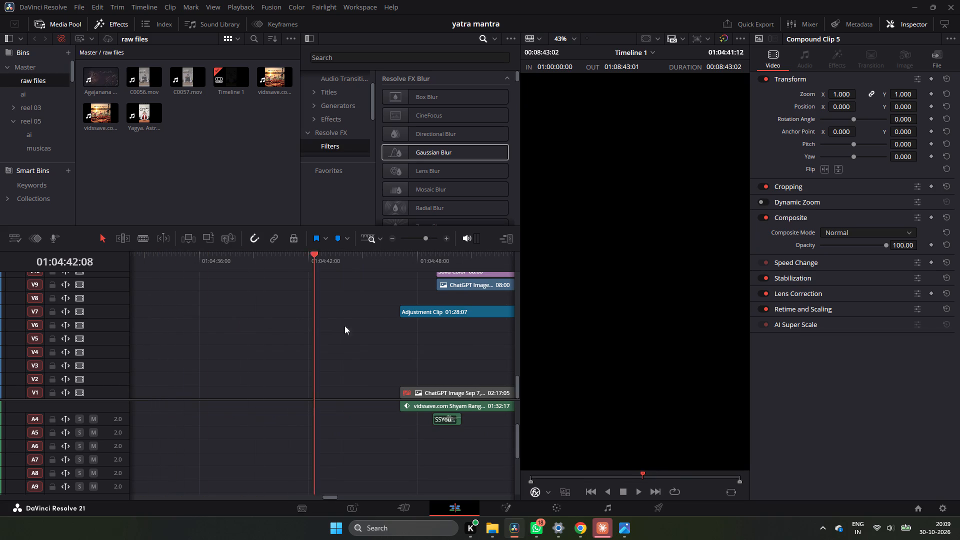
pyautogui.moveTo(344, 325); pyautogui.dragTo(425, 339)
# Skim to the apartment-building shot at 01:04:52:22 and toggle the V12 compound clip off and on to examine its effect.
pyautogui.keyDown('ctrl'); pyautogui.scroll(-2, 424, 339); pyautogui.keyUp('ctrl')
pyautogui.keyDown('ctrl'); pyautogui.scroll(-3, 388, 320); pyautogui.keyUp('ctrl')
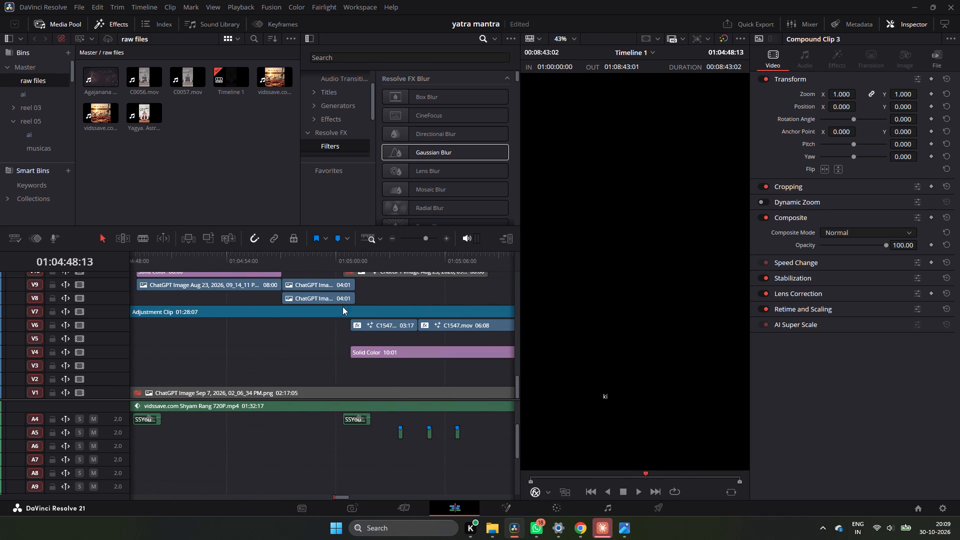
pyautogui.moveTo(216, 265); pyautogui.dragTo(289, 267)
pyautogui.moveTo(290, 267); pyautogui.dragTo(245, 269)
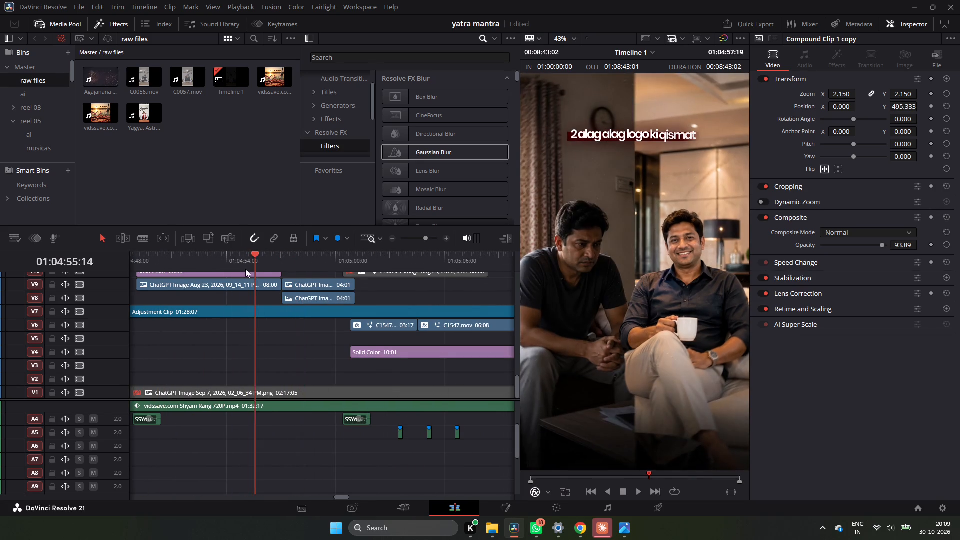
pyautogui.moveTo(245, 269); pyautogui.dragTo(202, 268)
pyautogui.scroll(1, 207, 296)
pyautogui.click(206, 302)
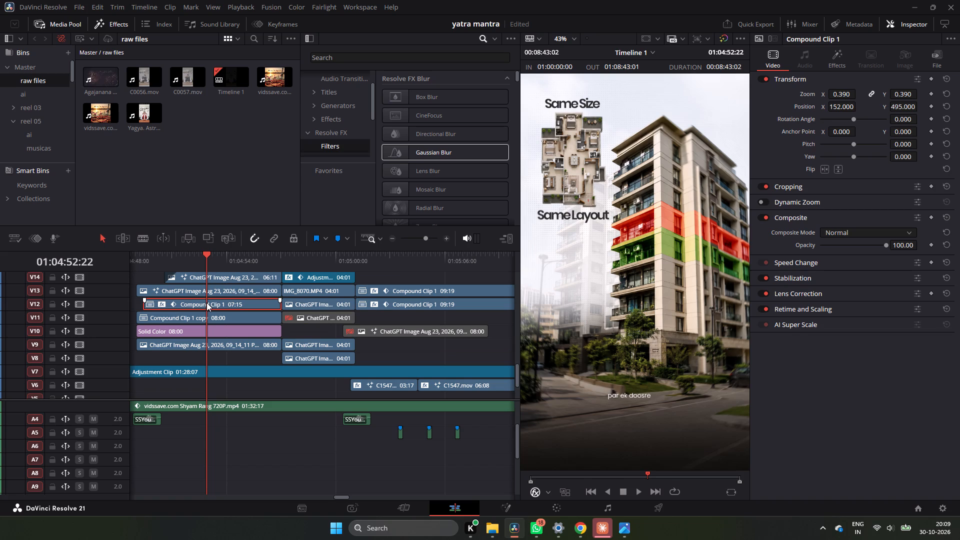
pyautogui.write('dd')
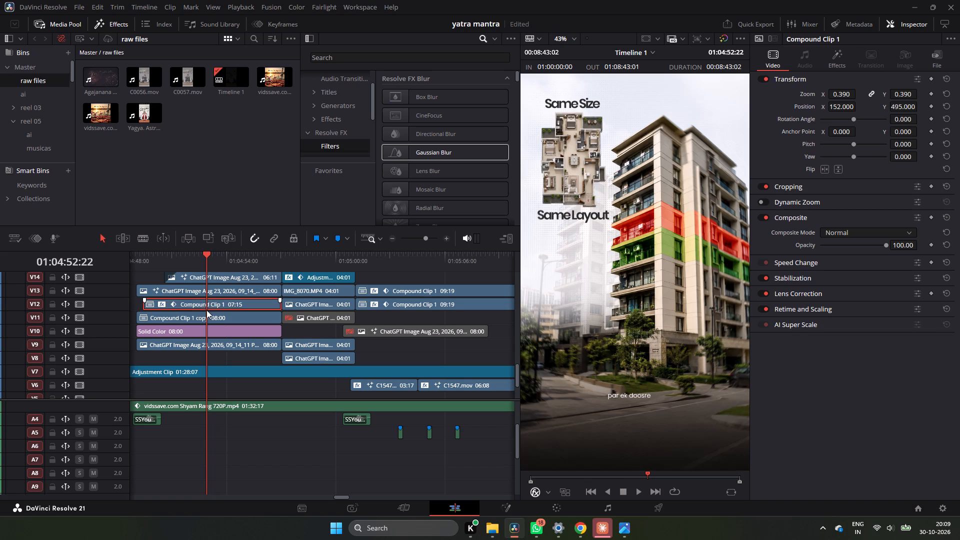
# Toggle the building shot's V11 compound clip to check its effect, leave it enabled, and copy the clip.
pyautogui.click(206, 313)
pyautogui.press('d')
pyautogui.write('ddd')
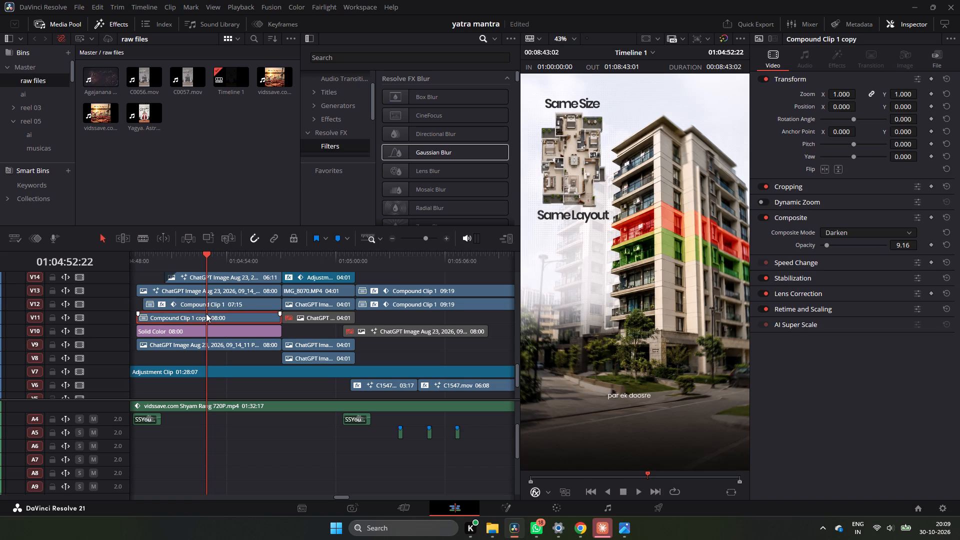
pyautogui.hotkey('ctrl', 'c')
pyautogui.hotkey('ctrl', 'c')
pyautogui.hotkey('ctrl', 'c')
pyautogui.hotkey('ctrl', 'c')
# Open the PK RAM (Copy) project from the local project library.
pyautogui.click(923, 512)
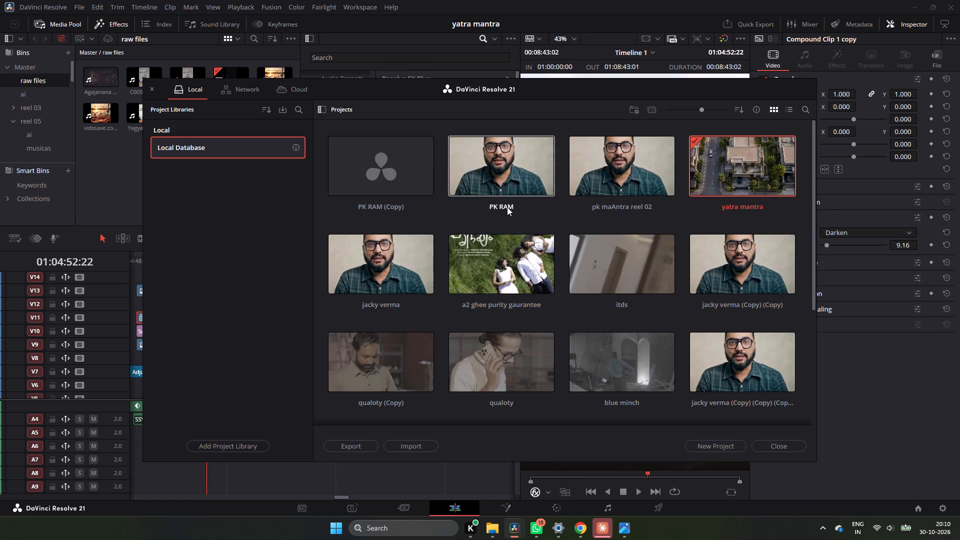
pyautogui.doubleClick(374, 174)
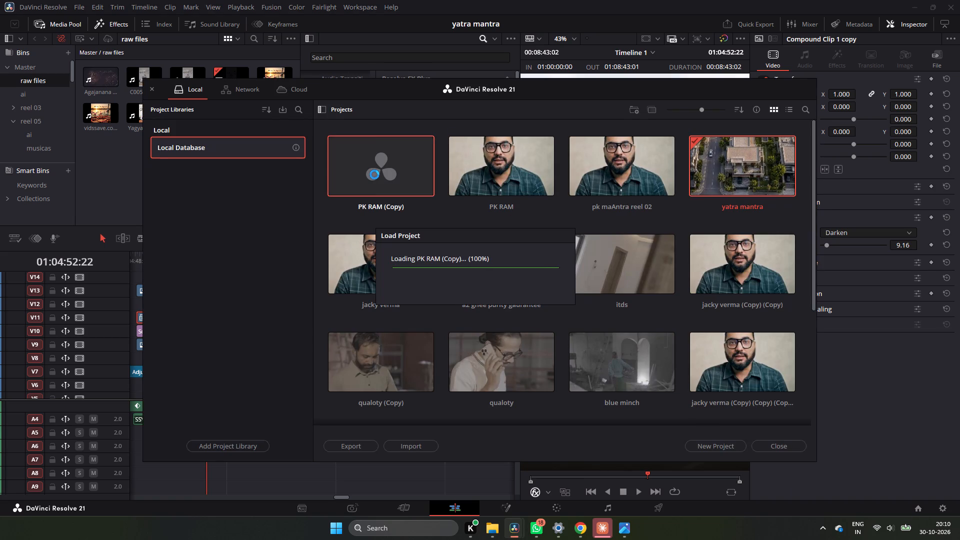
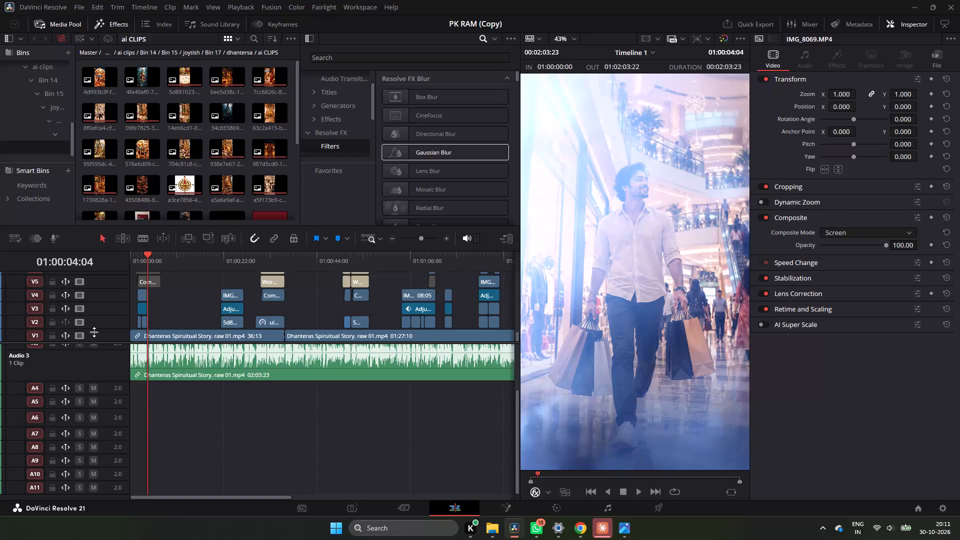
# Play the opening up to about 01:00:15:12, glance at the calendar cutaway, and replay the talking shot to 01:00:12:14 to find a cutaway point.
pyautogui.moveTo(146, 258); pyautogui.dragTo(152, 257)
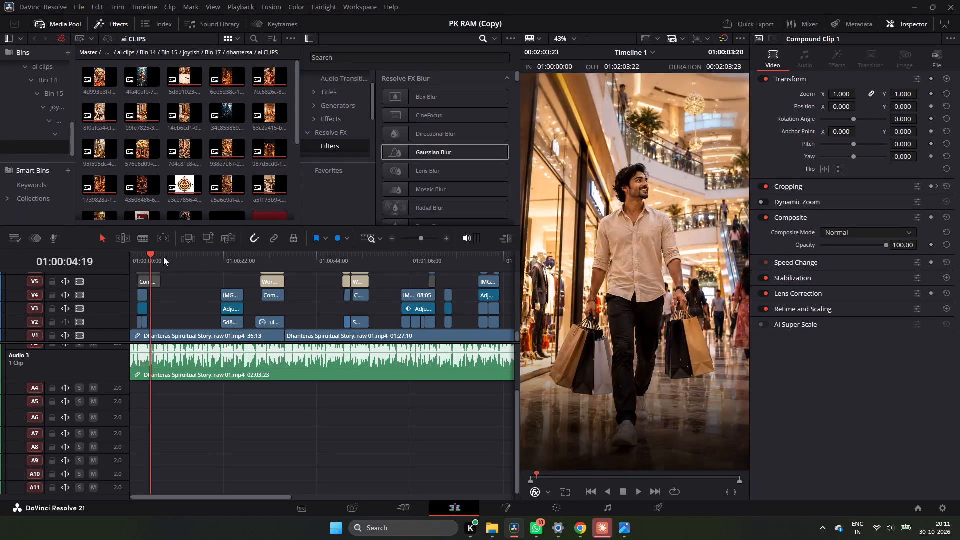
pyautogui.click(170, 256)
pyautogui.press('space')
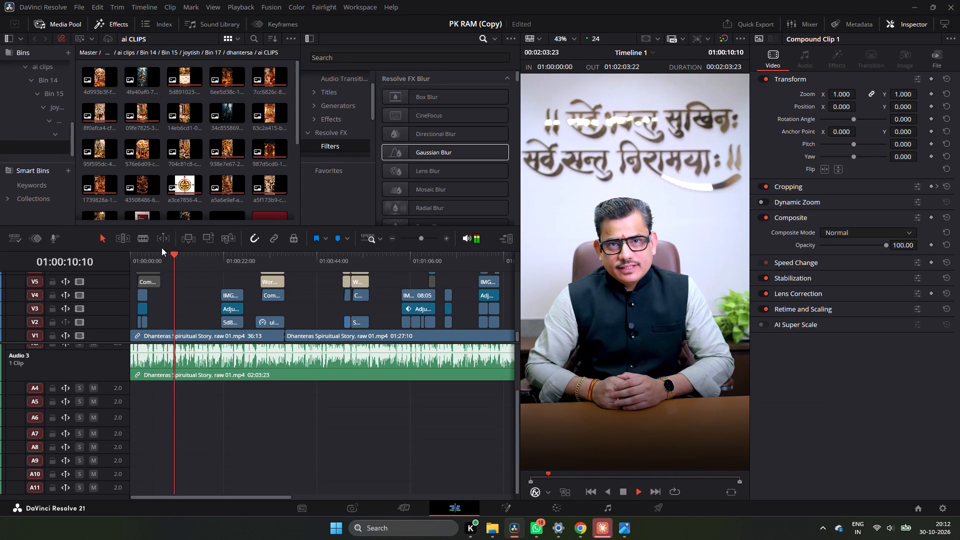
pyautogui.press('space')
pyautogui.press('space')
pyautogui.press('space')
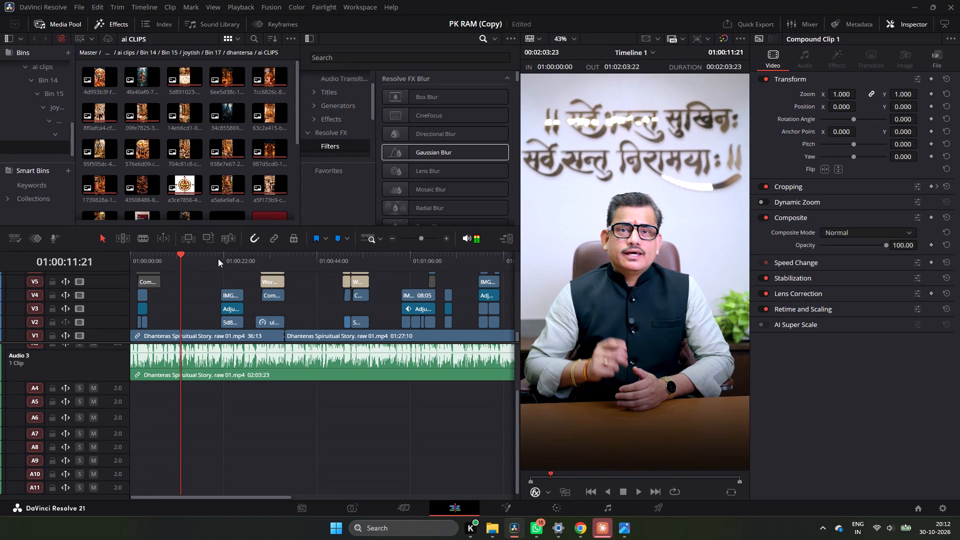
pyautogui.press('space')
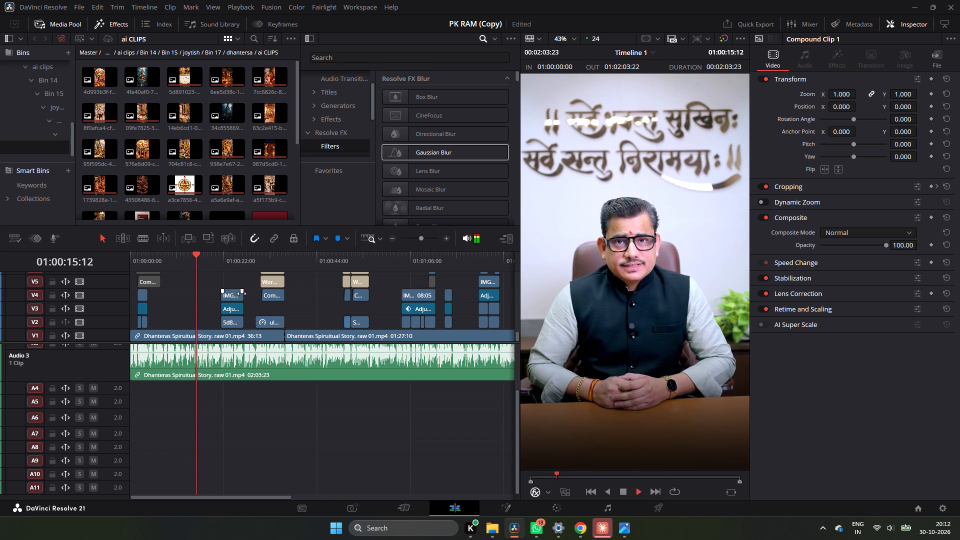
pyautogui.click(230, 263)
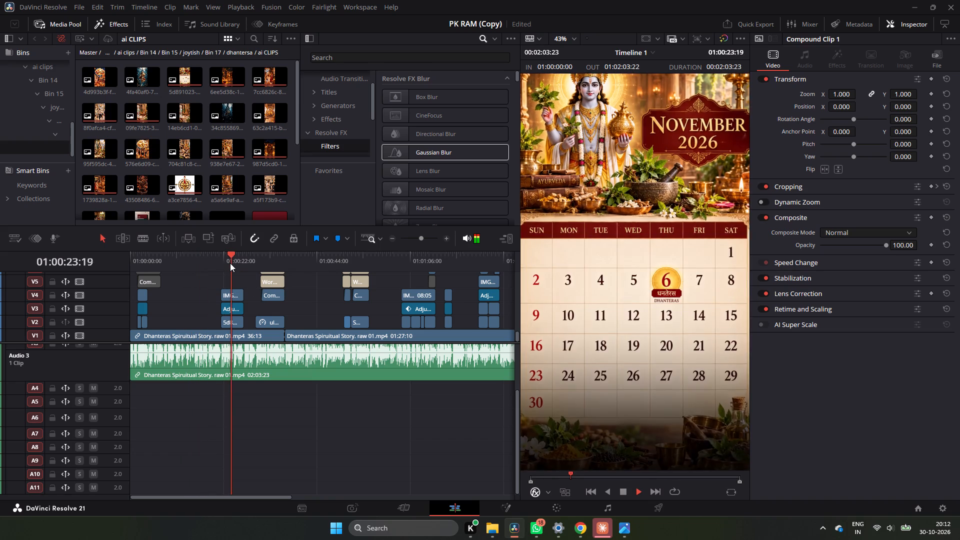
pyautogui.click(228, 262)
pyautogui.click(177, 261)
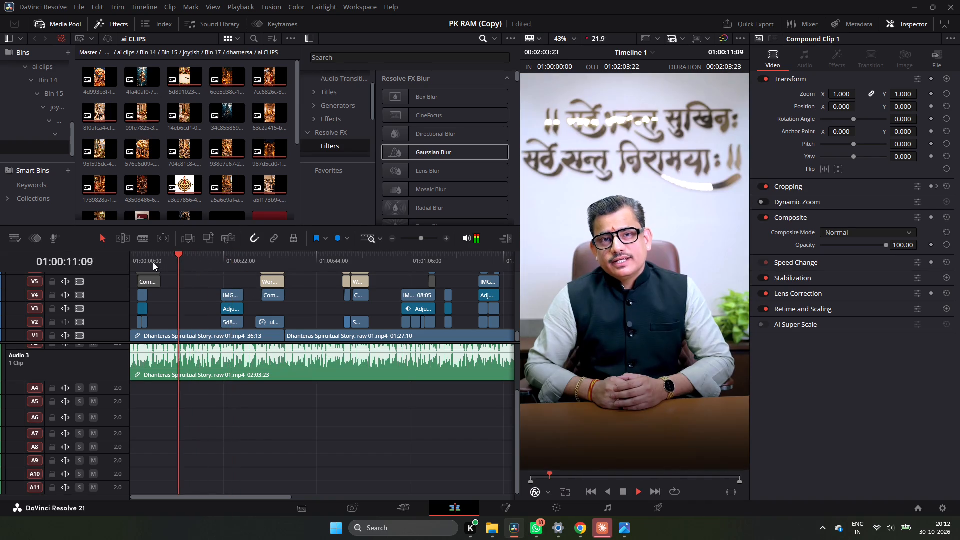
pyautogui.press('space')
# Browse the ai CLIPS bin and place the b85b5d08 still of the family grinding herbs on V2, starting at 01:00:12:14.
pyautogui.scroll(-2, 209, 140)
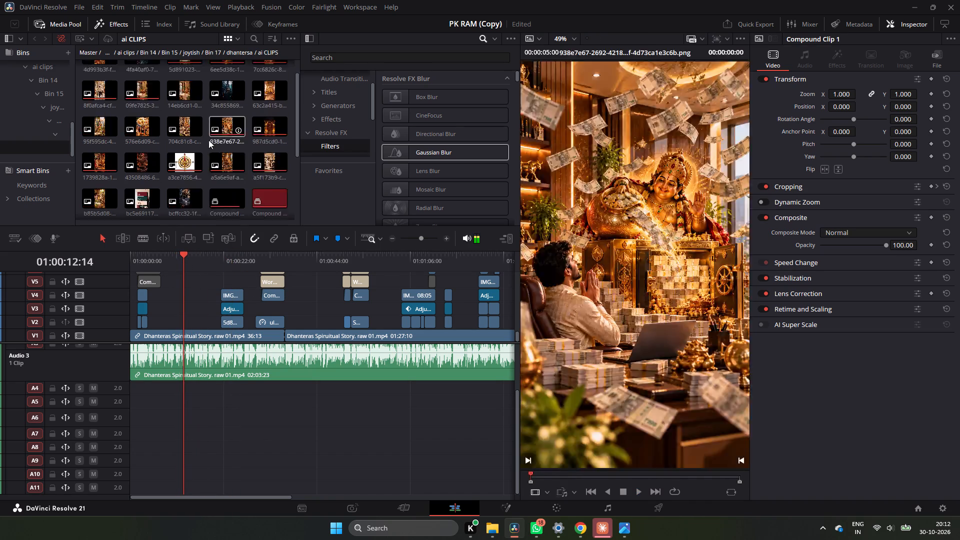
pyautogui.scroll(-8, 208, 140)
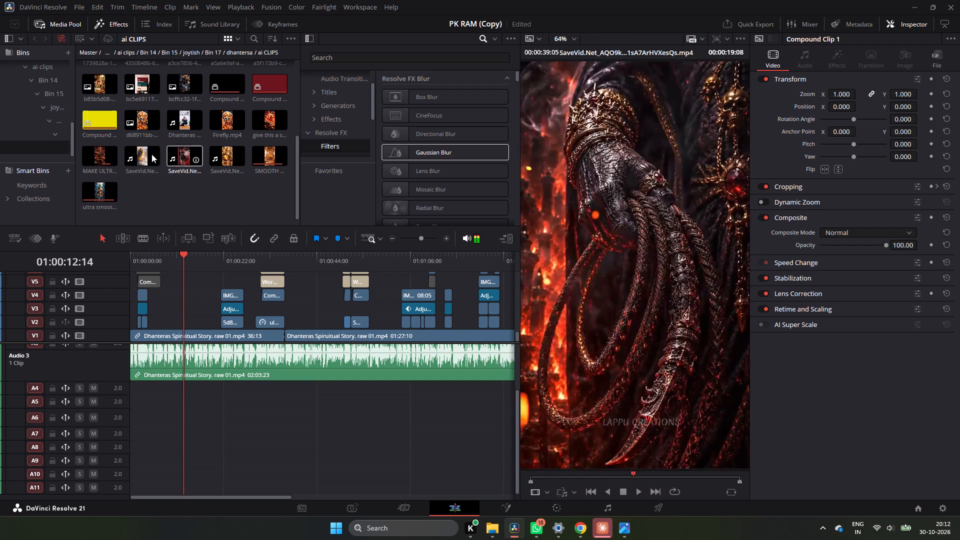
pyautogui.scroll(2, 149, 147)
pyautogui.scroll(-2, 149, 162)
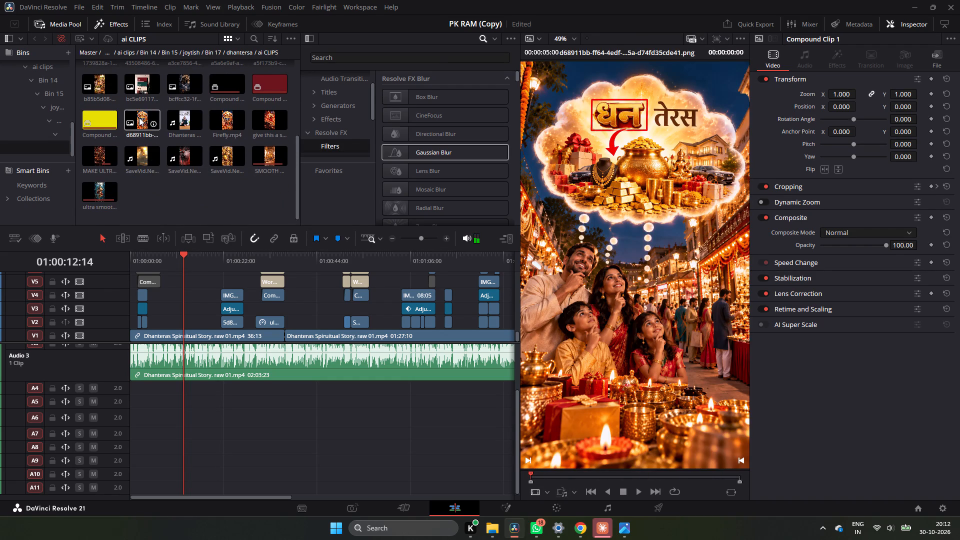
pyautogui.scroll(1, 139, 117)
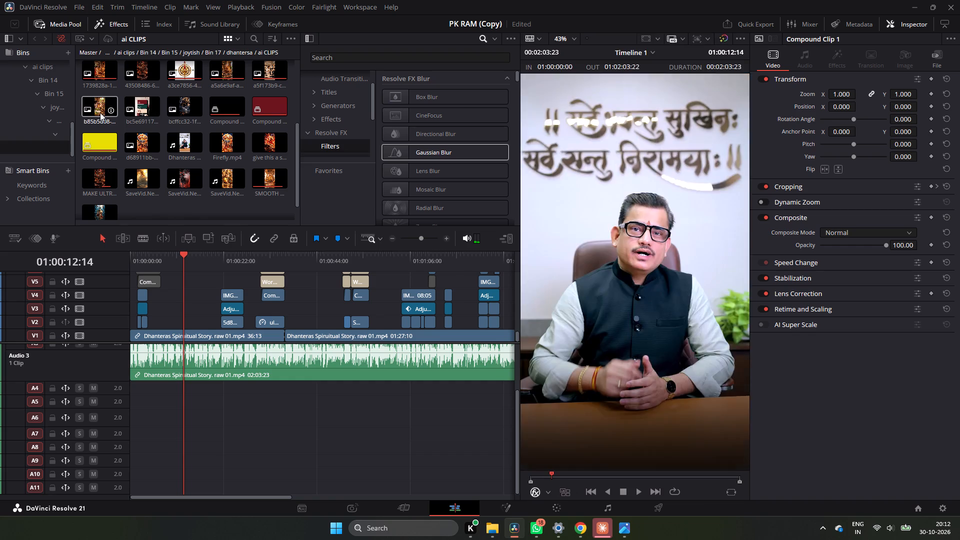
pyautogui.moveTo(95, 105); pyautogui.dragTo(200, 271)
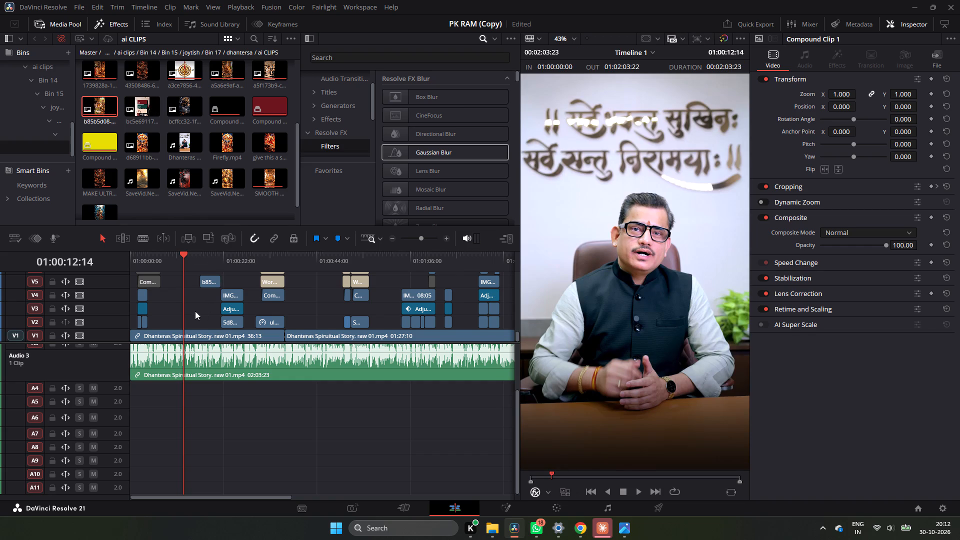
pyautogui.moveTo(189, 310); pyautogui.dragTo(189, 302)
pyautogui.moveTo(208, 284); pyautogui.dragTo(186, 315)
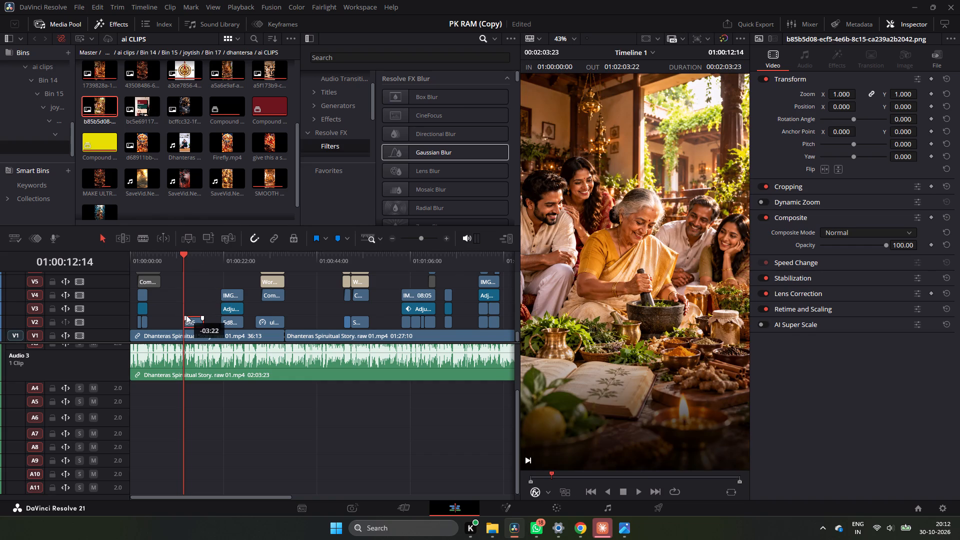
pyautogui.moveTo(186, 315); pyautogui.dragTo(186, 321)
pyautogui.click(186, 321)
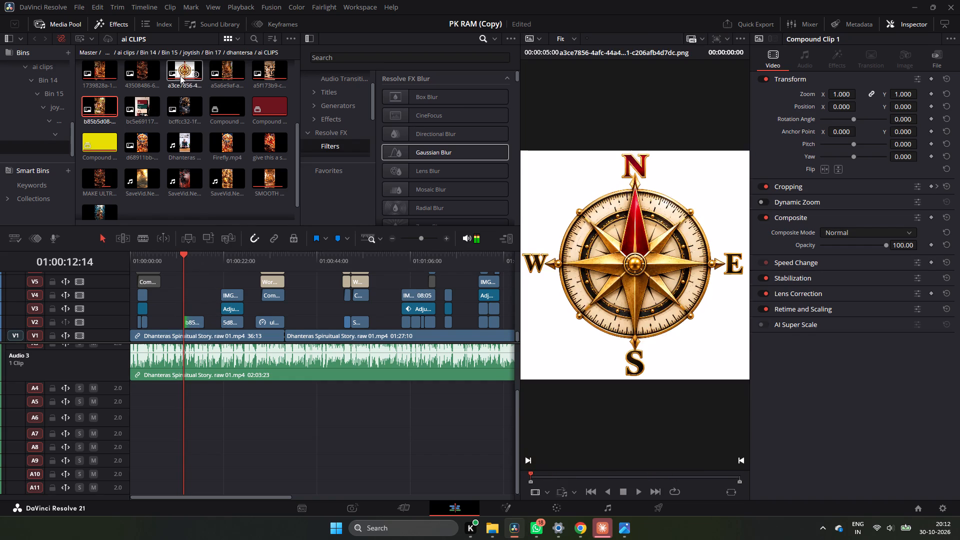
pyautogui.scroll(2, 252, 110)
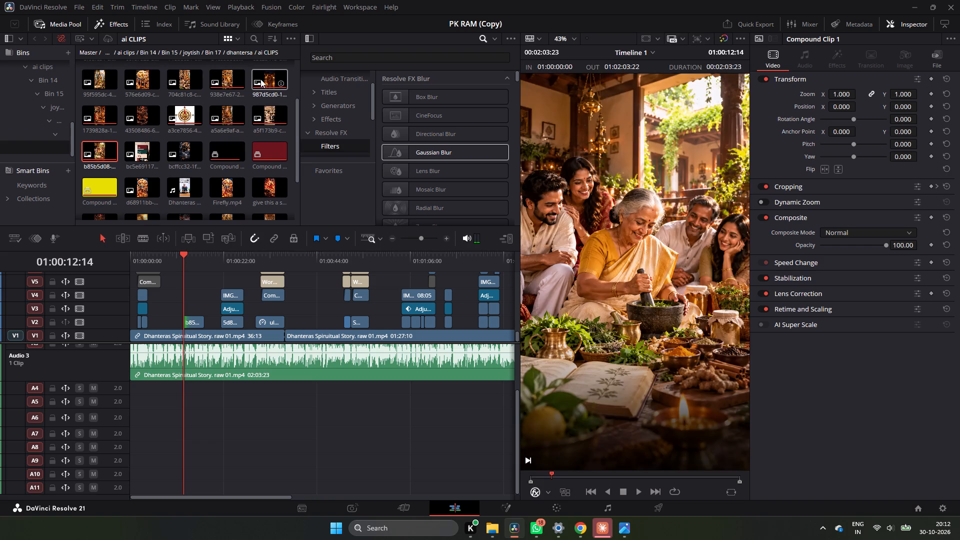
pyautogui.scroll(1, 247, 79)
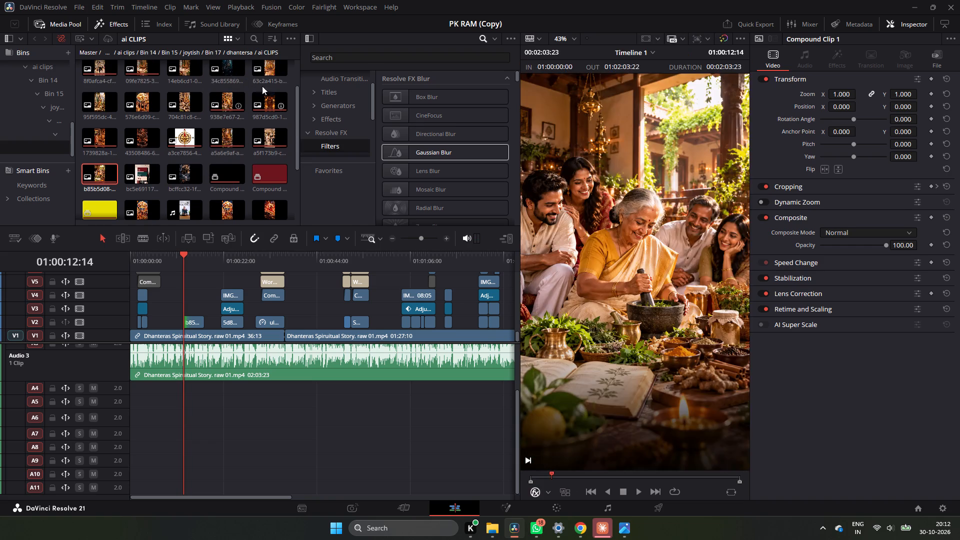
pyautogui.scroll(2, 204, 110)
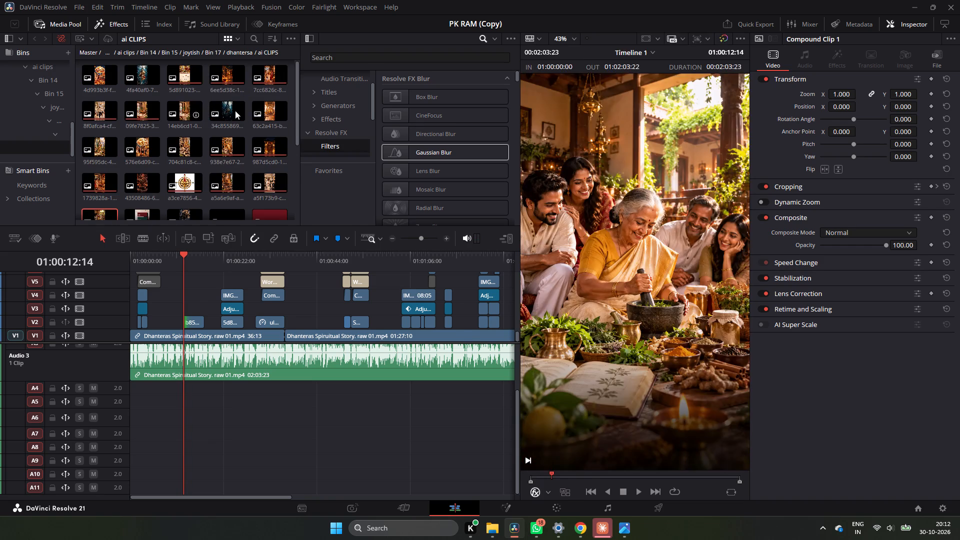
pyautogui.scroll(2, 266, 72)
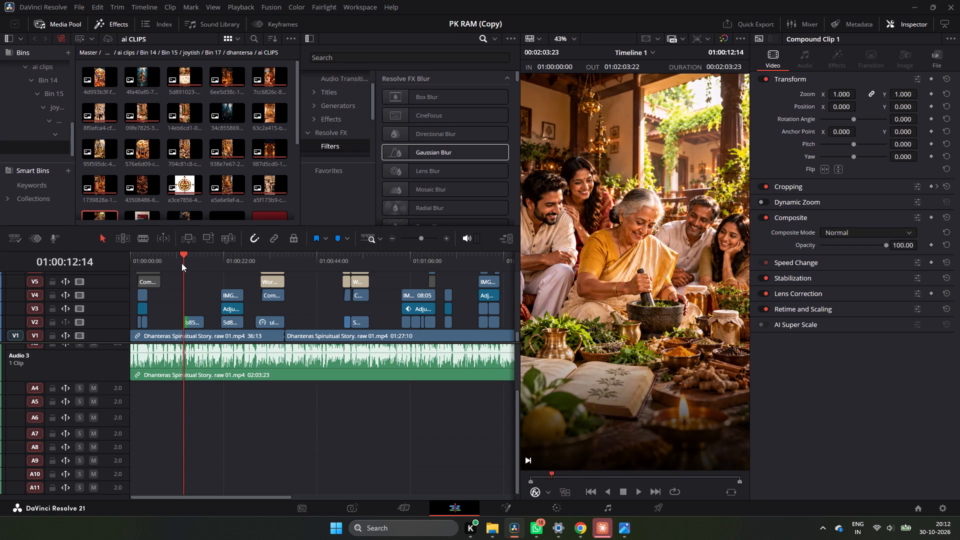
# Play the narration around the herb-grinding still repeatedly, from about 01:00:10:14 to 01:00:15:18, to judge where the still should start and end.
pyautogui.click(171, 258)
pyautogui.press('space')
pyautogui.doubleClick(443, 238)
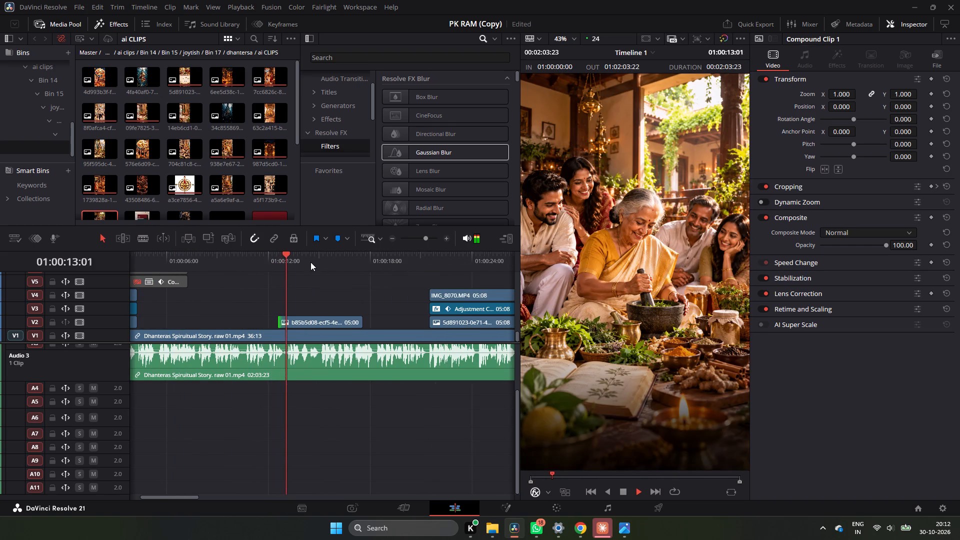
pyautogui.press('space')
pyautogui.moveTo(286, 261); pyautogui.dragTo(246, 266)
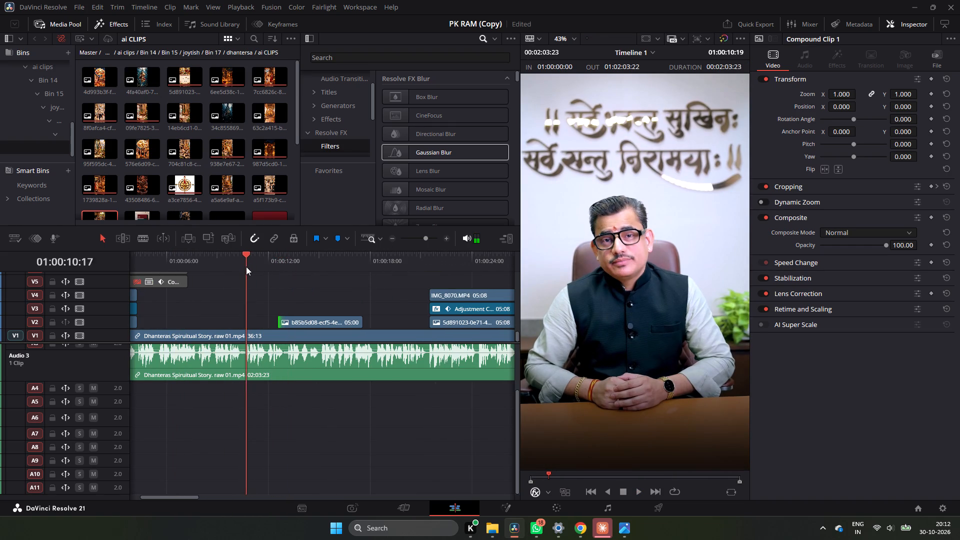
pyautogui.moveTo(246, 266); pyautogui.dragTo(246, 267)
pyautogui.press('space')
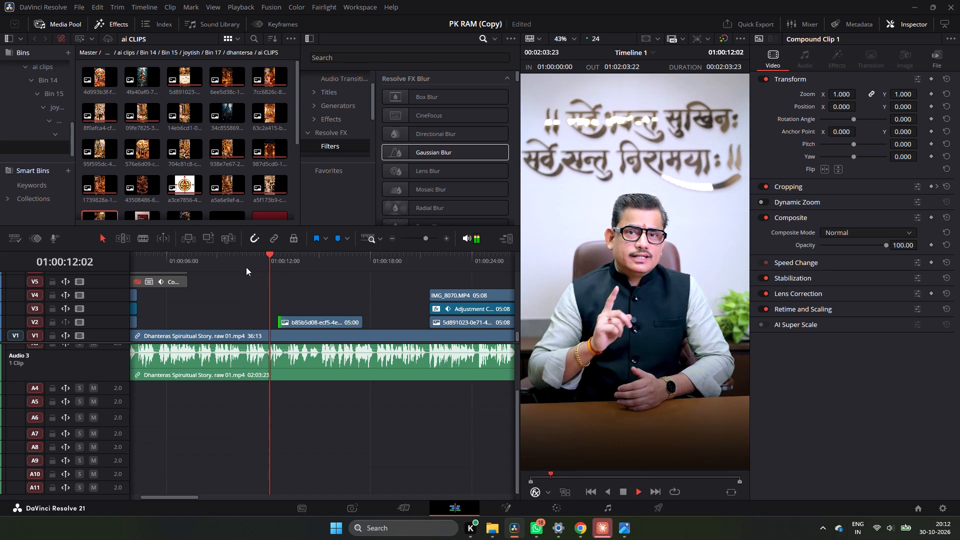
pyautogui.press('space')
pyautogui.click(244, 267)
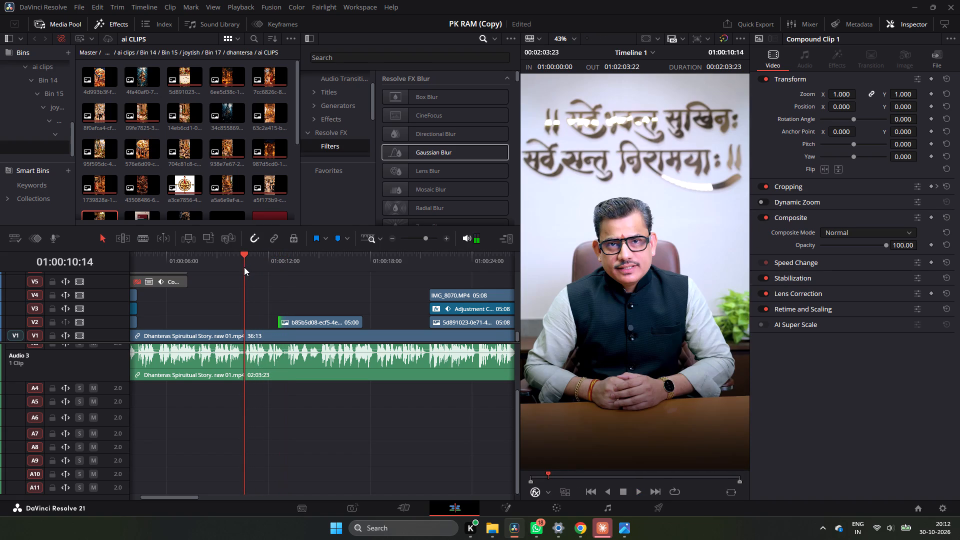
pyautogui.press('space')
pyautogui.press('space')
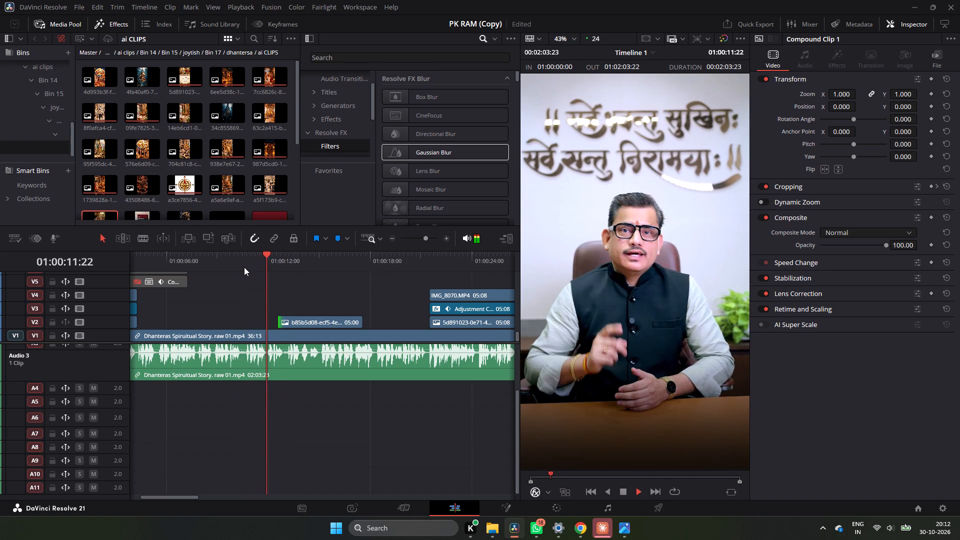
pyautogui.press('space')
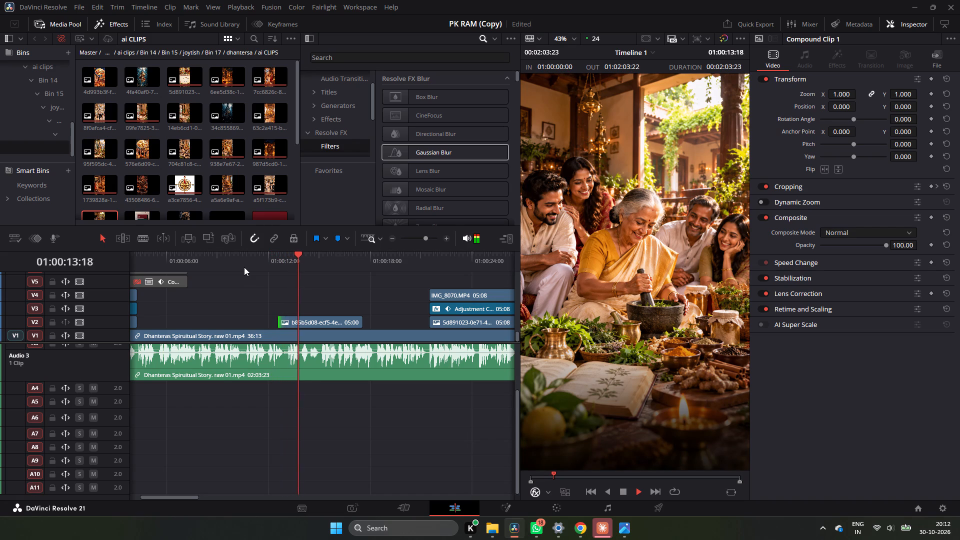
pyautogui.click(393, 240)
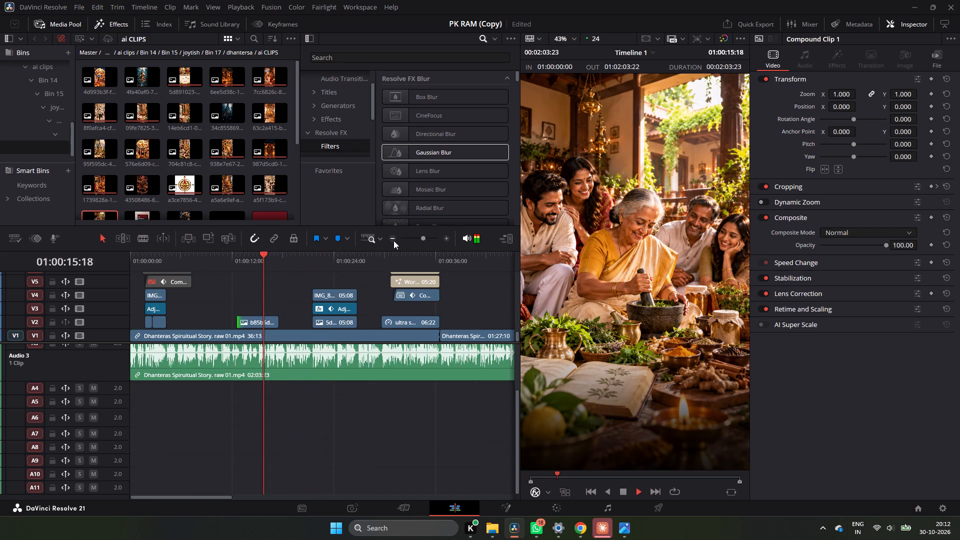
pyautogui.press('space')
pyautogui.click(236, 255)
pyautogui.press('space')
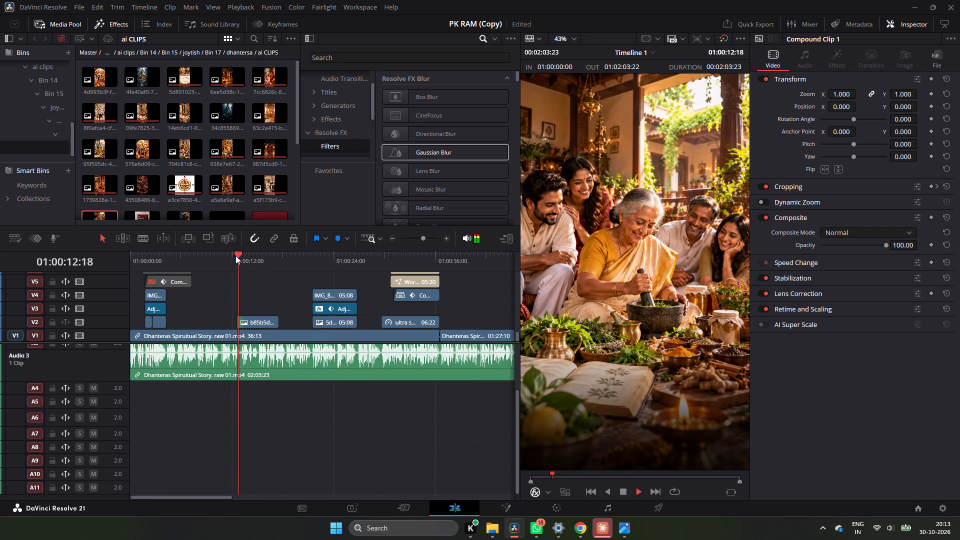
pyautogui.doubleClick(448, 238)
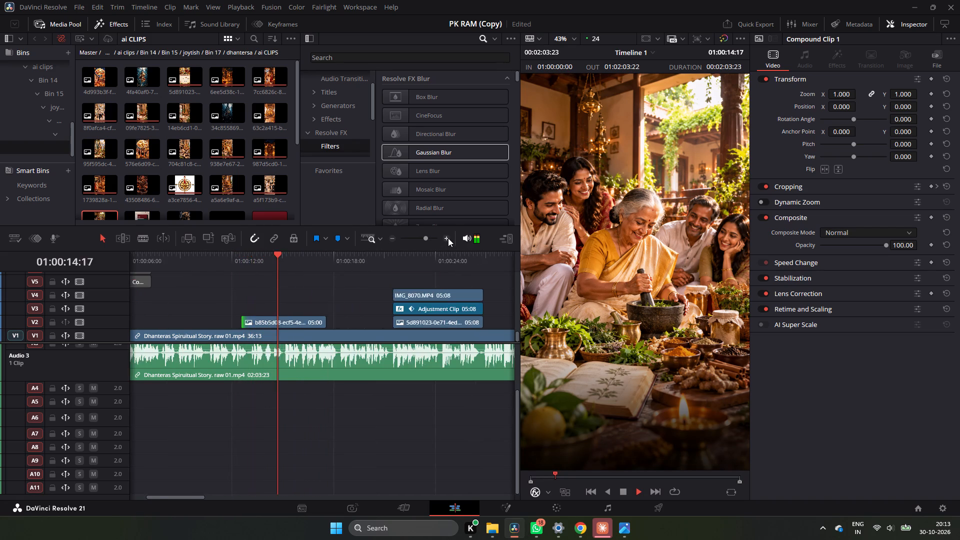
pyautogui.press('space')
# Shift the herb-grinding still slightly later on V2 so it starts at about 01:00:12:21, matching the narration.
pyautogui.moveTo(318, 258); pyautogui.dragTo(241, 259)
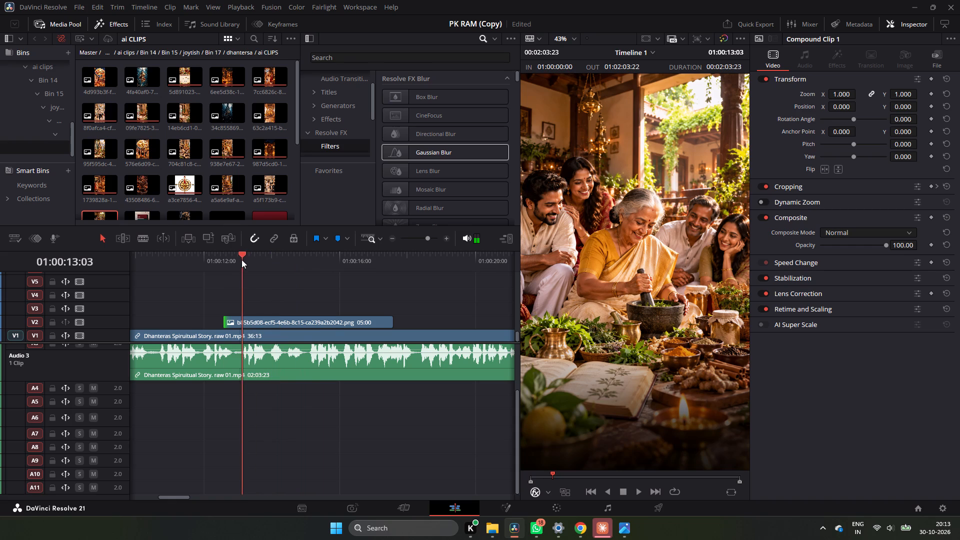
pyautogui.moveTo(241, 259); pyautogui.dragTo(241, 259)
pyautogui.press('space')
pyautogui.press('space')
pyautogui.moveTo(256, 256); pyautogui.dragTo(233, 261)
pyautogui.moveTo(256, 323); pyautogui.dragTo(269, 323)
# Shorten the herb-grinding still to 02:04 by trimming its end to 01:00:15:01, and play it back to check the timing.
pyautogui.press('space')
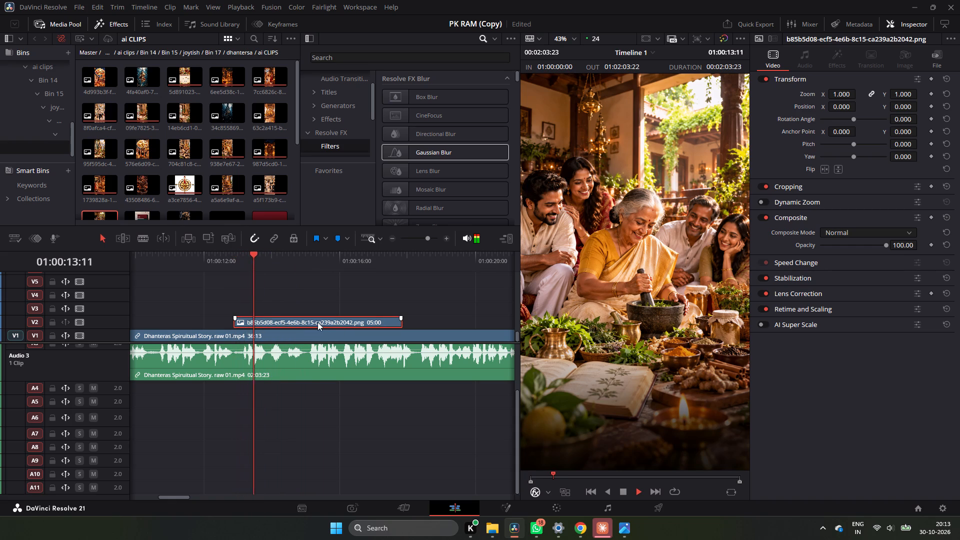
pyautogui.press('space')
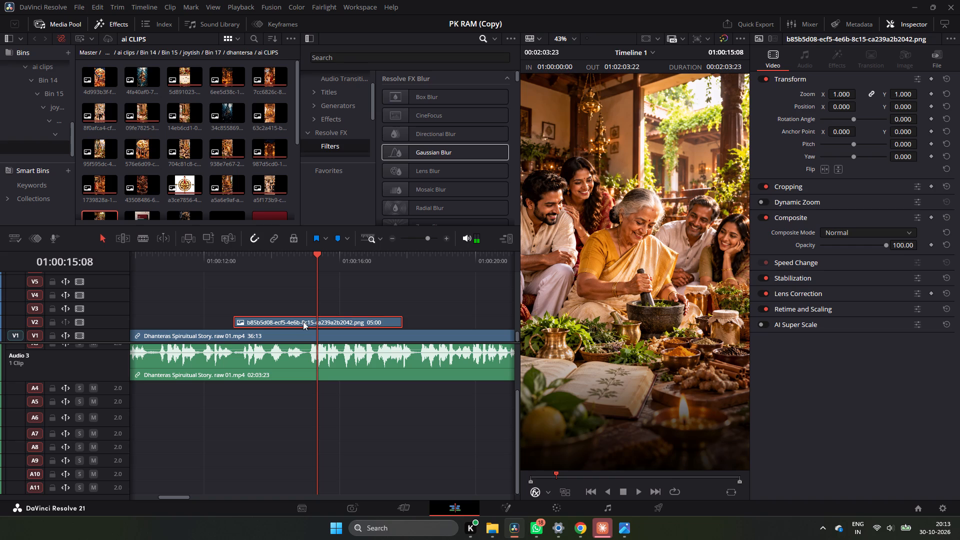
pyautogui.moveTo(314, 270); pyautogui.dragTo(307, 276)
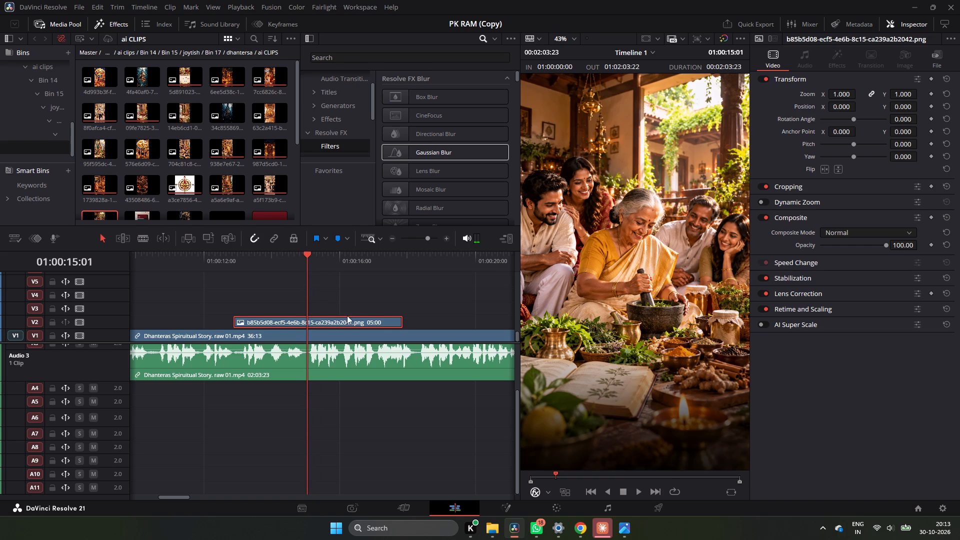
pyautogui.moveTo(400, 325); pyautogui.dragTo(303, 329)
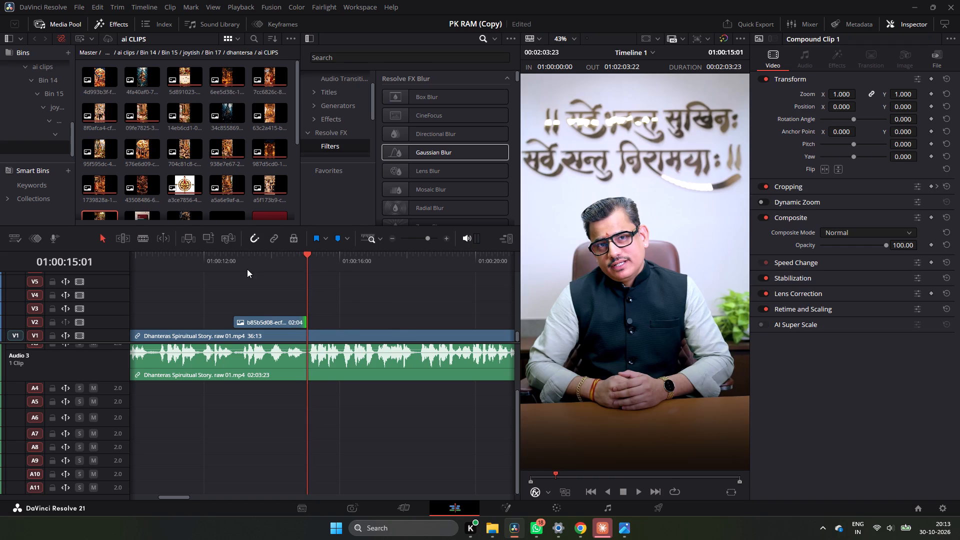
pyautogui.click(238, 259)
pyautogui.press('space')
pyautogui.press('space')
pyautogui.doubleClick(389, 239)
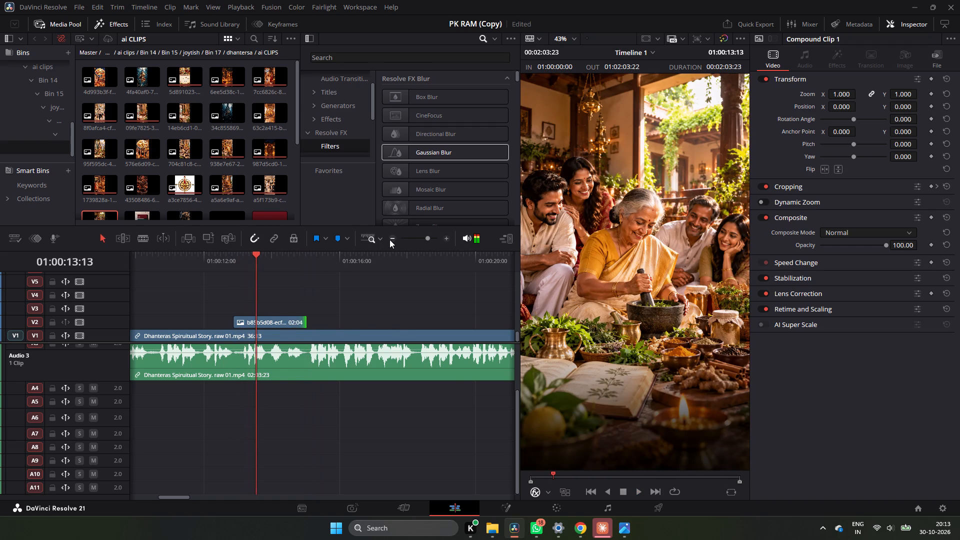
pyautogui.press('space')
pyautogui.press('space')
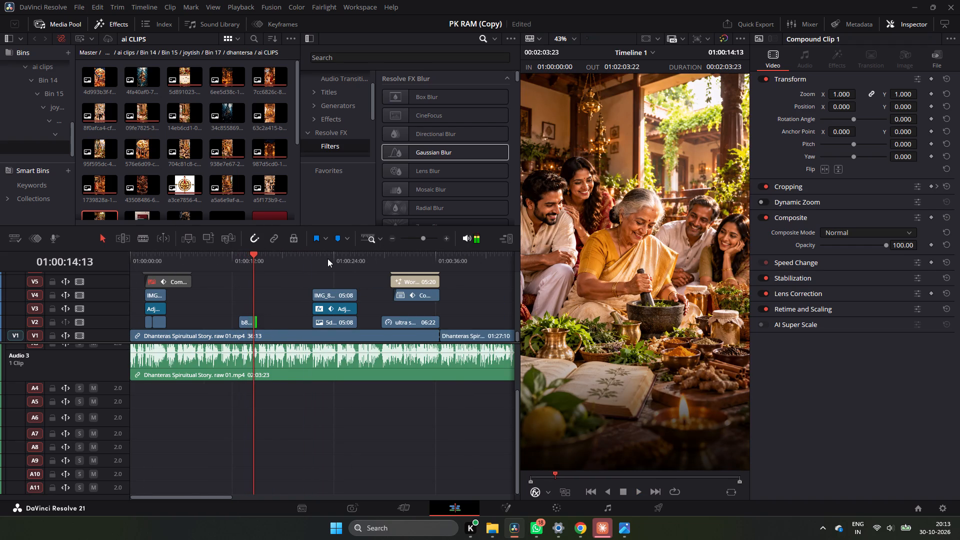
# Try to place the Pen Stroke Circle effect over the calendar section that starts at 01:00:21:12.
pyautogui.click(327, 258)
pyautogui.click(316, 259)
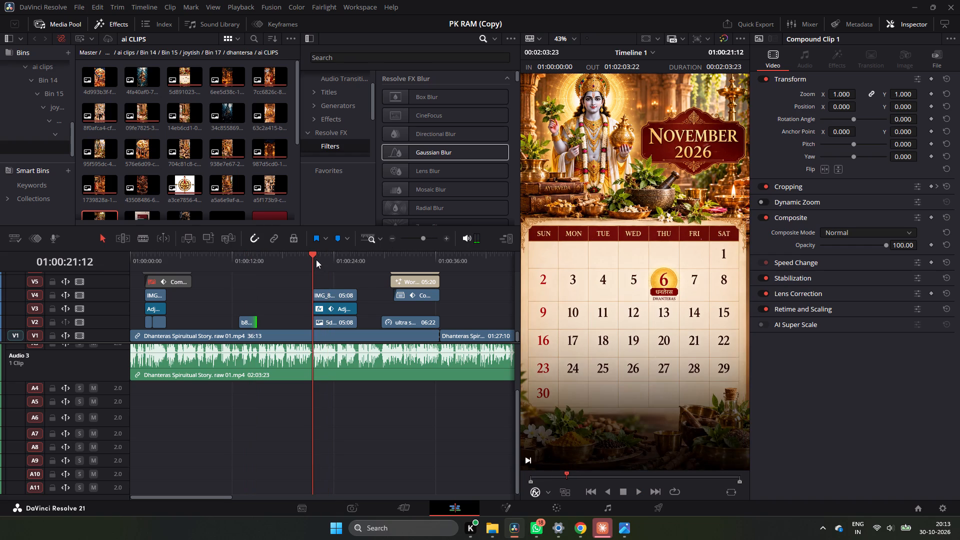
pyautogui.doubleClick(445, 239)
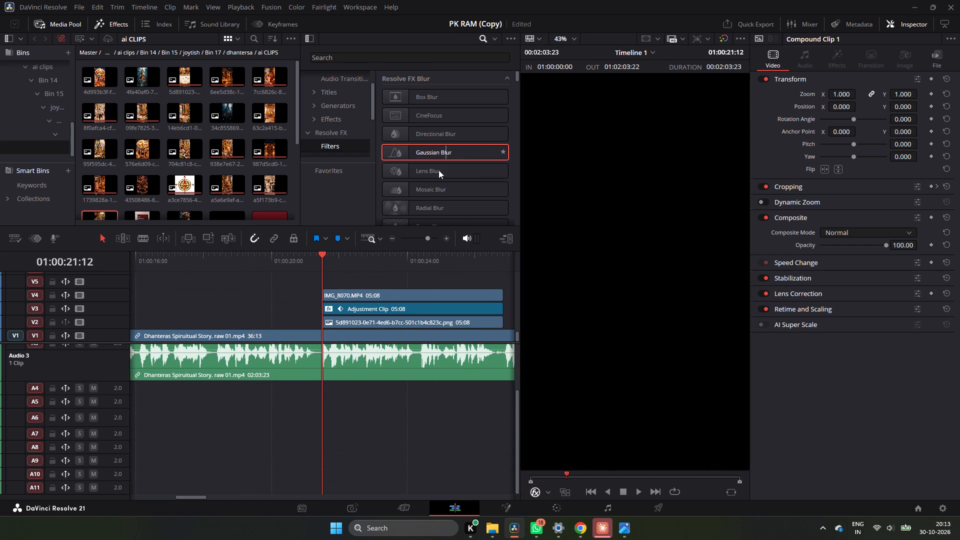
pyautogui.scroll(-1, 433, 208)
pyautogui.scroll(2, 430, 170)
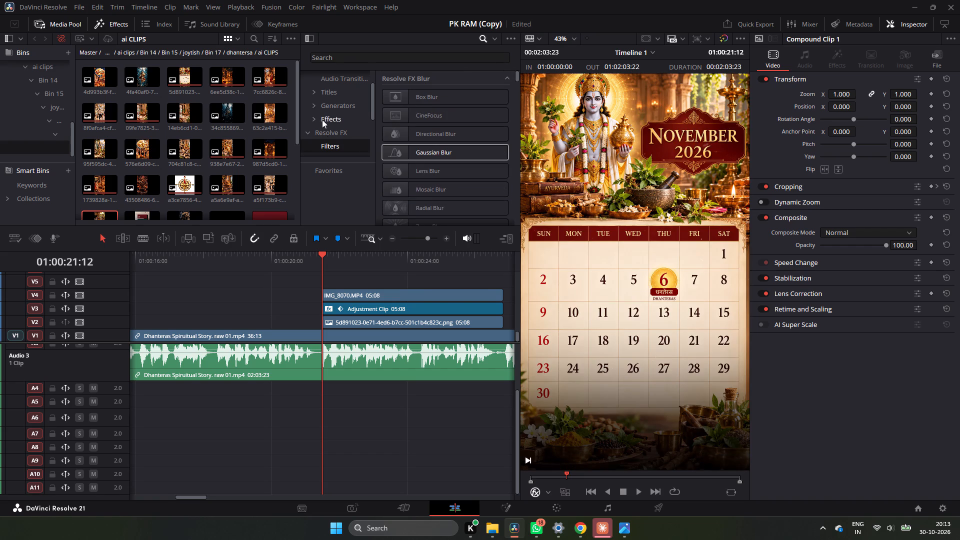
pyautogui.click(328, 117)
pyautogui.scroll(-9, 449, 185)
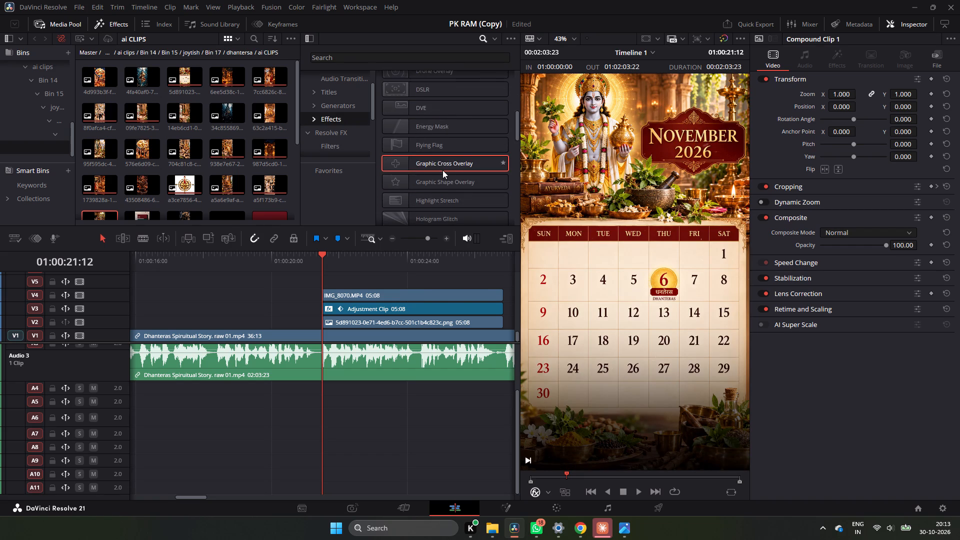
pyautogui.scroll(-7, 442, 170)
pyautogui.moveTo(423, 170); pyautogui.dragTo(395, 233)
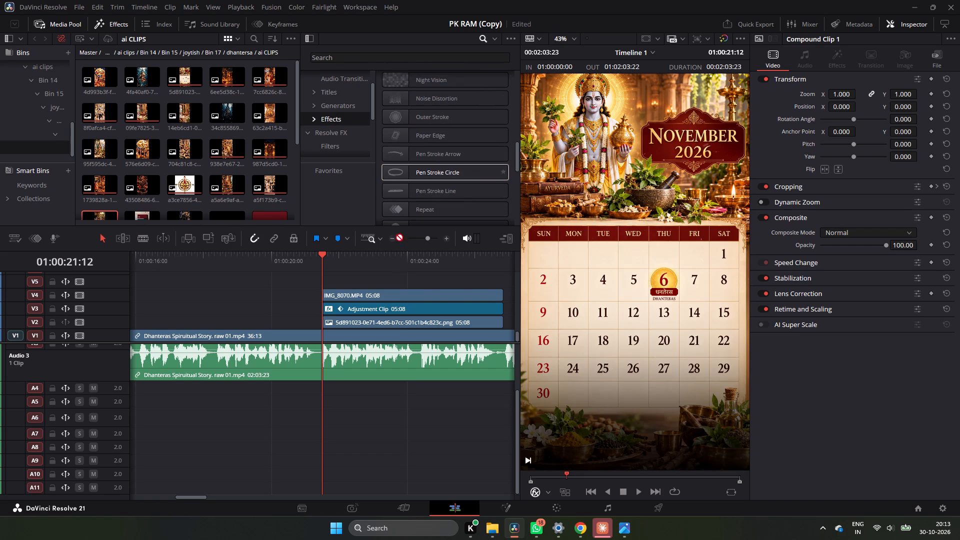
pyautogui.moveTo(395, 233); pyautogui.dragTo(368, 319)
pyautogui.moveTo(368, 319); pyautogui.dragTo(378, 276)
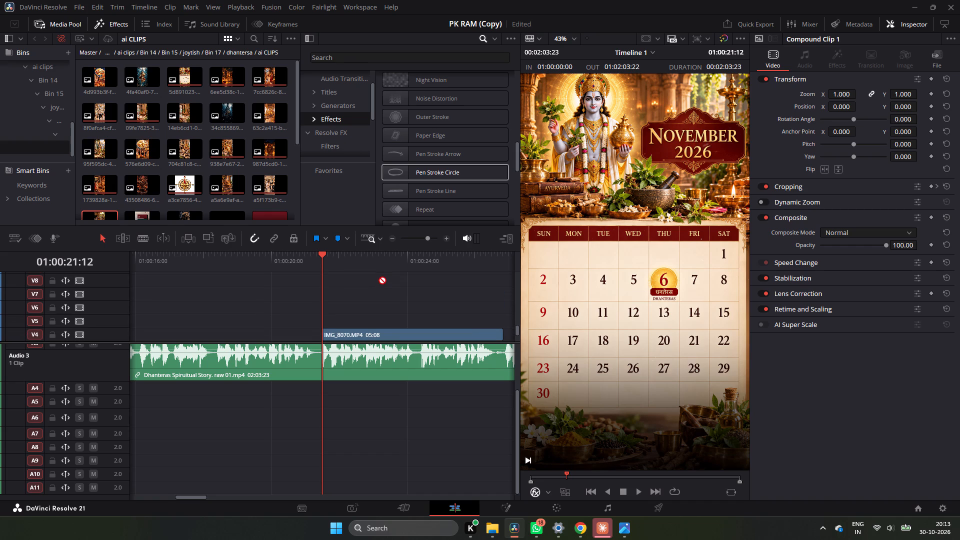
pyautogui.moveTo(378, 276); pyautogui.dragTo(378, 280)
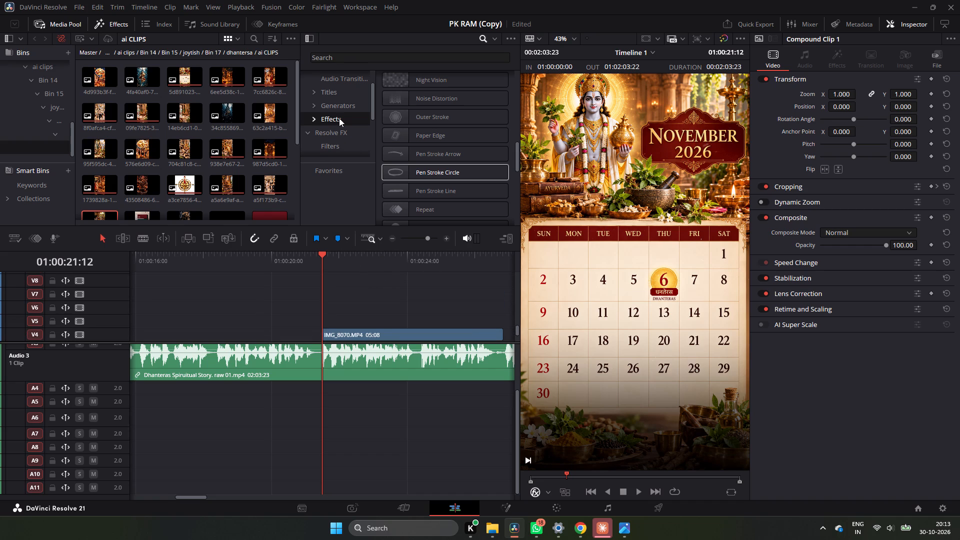
# Place an Adjustment Clip on V5 above IMG_8070.MP4, starting at 01:00:21:12.
pyautogui.scroll(3, 339, 118)
pyautogui.click(341, 124)
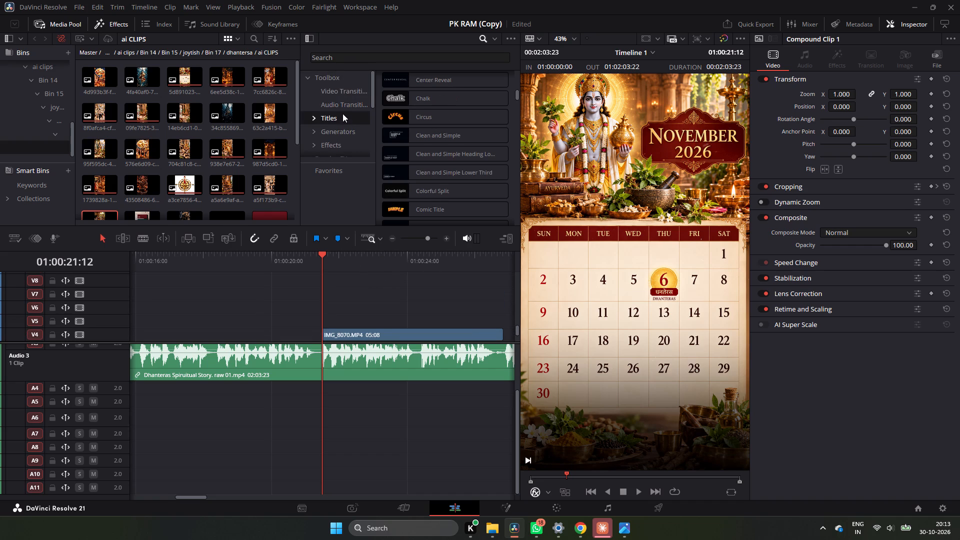
pyautogui.click(351, 97)
pyautogui.click(339, 142)
pyautogui.scroll(1, 432, 135)
pyautogui.scroll(-15, 433, 135)
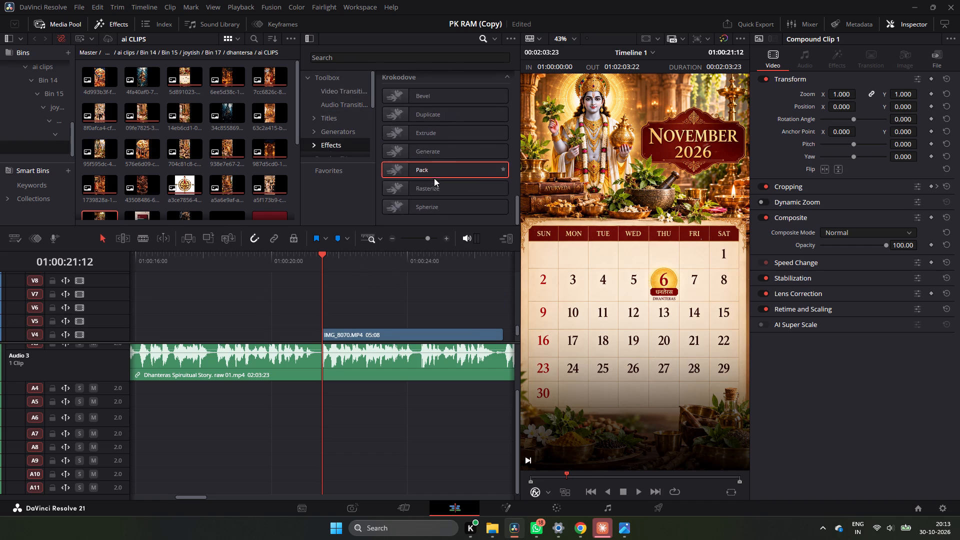
pyautogui.scroll(-5, 432, 197)
pyautogui.scroll(20, 431, 193)
pyautogui.scroll(15, 431, 193)
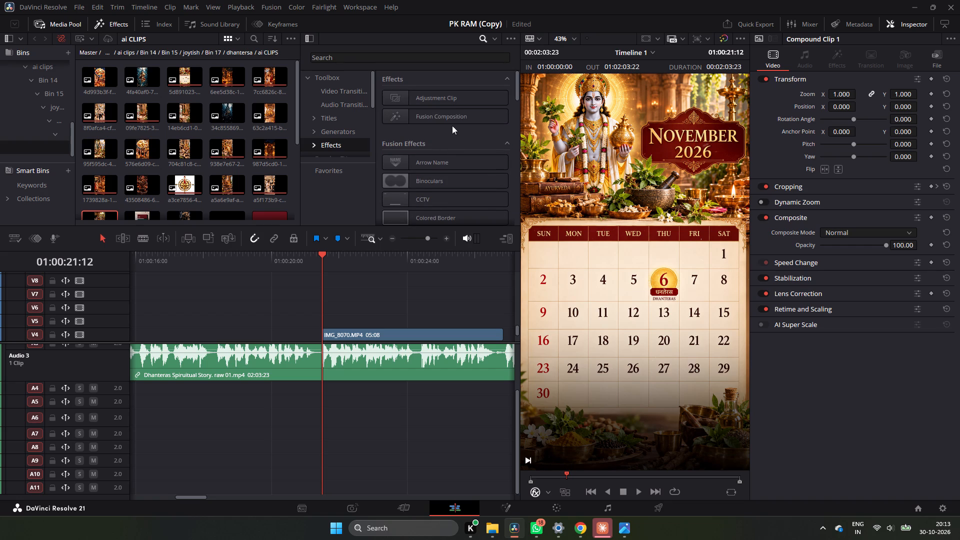
pyautogui.moveTo(455, 97); pyautogui.dragTo(305, 325)
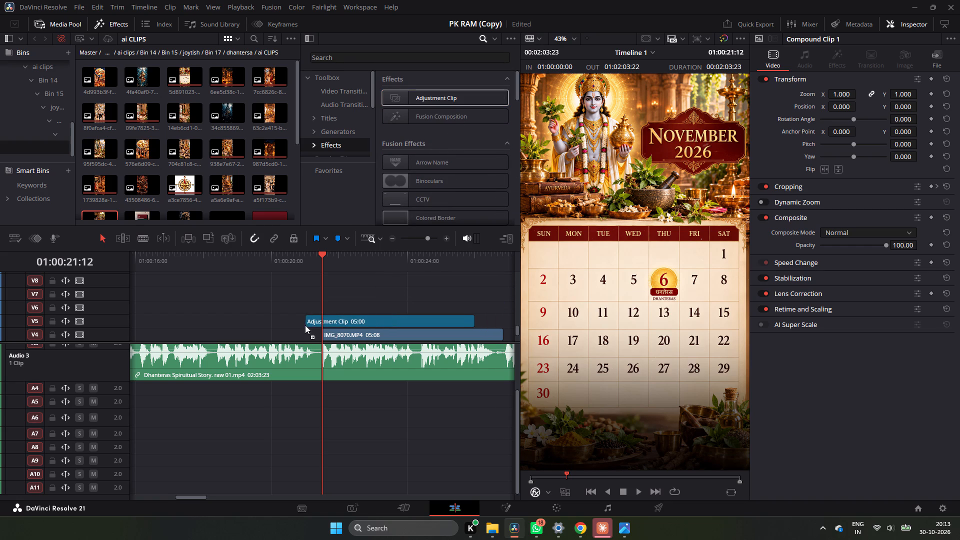
pyautogui.moveTo(305, 325); pyautogui.dragTo(323, 325)
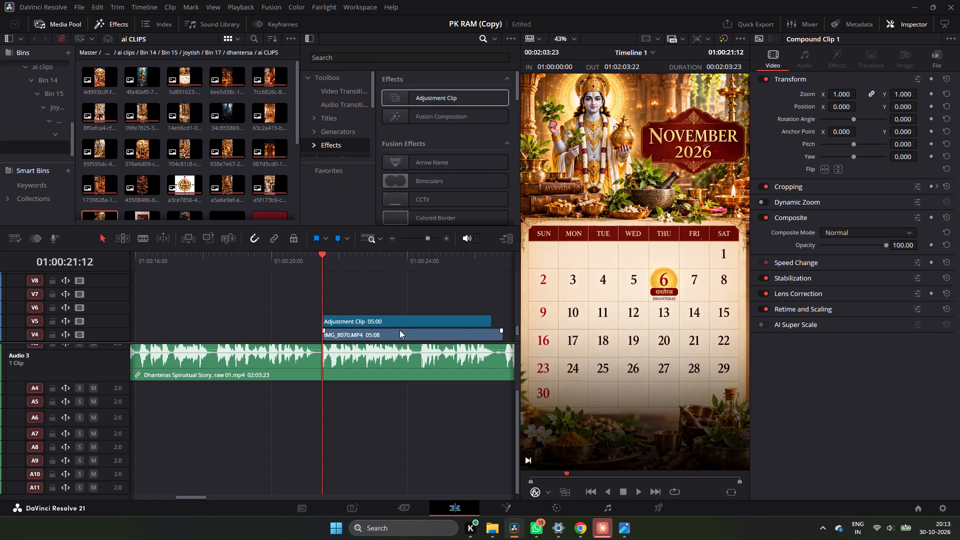
# Apply the Pen Stroke Circle effect to the V5 adjustment clip and extend the clip to 05:08, matching IMG_8070.MP4.
pyautogui.click(401, 317)
pyautogui.scroll(-10, 461, 165)
pyautogui.scroll(-2, 439, 99)
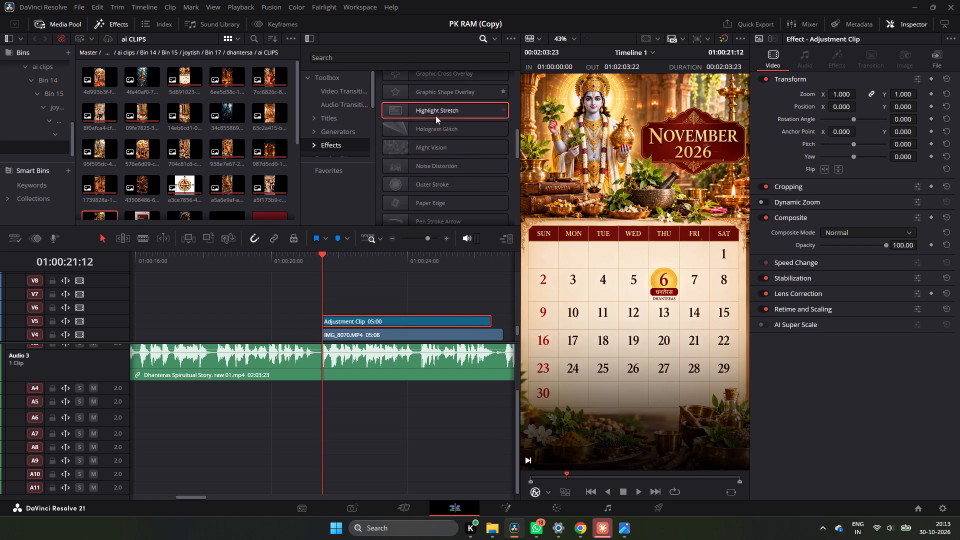
pyautogui.scroll(-8, 435, 115)
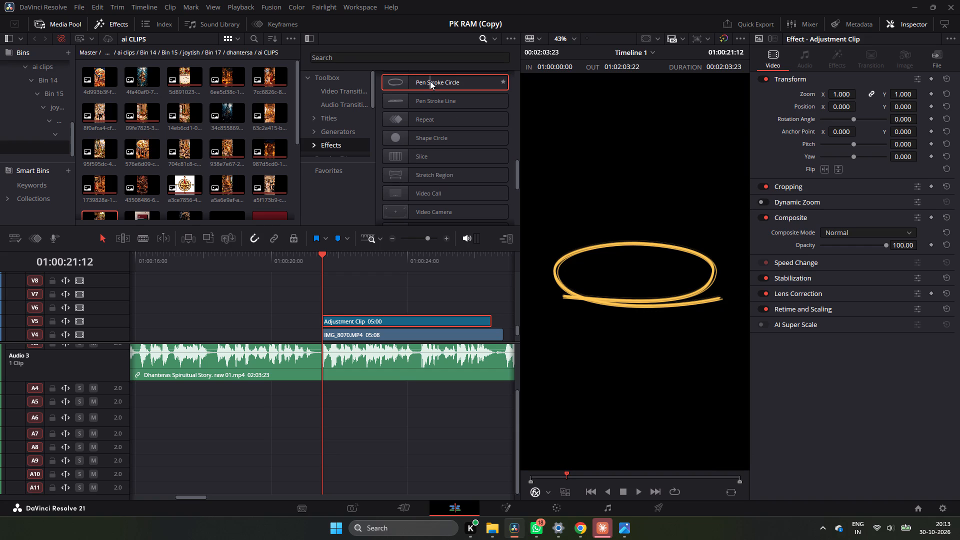
pyautogui.moveTo(430, 81); pyautogui.dragTo(374, 315)
pyautogui.moveTo(488, 325); pyautogui.dragTo(499, 325)
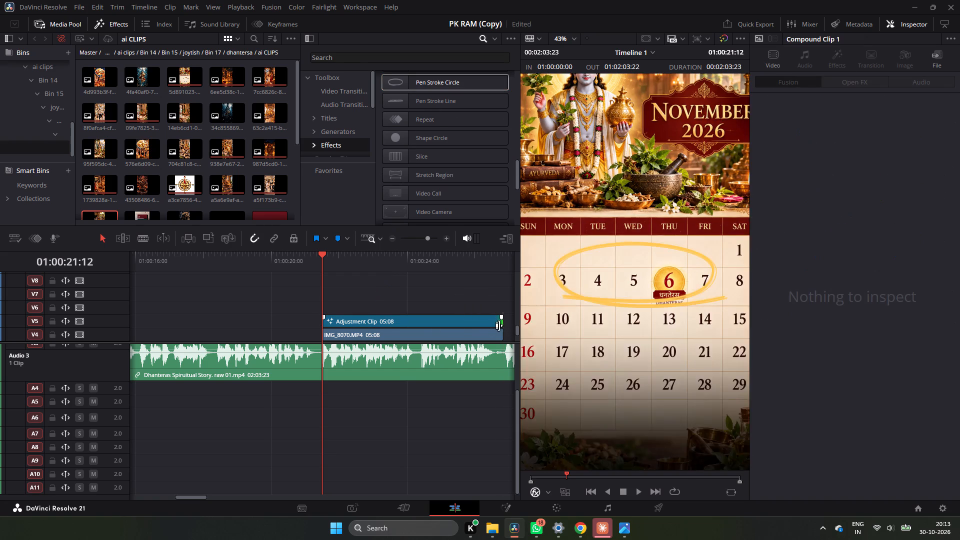
# Recolour the pen stroke circle orange-red, about 0.188 green and 0.024 blue, viewing it fully drawn at 01:00:23:09.
pyautogui.click(457, 324)
pyautogui.click(350, 258)
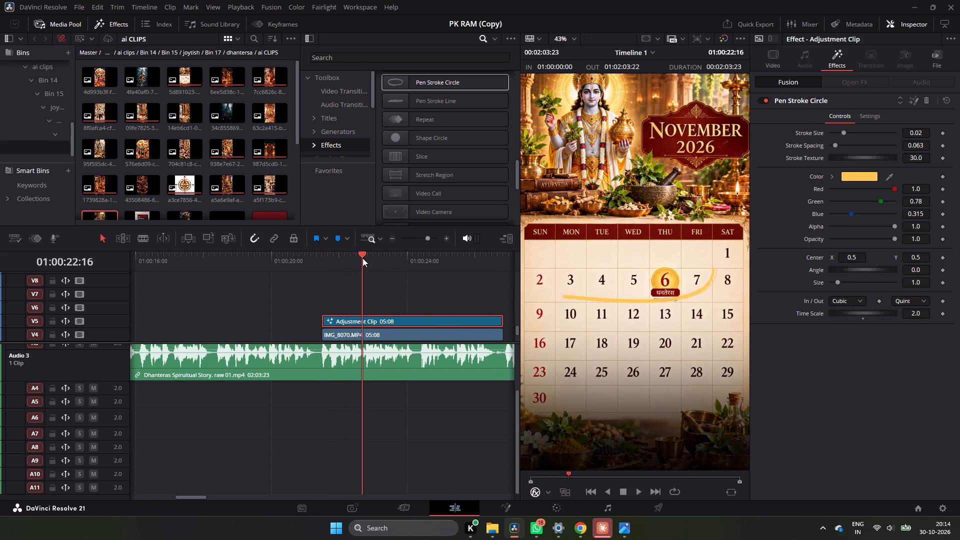
pyautogui.moveTo(355, 258); pyautogui.dragTo(386, 262)
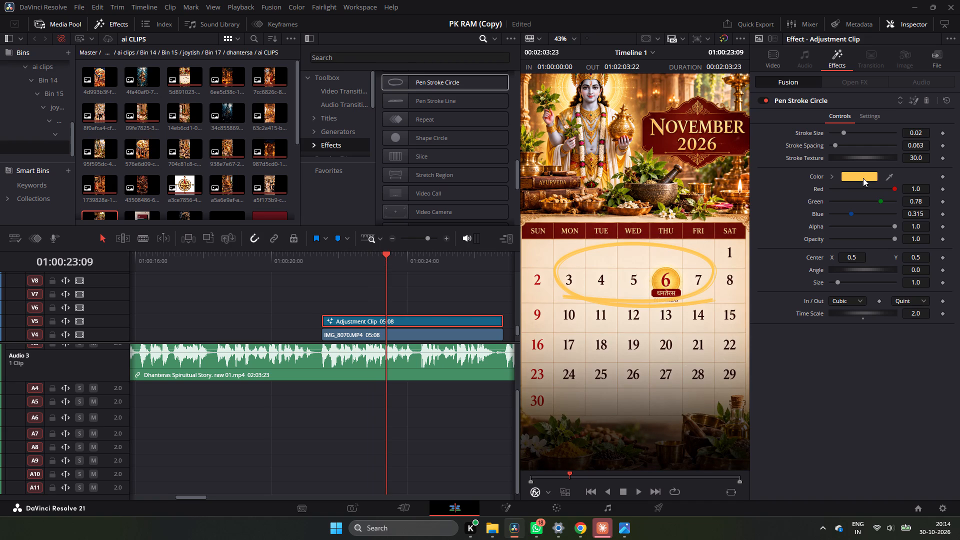
pyautogui.click(859, 177)
pyautogui.moveTo(569, 196); pyautogui.dragTo(580, 171)
pyautogui.click(588, 340)
pyautogui.click(588, 342)
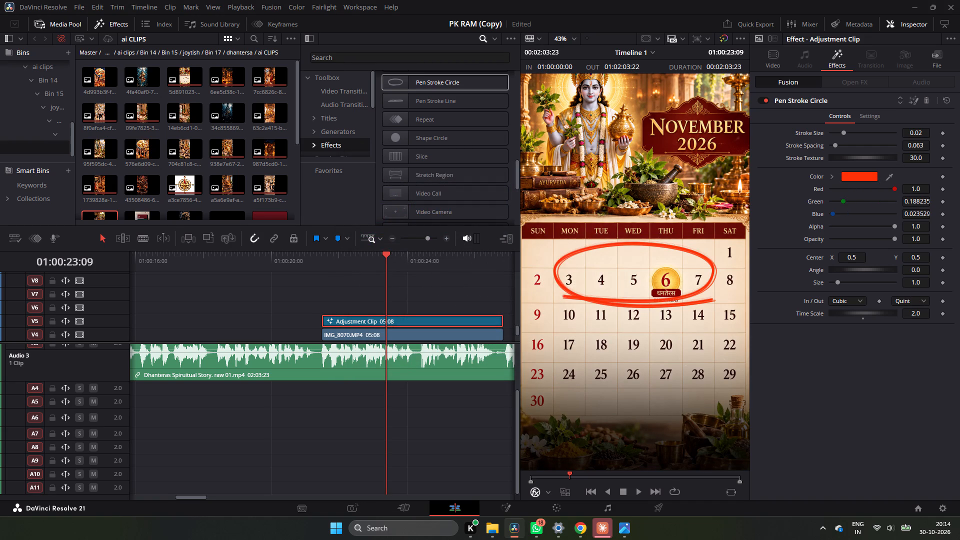
# Shrink the circle to size 0.412 and centre it on the calendar's 6 at X 0.64, Y 0.478.
pyautogui.moveTo(920, 280); pyautogui.dragTo(720, 308)
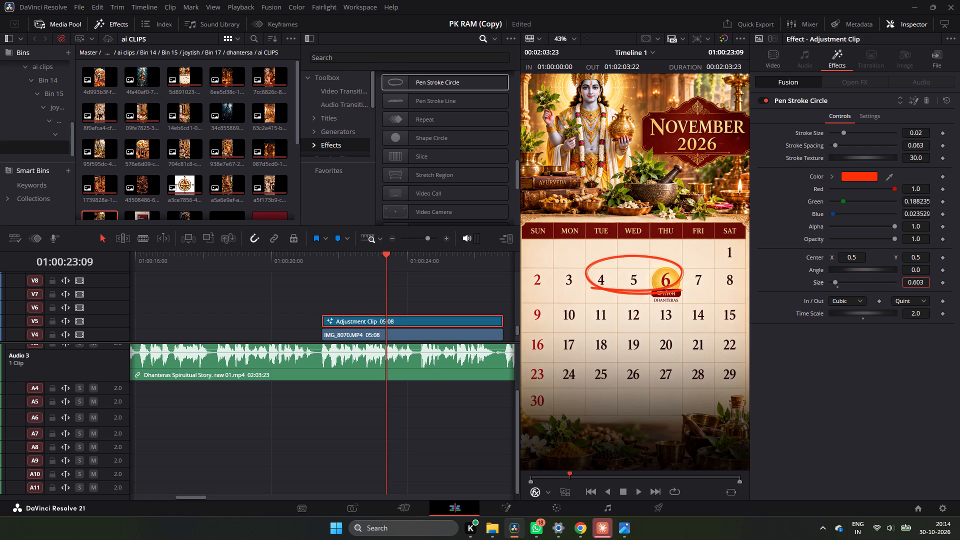
pyautogui.moveTo(720, 308); pyautogui.dragTo(688, 314)
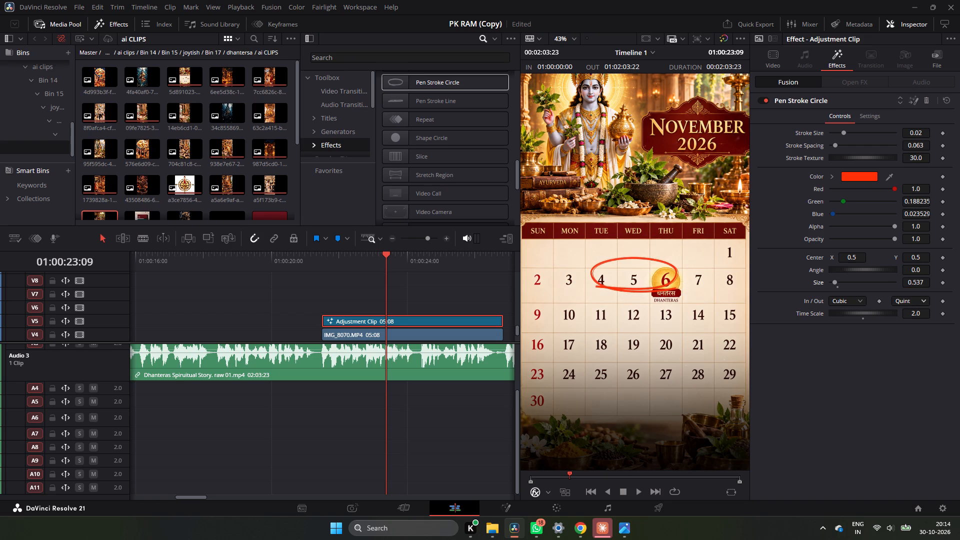
pyautogui.moveTo(845, 257); pyautogui.dragTo(915, 261)
pyautogui.moveTo(907, 258); pyautogui.dragTo(885, 266)
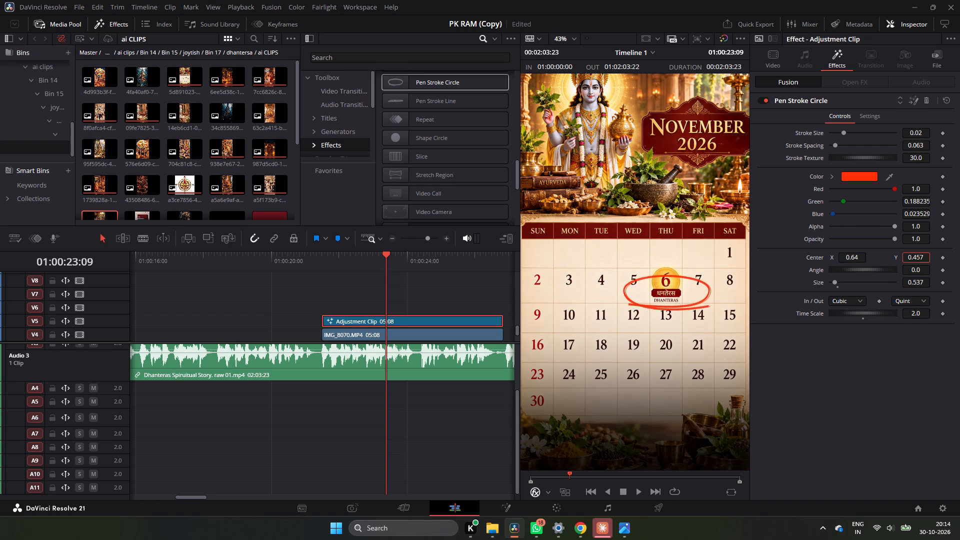
pyautogui.moveTo(885, 266); pyautogui.dragTo(896, 261)
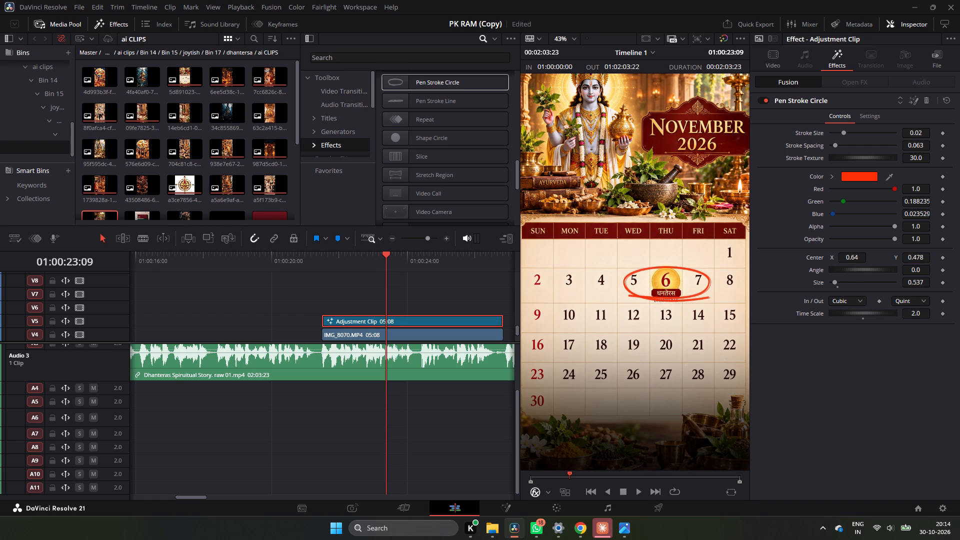
pyautogui.moveTo(920, 282); pyautogui.dragTo(907, 288)
pyautogui.moveTo(907, 288); pyautogui.dragTo(858, 317)
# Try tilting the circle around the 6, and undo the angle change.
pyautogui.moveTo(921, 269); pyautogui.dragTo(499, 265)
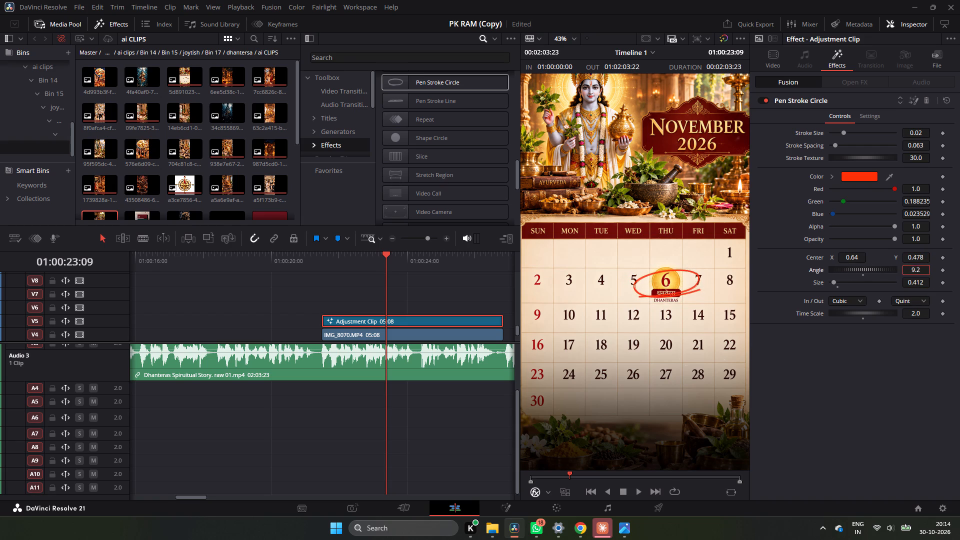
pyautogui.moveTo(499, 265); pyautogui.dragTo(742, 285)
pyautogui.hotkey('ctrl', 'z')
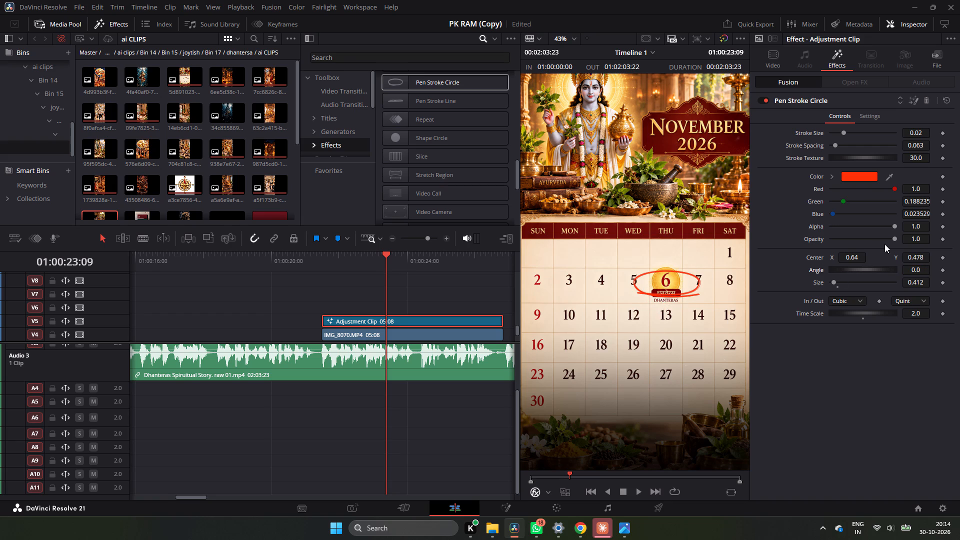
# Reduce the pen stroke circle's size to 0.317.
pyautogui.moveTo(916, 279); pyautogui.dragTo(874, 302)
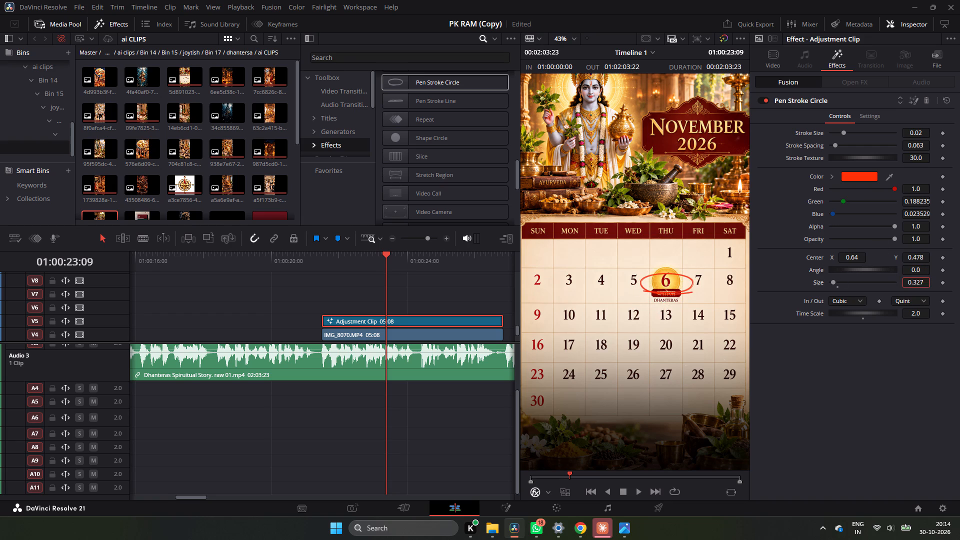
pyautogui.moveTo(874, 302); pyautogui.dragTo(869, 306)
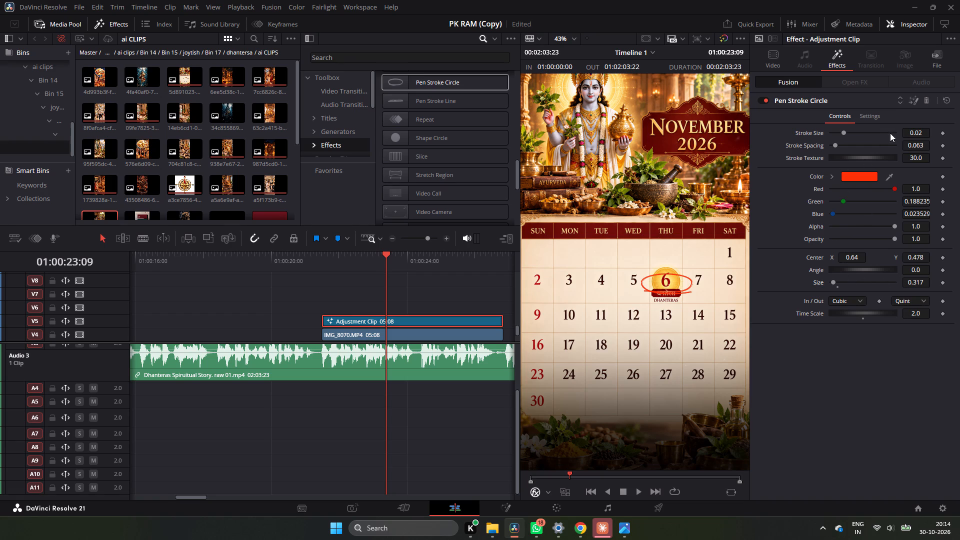
# Adjust the circle's line by setting Stroke Size to 0.0176 and Stroke Spacing to 0.0.
pyautogui.moveTo(910, 133); pyautogui.dragTo(592, 142)
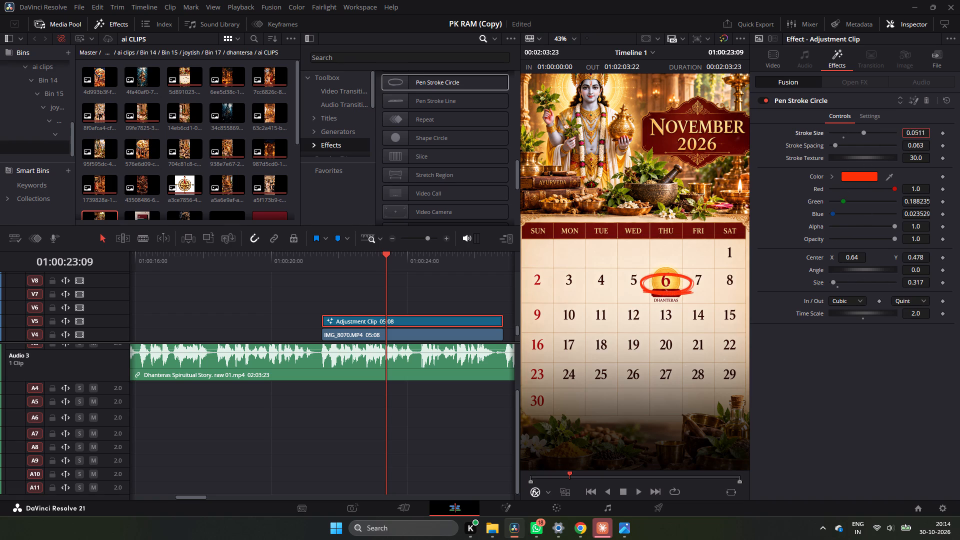
pyautogui.moveTo(592, 142); pyautogui.dragTo(427, 165)
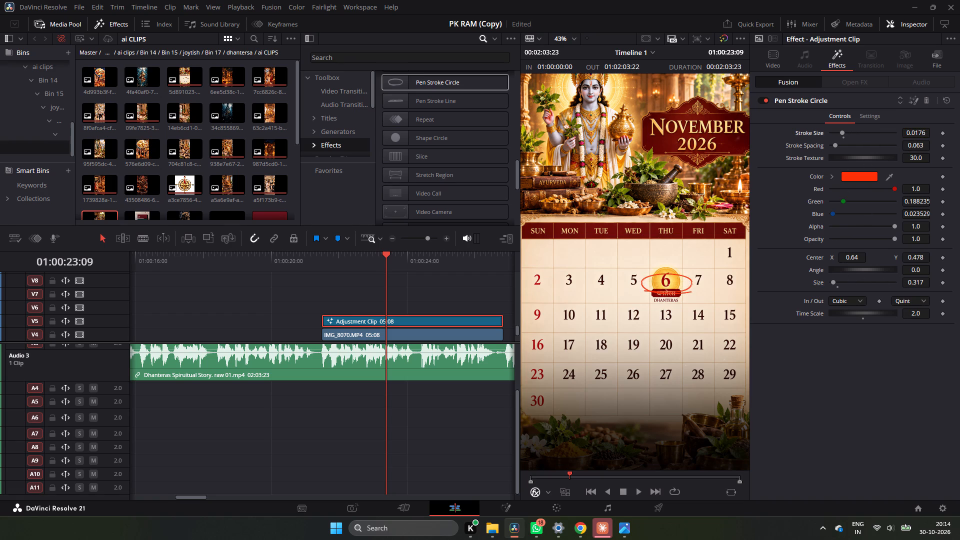
pyautogui.moveTo(915, 146); pyautogui.dragTo(499, 164)
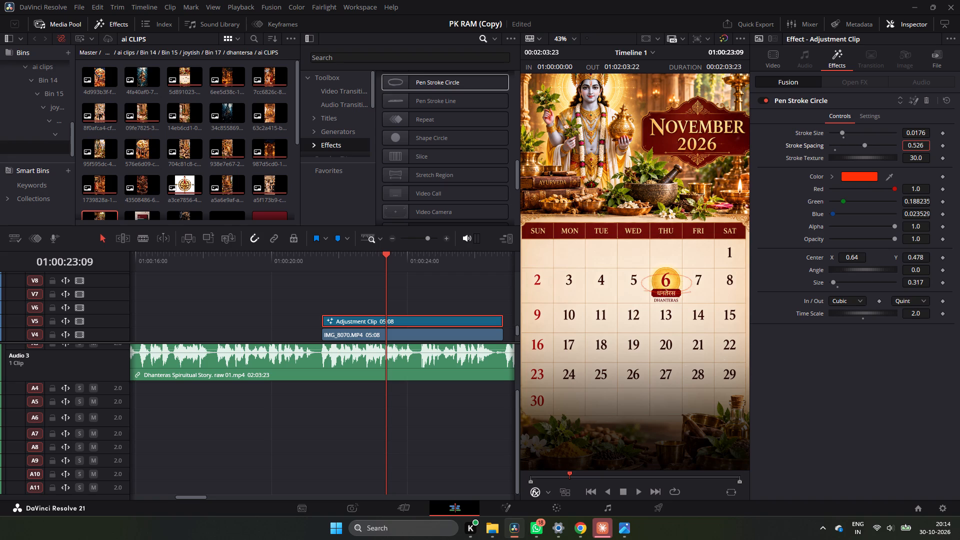
pyautogui.moveTo(499, 164); pyautogui.dragTo(416, 167)
pyautogui.moveTo(911, 147); pyautogui.dragTo(159, 169)
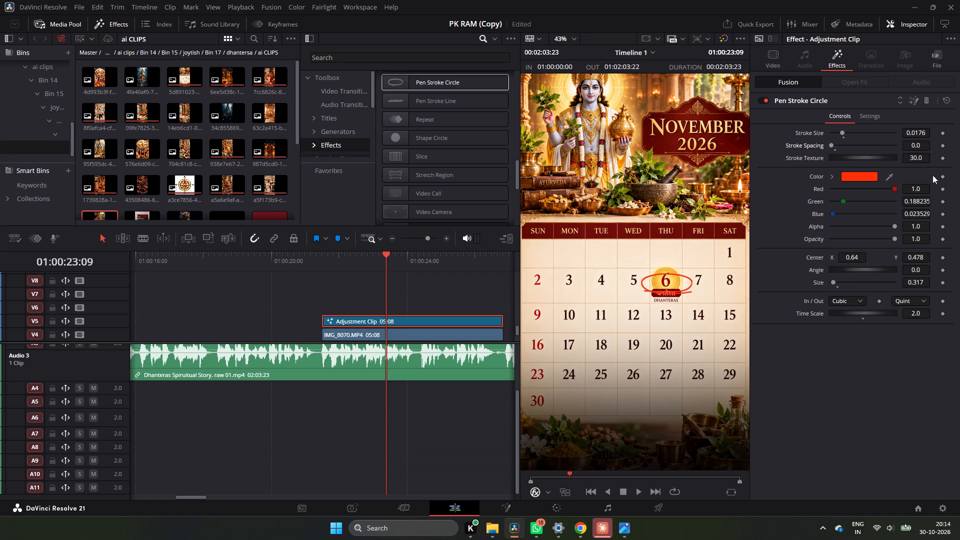
# Enlarge the pen stroke circle around the calendar's 6 to size 0.433.
pyautogui.moveTo(915, 282); pyautogui.dragTo(495, 281)
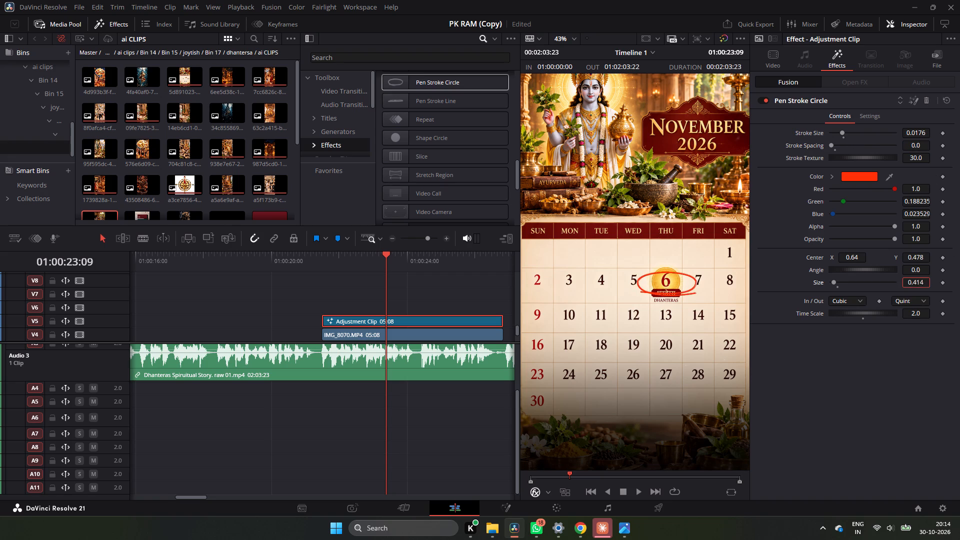
pyautogui.moveTo(495, 281); pyautogui.dragTo(502, 280)
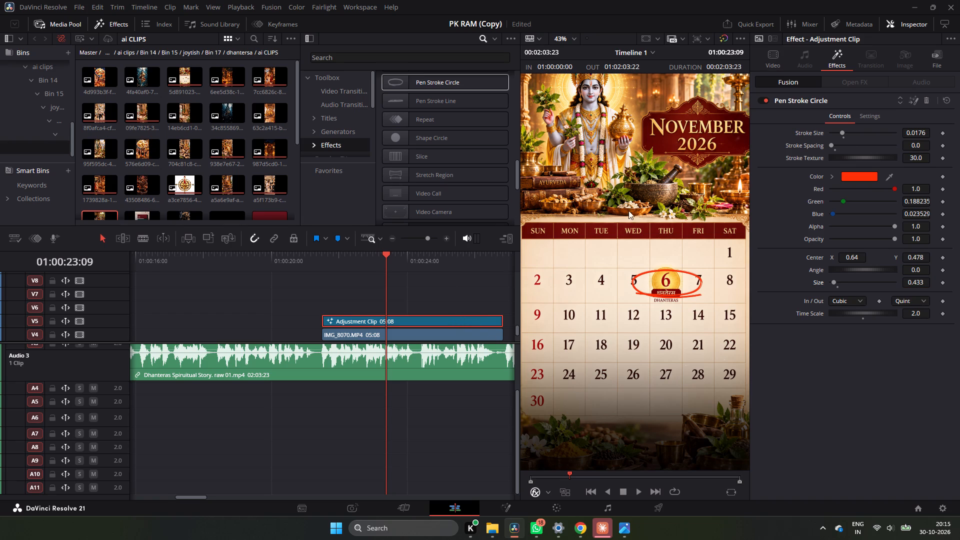
# Play back the calendar segment from 01:00:21:12 to check the pen stroke circle's animation around the 6.
pyautogui.click(321, 258)
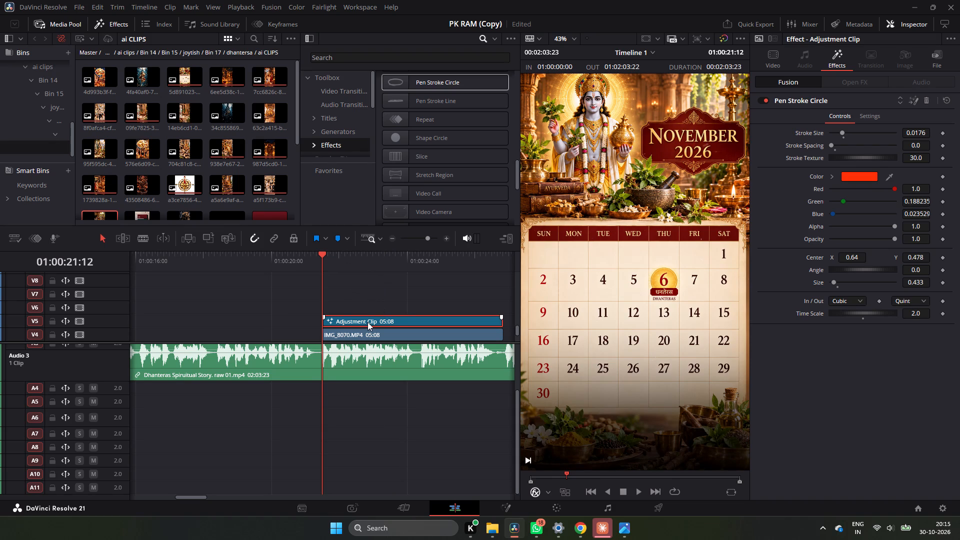
pyautogui.press('space')
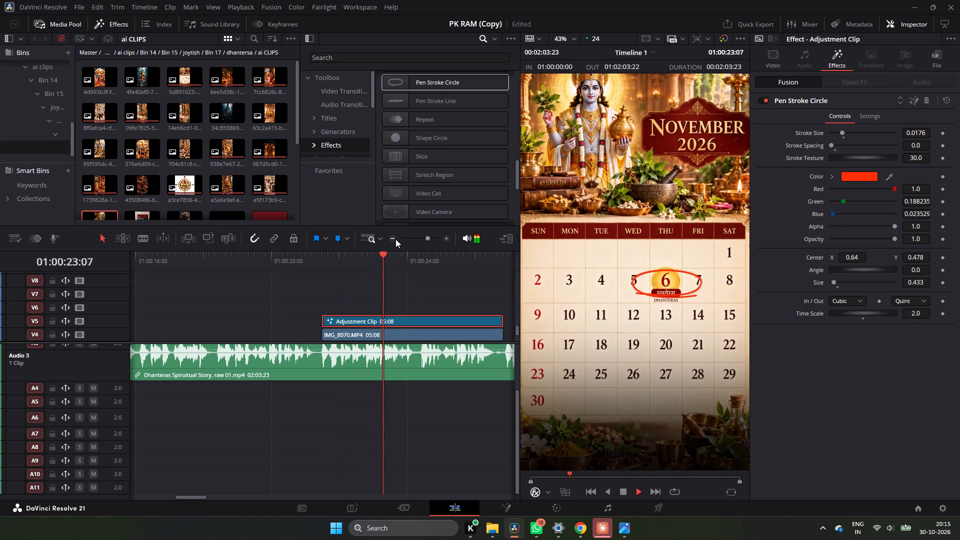
pyautogui.press('space')
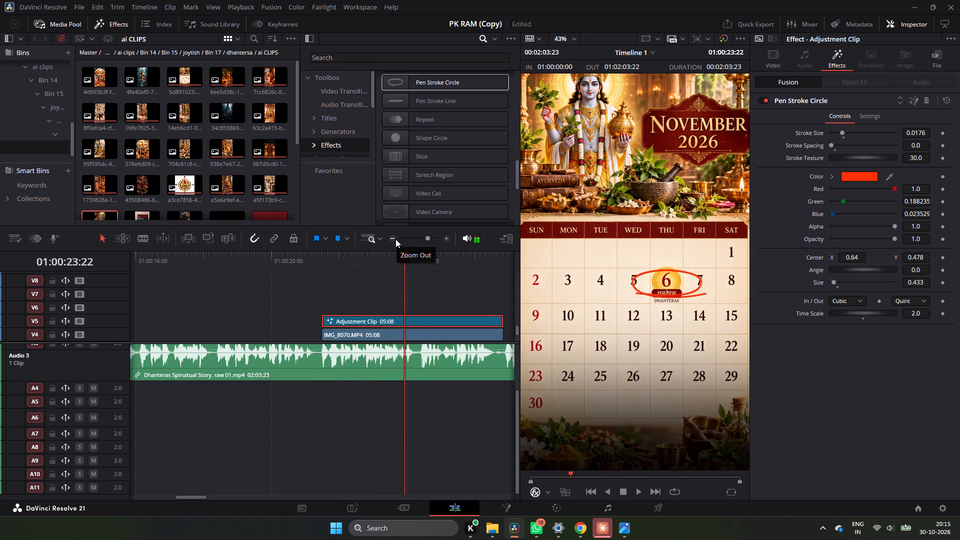
pyautogui.press('space')
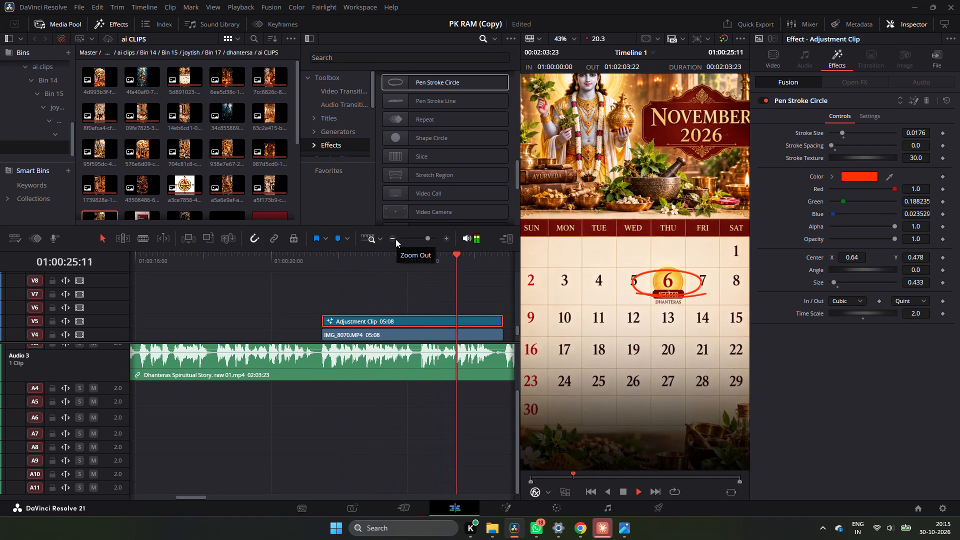
pyautogui.press('space')
pyautogui.press('space')
pyautogui.press('space')
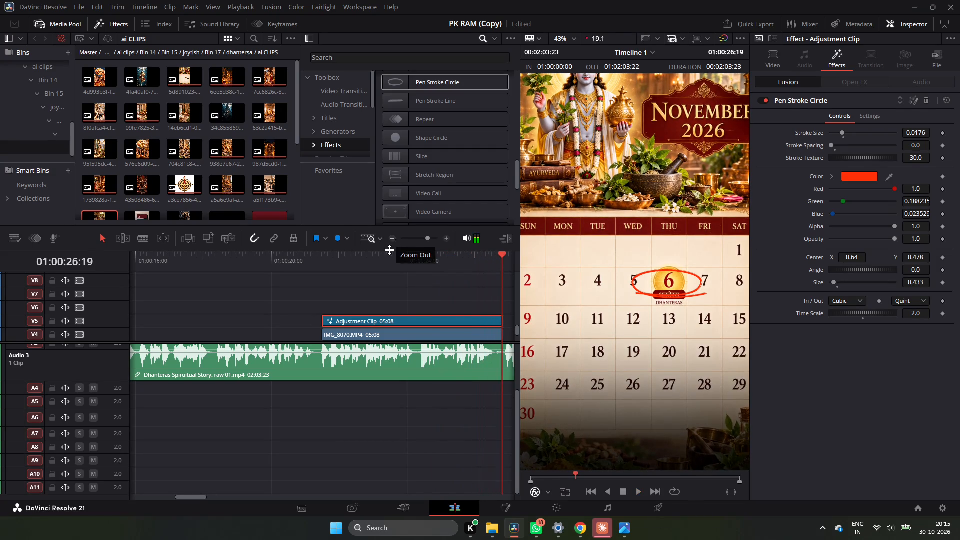
pyautogui.moveTo(336, 261); pyautogui.dragTo(332, 261)
pyautogui.moveTo(328, 260); pyautogui.dragTo(325, 265)
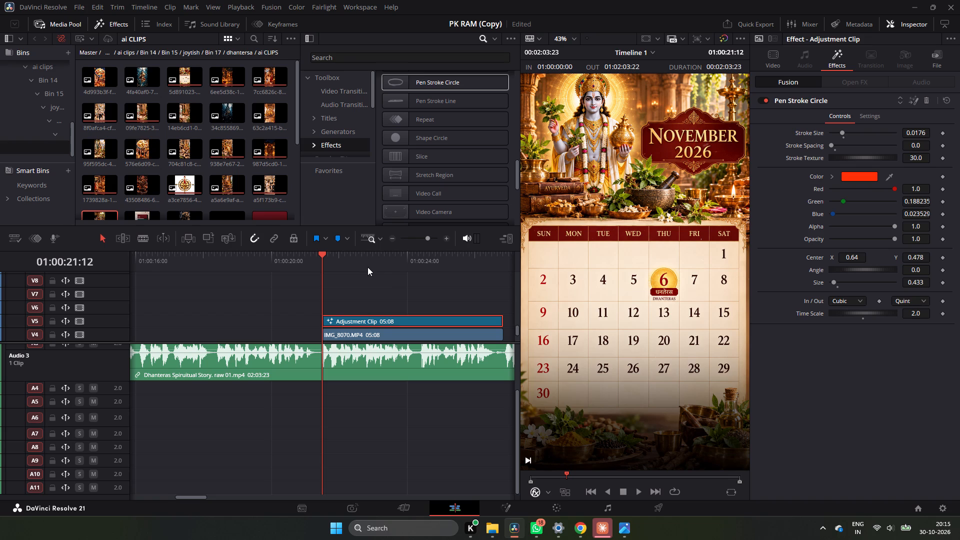
# Move the stack of four calendar clips, from the PNG still to the pen stroke circle adjustment clip, up to tracks V6–V9.
pyautogui.scroll(-4, 369, 271)
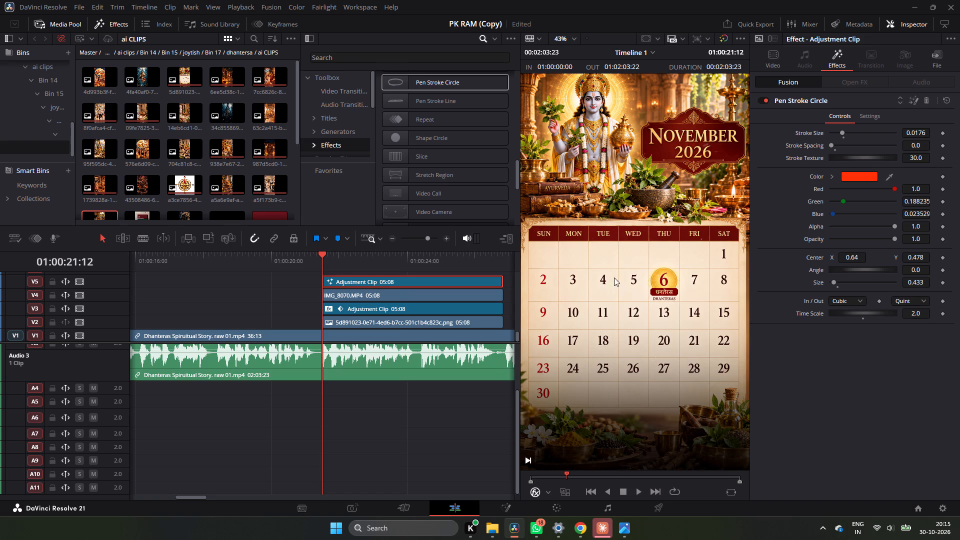
pyautogui.click(395, 239)
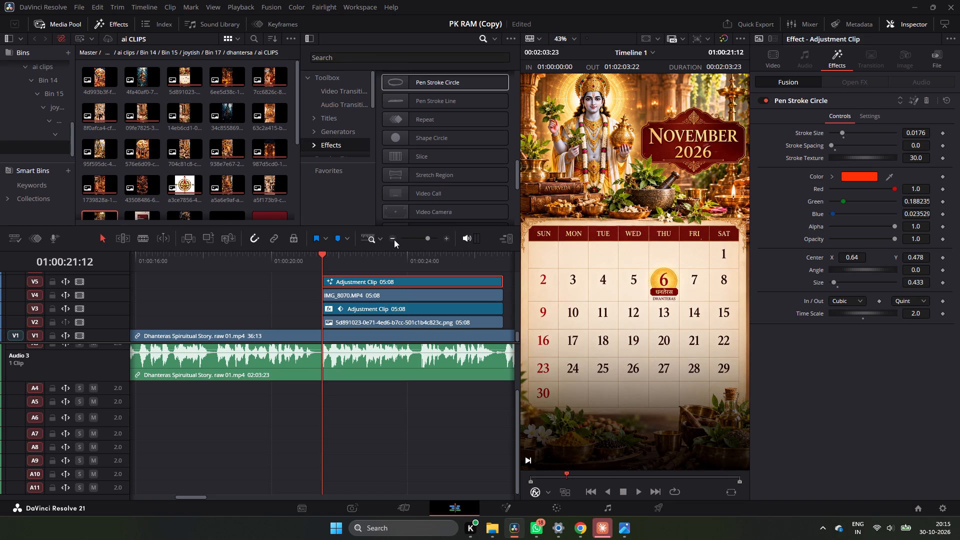
pyautogui.doubleClick(394, 239)
pyautogui.scroll(1, 373, 283)
pyautogui.scroll(-1, 373, 283)
pyautogui.scroll(1, 373, 284)
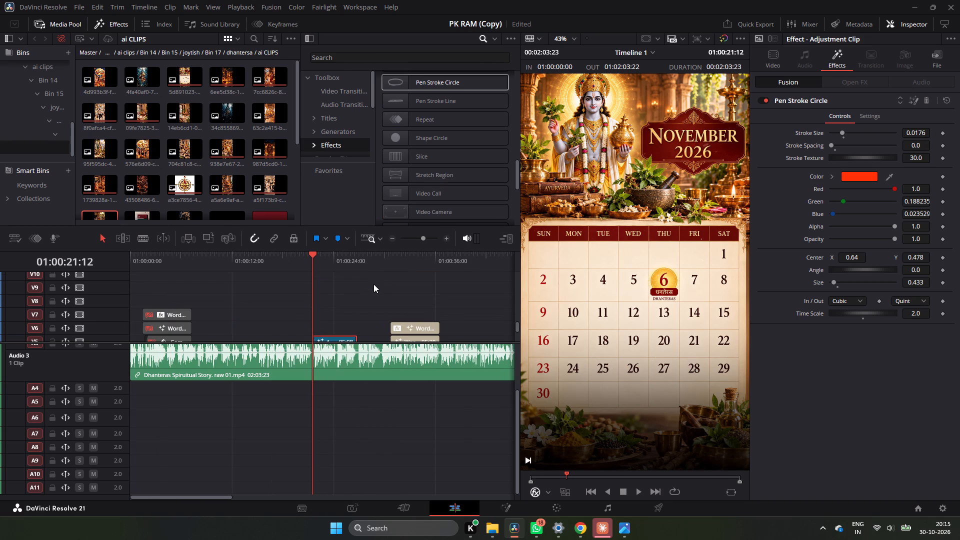
pyautogui.moveTo(283, 303); pyautogui.dragTo(357, 323)
pyautogui.click(445, 242)
pyautogui.doubleClick(446, 239)
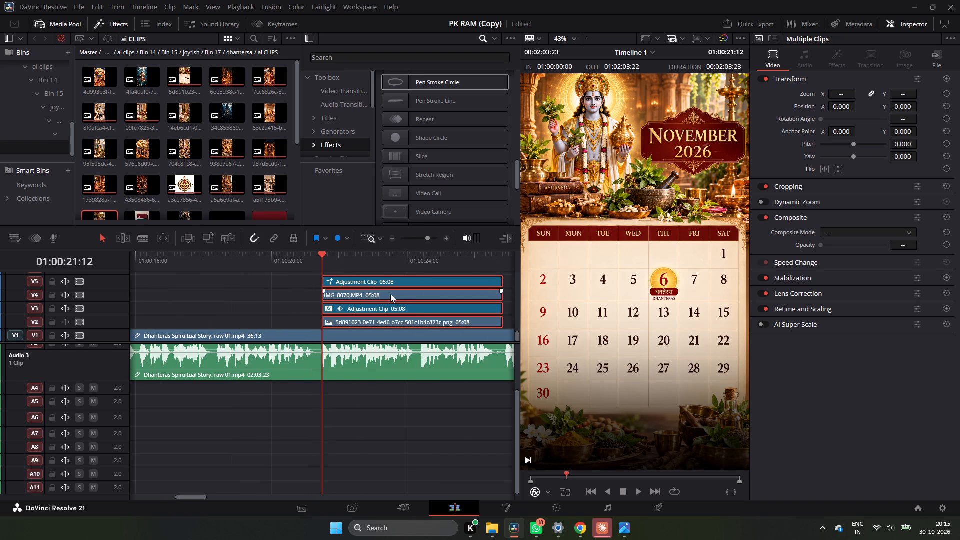
pyautogui.scroll(1, 390, 283)
pyautogui.scroll(-2, 390, 280)
pyautogui.moveTo(390, 281); pyautogui.dragTo(390, 272)
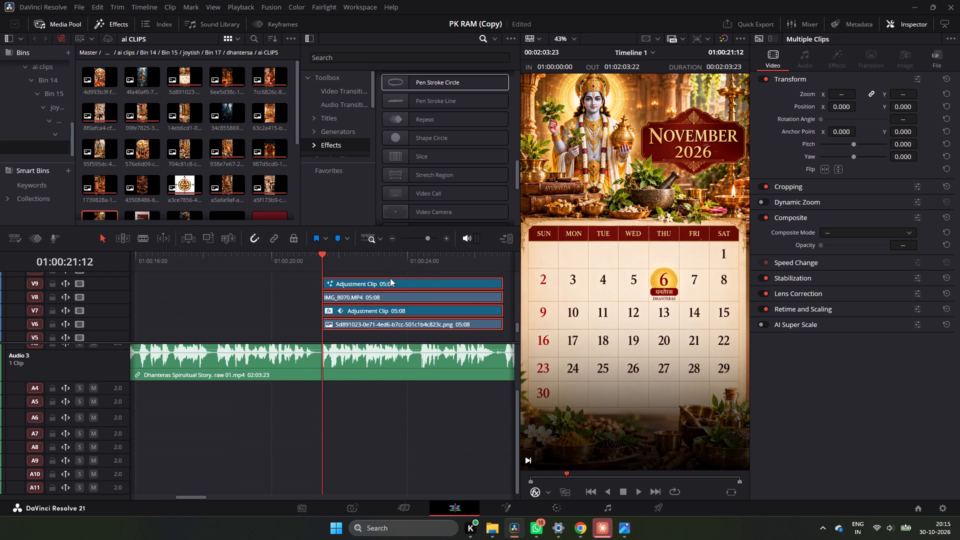
# Split the V1 Dhanteras presenter clip at 01:00:21:12 and 01:00:26:20, matching the calendar segment's start and end.
pyautogui.scroll(-2, 389, 292)
pyautogui.click(378, 328)
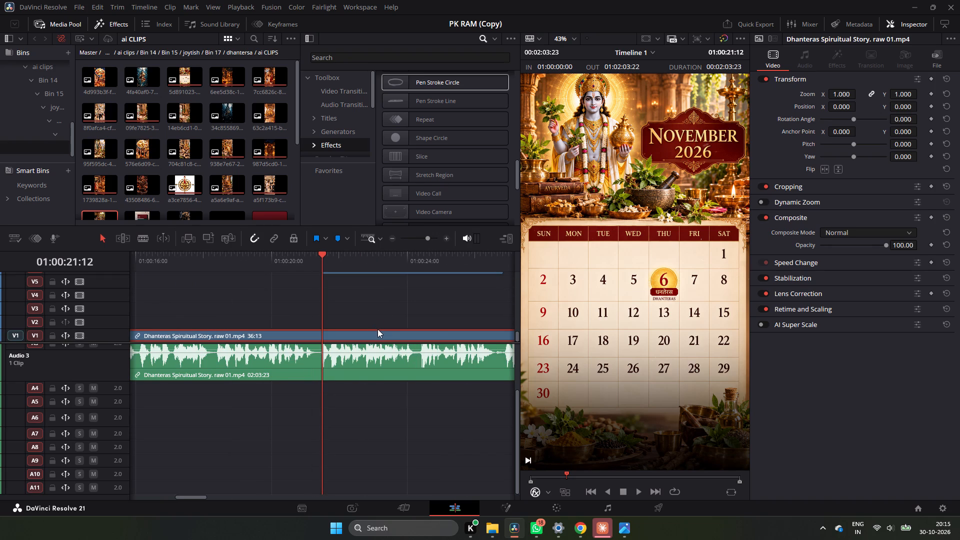
pyautogui.hotkey('ctrl', 'b')
pyautogui.moveTo(322, 253); pyautogui.dragTo(436, 263)
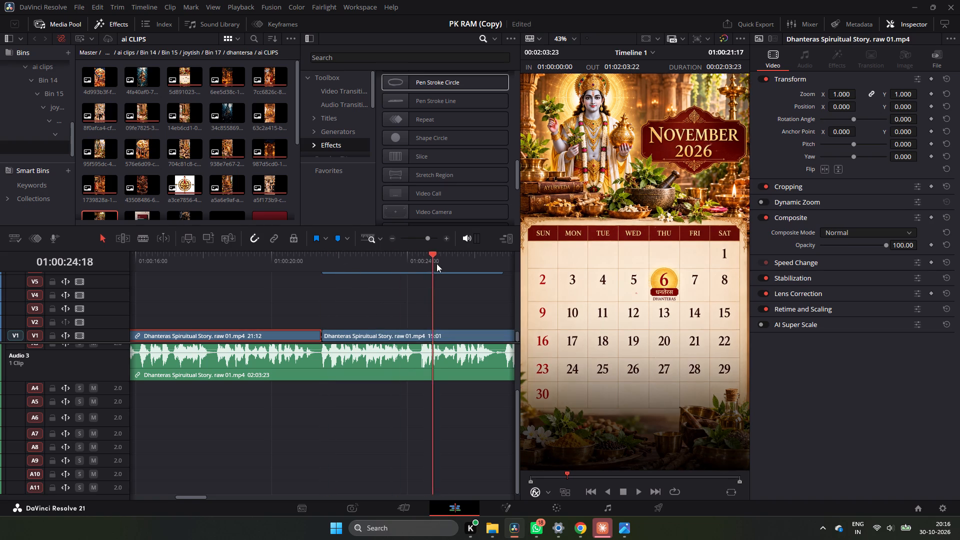
pyautogui.moveTo(436, 263); pyautogui.dragTo(382, 278)
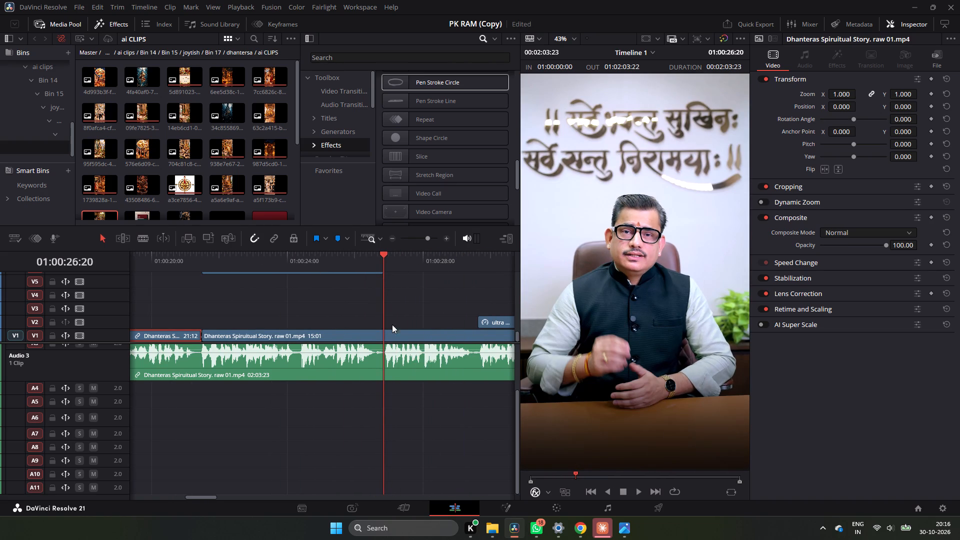
pyautogui.click(393, 330)
pyautogui.hotkey('ctrl', 'b')
# Duplicate the split 05:08 presenter section from V1 onto V2 directly above it.
pyautogui.moveTo(343, 333); pyautogui.dragTo(344, 321)
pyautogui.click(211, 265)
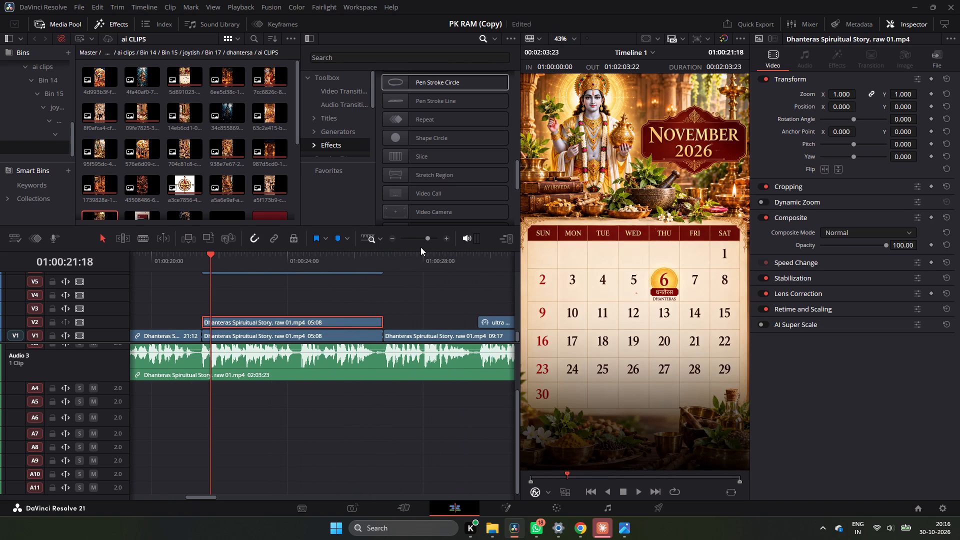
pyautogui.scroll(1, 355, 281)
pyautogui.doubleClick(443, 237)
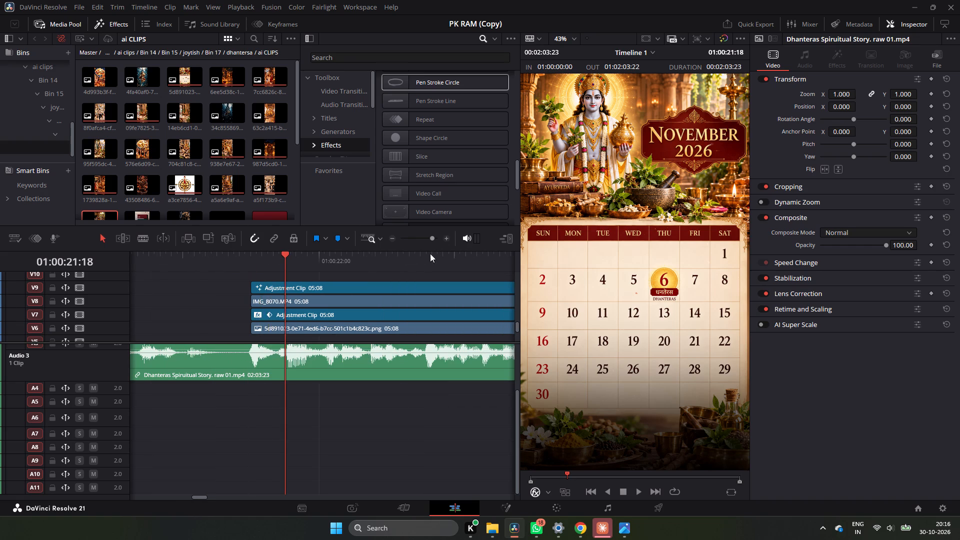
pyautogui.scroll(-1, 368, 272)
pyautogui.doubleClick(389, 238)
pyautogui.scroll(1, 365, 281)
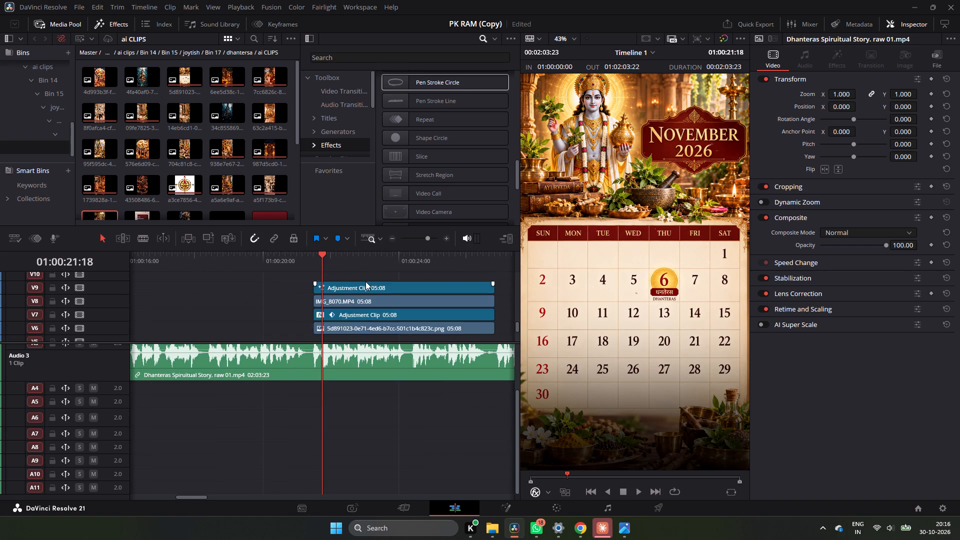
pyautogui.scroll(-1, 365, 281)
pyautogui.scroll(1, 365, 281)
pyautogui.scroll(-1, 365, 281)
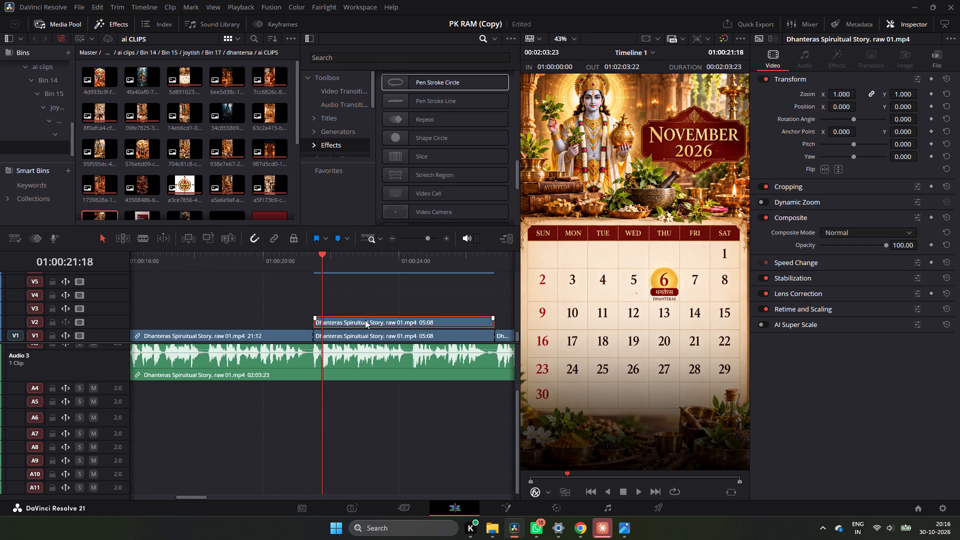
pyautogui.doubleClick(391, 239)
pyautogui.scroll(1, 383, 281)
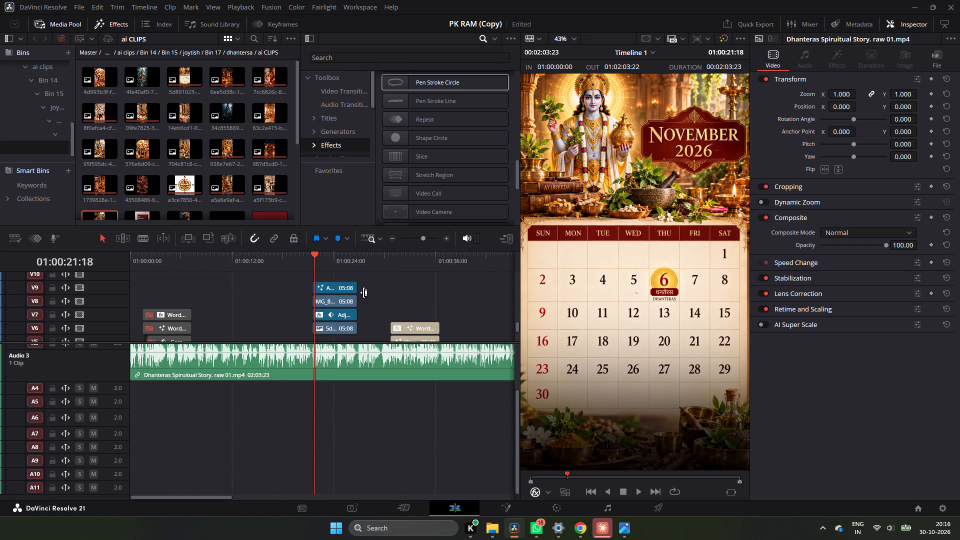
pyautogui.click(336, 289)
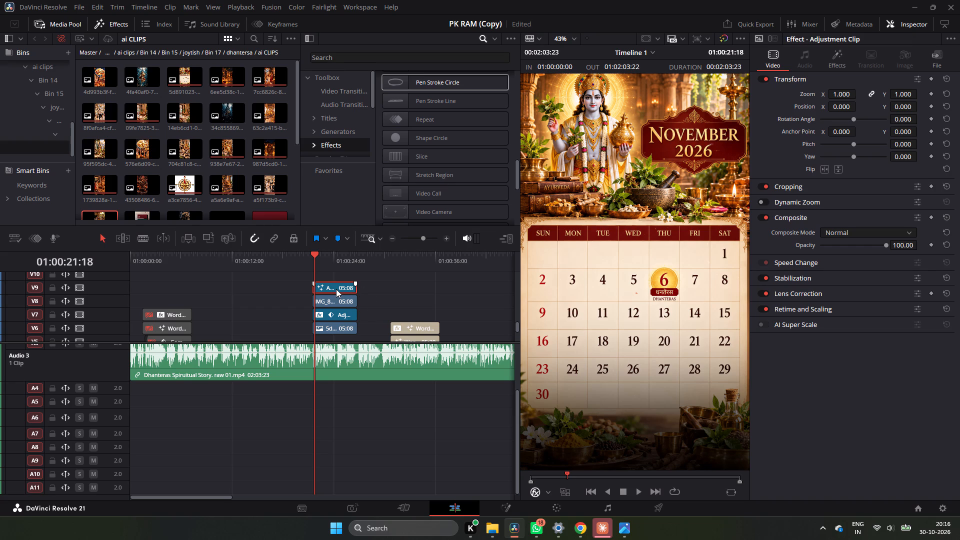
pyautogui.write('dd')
# Move the IMG_8070 clip and the keyframed adjustment clip from V8 and V7 up to V11 and V10.
pyautogui.moveTo(400, 294); pyautogui.dragTo(374, 300)
pyautogui.moveTo(374, 300); pyautogui.dragTo(339, 314)
pyautogui.moveTo(341, 304); pyautogui.dragTo(343, 284)
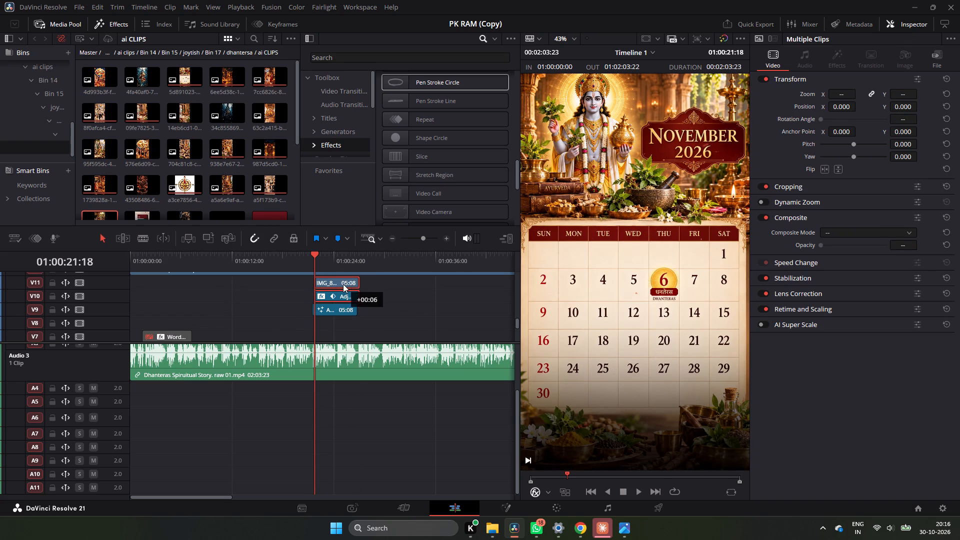
pyautogui.moveTo(343, 284); pyautogui.dragTo(341, 291)
# Move the calendar PNG still from V6 down to V3, keeping its start at 01:00:21:12.
pyautogui.scroll(-2, 356, 300)
pyautogui.scroll(1, 355, 301)
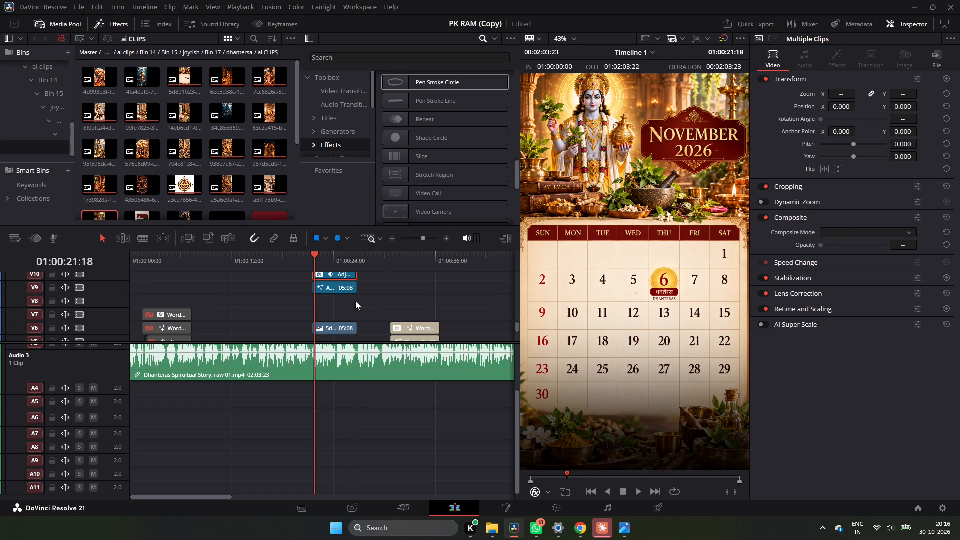
pyautogui.moveTo(339, 325); pyautogui.dragTo(339, 329)
pyautogui.scroll(-2, 335, 287)
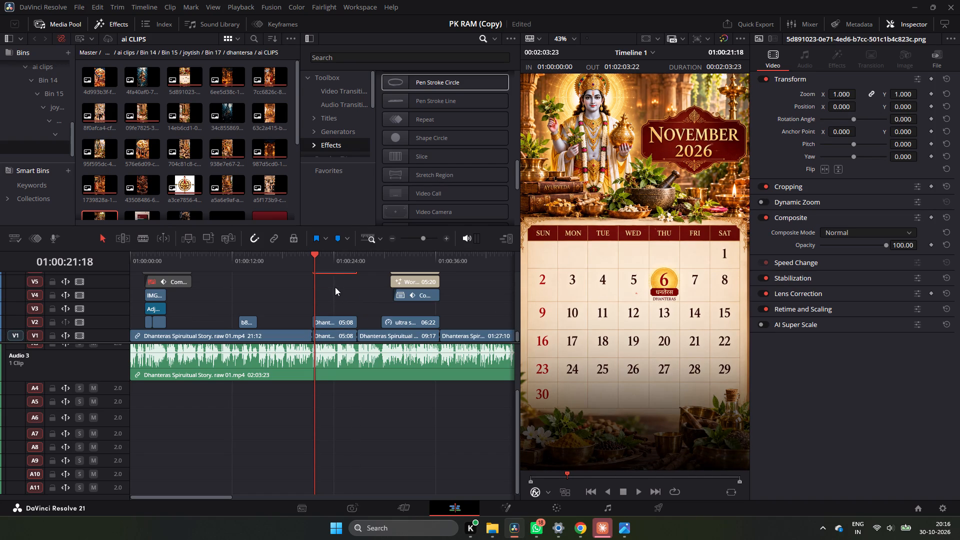
pyautogui.moveTo(321, 262); pyautogui.dragTo(314, 266)
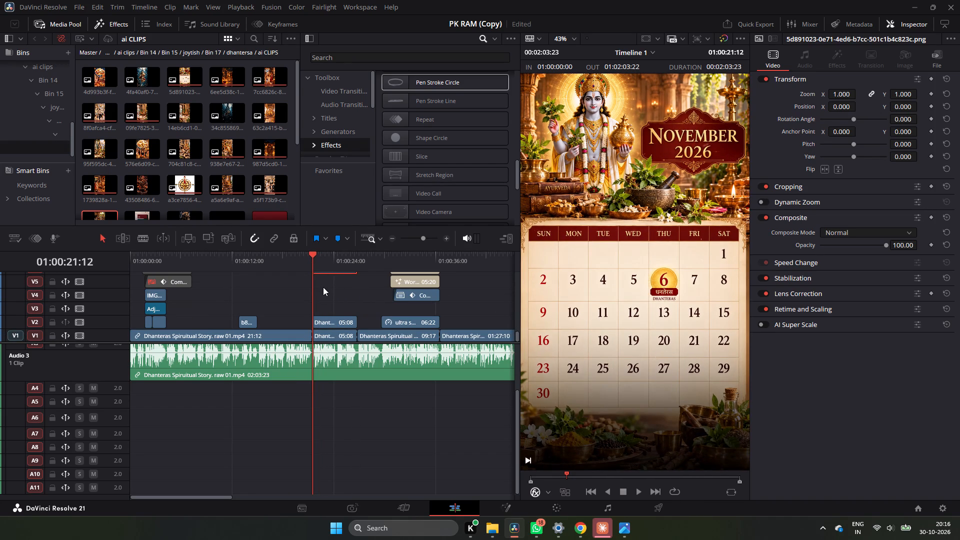
pyautogui.scroll(1, 338, 274)
pyautogui.moveTo(335, 326); pyautogui.dragTo(335, 336)
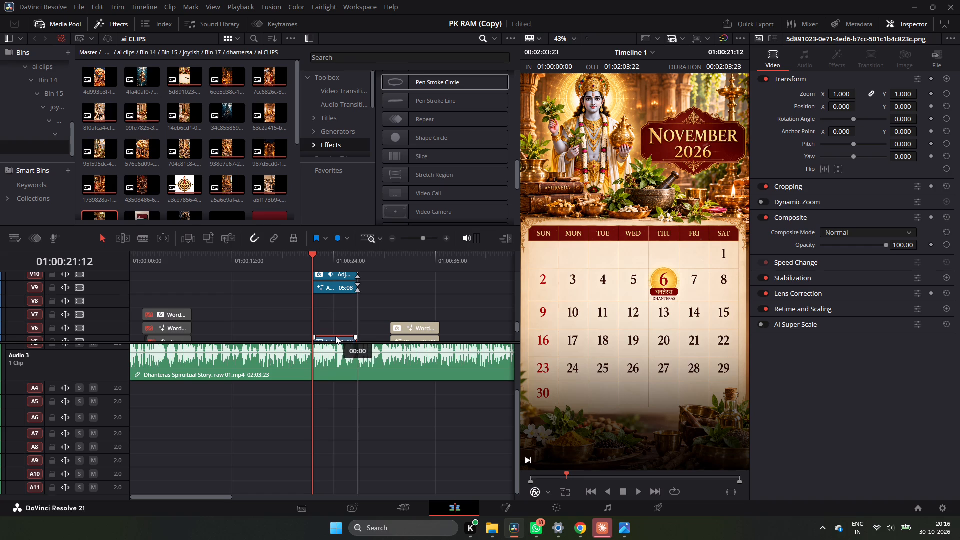
pyautogui.moveTo(335, 336); pyautogui.dragTo(335, 338)
pyautogui.scroll(-1, 341, 316)
pyautogui.moveTo(341, 282); pyautogui.dragTo(341, 284)
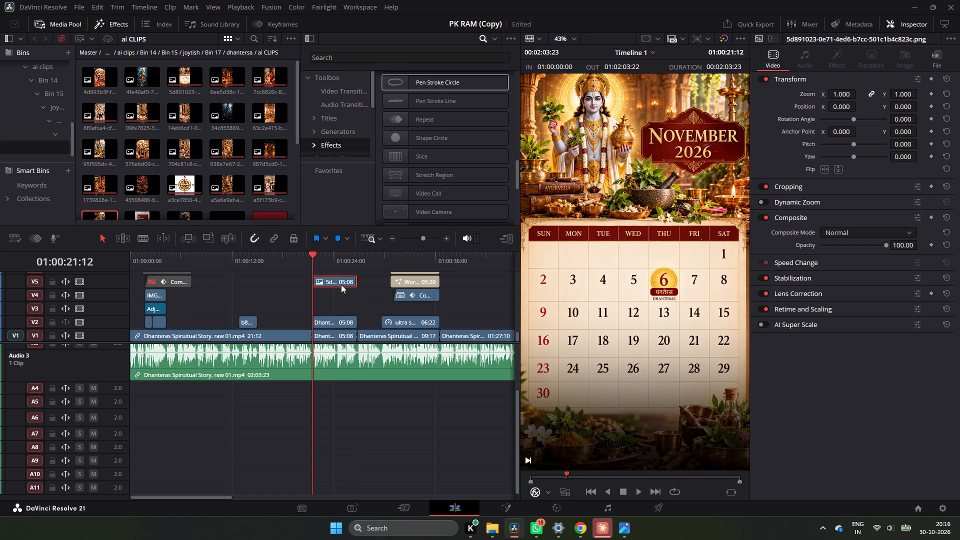
pyautogui.moveTo(341, 284); pyautogui.dragTo(341, 306)
# Swap the layer order so the calendar still sits on V2 and the duplicated presenter clip on V3.
pyautogui.moveTo(336, 327); pyautogui.dragTo(335, 305)
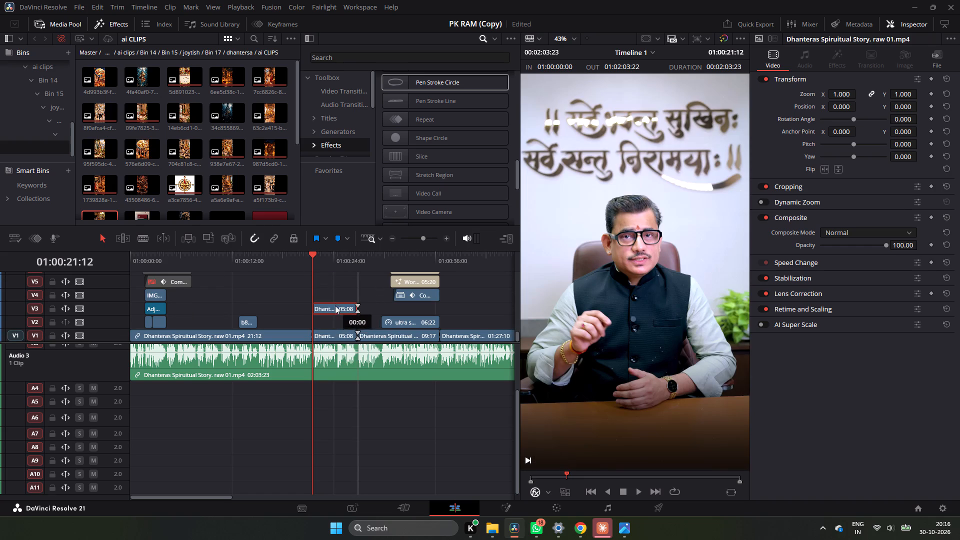
pyautogui.moveTo(335, 305); pyautogui.dragTo(334, 297)
pyautogui.moveTo(335, 310); pyautogui.dragTo(336, 324)
pyautogui.moveTo(334, 293); pyautogui.dragTo(334, 307)
pyautogui.moveTo(334, 307); pyautogui.dragTo(334, 308)
# Shift the V1 and V3 presenter sections down together by setting their Position Y to -523.
pyautogui.press('space')
pyautogui.press('space')
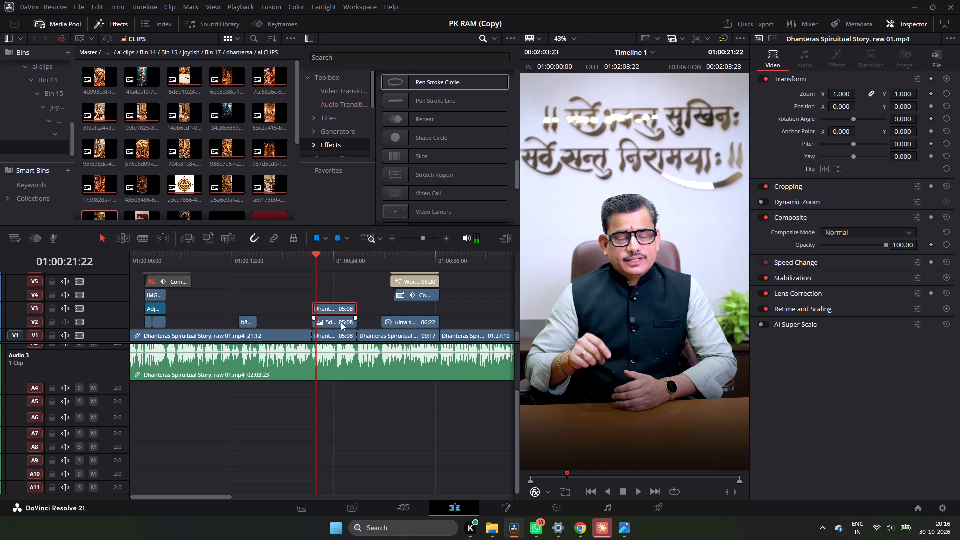
pyautogui.click(337, 337)
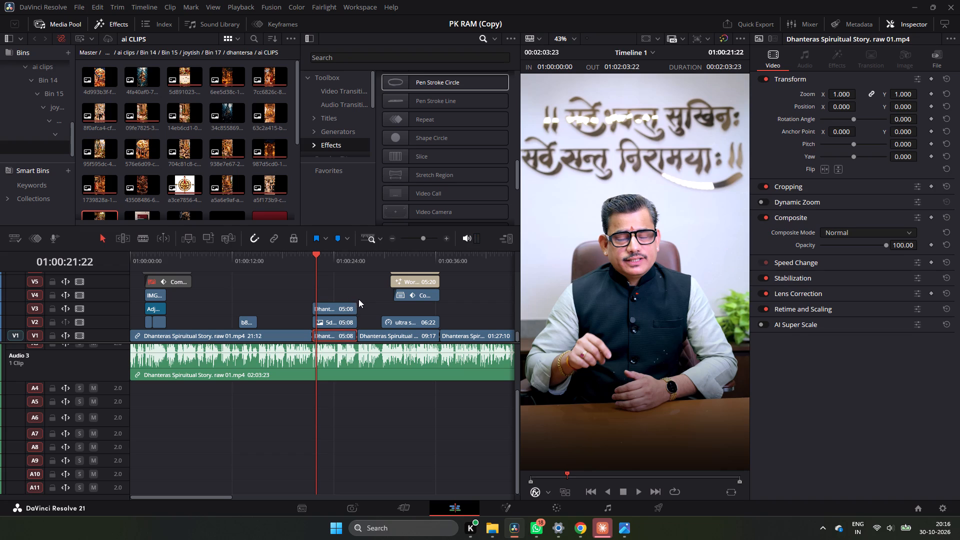
pyautogui.keyDown('ctrl'); pyautogui.click(340, 310); pyautogui.keyUp('ctrl')
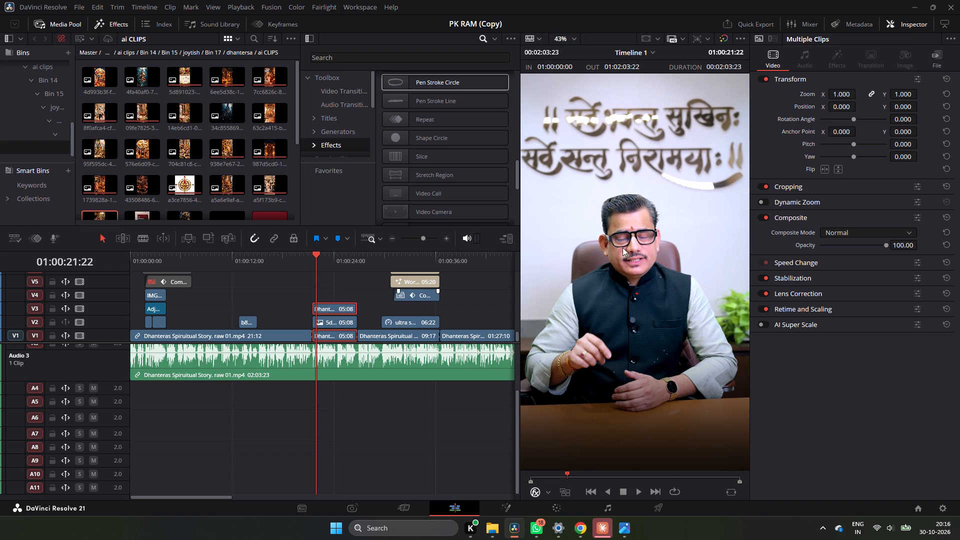
pyautogui.moveTo(903, 109); pyautogui.dragTo(799, 185)
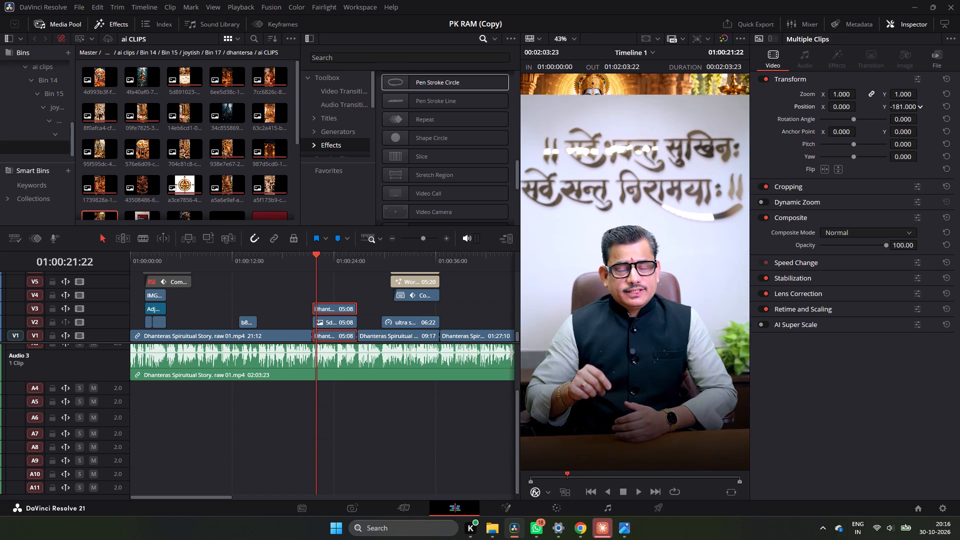
pyautogui.moveTo(799, 185); pyautogui.dragTo(641, 258)
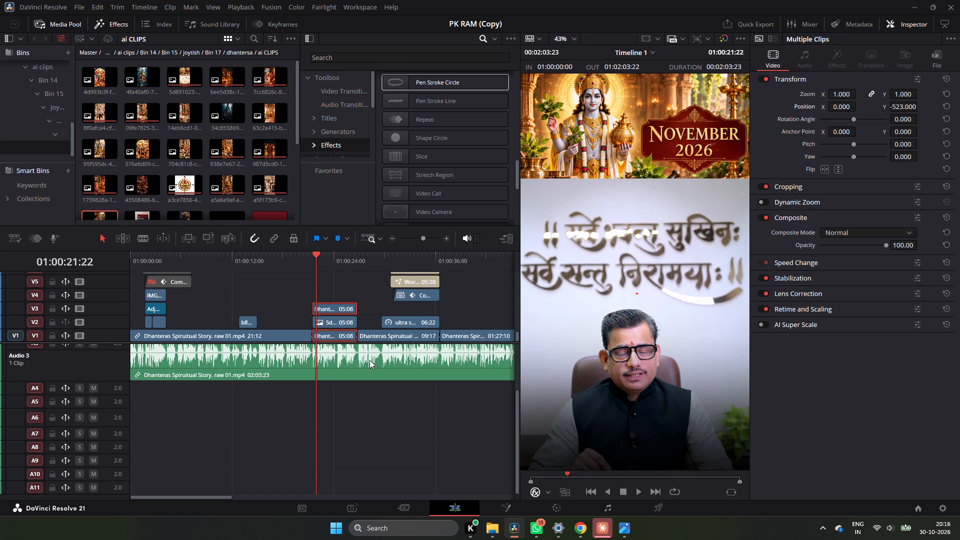
# Shift the calendar still on V2 upward by setting its Position Y to 506.
pyautogui.click(323, 321)
pyautogui.moveTo(904, 107); pyautogui.dragTo(927, 115)
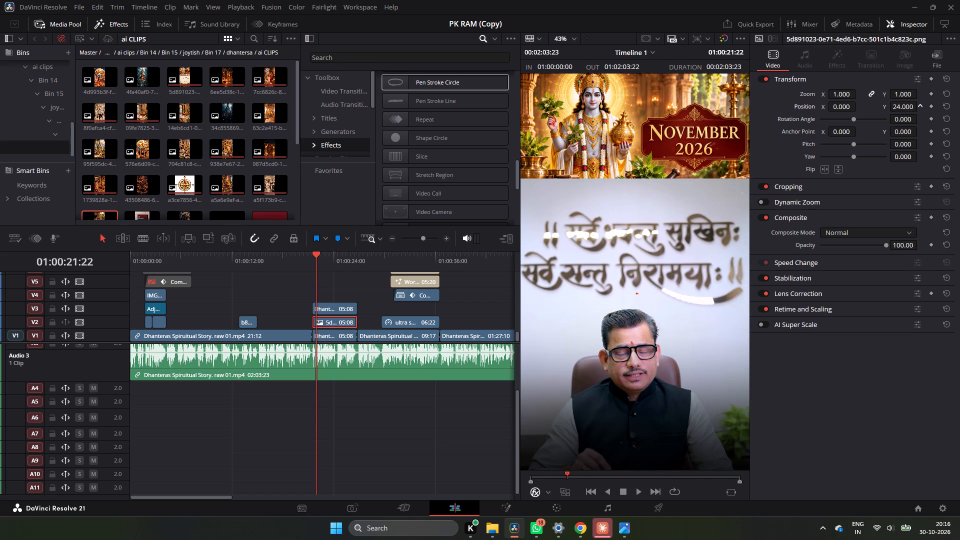
pyautogui.moveTo(927, 115); pyautogui.dragTo(759, 336)
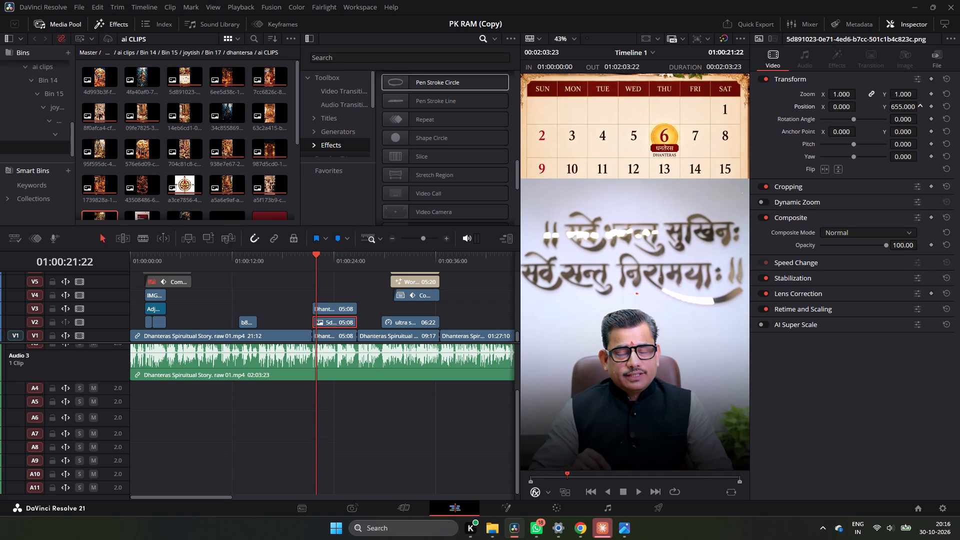
pyautogui.moveTo(759, 336); pyautogui.dragTo(661, 403)
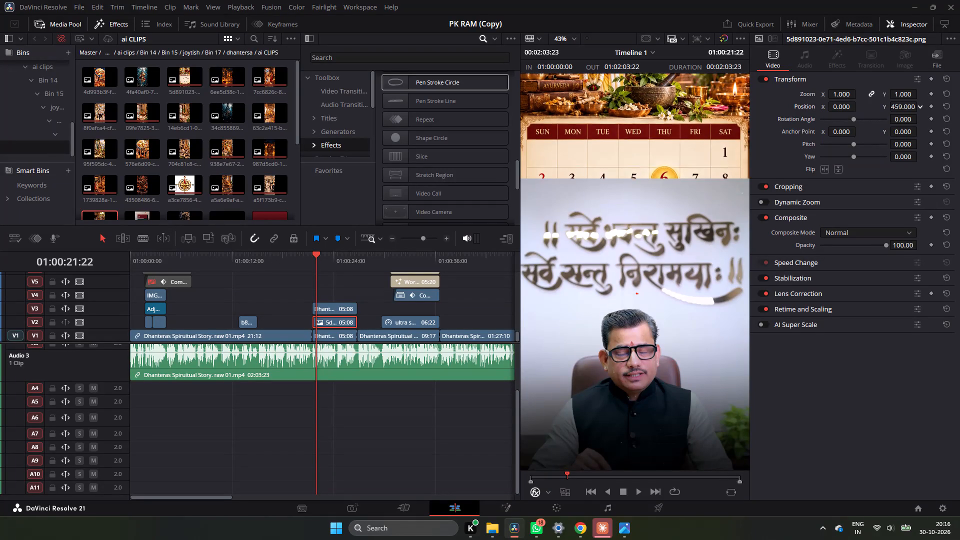
pyautogui.moveTo(661, 403); pyautogui.dragTo(685, 403)
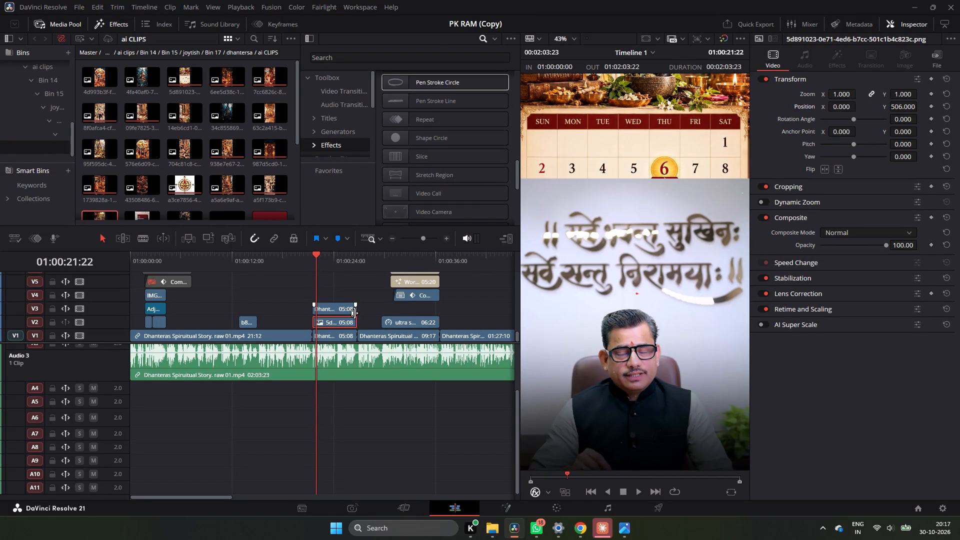
# Move the two stacked adjustment clips at 01:00:21:12 from V10 and V9 down to V7 and V6.
pyautogui.scroll(2, 354, 309)
pyautogui.scroll(-1, 354, 309)
pyautogui.scroll(1, 355, 309)
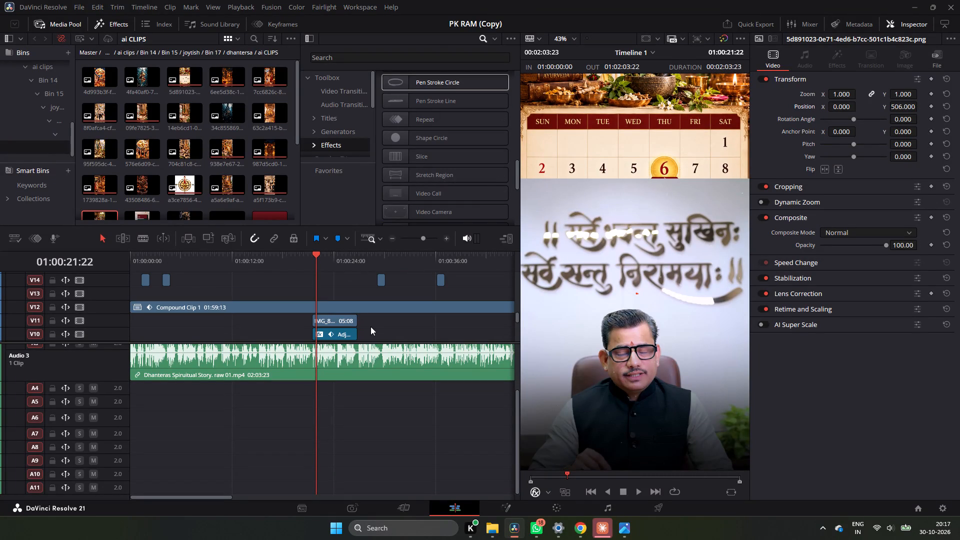
pyautogui.moveTo(370, 326); pyautogui.dragTo(324, 326)
pyautogui.moveTo(292, 323); pyautogui.dragTo(348, 331)
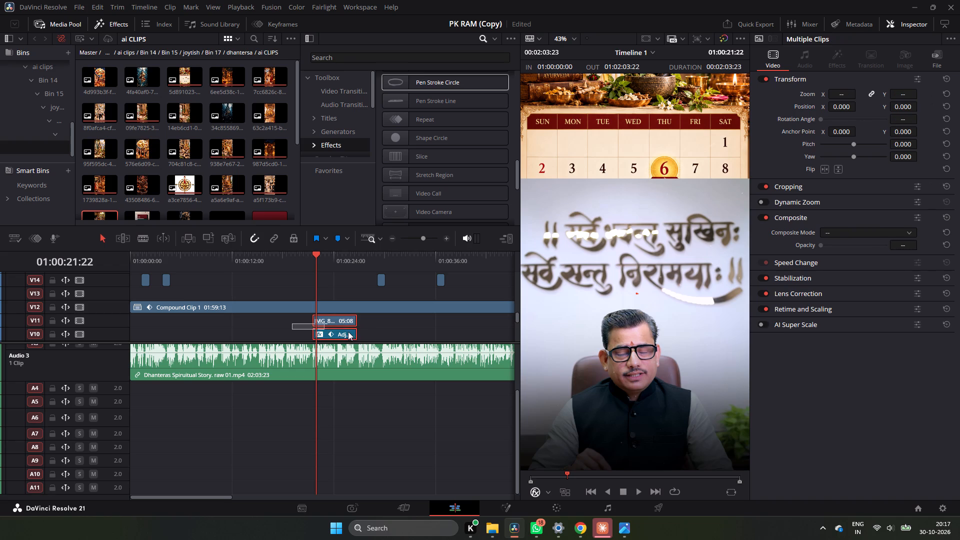
pyautogui.moveTo(348, 331); pyautogui.dragTo(351, 332)
pyautogui.scroll(-1, 356, 329)
pyautogui.moveTo(316, 251); pyautogui.dragTo(311, 252)
pyautogui.moveTo(318, 254); pyautogui.dragTo(312, 257)
pyautogui.click(419, 294)
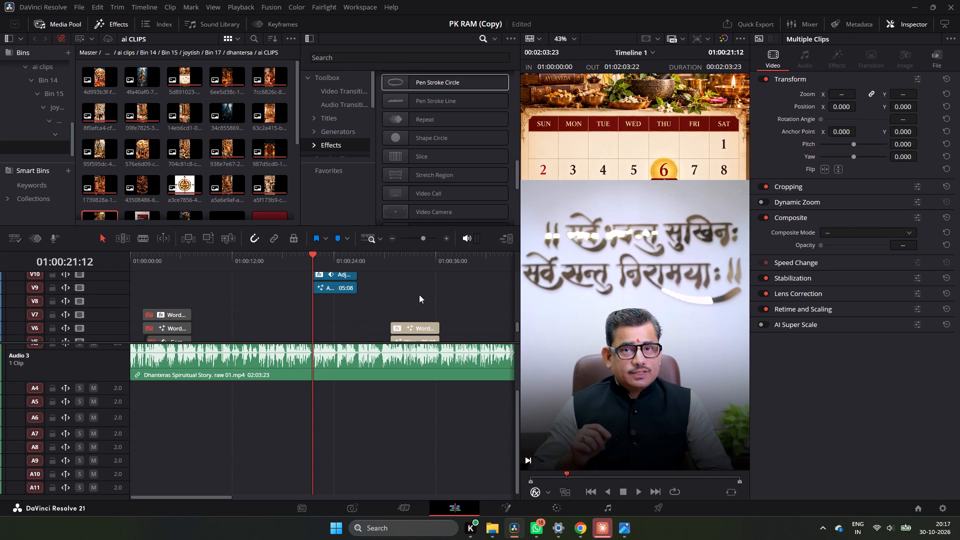
pyautogui.moveTo(399, 283); pyautogui.dragTo(333, 280)
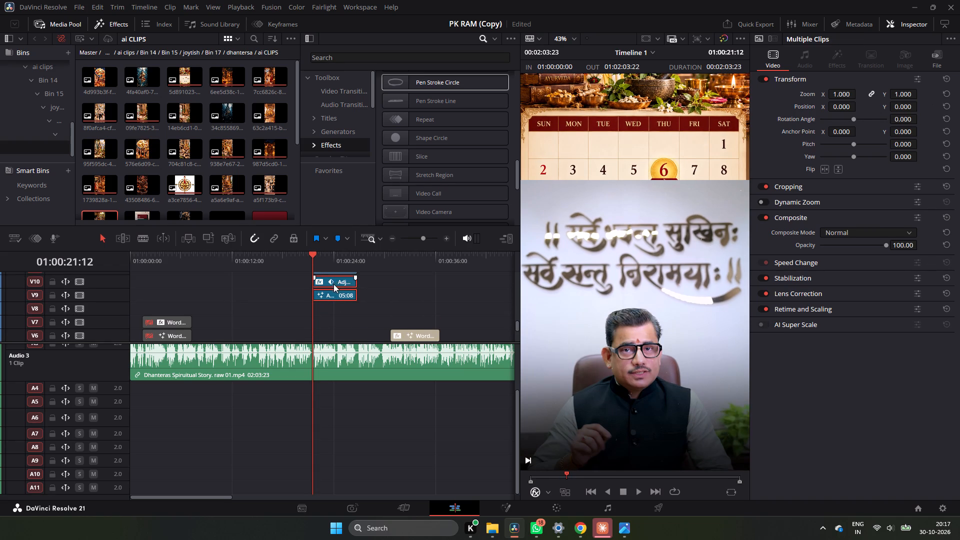
pyautogui.moveTo(334, 284); pyautogui.dragTo(331, 317)
# Move the IMG_8070 overlay clip from V11 down to V8, directly above the adjustment clips and keeping its start time.
pyautogui.scroll(1, 334, 303)
pyautogui.scroll(-1, 334, 302)
pyautogui.scroll(1, 338, 302)
pyautogui.moveTo(370, 333); pyautogui.dragTo(339, 331)
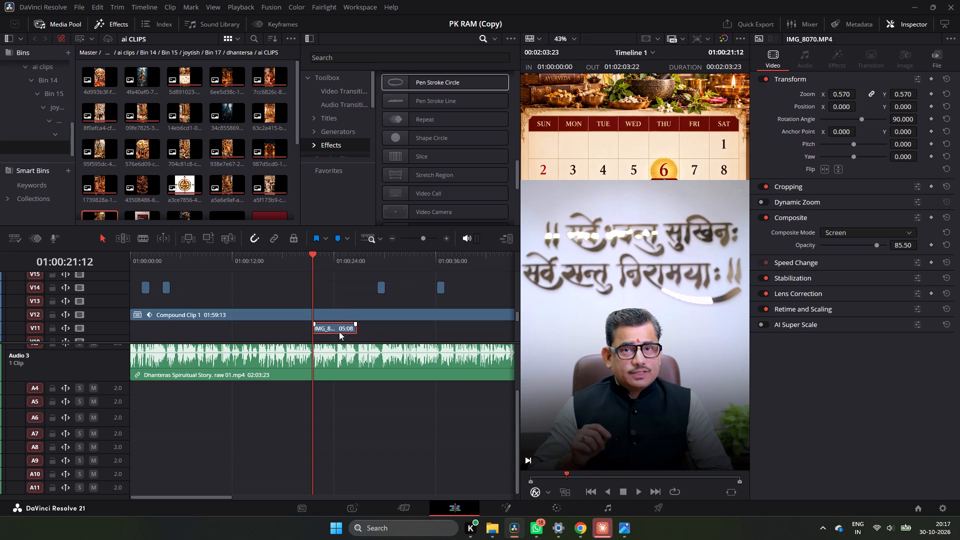
pyautogui.scroll(-1, 339, 331)
pyautogui.scroll(1, 341, 282)
pyautogui.moveTo(341, 326); pyautogui.dragTo(340, 333)
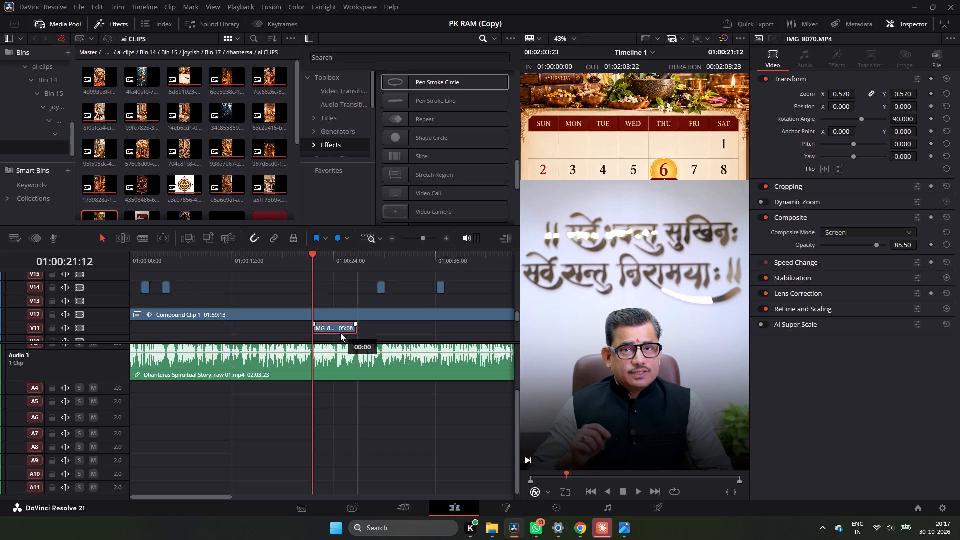
pyautogui.moveTo(340, 333); pyautogui.dragTo(340, 340)
pyautogui.scroll(-1, 336, 332)
pyautogui.moveTo(340, 279); pyautogui.dragTo(340, 278)
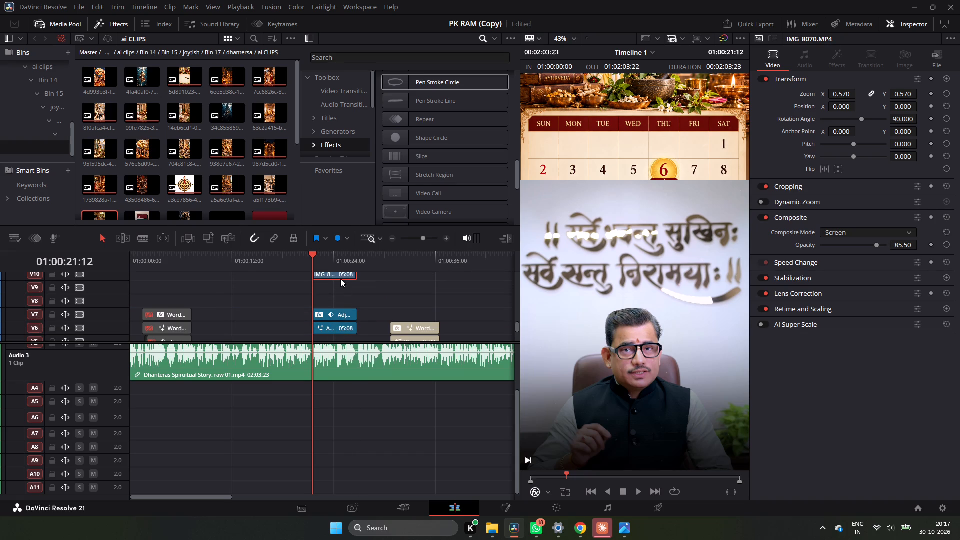
pyautogui.moveTo(340, 278); pyautogui.dragTo(340, 300)
# Move IMG_8070 and both adjustment clips down two tracks together, to V6, V5 and V4 above the presenter clip.
pyautogui.moveTo(373, 291); pyautogui.dragTo(342, 336)
pyautogui.scroll(-1, 343, 332)
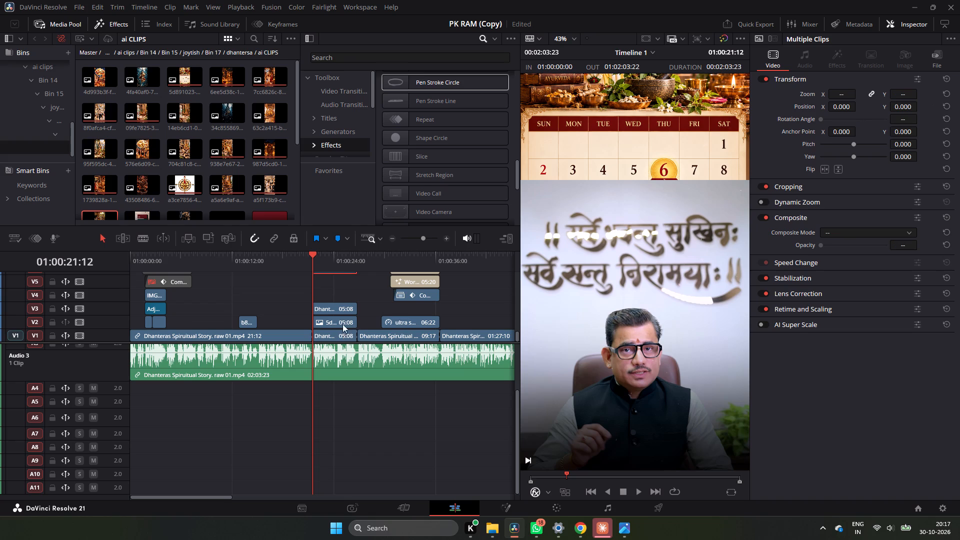
pyautogui.scroll(1, 344, 301)
pyautogui.moveTo(334, 321); pyautogui.dragTo(334, 338)
pyautogui.scroll(-1, 340, 326)
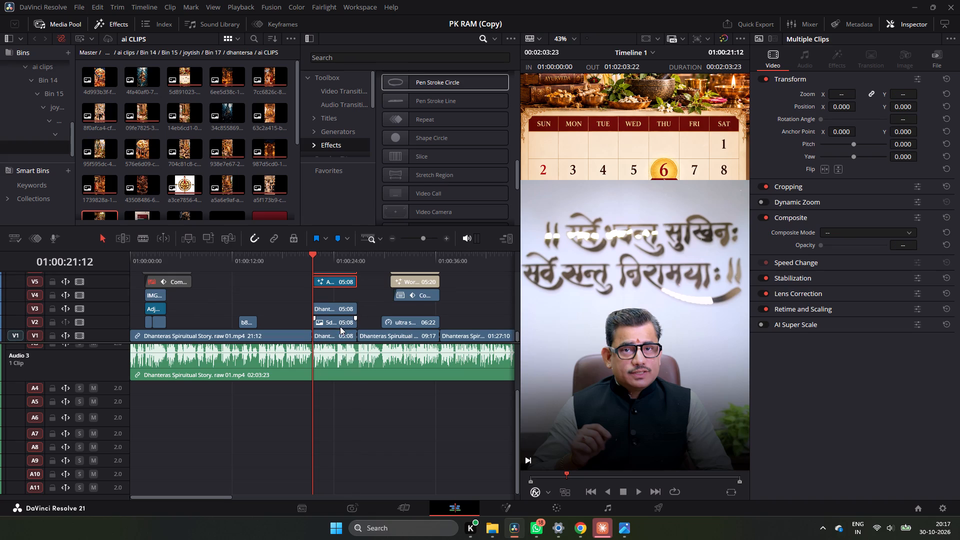
pyautogui.moveTo(337, 285); pyautogui.dragTo(335, 290)
pyautogui.click(368, 299)
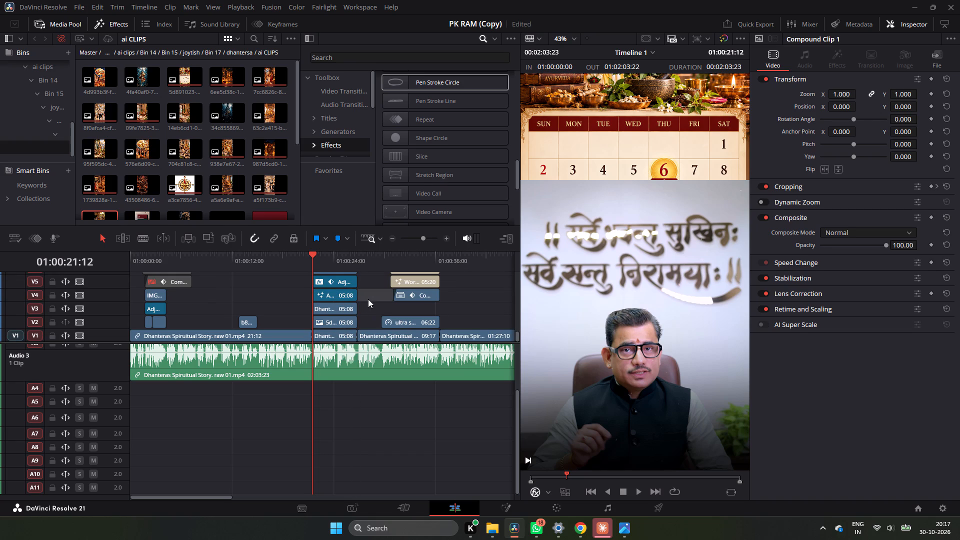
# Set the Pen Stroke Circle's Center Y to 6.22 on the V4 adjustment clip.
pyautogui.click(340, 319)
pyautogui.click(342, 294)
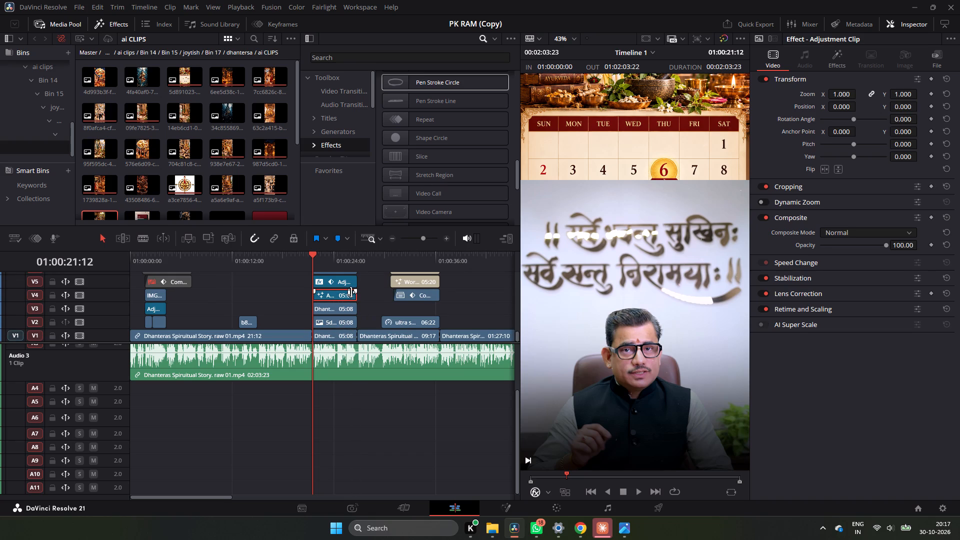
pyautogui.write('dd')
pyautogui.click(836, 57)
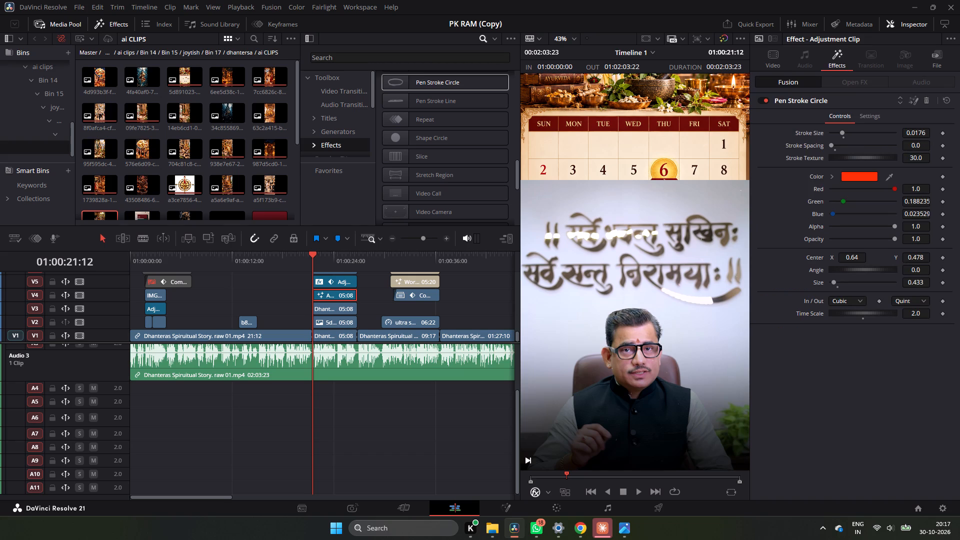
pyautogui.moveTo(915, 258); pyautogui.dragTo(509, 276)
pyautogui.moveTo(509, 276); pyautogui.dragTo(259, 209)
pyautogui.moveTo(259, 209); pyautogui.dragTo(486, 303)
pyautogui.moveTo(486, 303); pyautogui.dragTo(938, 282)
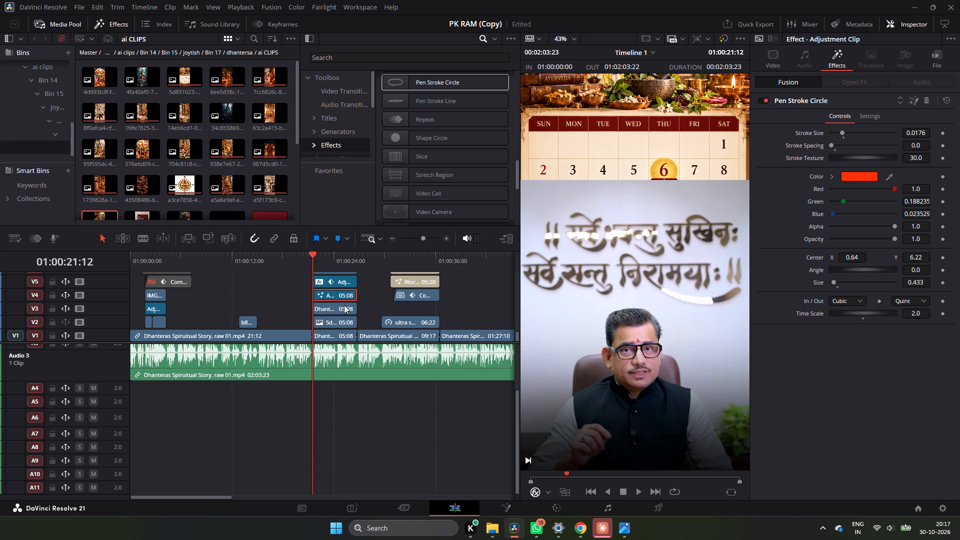
# Disable the duplicated presenter clip on V3 to expose the calendar beneath it.
pyautogui.scroll(1, 344, 305)
pyautogui.scroll(-1, 337, 322)
pyautogui.scroll(1, 337, 317)
pyautogui.scroll(-1, 337, 317)
pyautogui.click(334, 308)
pyautogui.press('d')
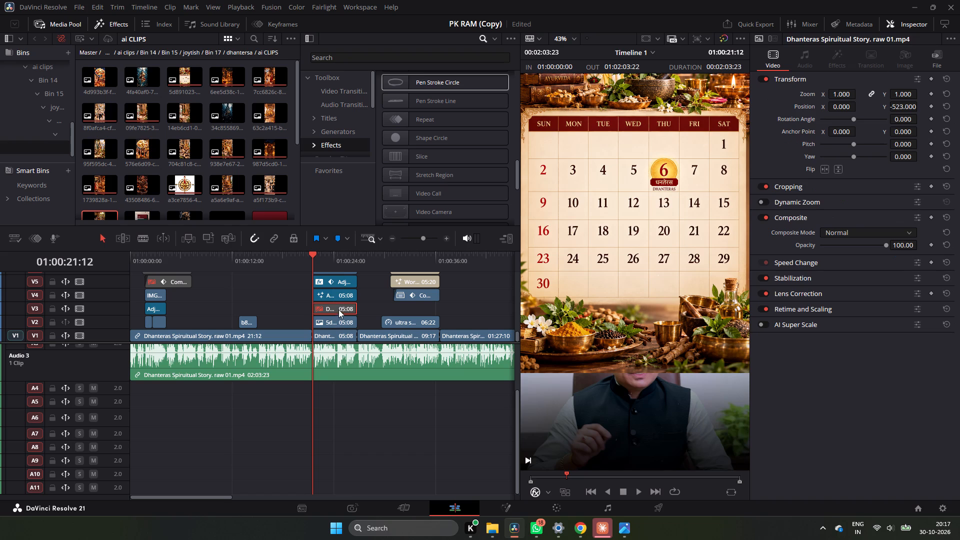
# On the V4 adjustment clip, set the Pen Stroke Circle's Center Y to -0.433 and increase its Size.
pyautogui.click(343, 298)
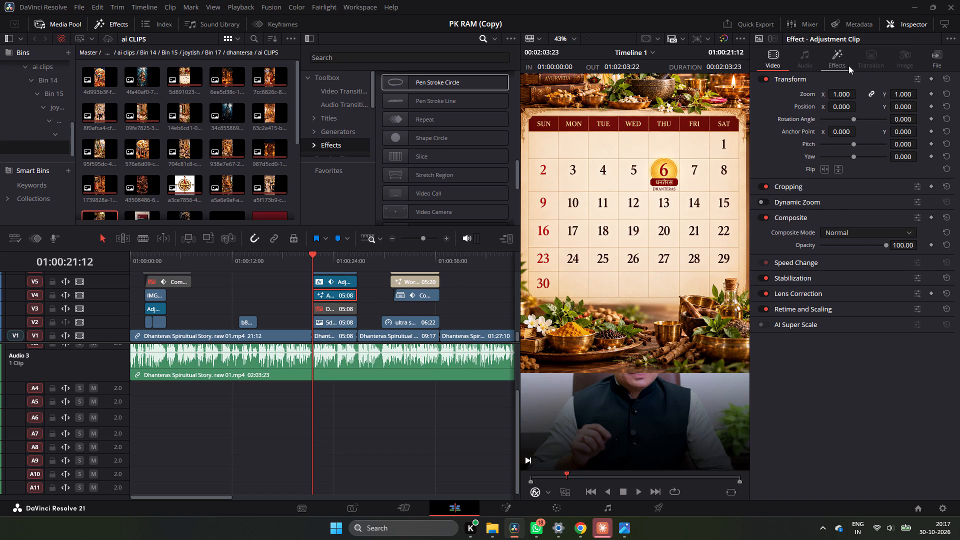
pyautogui.click(848, 65)
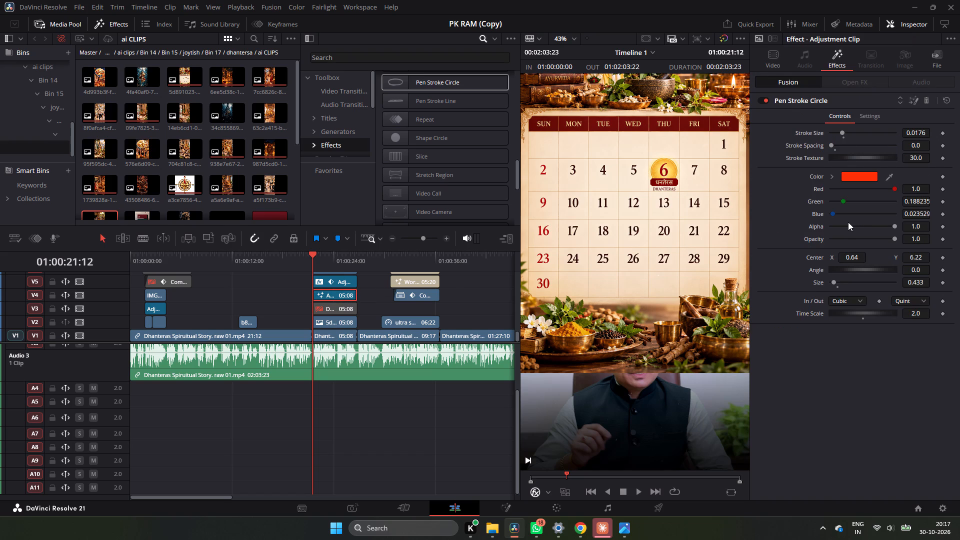
pyautogui.moveTo(918, 259); pyautogui.dragTo(496, 259)
pyautogui.moveTo(496, 259); pyautogui.dragTo(363, 43)
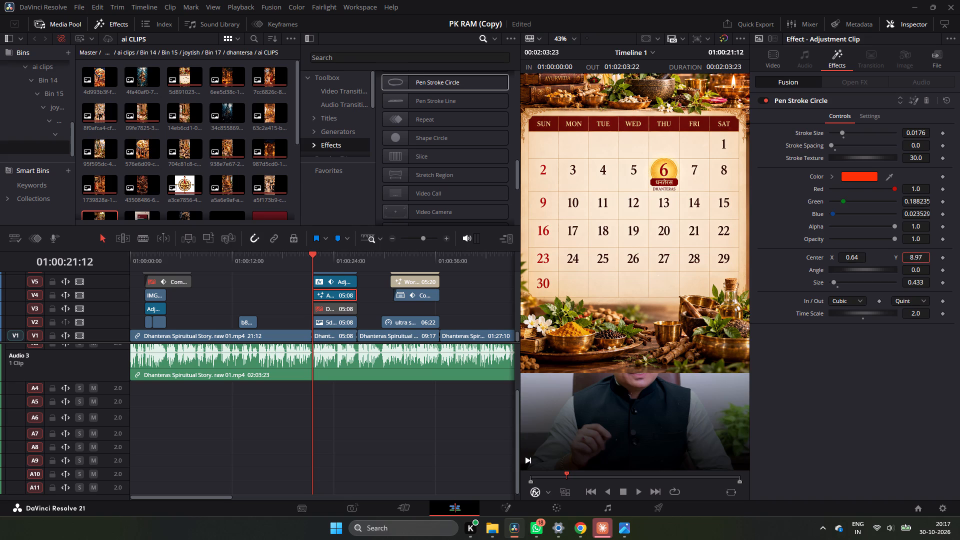
pyautogui.moveTo(363, 43); pyautogui.dragTo(296, 24)
pyautogui.moveTo(296, 24); pyautogui.dragTo(537, 61)
pyautogui.moveTo(537, 61); pyautogui.dragTo(493, 69)
pyautogui.moveTo(923, 260); pyautogui.dragTo(696, 273)
pyautogui.moveTo(925, 260); pyautogui.dragTo(664, 274)
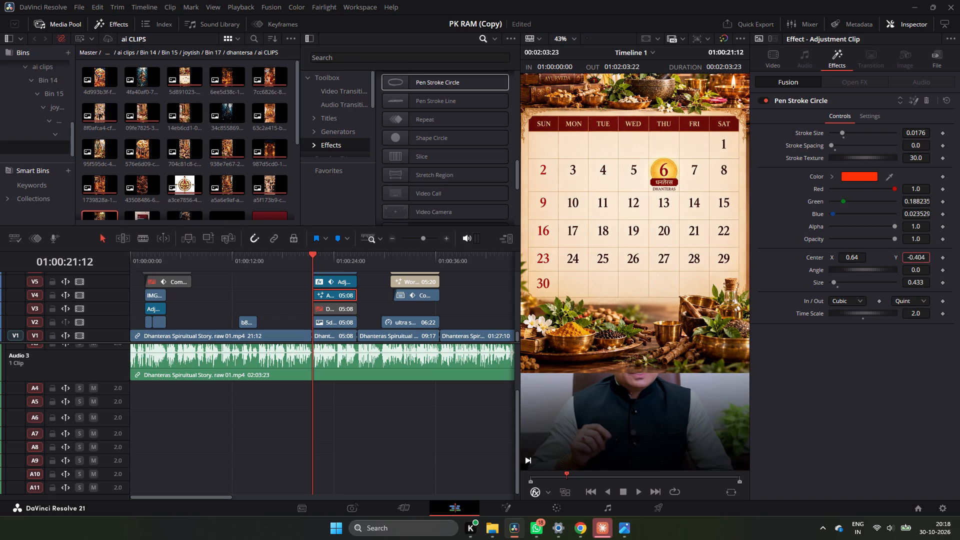
pyautogui.moveTo(664, 274); pyautogui.dragTo(650, 277)
pyautogui.moveTo(915, 283); pyautogui.dragTo(648, 290)
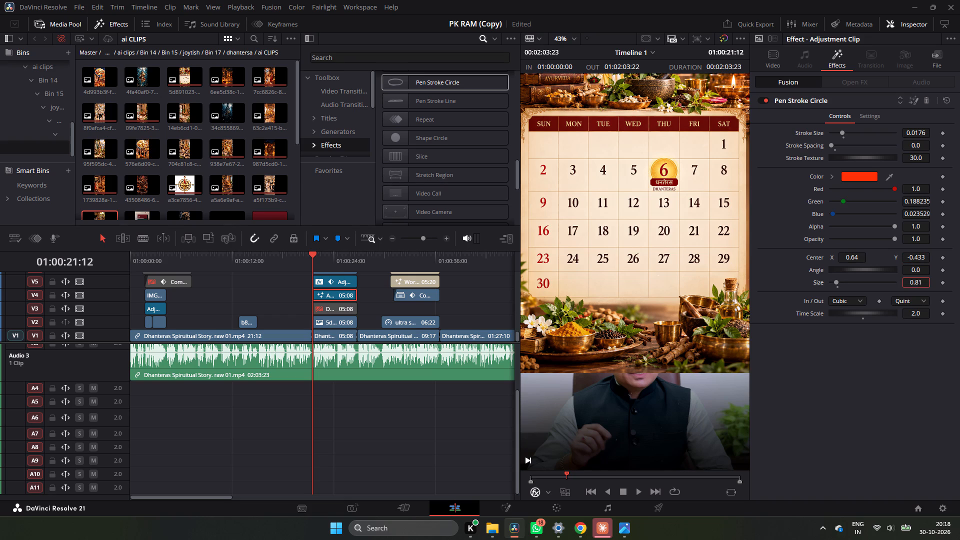
pyautogui.moveTo(648, 290); pyautogui.dragTo(532, 291)
# Toggle the calendar still on V2 off and back on to check its visibility.
pyautogui.click(335, 324)
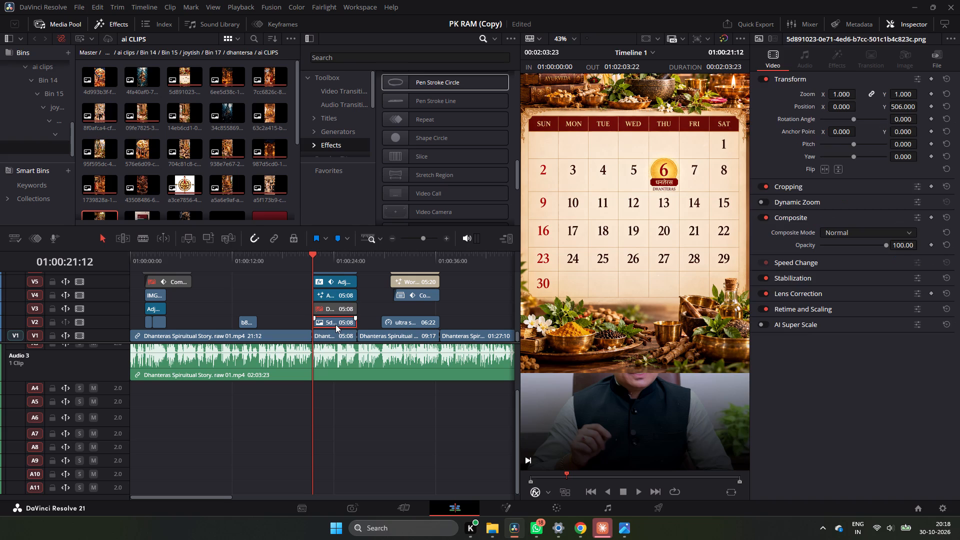
pyautogui.press('d')
pyautogui.press('d')
# Move the Pen Stroke Circle adjustment clip from V4 up to V7, above IMG_8070.MP4, keeping its timing.
pyautogui.click(342, 296)
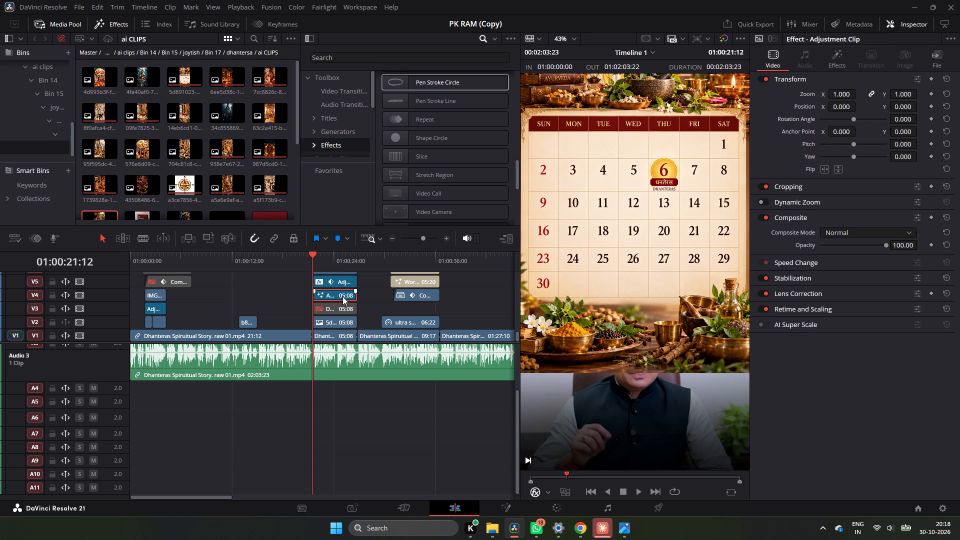
pyautogui.click(393, 240)
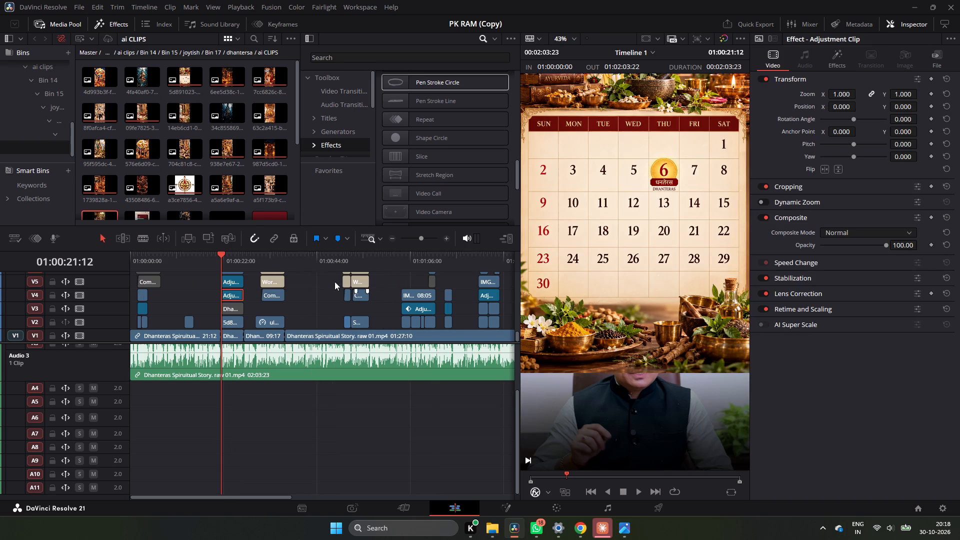
pyautogui.doubleClick(449, 236)
pyautogui.scroll(1, 395, 267)
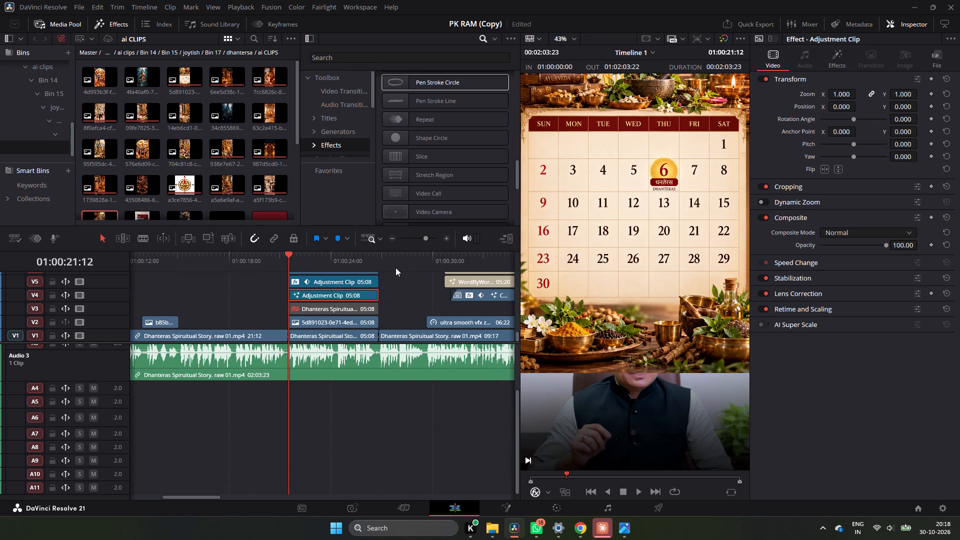
pyautogui.scroll(2, 395, 267)
pyautogui.scroll(-1, 384, 296)
pyautogui.moveTo(346, 296); pyautogui.dragTo(345, 286)
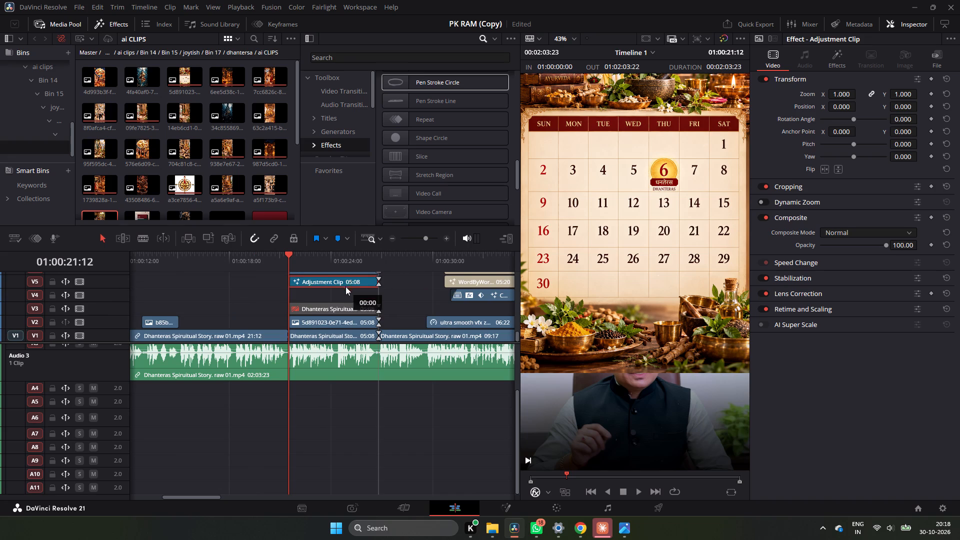
pyautogui.moveTo(345, 286); pyautogui.dragTo(341, 296)
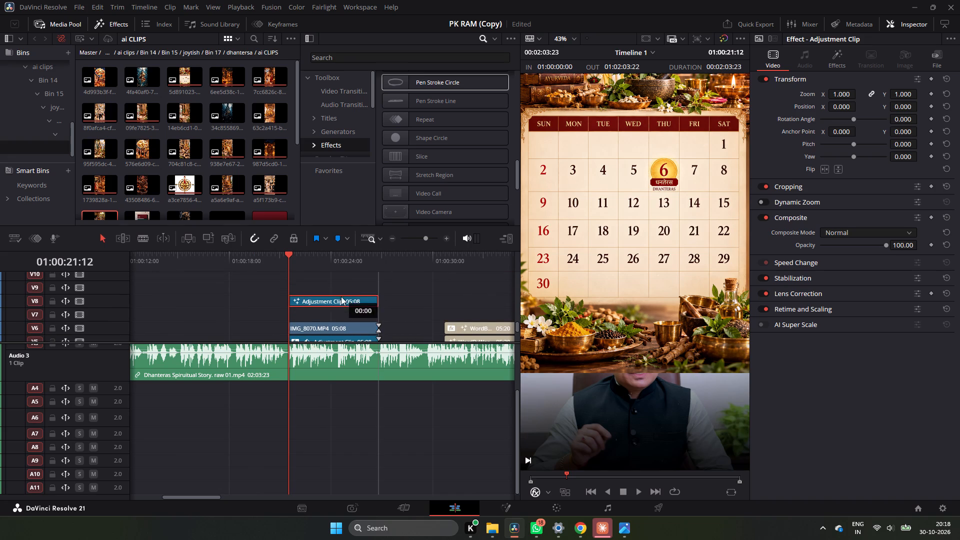
pyautogui.moveTo(341, 296); pyautogui.dragTo(341, 310)
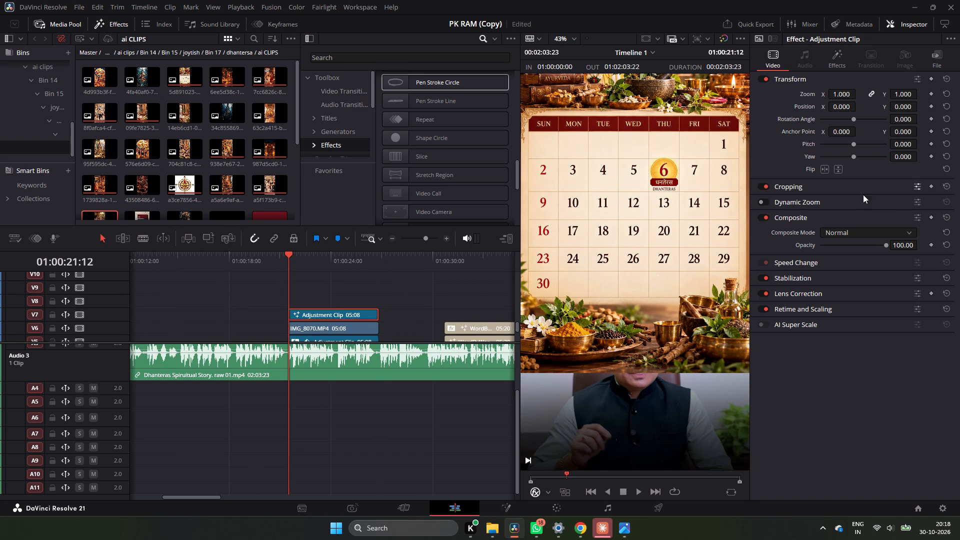
# Set the Pen Stroke Circle's Center Y to -1.711 on the V7 adjustment clip.
pyautogui.click(834, 61)
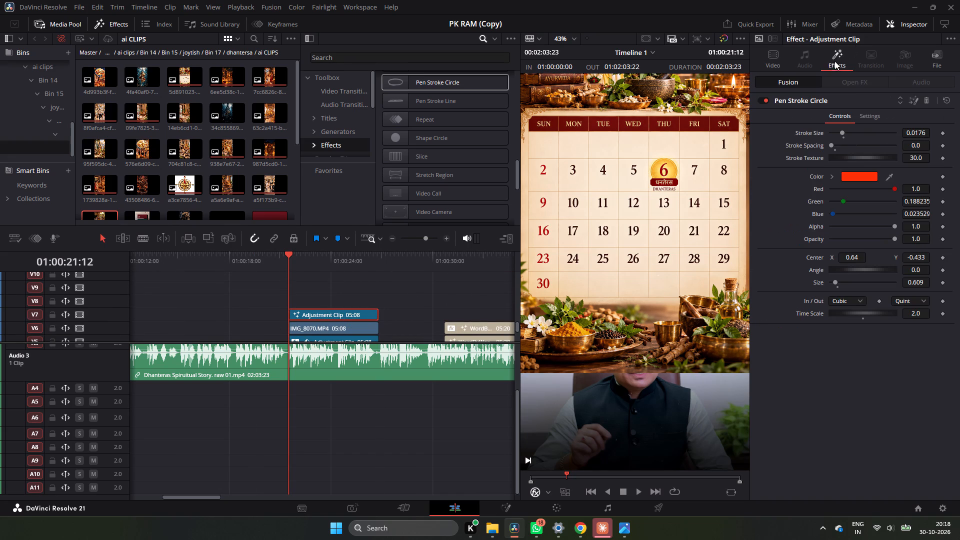
pyautogui.moveTo(925, 258); pyautogui.dragTo(534, 252)
pyautogui.moveTo(534, 252); pyautogui.dragTo(371, 209)
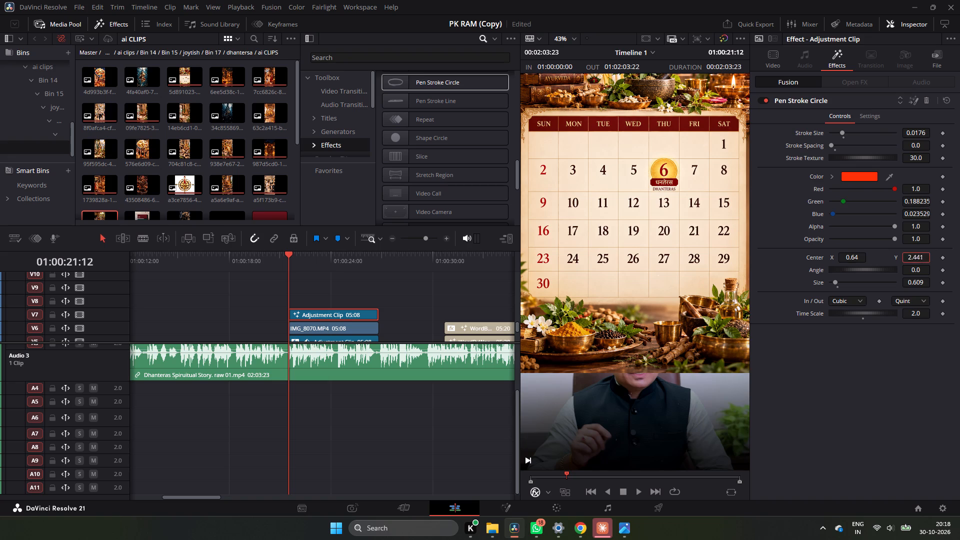
pyautogui.moveTo(371, 209); pyautogui.dragTo(97, 23)
pyautogui.moveTo(97, 23); pyautogui.dragTo(290, 0)
# Toggle the V5 adjustment clip, IMG_8070.MP4 on V6 and the V2 calendar still off and on to check what each layer contributes.
pyautogui.scroll(-1, 357, 317)
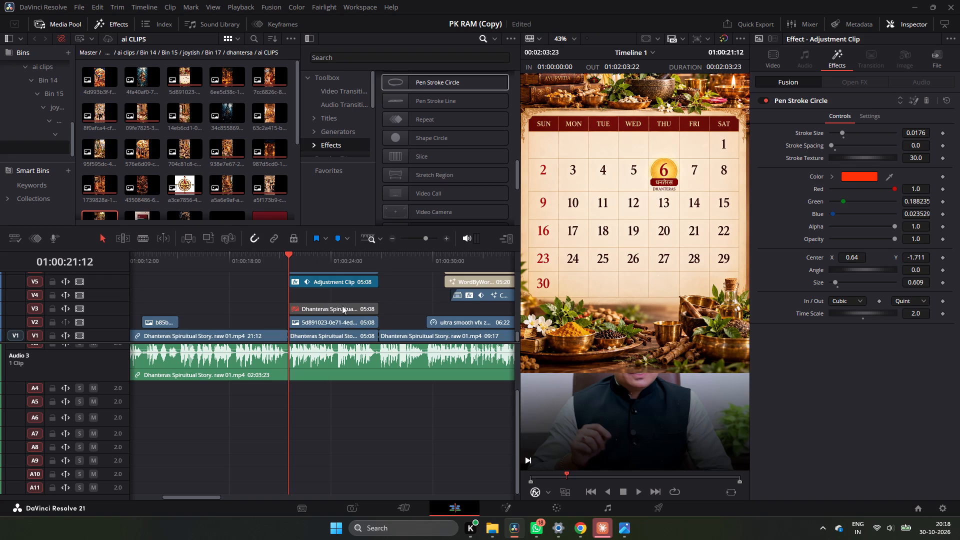
pyautogui.click(339, 283)
pyautogui.write('dd')
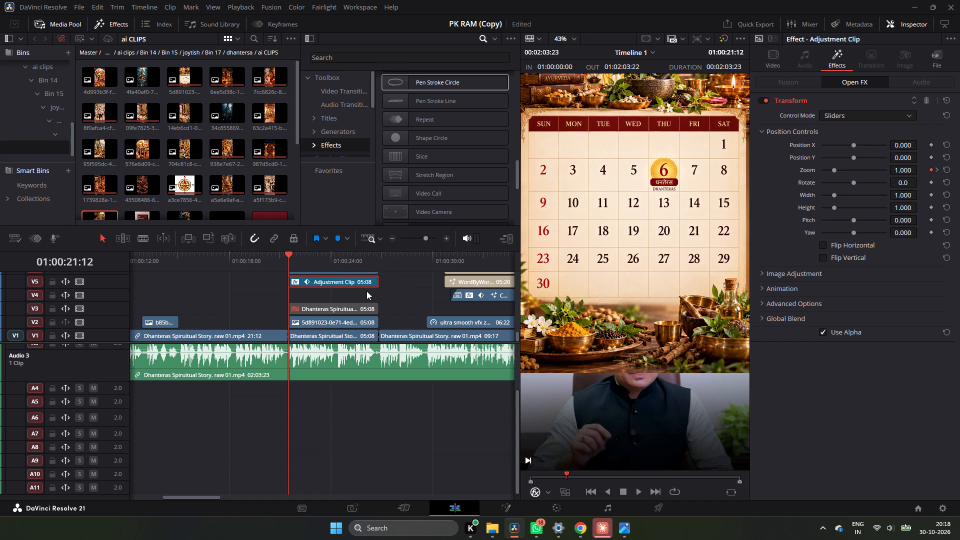
pyautogui.scroll(1, 366, 291)
pyautogui.click(343, 327)
pyautogui.write('dd')
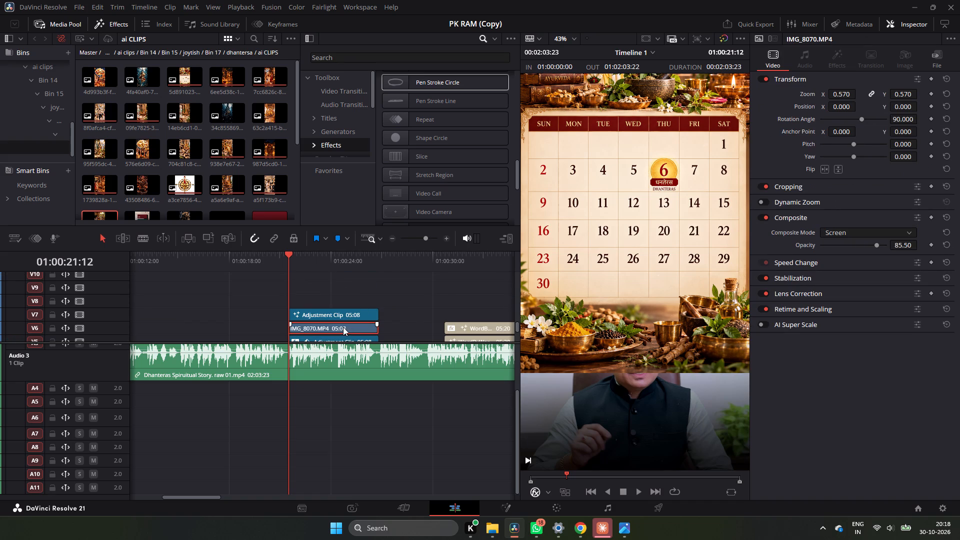
pyautogui.scroll(-1, 343, 327)
pyautogui.click(343, 327)
pyautogui.write('dddd')
pyautogui.press('d')
pyautogui.press('d')
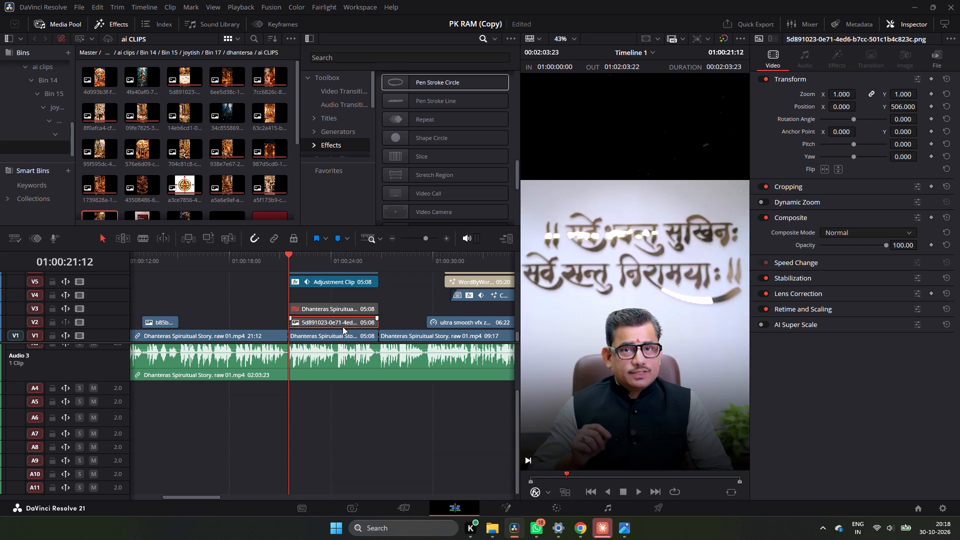
# Re-enable the duplicated presenter clip on V3.
pyautogui.click(338, 312)
pyautogui.write('ddd')
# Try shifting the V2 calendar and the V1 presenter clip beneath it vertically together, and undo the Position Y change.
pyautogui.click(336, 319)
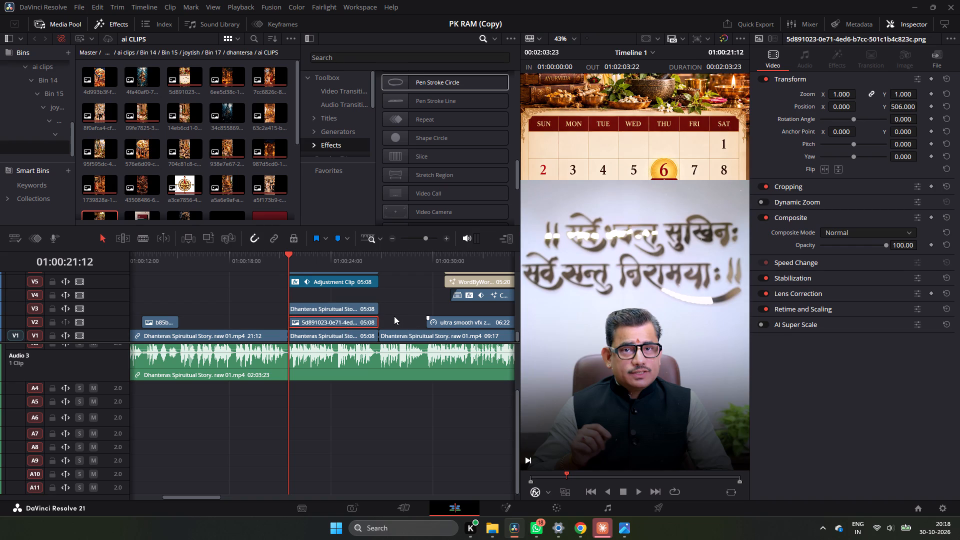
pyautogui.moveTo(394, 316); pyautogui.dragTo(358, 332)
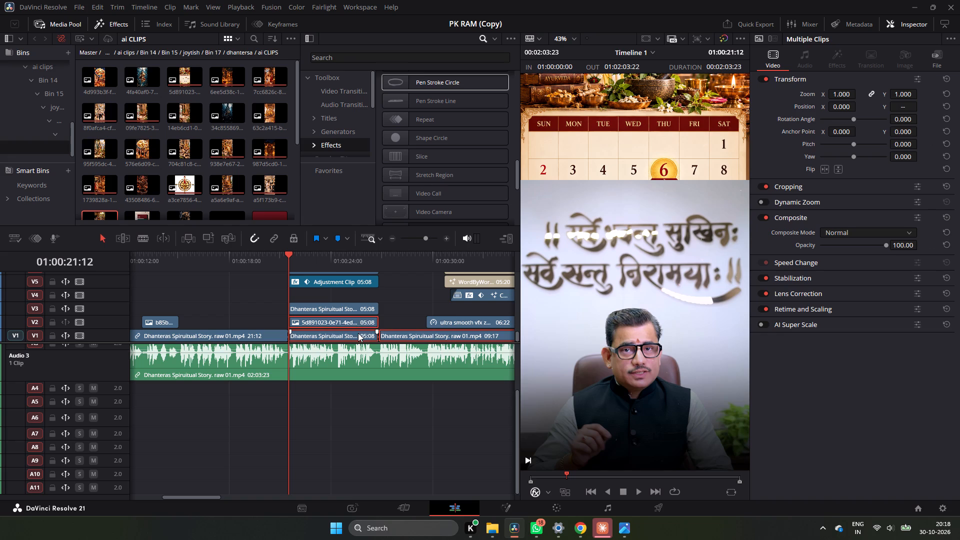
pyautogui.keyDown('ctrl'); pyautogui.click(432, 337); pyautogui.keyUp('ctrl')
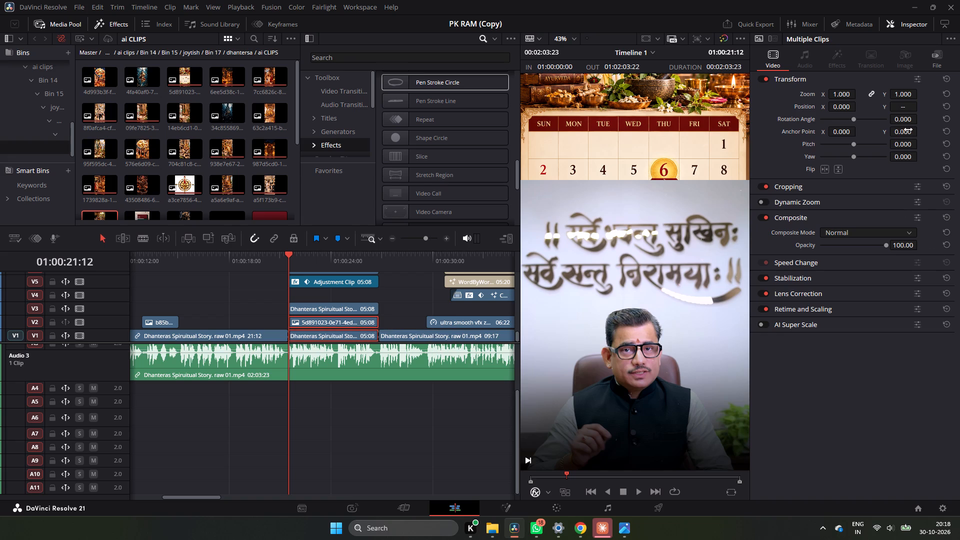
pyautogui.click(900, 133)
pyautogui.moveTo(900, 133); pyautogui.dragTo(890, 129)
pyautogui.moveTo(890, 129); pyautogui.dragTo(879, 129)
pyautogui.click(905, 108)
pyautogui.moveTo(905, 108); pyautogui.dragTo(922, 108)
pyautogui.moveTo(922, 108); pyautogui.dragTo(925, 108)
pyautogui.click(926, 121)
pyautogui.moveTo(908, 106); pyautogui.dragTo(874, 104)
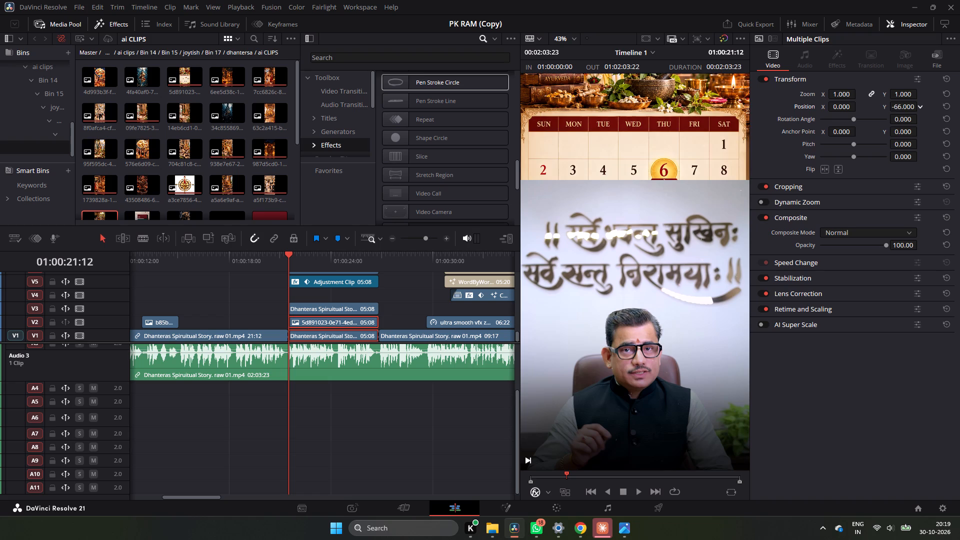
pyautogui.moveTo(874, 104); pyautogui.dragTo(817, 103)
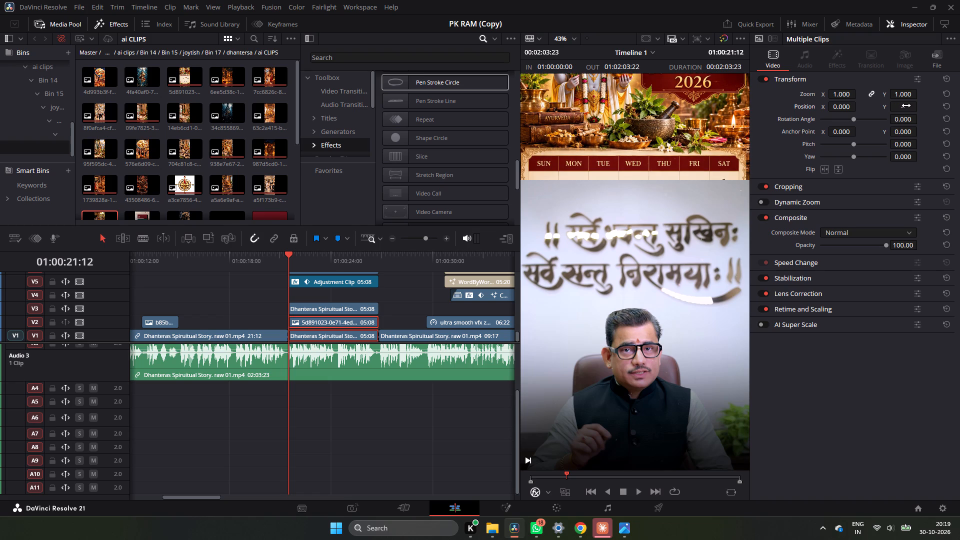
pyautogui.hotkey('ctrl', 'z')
# Select the matching presenter clips on V1 and V3 and set their Position Y to -213.
pyautogui.click(427, 280)
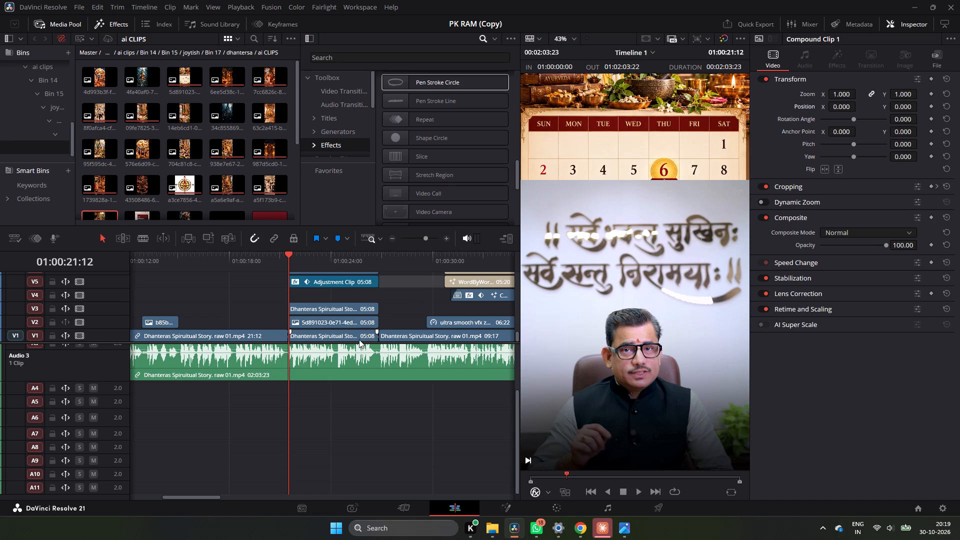
pyautogui.click(359, 334)
pyautogui.keyDown('ctrl'); pyautogui.click(359, 312); pyautogui.keyUp('ctrl')
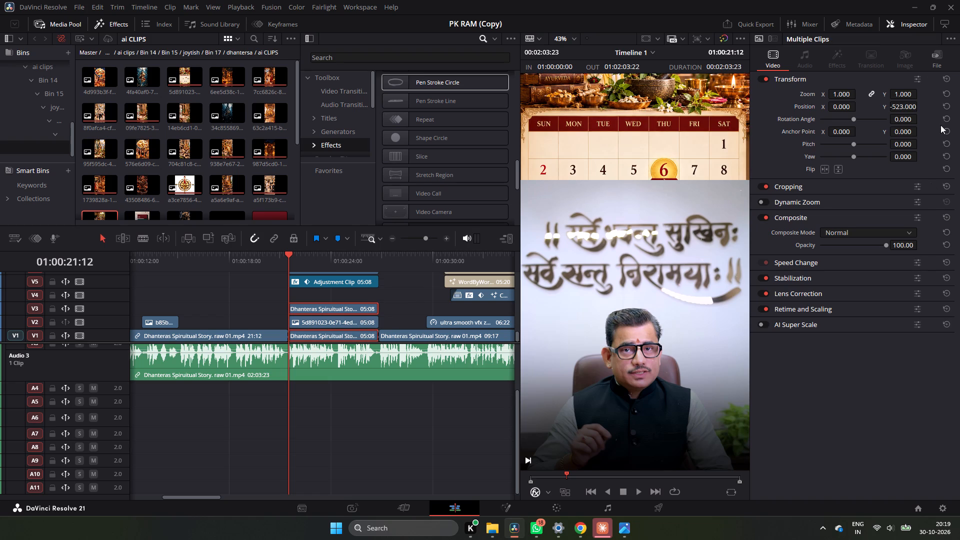
pyautogui.moveTo(906, 109); pyautogui.dragTo(532, 269)
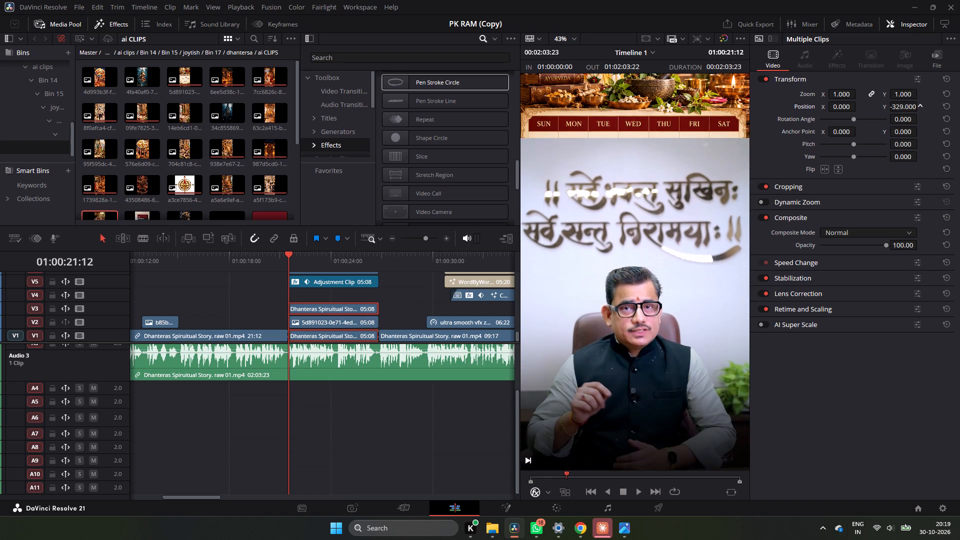
pyautogui.moveTo(532, 269); pyautogui.dragTo(590, 282)
pyautogui.click(398, 299)
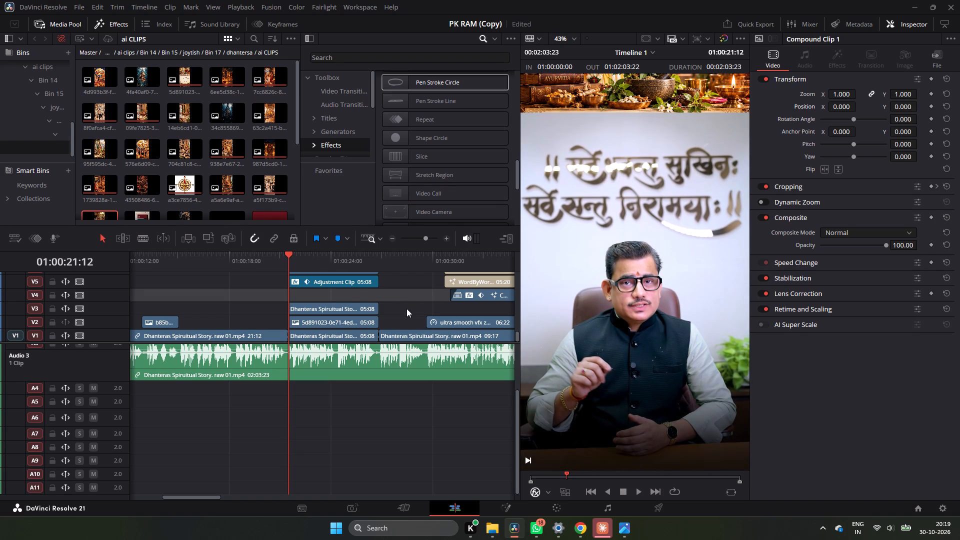
# Move the playhead to 01:00:22:01 and add the 3D Keyer effect to the V3 presenter clip.
pyautogui.moveTo(326, 263); pyautogui.dragTo(298, 263)
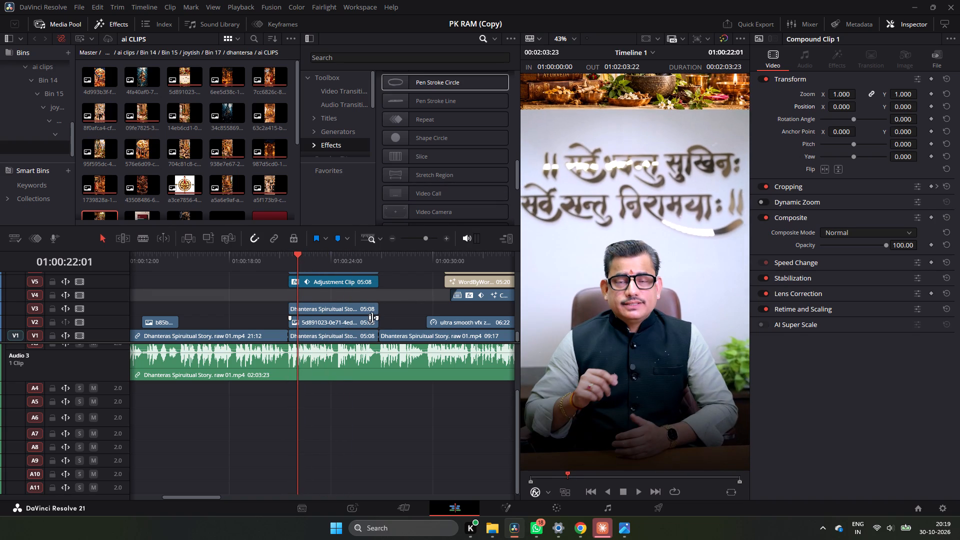
pyautogui.click(349, 310)
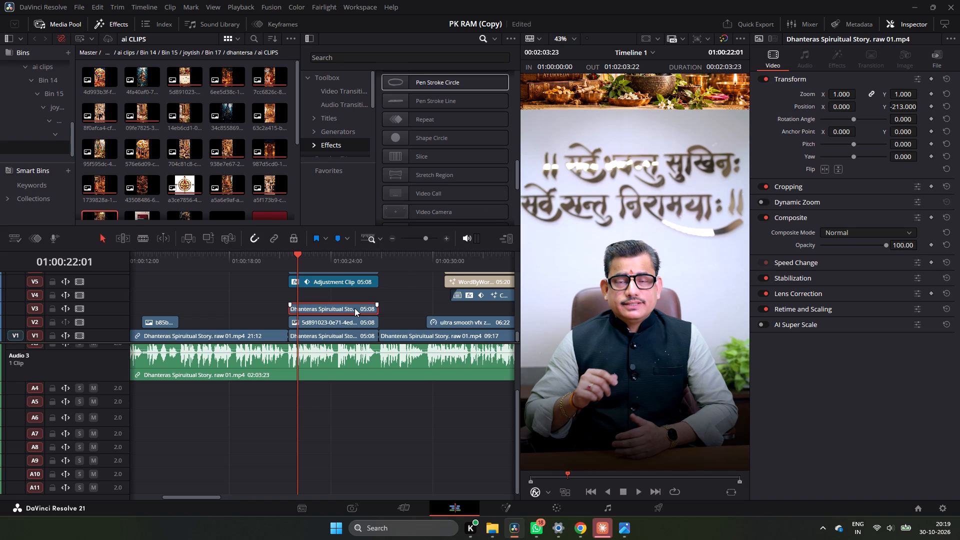
pyautogui.hotkey('shift', 'space')
pyautogui.click(403, 240)
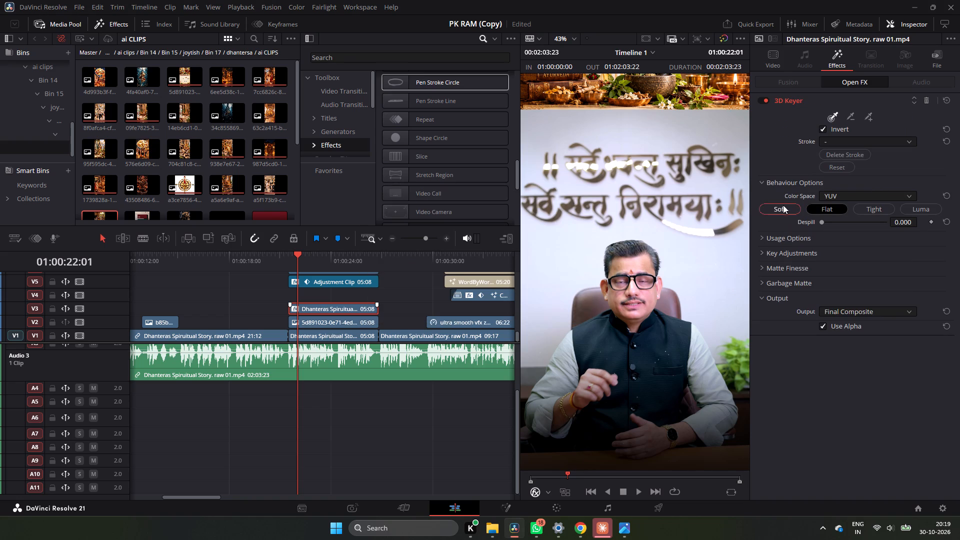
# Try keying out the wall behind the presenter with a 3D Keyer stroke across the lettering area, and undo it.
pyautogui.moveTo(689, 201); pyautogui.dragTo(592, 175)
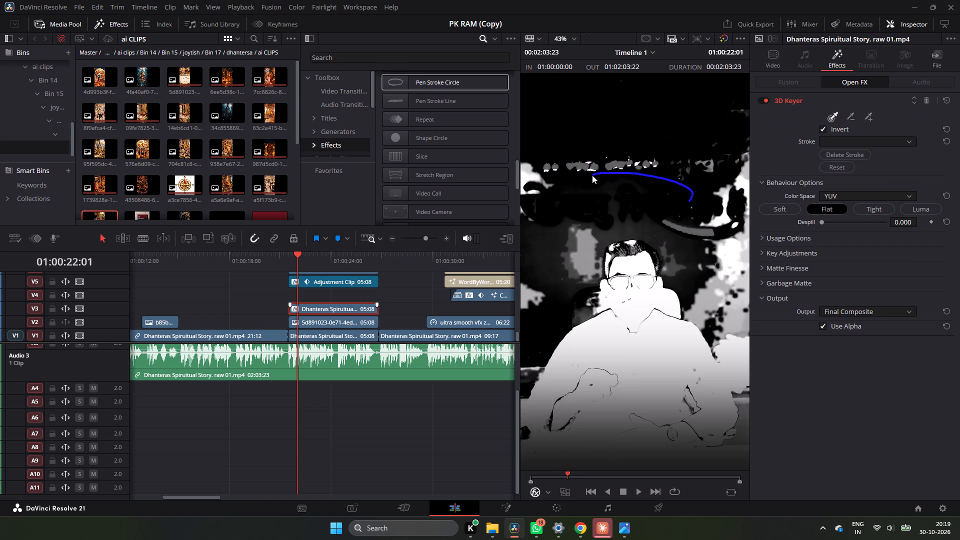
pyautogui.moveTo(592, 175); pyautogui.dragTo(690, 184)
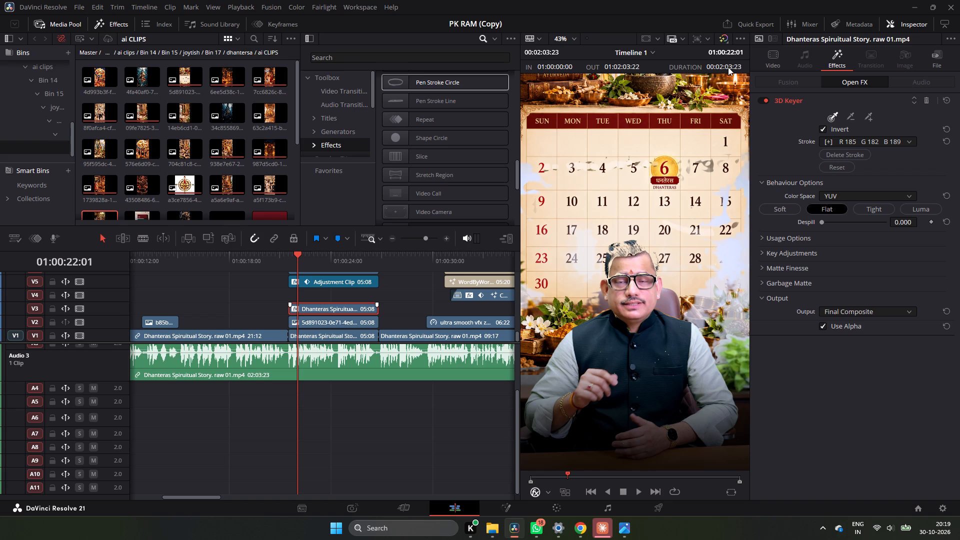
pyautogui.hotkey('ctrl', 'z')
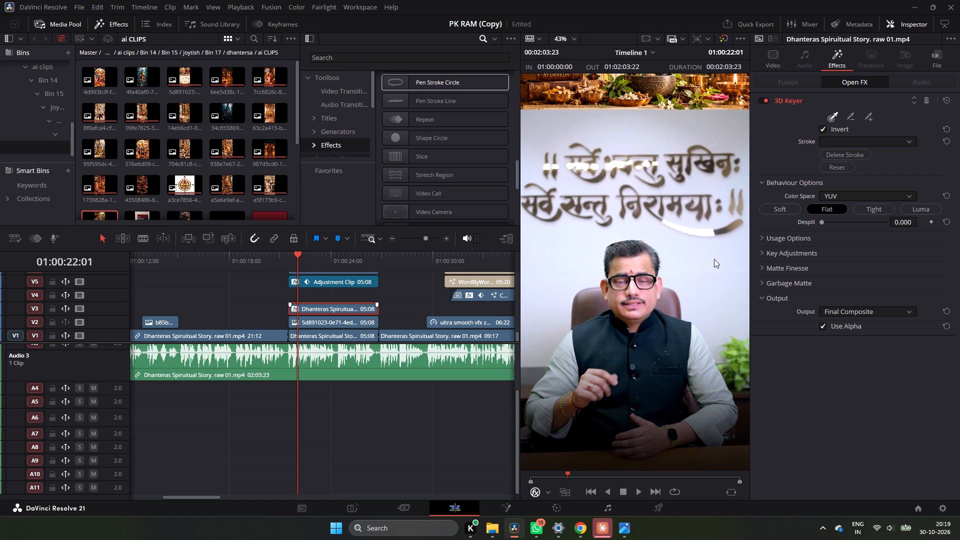
# Sample the bright wall beside the presenter's head with a short 3D Keyer stroke.
pyautogui.moveTo(697, 254); pyautogui.dragTo(706, 259)
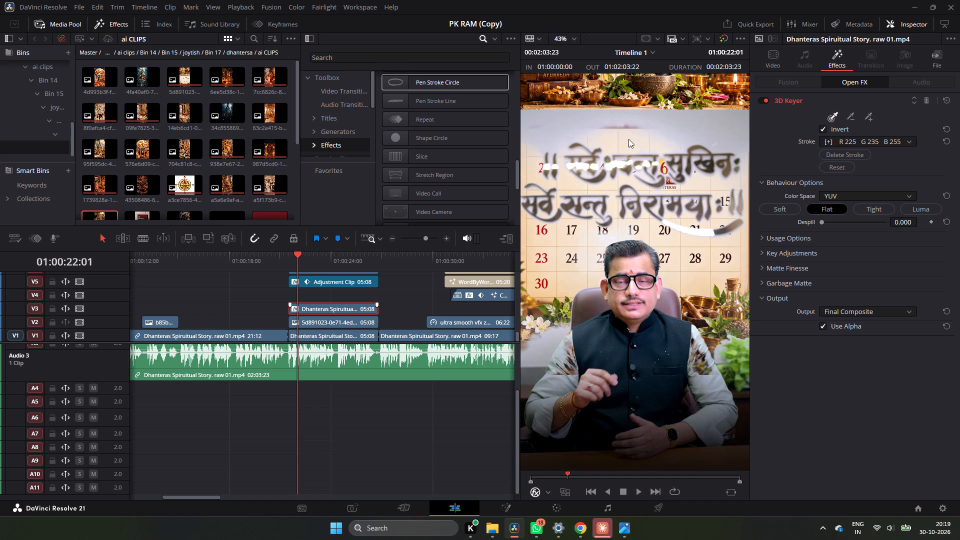
# Open the V3 presenter clip in Fusion and add an Ellipse mask to its media input node.
pyautogui.rightClick(344, 303)
pyautogui.click(409, 204)
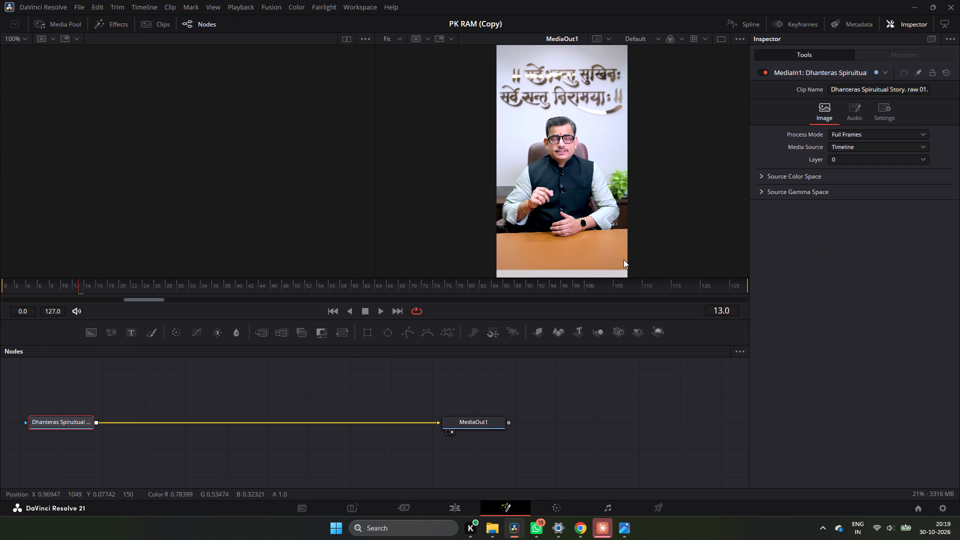
pyautogui.click(385, 334)
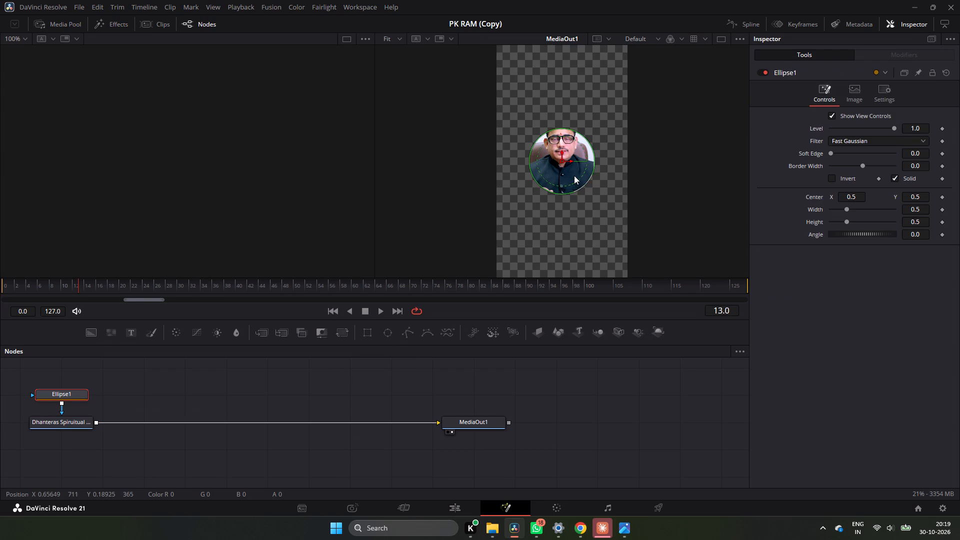
# Add a Rectangle mask to the presenter's media node, centred at X 0.5, Y about 0.45, about 0.85 wide, and return to the Edit page.
pyautogui.click(370, 330)
pyautogui.moveTo(563, 160); pyautogui.dragTo(568, 167)
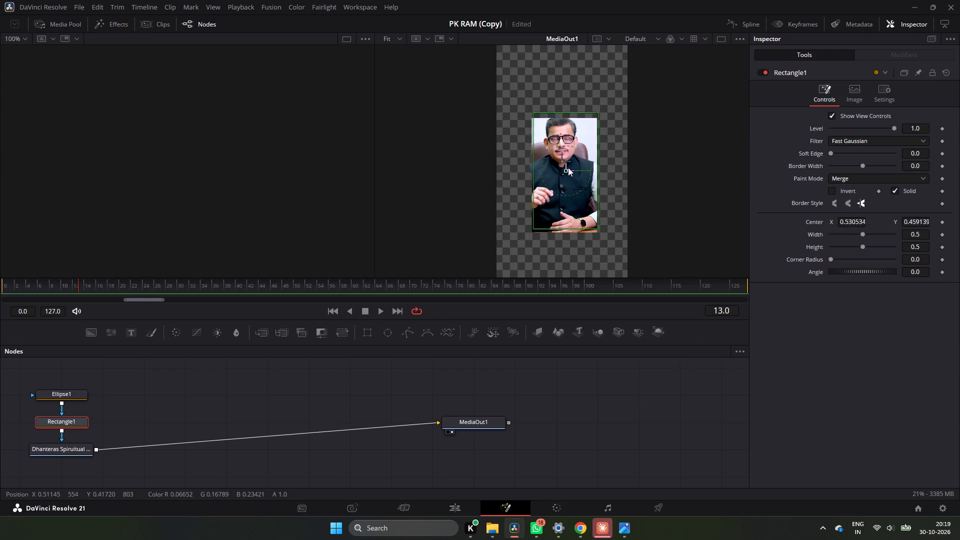
pyautogui.moveTo(568, 167); pyautogui.dragTo(563, 171)
pyautogui.moveTo(596, 175); pyautogui.dragTo(619, 181)
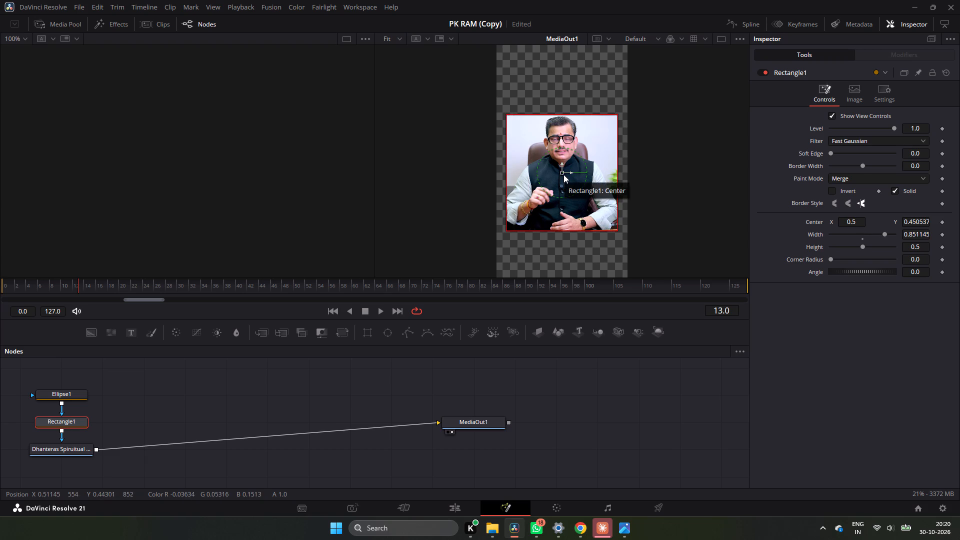
pyautogui.click(438, 507)
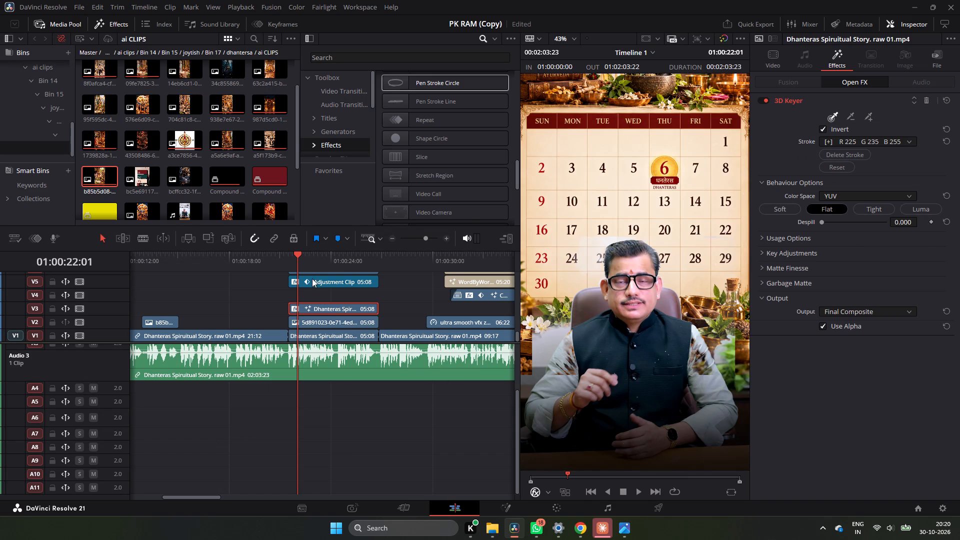
# Play the calendar segment from about 01:00:22 to 01:00:28 repeatedly to review the masked presenter over the calendar still.
pyautogui.press('space')
pyautogui.press('space')
pyautogui.press('space')
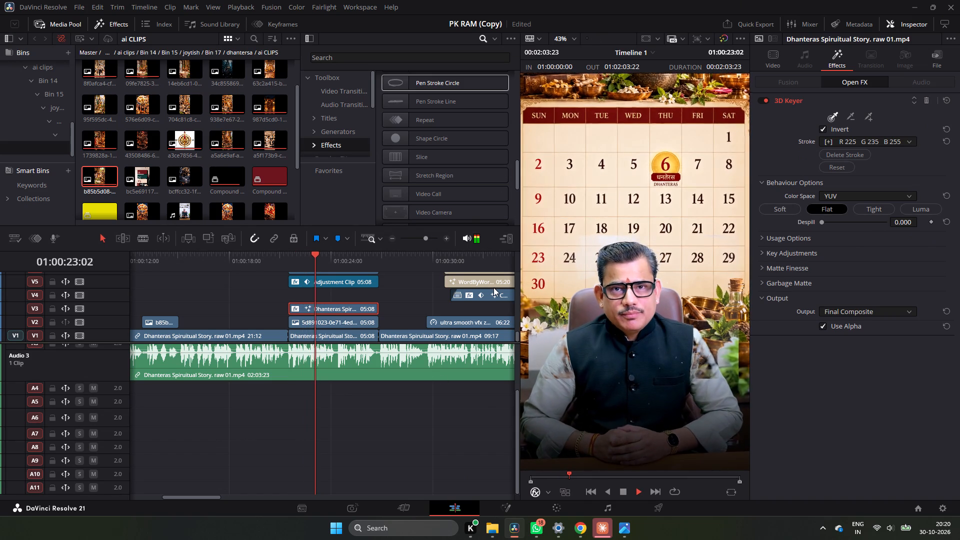
pyautogui.press('space')
pyautogui.press('space')
pyautogui.press('space')
pyautogui.press('space')
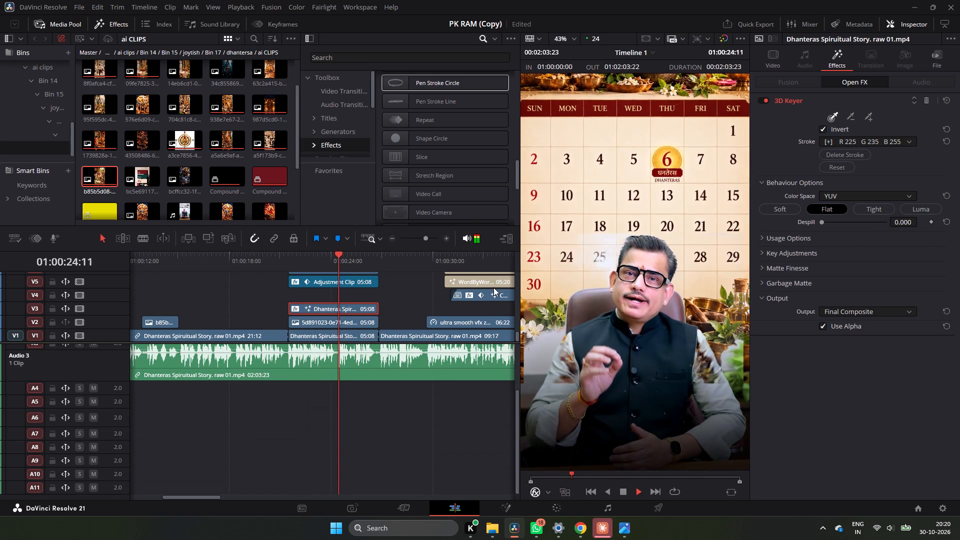
pyautogui.press('space')
pyautogui.press('space')
pyautogui.press('space')
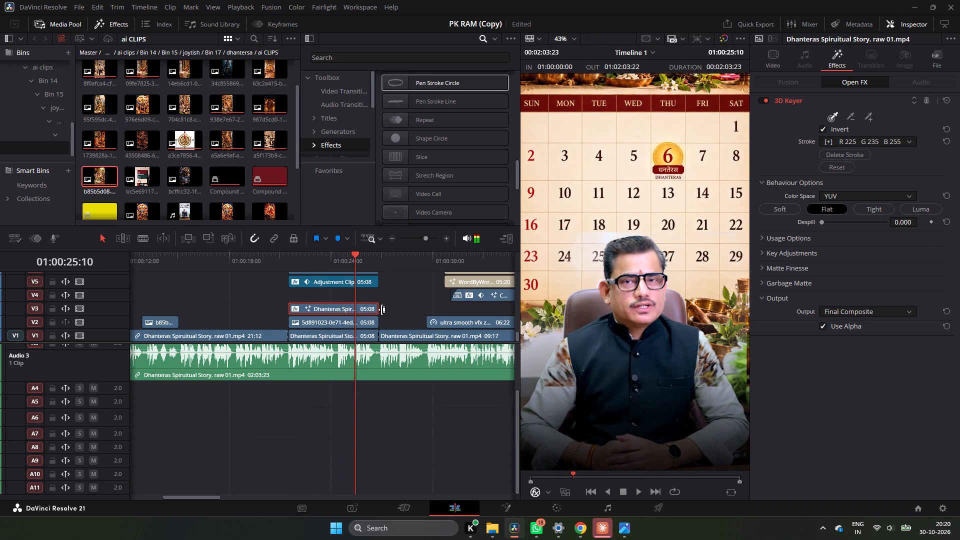
pyautogui.scroll(1, 354, 281)
pyautogui.scroll(-1, 354, 281)
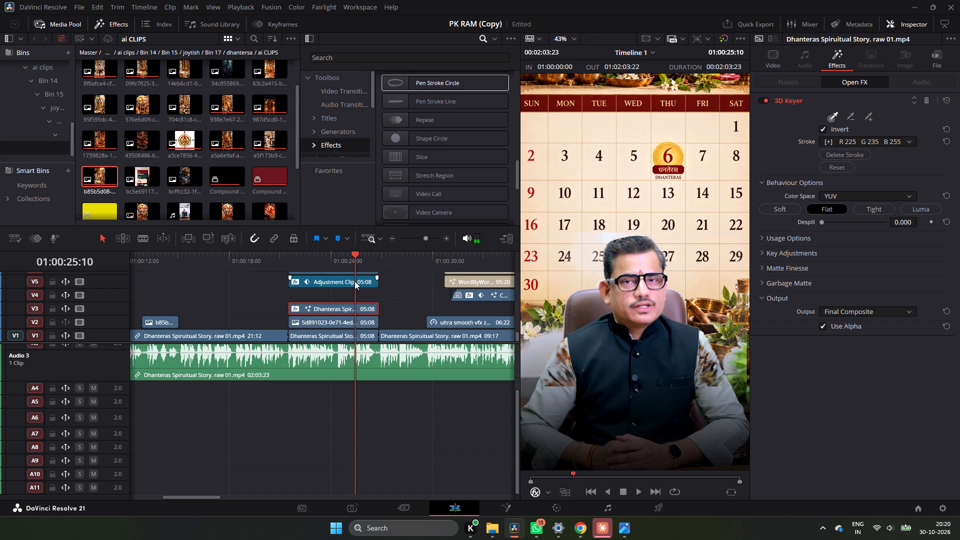
pyautogui.scroll(1, 352, 281)
pyautogui.press('space')
pyautogui.press('space')
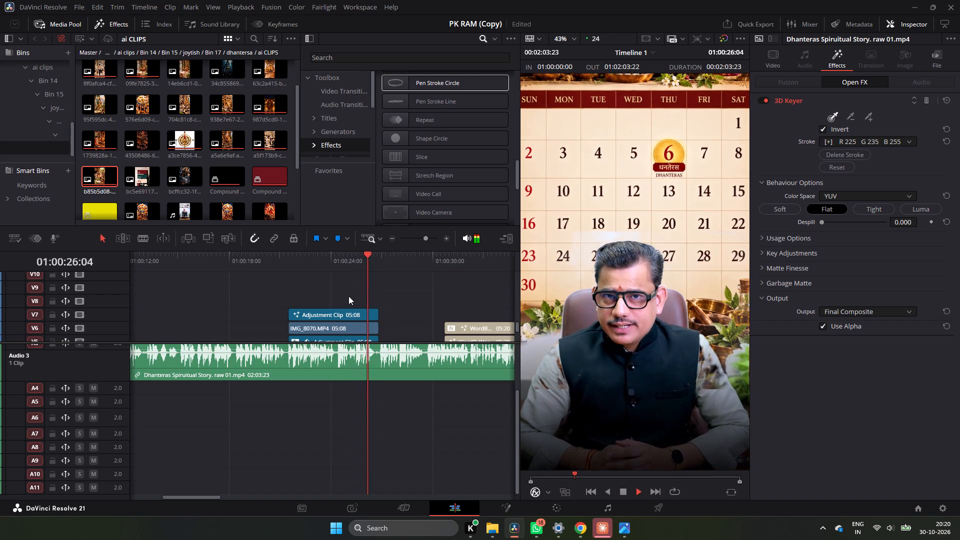
pyautogui.press('space')
pyautogui.press('space')
pyautogui.press('space')
pyautogui.press('space')
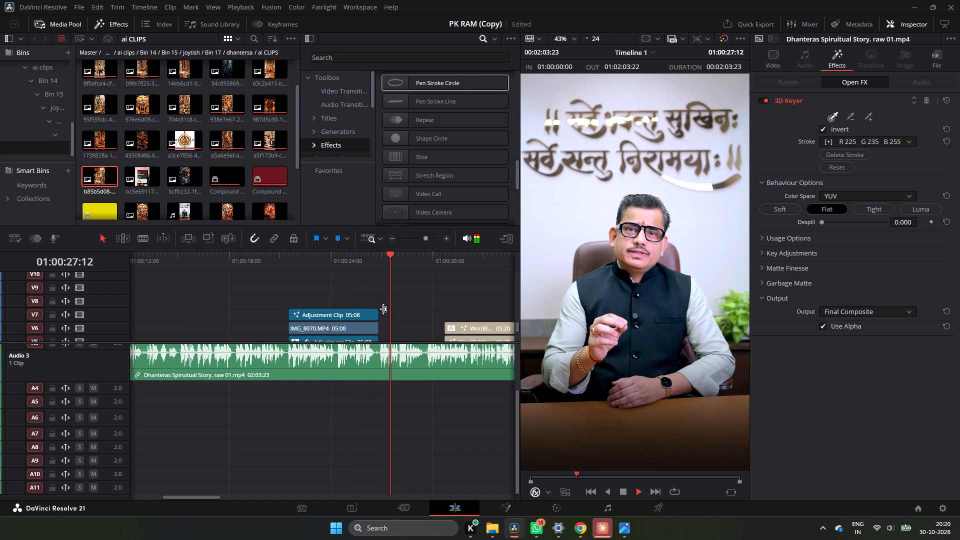
pyautogui.click(294, 267)
pyautogui.press('space')
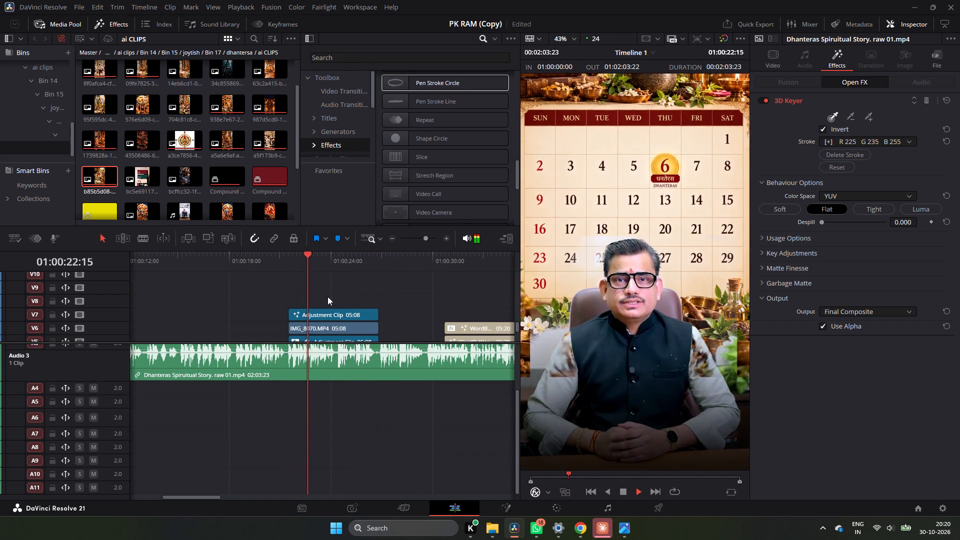
pyautogui.press('space')
pyautogui.click(332, 306)
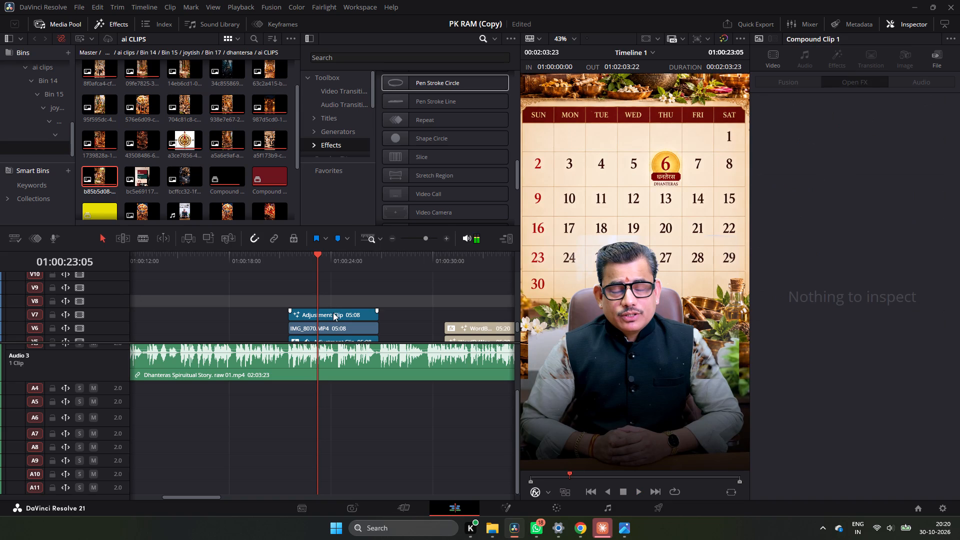
pyautogui.press('space')
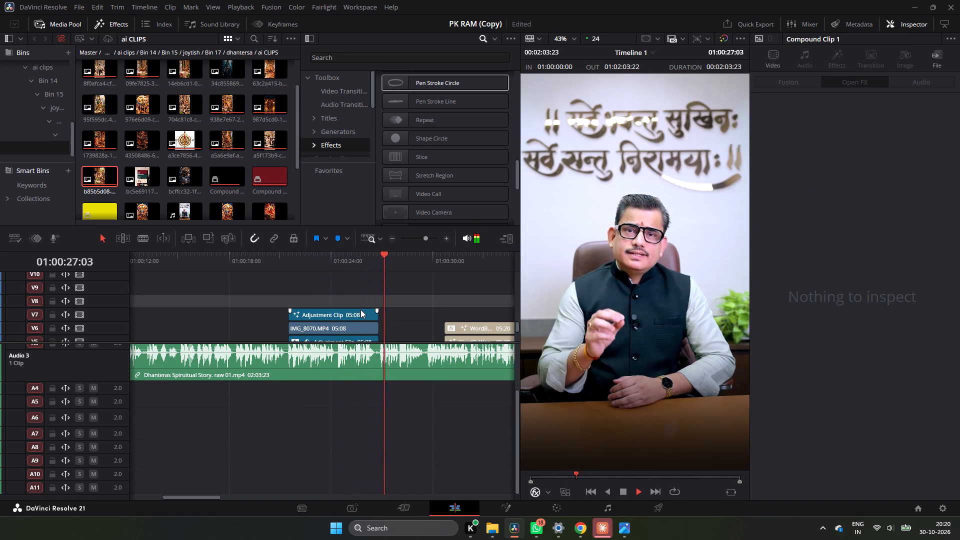
pyautogui.press('space')
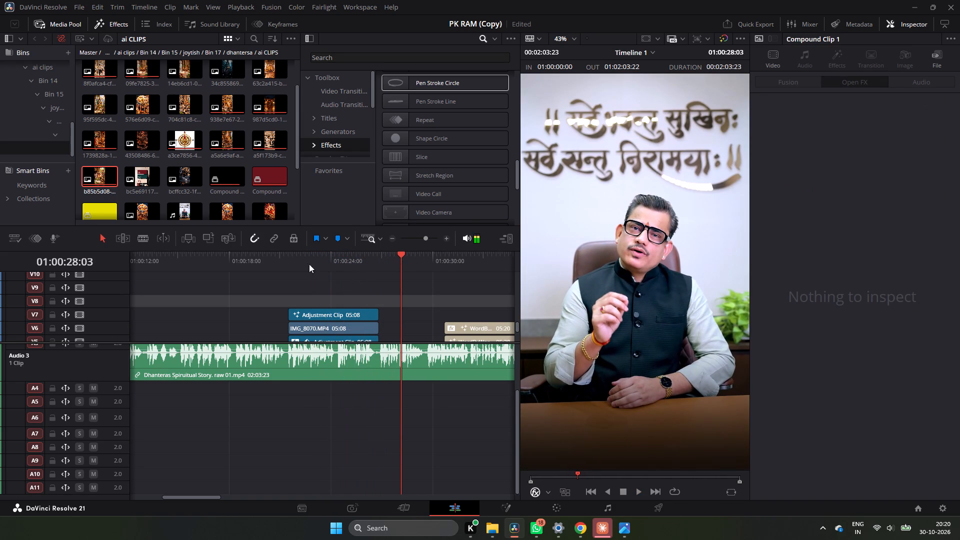
pyautogui.click(282, 256)
pyautogui.press('space')
pyautogui.press('space')
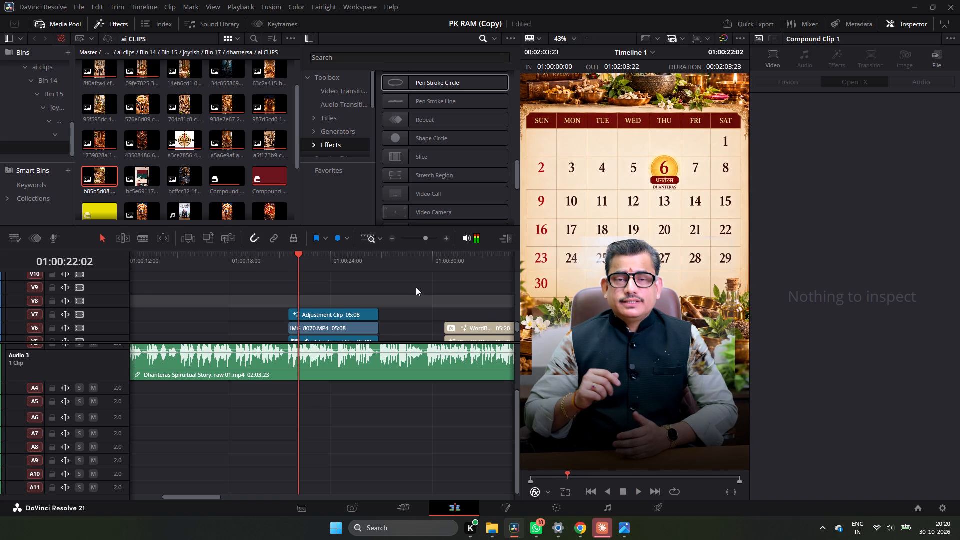
# Toggle the V3 presenter clip and the V2 calendar still off and on to check what each contributes.
pyautogui.scroll(-2, 415, 290)
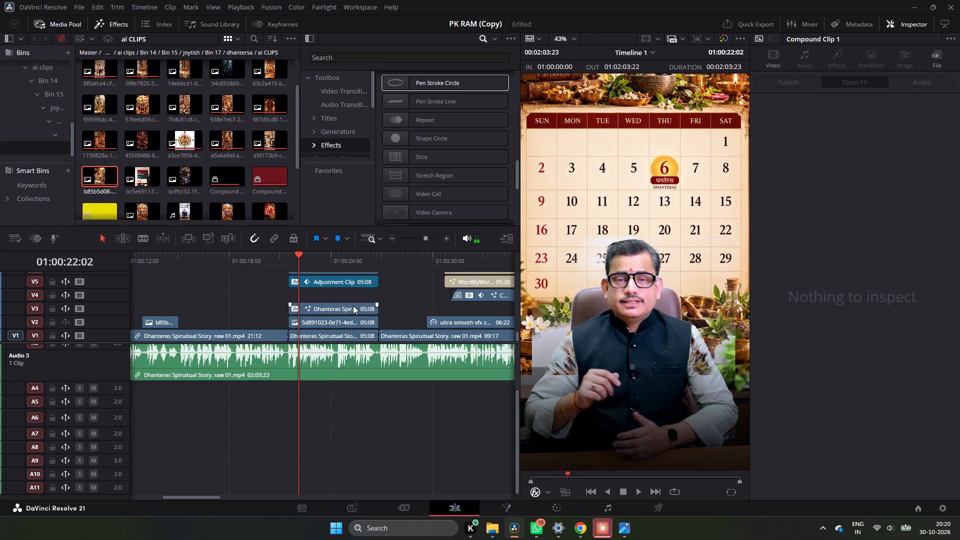
pyautogui.click(348, 309)
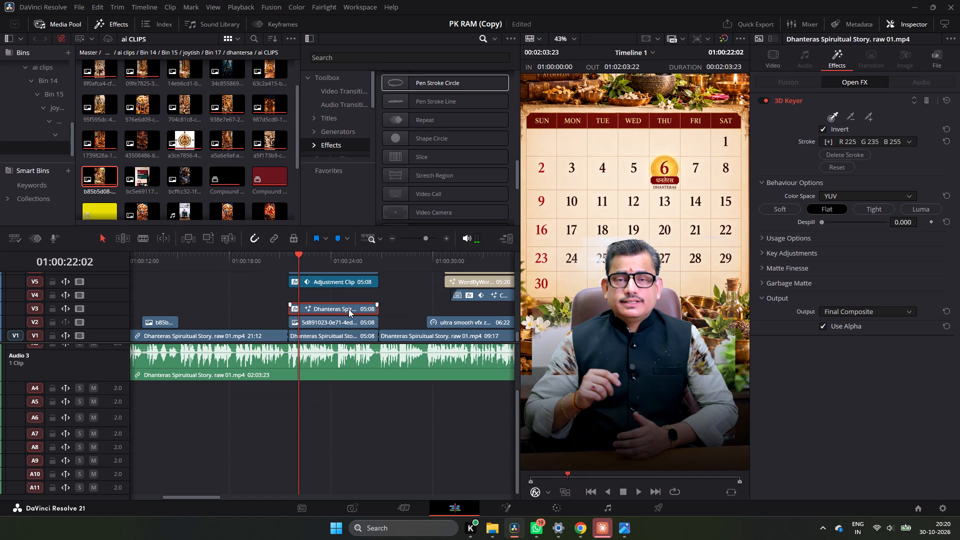
pyautogui.write('dd')
pyautogui.click(338, 322)
pyautogui.write('dd')
# Restack the 05:08 clips so the masked presenter is on V4, the plain presenter on V2 and the calendar still on V1.
pyautogui.click(338, 322)
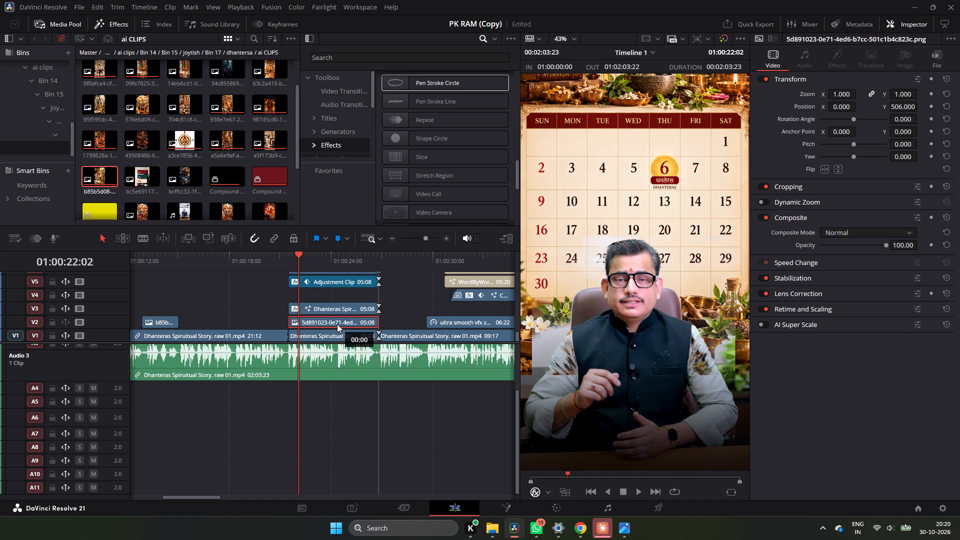
pyautogui.moveTo(384, 294); pyautogui.dragTo(381, 299)
pyautogui.moveTo(347, 305); pyautogui.dragTo(347, 299)
pyautogui.moveTo(343, 321); pyautogui.dragTo(344, 308)
pyautogui.moveTo(339, 335); pyautogui.dragTo(339, 333)
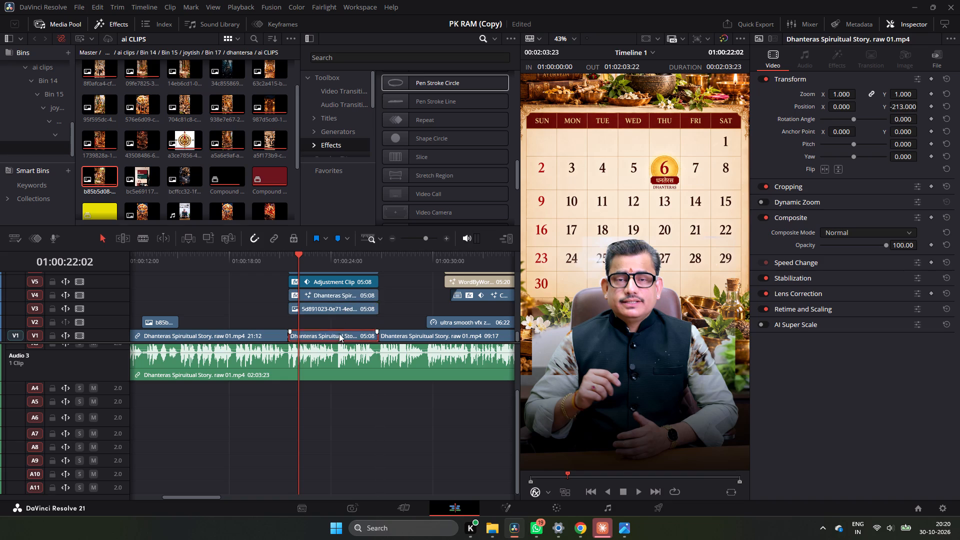
pyautogui.moveTo(339, 333); pyautogui.dragTo(339, 324)
pyautogui.click(343, 306)
pyautogui.click(343, 309)
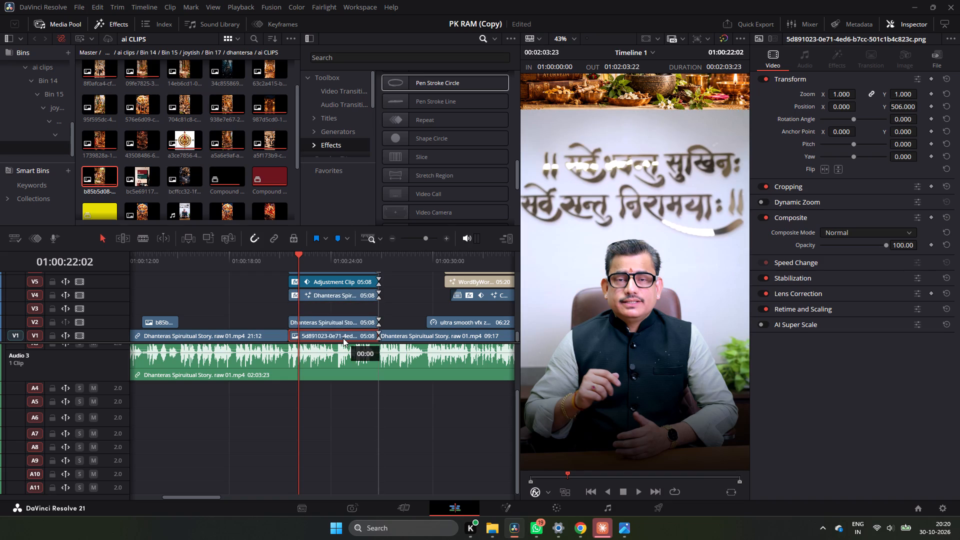
# Crop the top of the V2 presenter clip by 1162 and set its crop softness to 100.
pyautogui.click(344, 326)
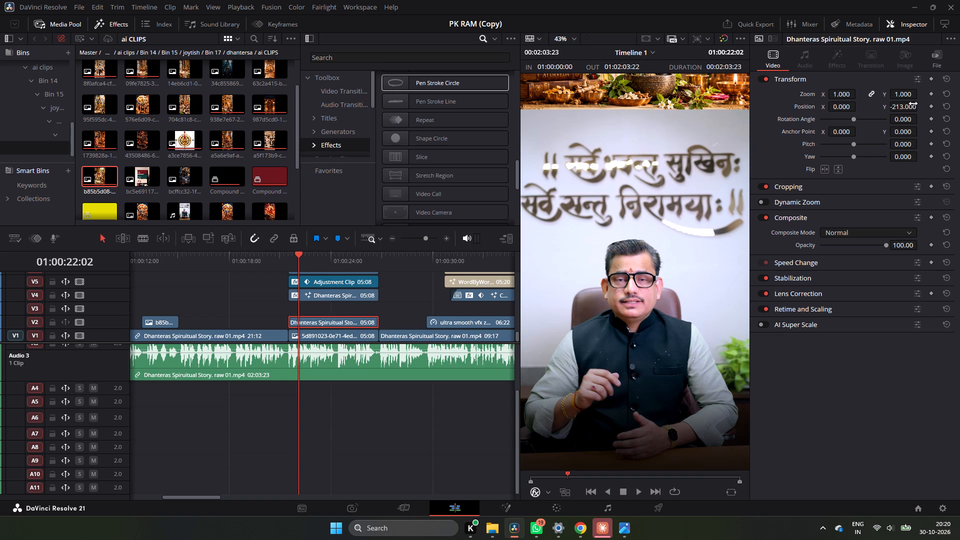
pyautogui.click(826, 188)
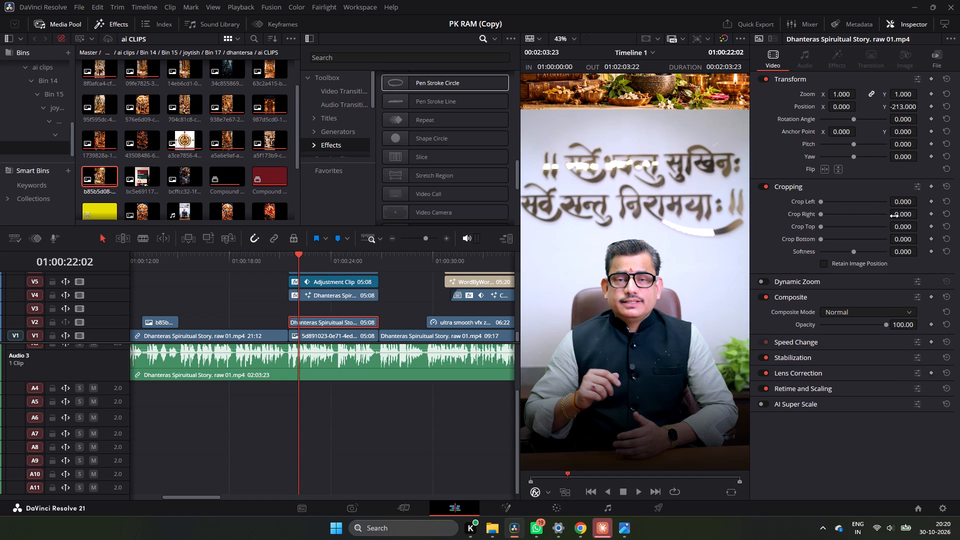
pyautogui.moveTo(894, 216); pyautogui.dragTo(189, 270)
pyautogui.moveTo(905, 226); pyautogui.dragTo(908, 313)
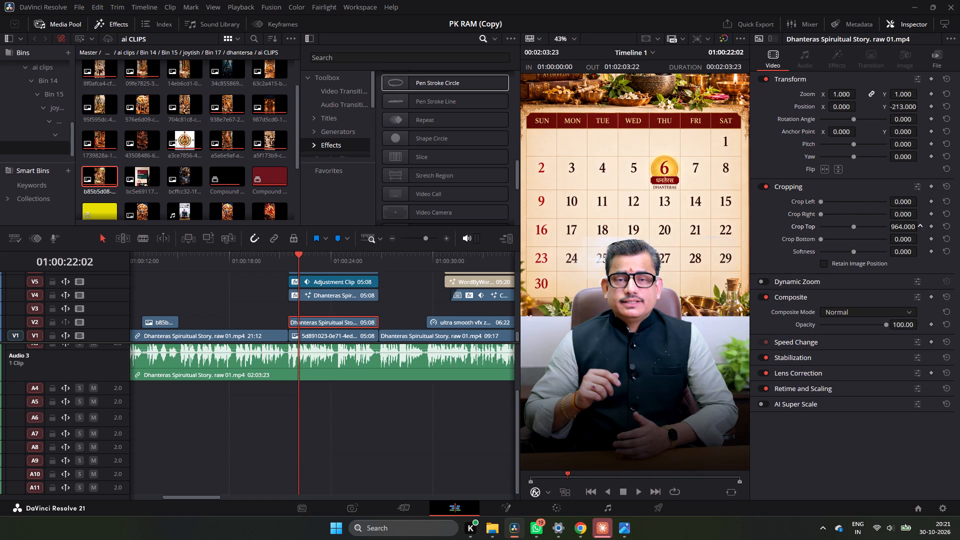
pyautogui.moveTo(908, 313); pyautogui.dragTo(571, 282)
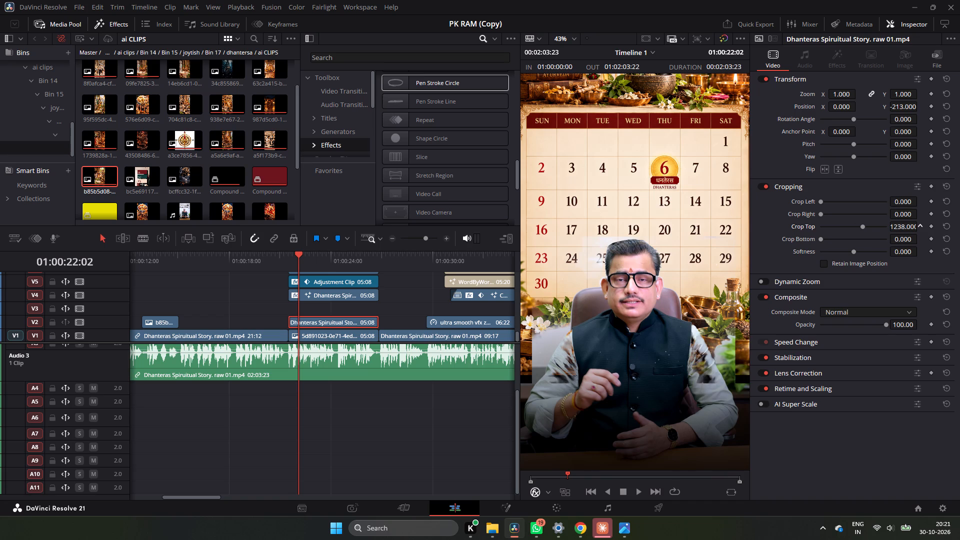
pyautogui.moveTo(571, 282); pyautogui.dragTo(533, 300)
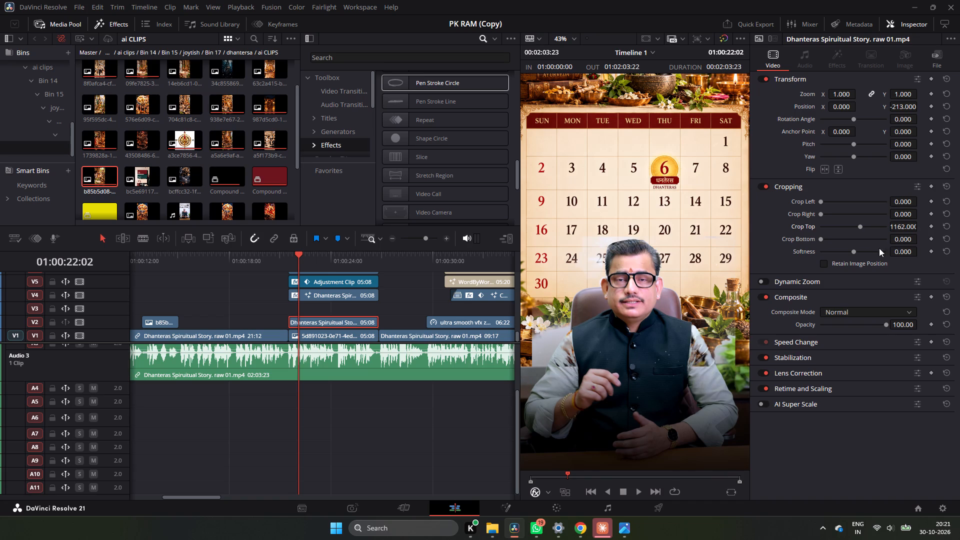
pyautogui.click(879, 248)
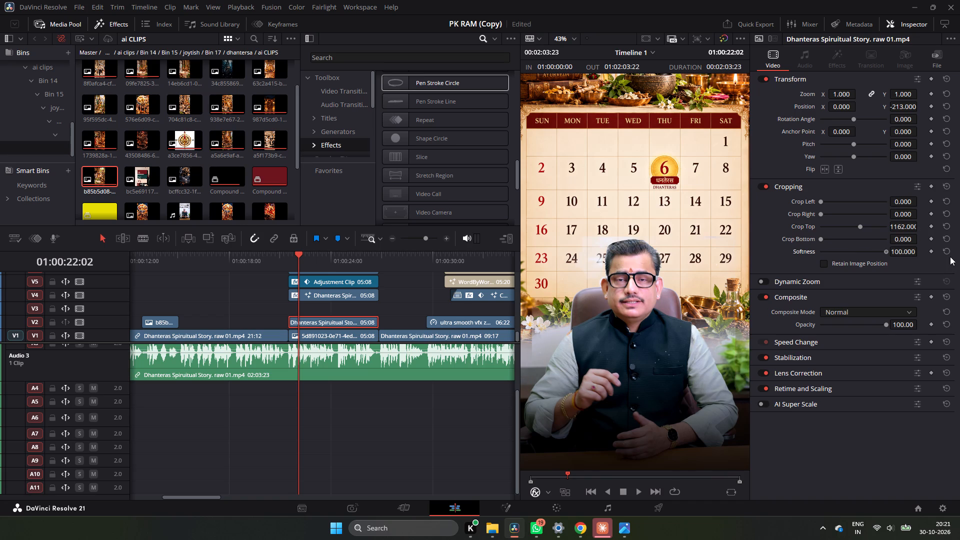
# Play the calendar segment from 01:00:21:00 to about 01:00:24:22 to review the blend between presenter and calendar.
pyautogui.click(280, 257)
pyautogui.press('space')
pyautogui.press('space')
pyautogui.press('space')
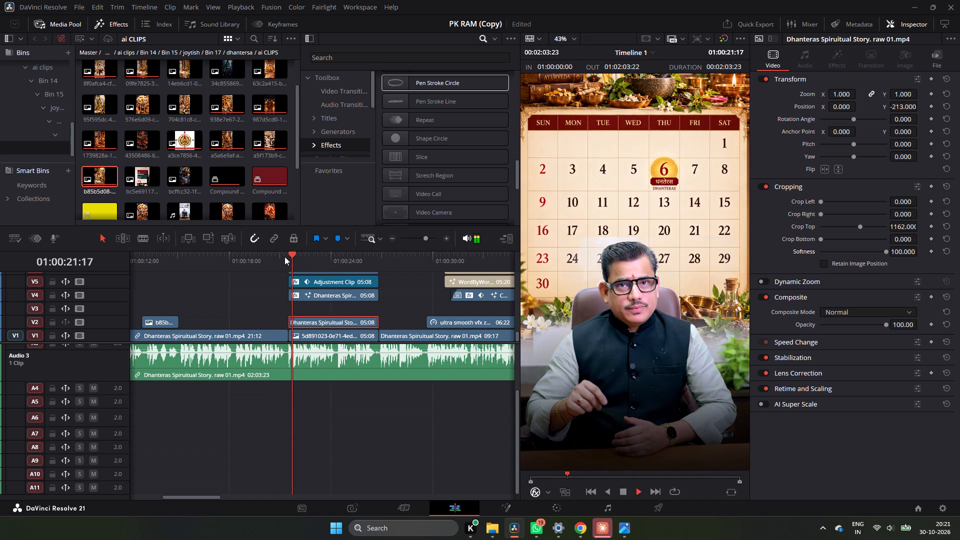
pyautogui.press('space')
pyautogui.press('space')
pyautogui.press('space')
pyautogui.press('space')
pyautogui.press('space')
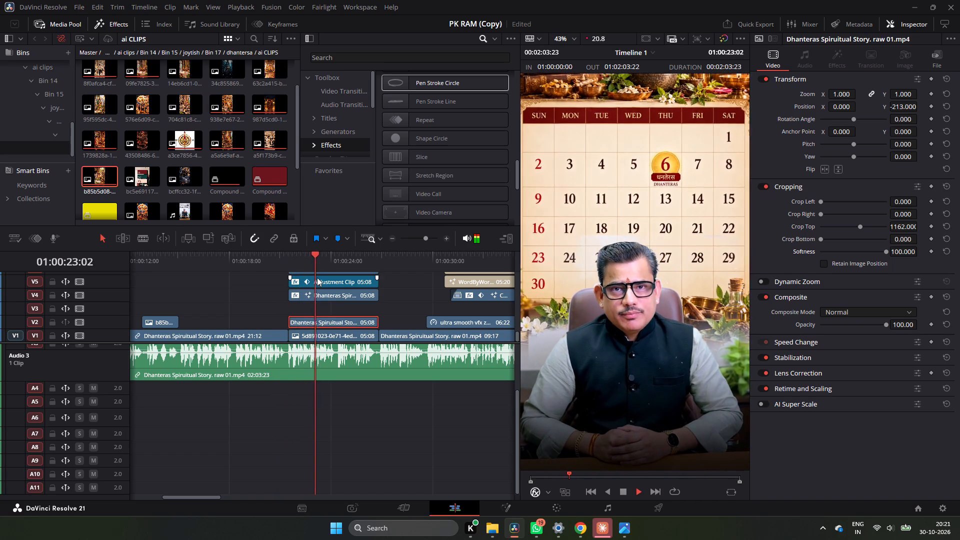
pyautogui.press('space')
pyautogui.press('space')
pyautogui.press('space')
pyautogui.press('space')
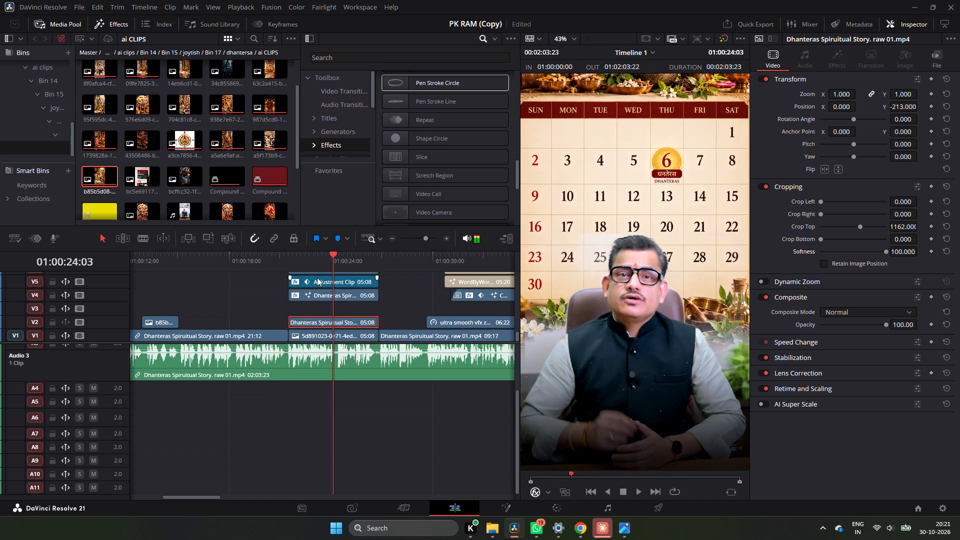
pyautogui.press('space')
pyautogui.press('space')
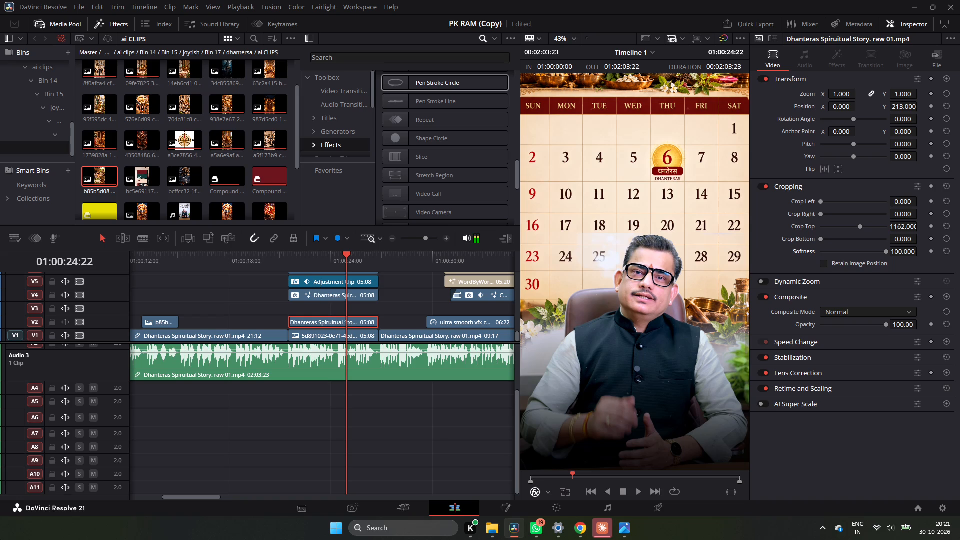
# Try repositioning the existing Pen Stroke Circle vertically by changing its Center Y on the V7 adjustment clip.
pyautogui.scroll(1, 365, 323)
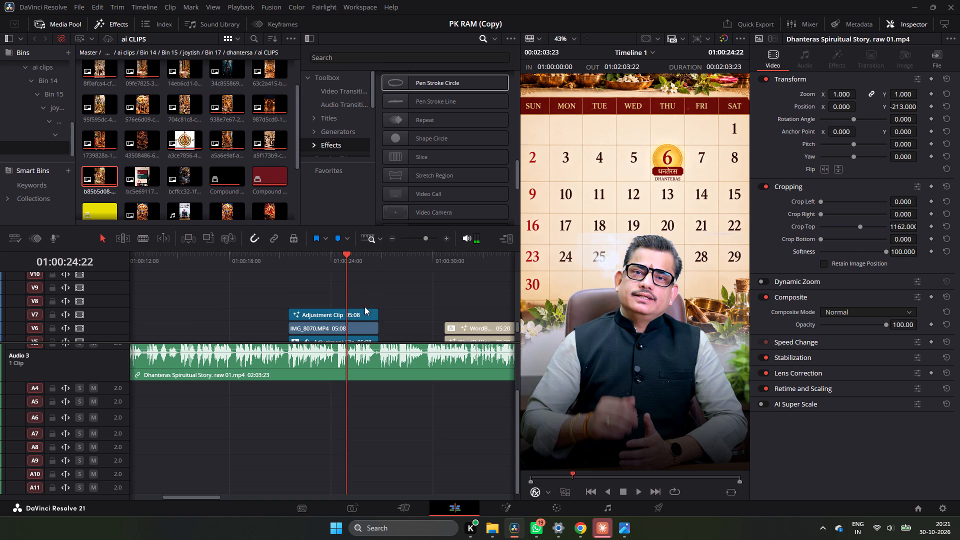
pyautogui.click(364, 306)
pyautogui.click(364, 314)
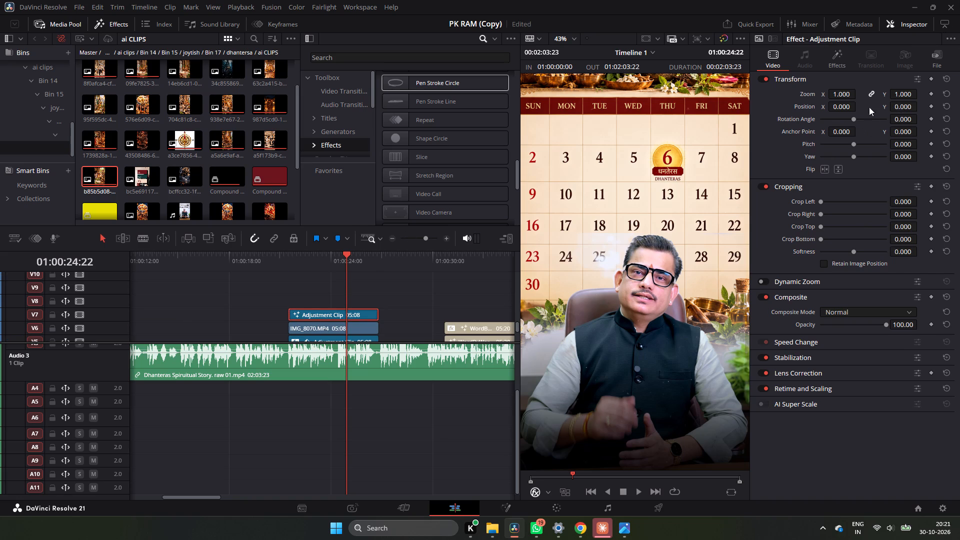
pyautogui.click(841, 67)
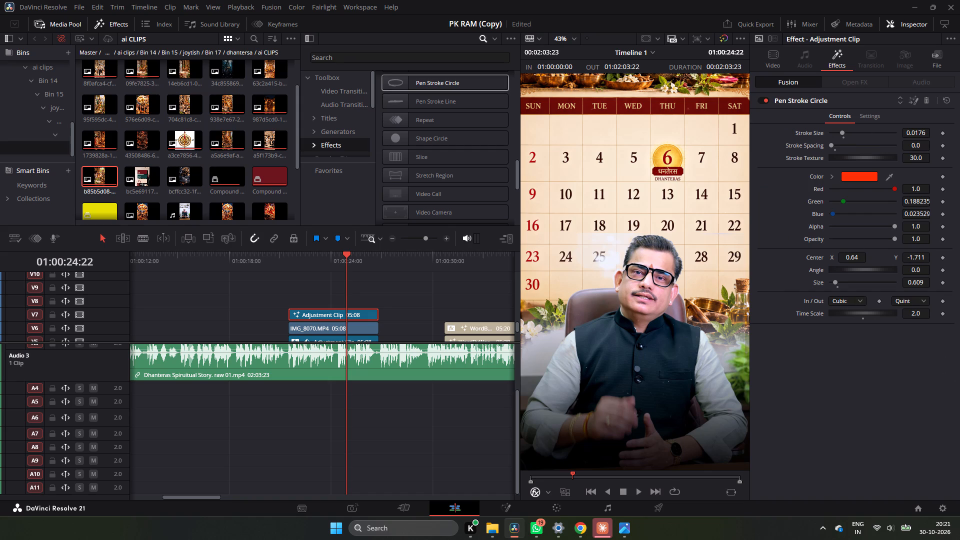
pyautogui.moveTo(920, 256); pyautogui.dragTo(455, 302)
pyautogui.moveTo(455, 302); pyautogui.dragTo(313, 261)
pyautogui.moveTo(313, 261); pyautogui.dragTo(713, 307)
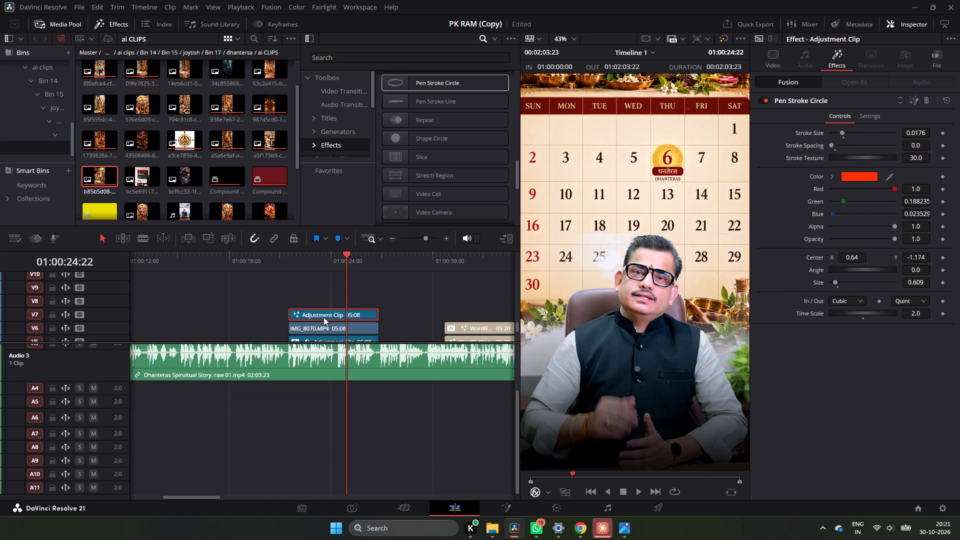
# Delete the V7 adjustment clip that carries the old Pen Stroke Circle.
pyautogui.press('BackSpace')
pyautogui.click(324, 313)
pyautogui.press('BackSpace')
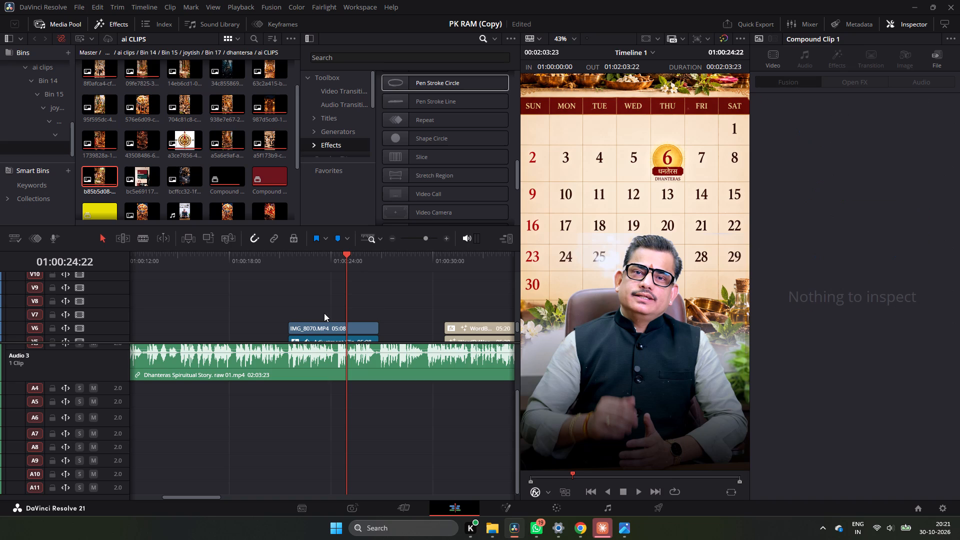
# Add a new adjustment clip on V7 above IMG_8070.MP4 and extend it to 05:08 to match the clips below.
pyautogui.scroll(4, 389, 170)
pyautogui.scroll(11, 375, 133)
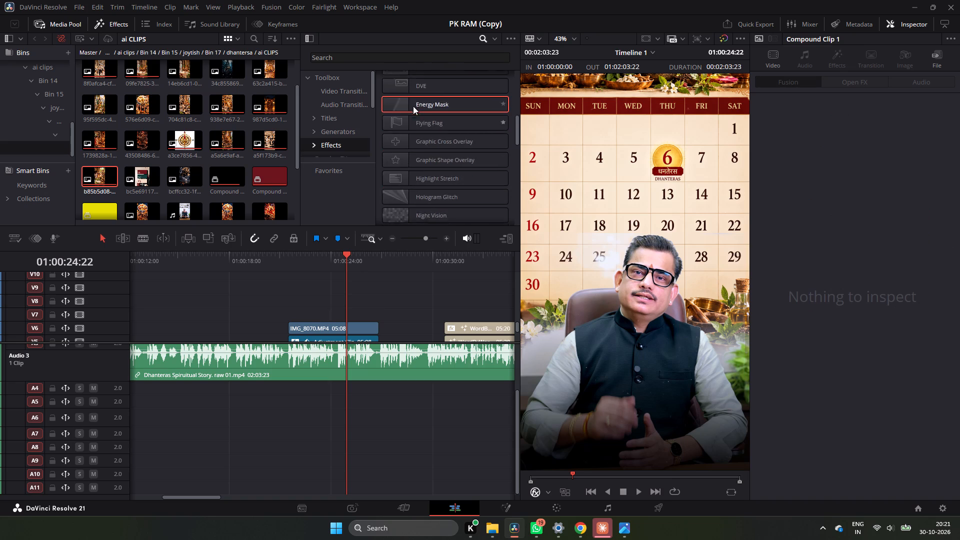
pyautogui.scroll(13, 413, 106)
pyautogui.moveTo(423, 101); pyautogui.dragTo(375, 196)
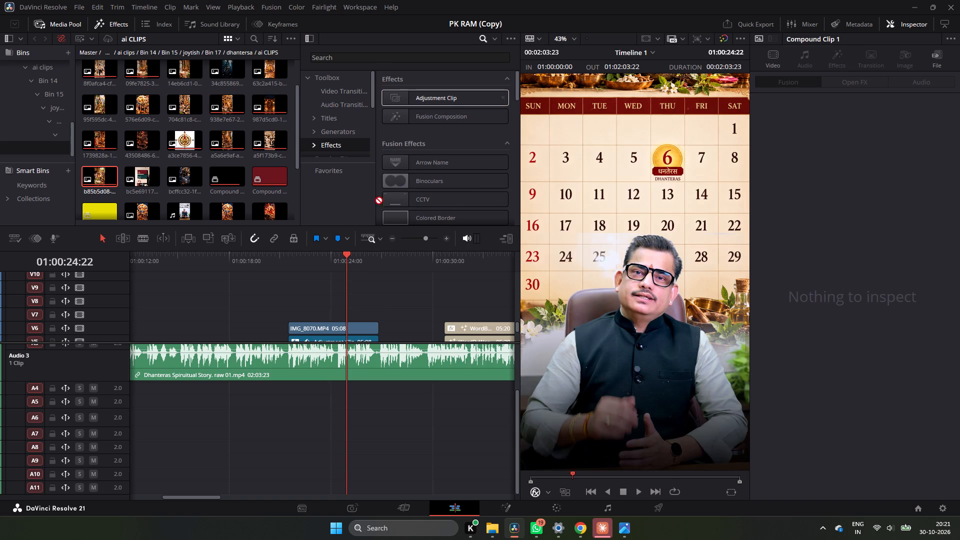
pyautogui.moveTo(375, 196); pyautogui.dragTo(346, 253)
pyautogui.moveTo(341, 265); pyautogui.dragTo(330, 275)
pyautogui.moveTo(426, 95); pyautogui.dragTo(340, 178)
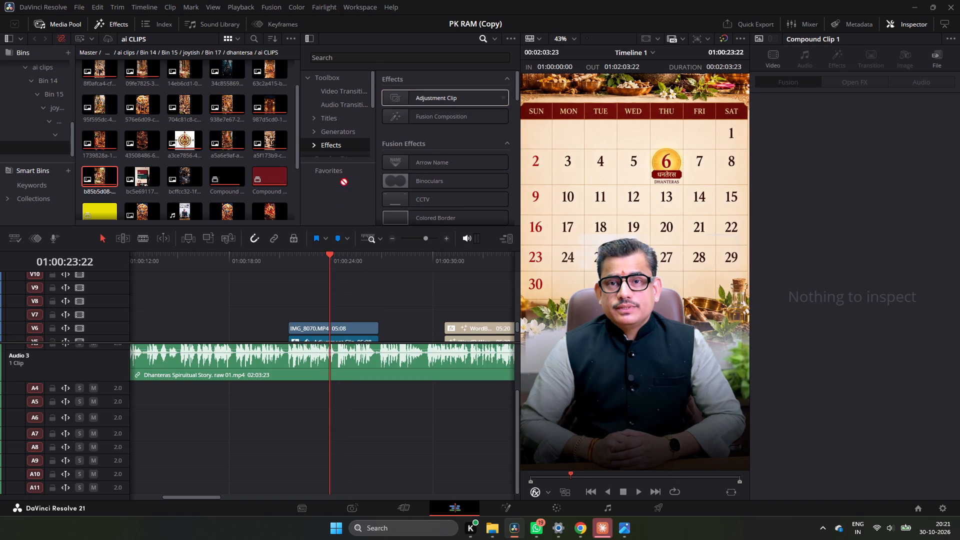
pyautogui.moveTo(340, 178); pyautogui.dragTo(288, 315)
pyautogui.click(367, 317)
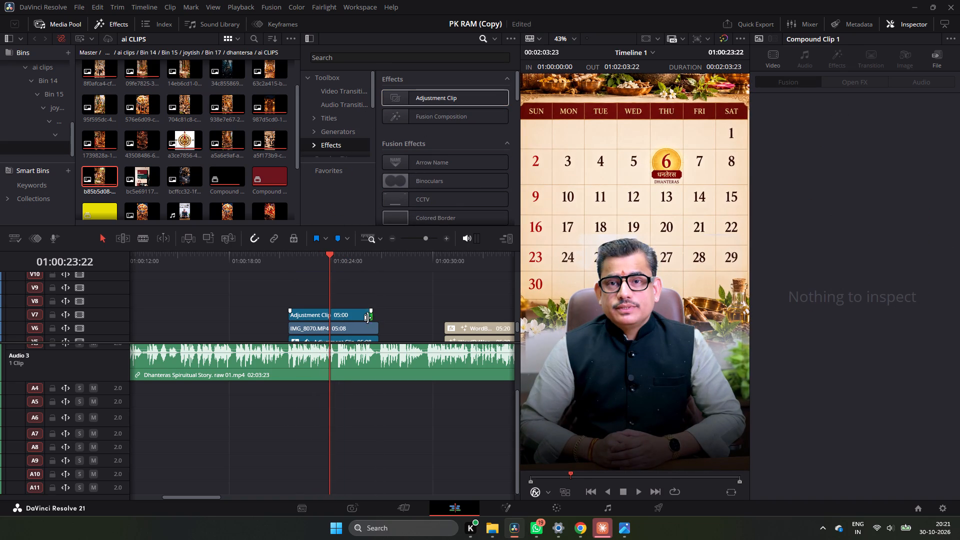
pyautogui.moveTo(372, 317); pyautogui.dragTo(379, 318)
# Apply the Pen Stroke Circle effect to the new V7 adjustment clip and make its stroke bright red.
pyautogui.click(364, 313)
pyautogui.scroll(-18, 461, 156)
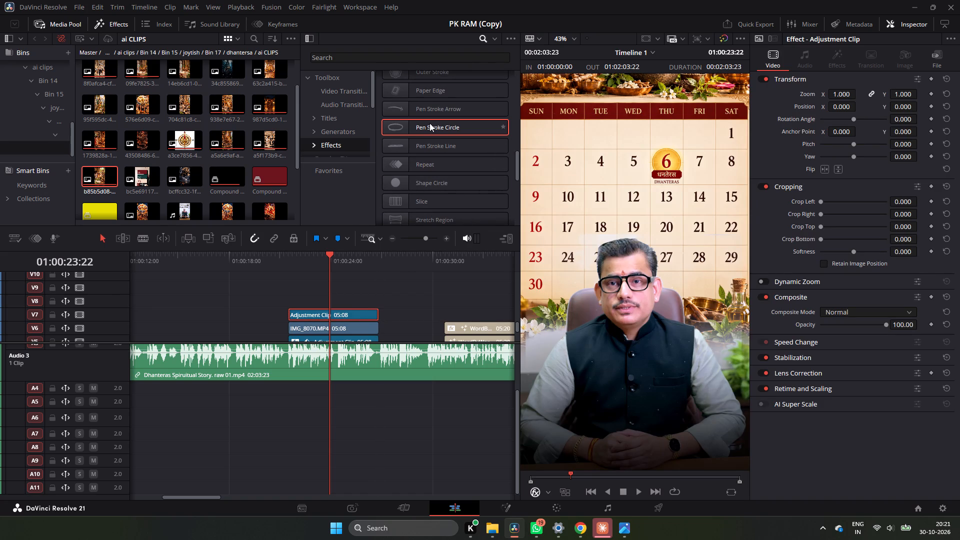
pyautogui.moveTo(429, 123); pyautogui.dragTo(347, 309)
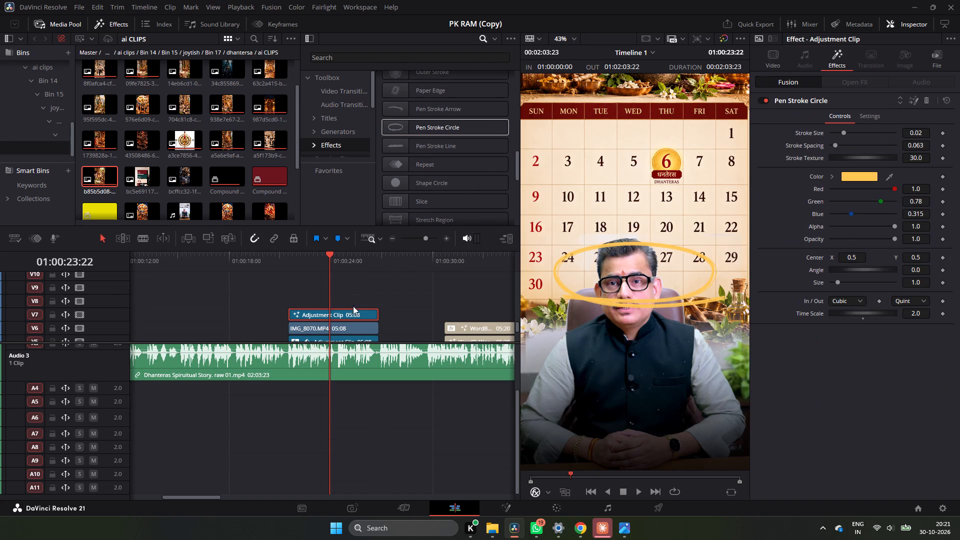
pyautogui.click(872, 179)
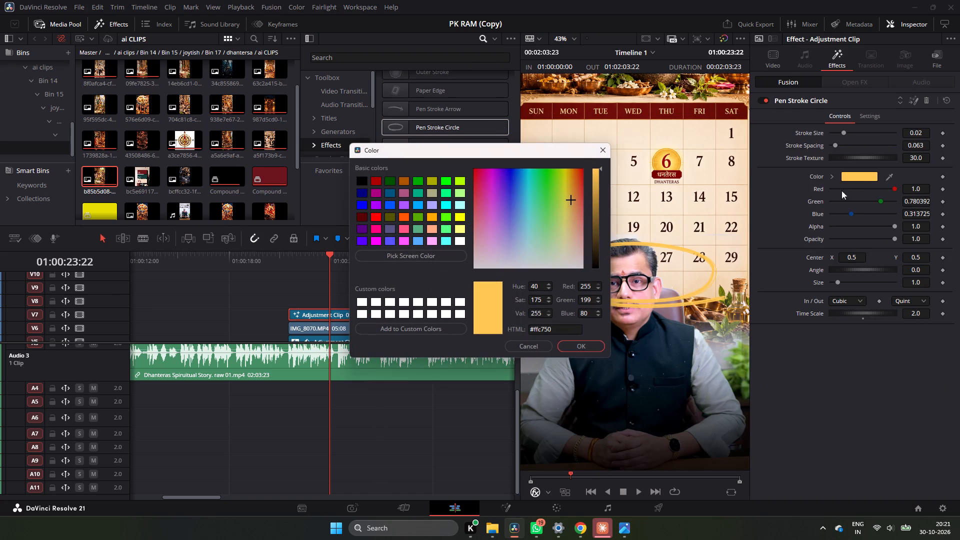
pyautogui.moveTo(573, 196); pyautogui.dragTo(581, 169)
pyautogui.click(580, 344)
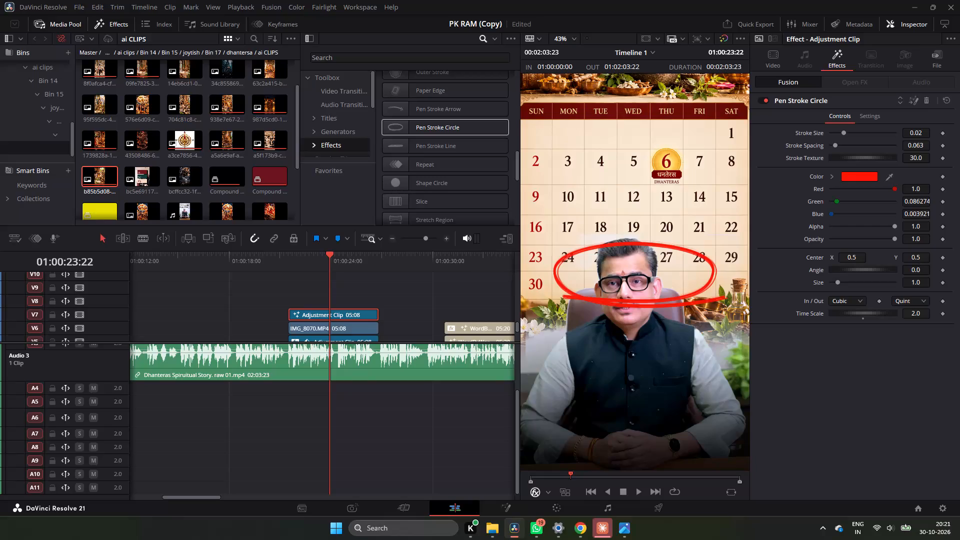
# Fit the circle around the calendar's 6 by setting its center to X 0.647, Y 0.772 and its size to 0.307.
pyautogui.moveTo(918, 254); pyautogui.dragTo(602, 284)
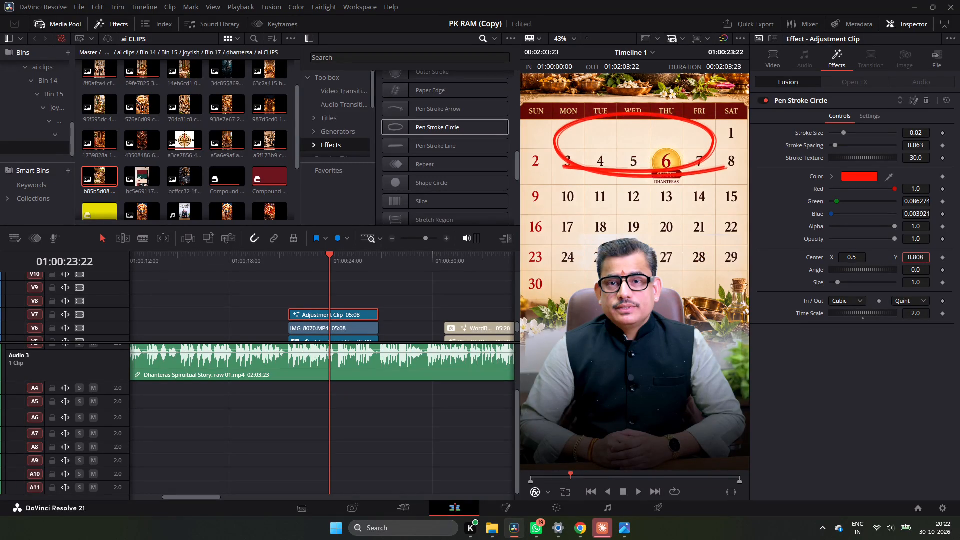
pyautogui.moveTo(602, 284); pyautogui.dragTo(591, 294)
pyautogui.moveTo(846, 256); pyautogui.dragTo(821, 258)
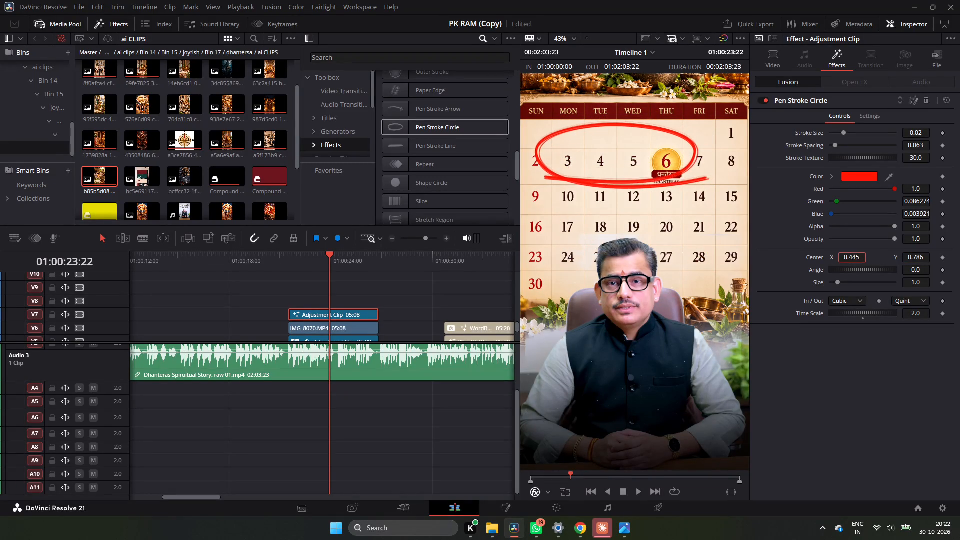
pyautogui.moveTo(821, 258); pyautogui.dragTo(920, 270)
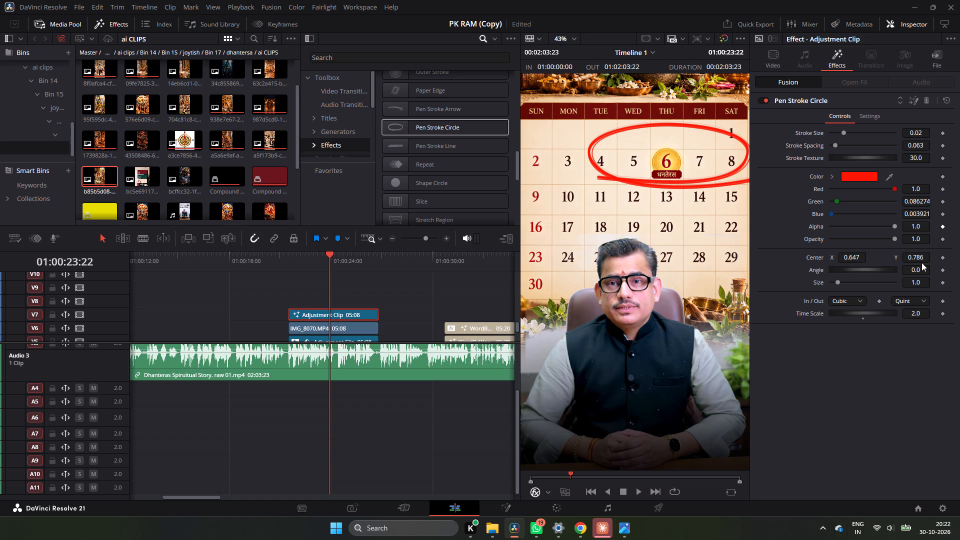
pyautogui.moveTo(921, 281); pyautogui.dragTo(877, 287)
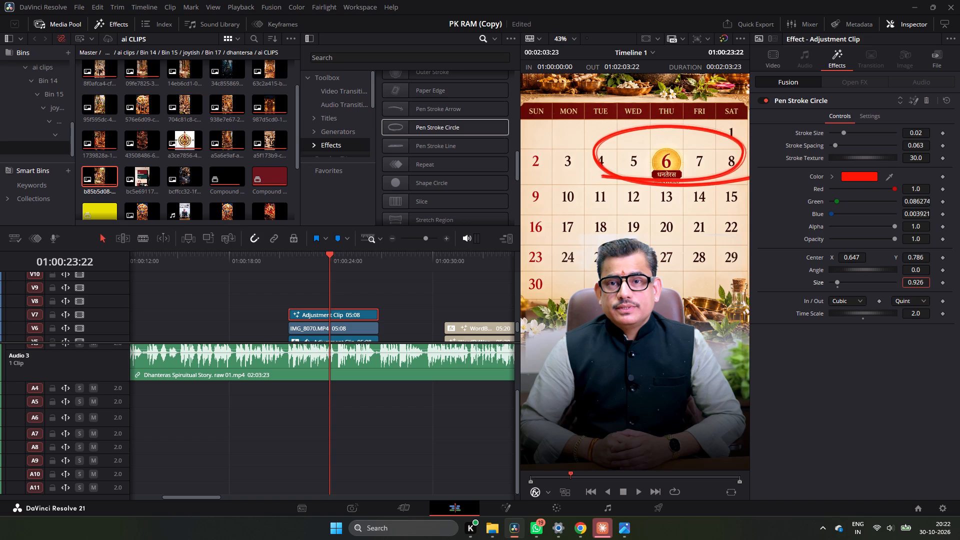
pyautogui.moveTo(877, 287); pyautogui.dragTo(667, 305)
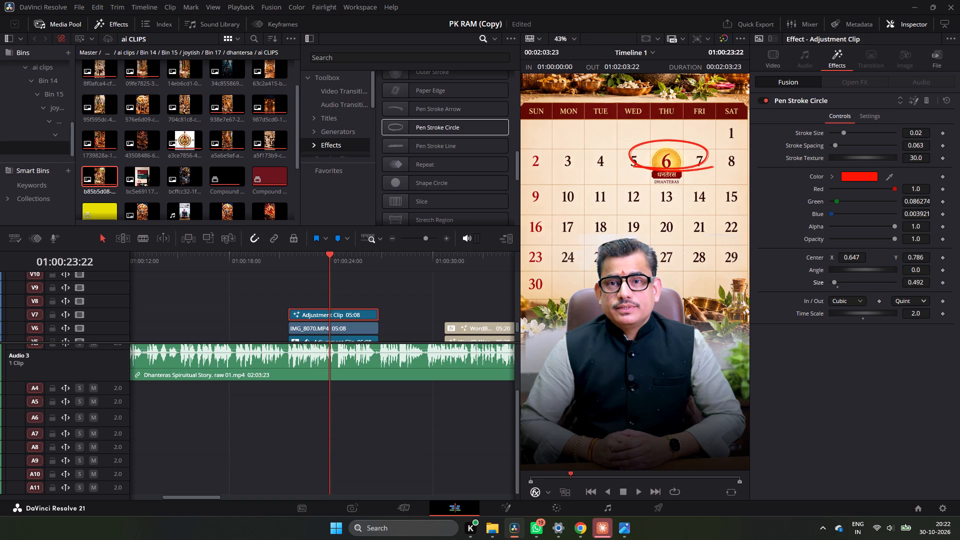
pyautogui.moveTo(919, 255); pyautogui.dragTo(912, 253)
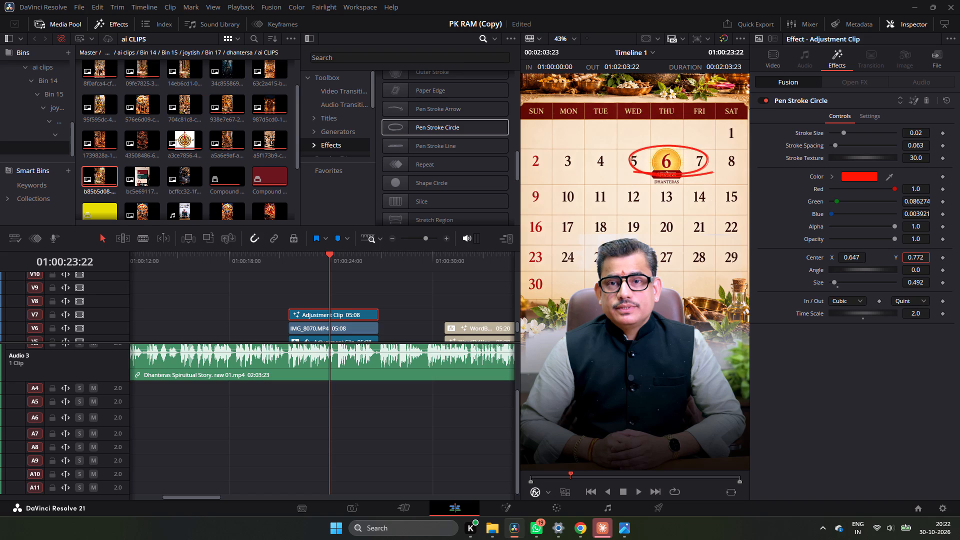
pyautogui.moveTo(912, 253); pyautogui.dragTo(909, 254)
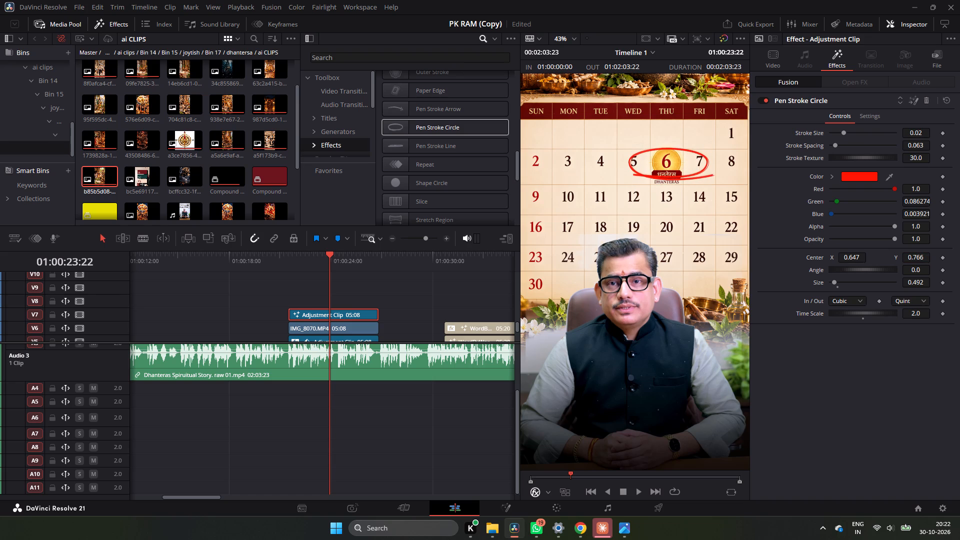
pyautogui.moveTo(918, 283); pyautogui.dragTo(917, 283)
pyautogui.moveTo(917, 283); pyautogui.dragTo(814, 303)
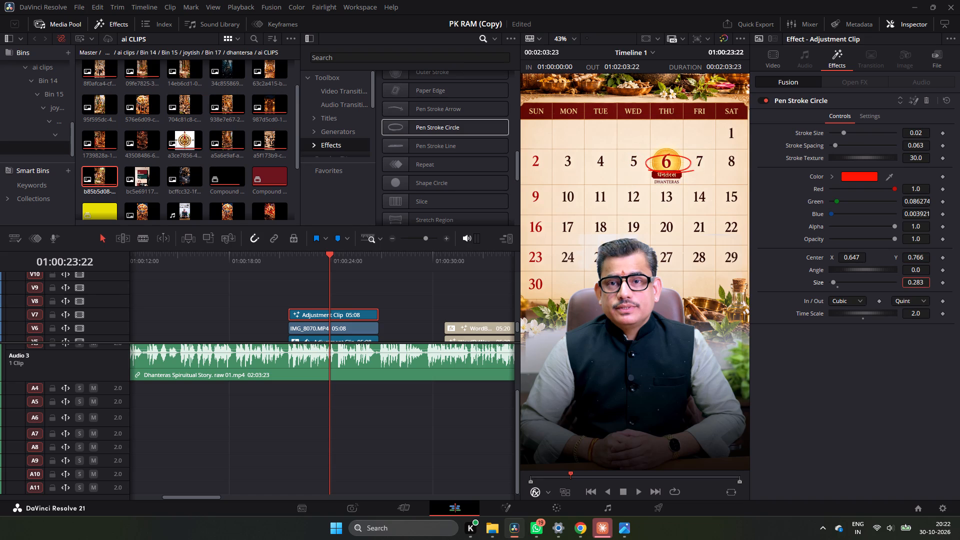
pyautogui.moveTo(814, 303); pyautogui.dragTo(826, 315)
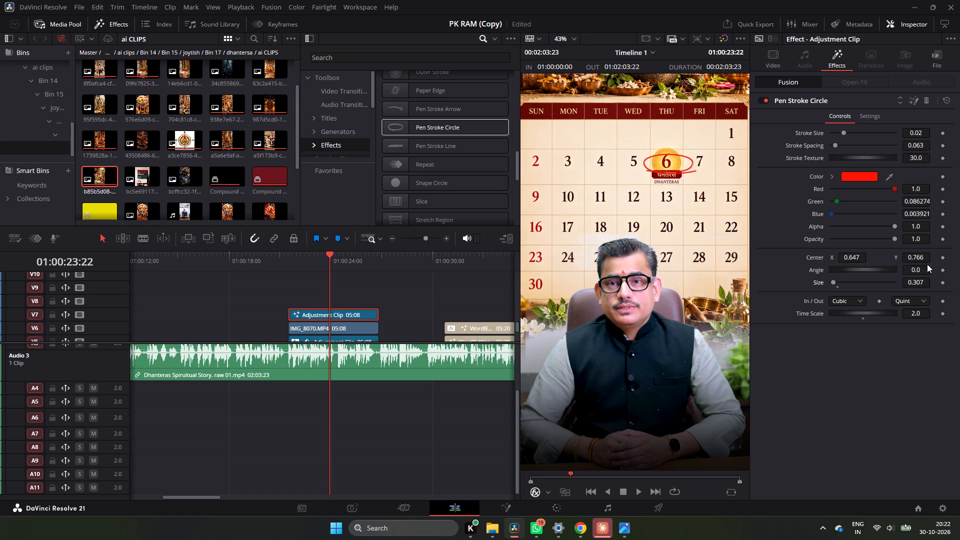
pyautogui.click(922, 258)
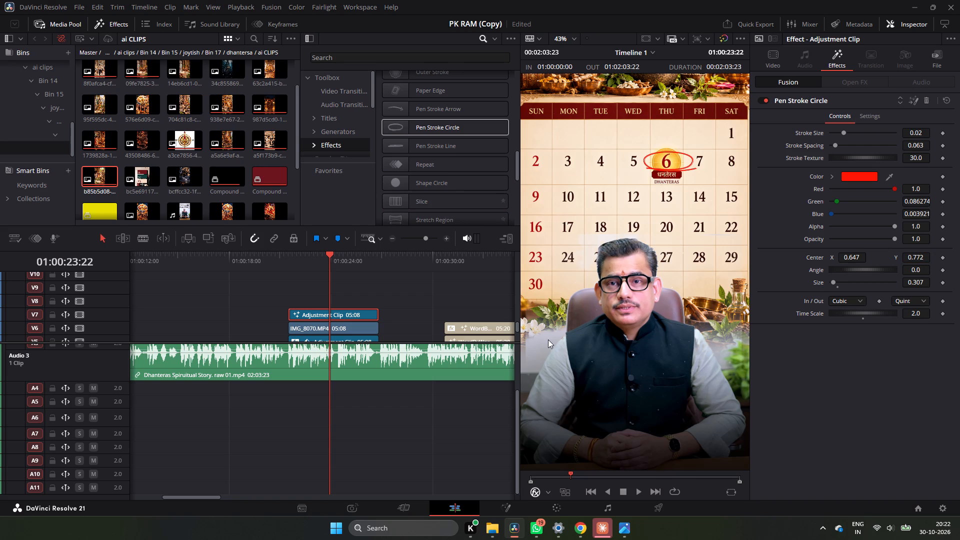
# Play the calendar segment repeatedly from about 01:00:21:22 to review how the red circle draws around the date.
pyautogui.click(293, 260)
pyautogui.press('space')
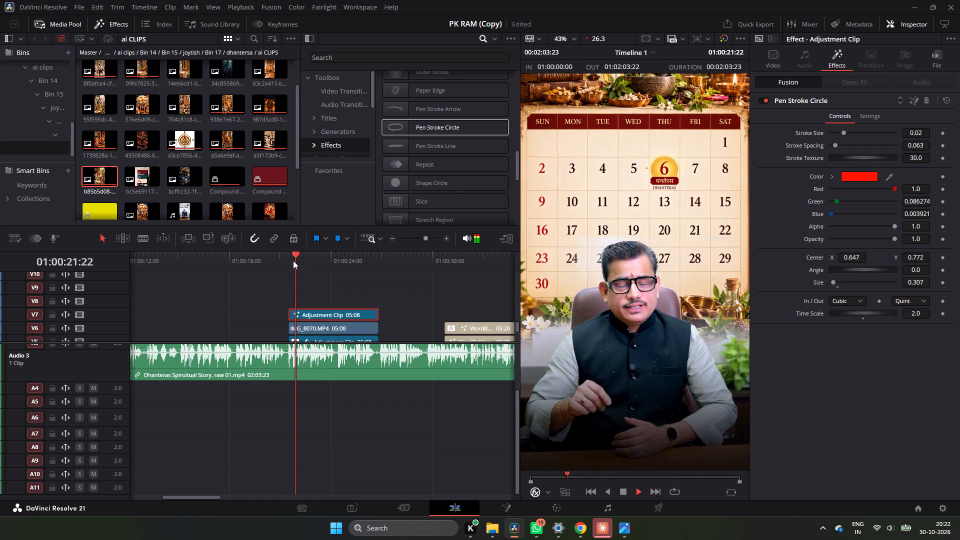
pyautogui.press('space')
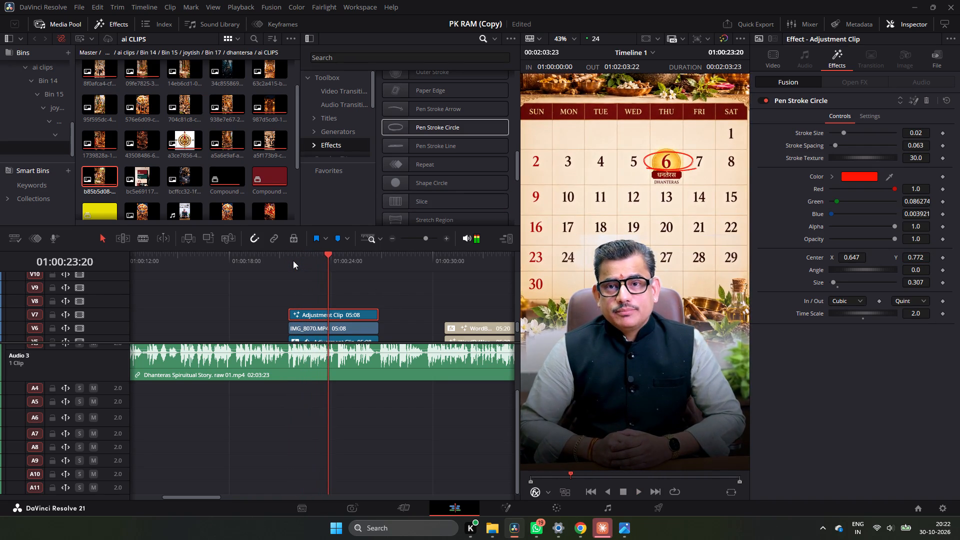
pyautogui.press('space')
pyautogui.press('space')
pyautogui.press('space')
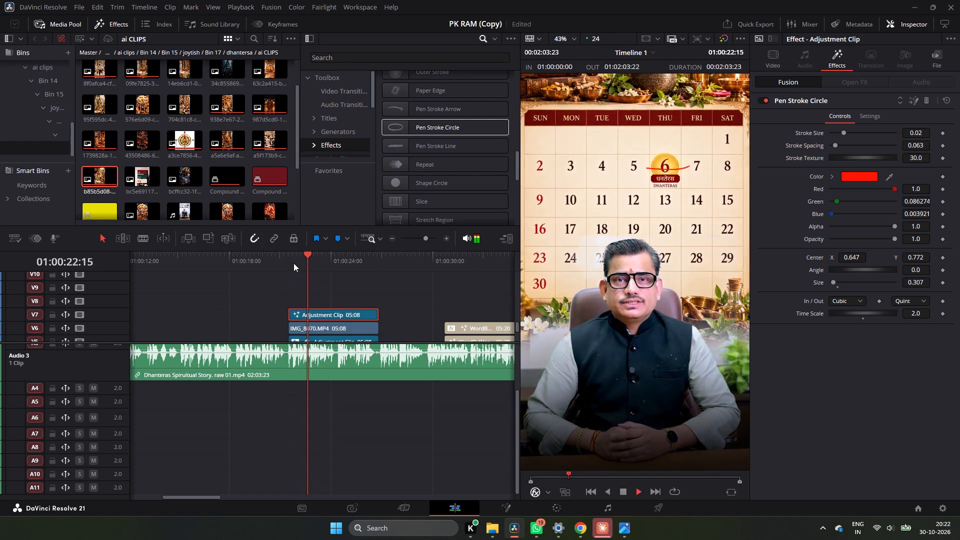
pyautogui.press('space')
pyautogui.press('space')
pyautogui.press('space')
pyautogui.scroll(-1, 321, 306)
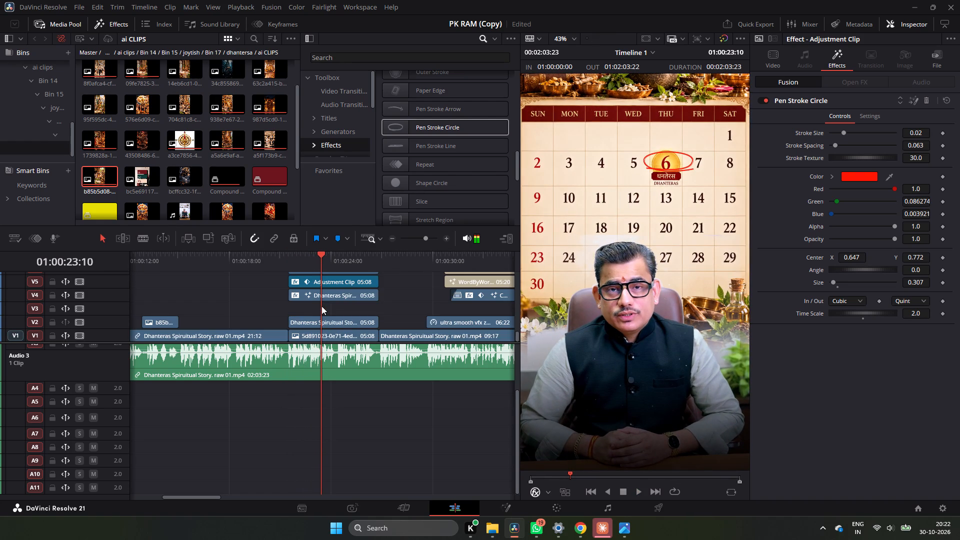
pyautogui.scroll(1, 324, 302)
pyautogui.click(295, 265)
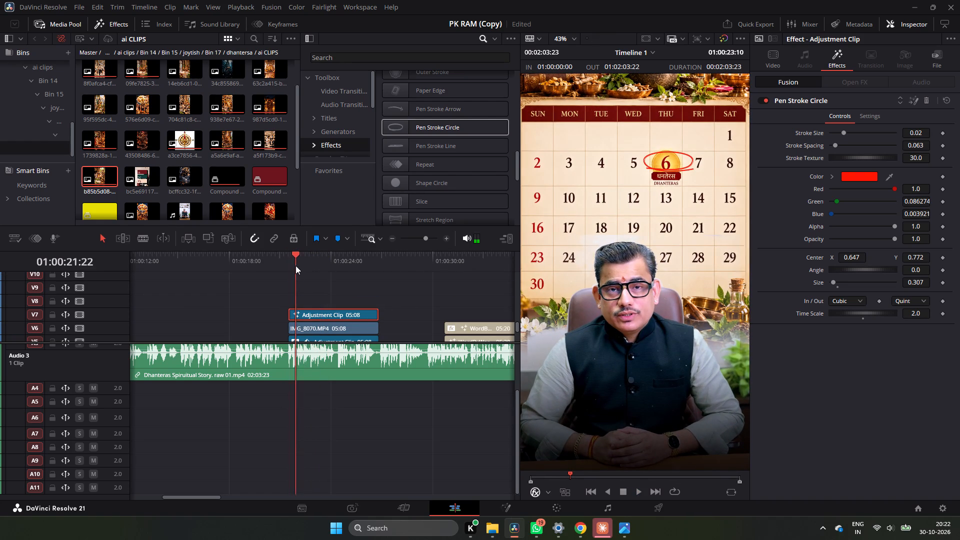
pyautogui.press('space')
pyautogui.press('space')
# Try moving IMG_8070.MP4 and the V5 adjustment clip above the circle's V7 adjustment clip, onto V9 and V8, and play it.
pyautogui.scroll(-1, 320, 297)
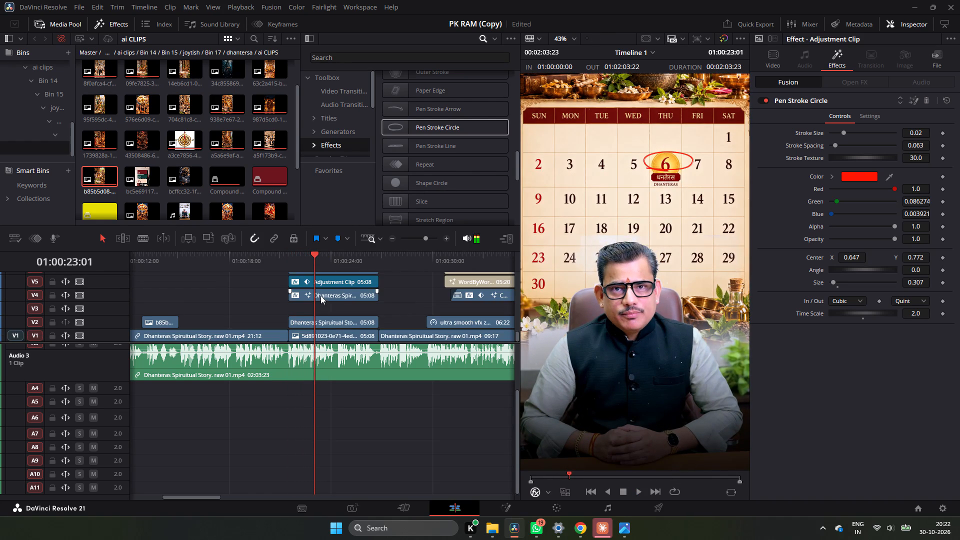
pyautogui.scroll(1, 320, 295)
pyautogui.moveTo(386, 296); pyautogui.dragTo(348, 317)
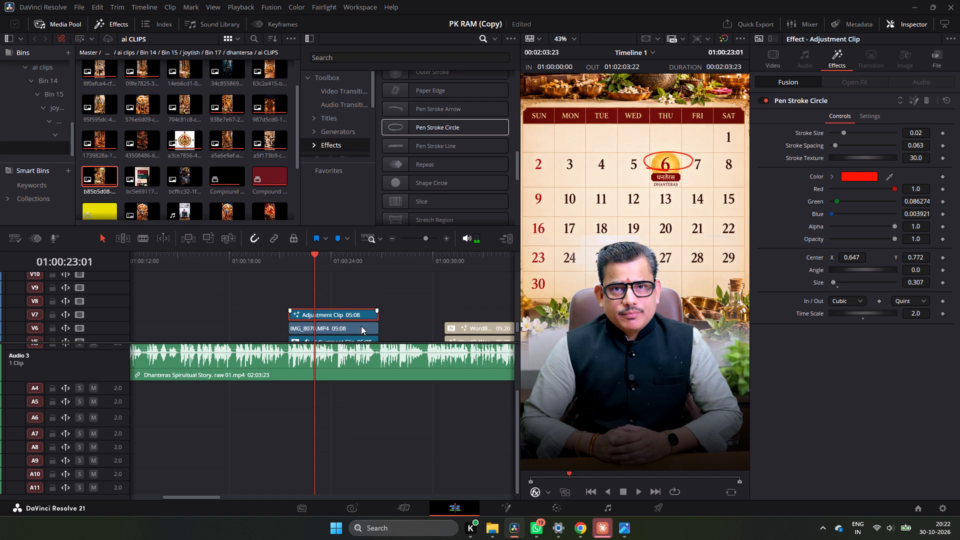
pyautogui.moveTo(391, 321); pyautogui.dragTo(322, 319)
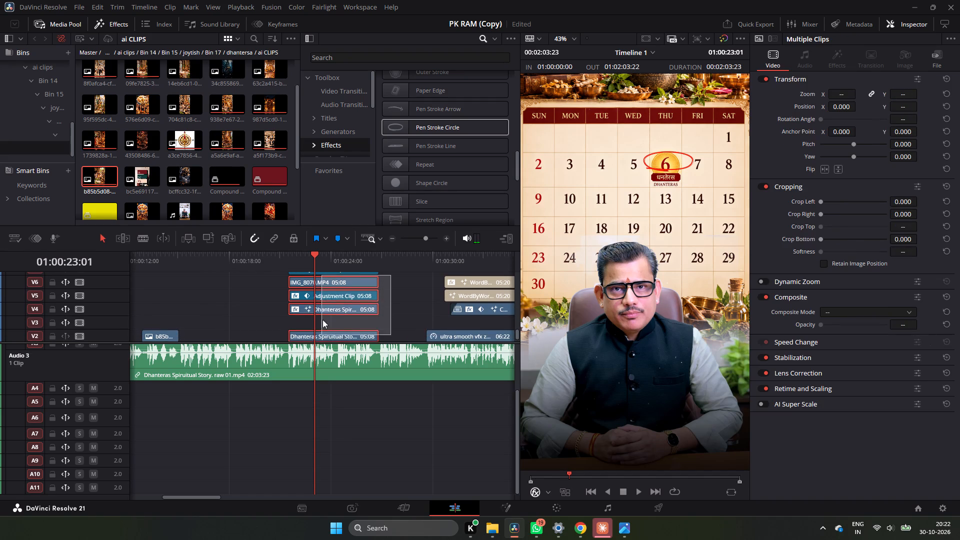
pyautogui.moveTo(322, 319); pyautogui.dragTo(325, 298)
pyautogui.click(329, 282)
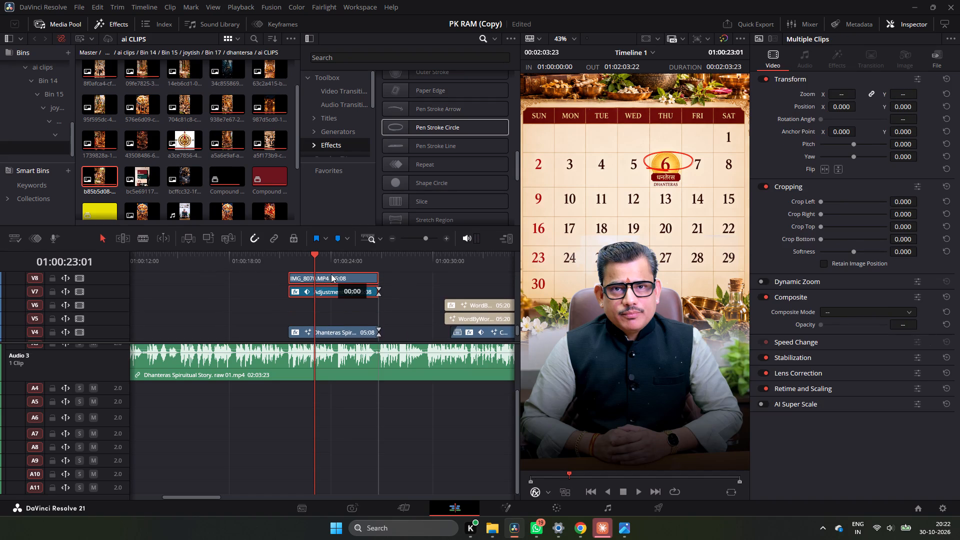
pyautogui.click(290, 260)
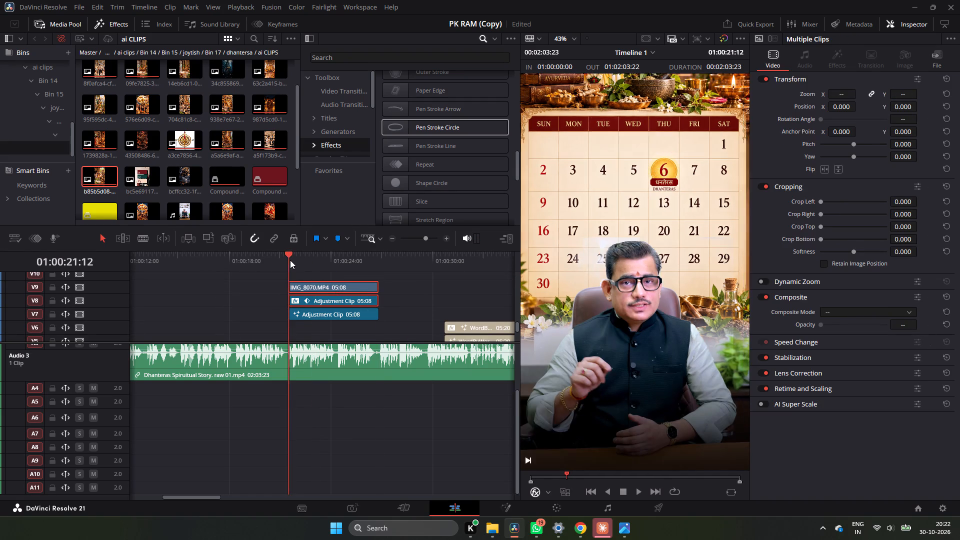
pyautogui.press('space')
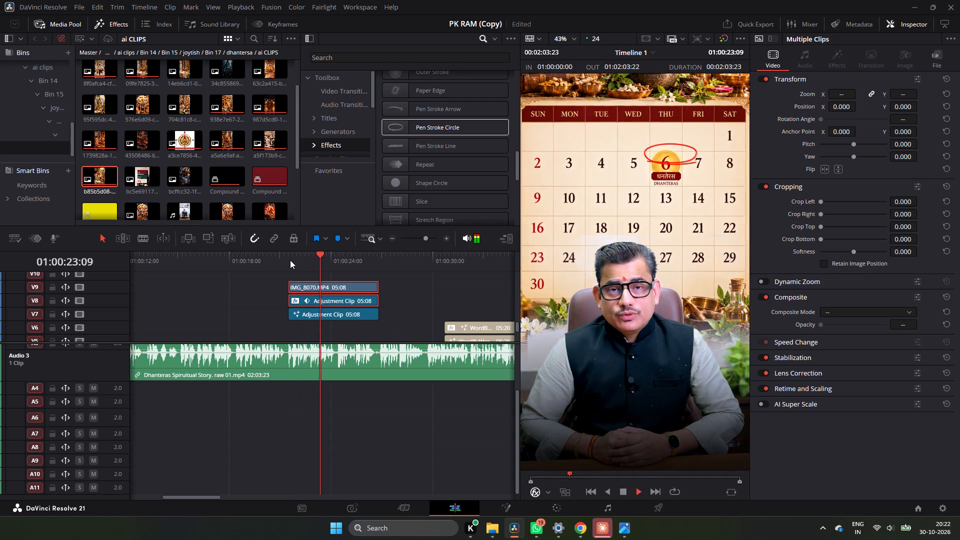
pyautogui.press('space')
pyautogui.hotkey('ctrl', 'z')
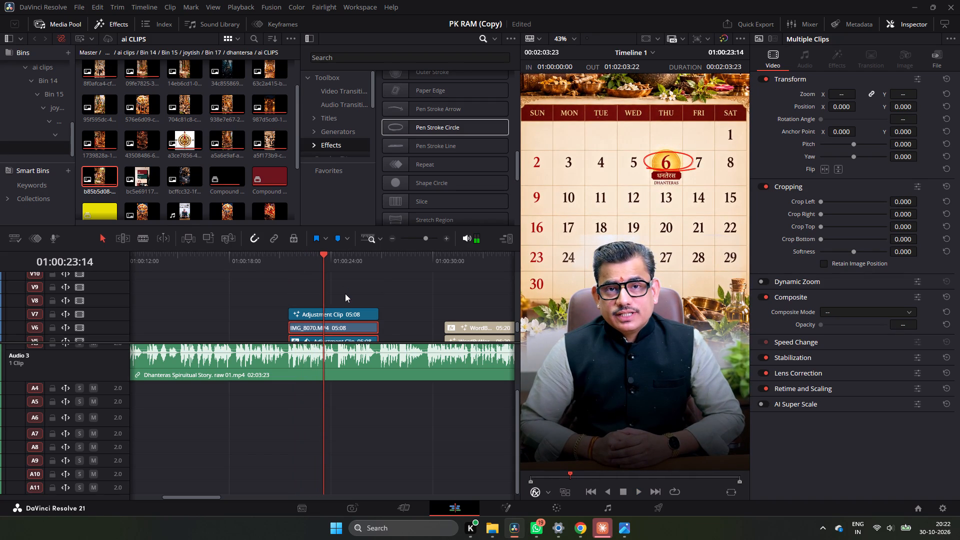
# Play the calendar segment repeatedly and inspect its stacked clips to check how the red circle follows the date.
pyautogui.click(287, 267)
pyautogui.press('space')
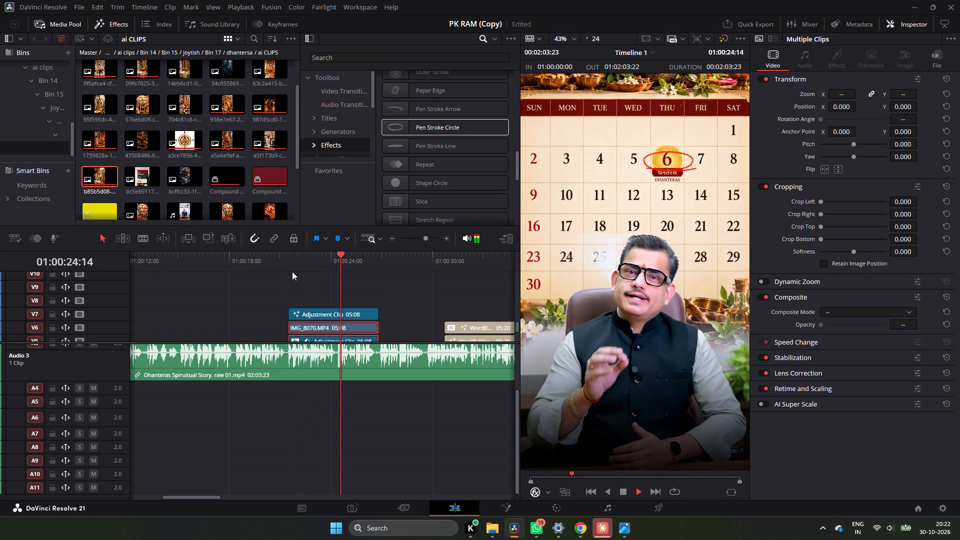
pyautogui.press('space')
pyautogui.scroll(-1, 339, 293)
pyautogui.click(336, 292)
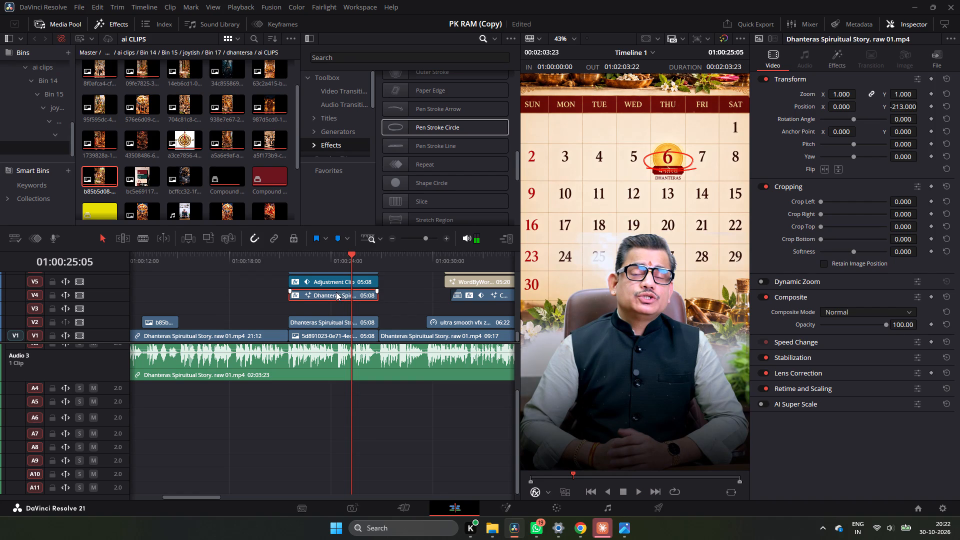
pyautogui.click(392, 238)
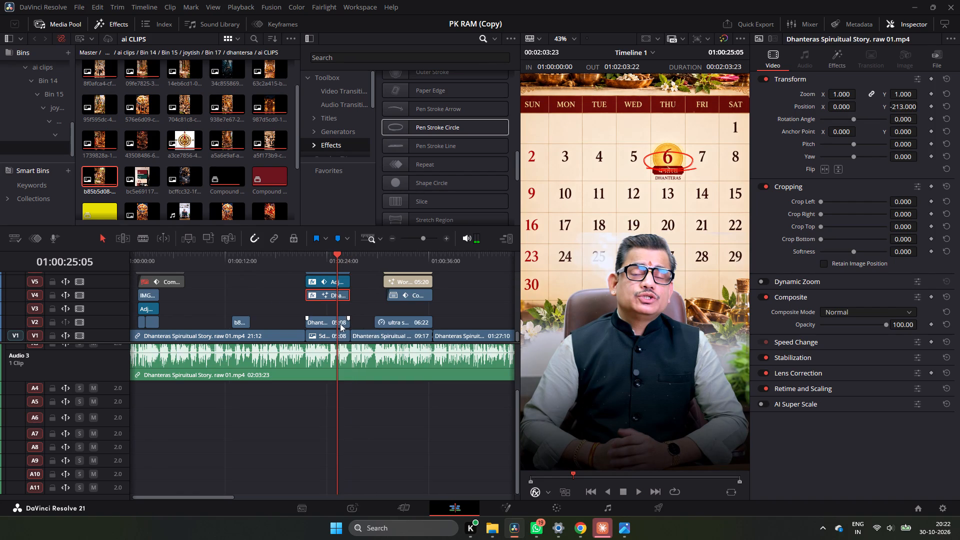
pyautogui.click(336, 335)
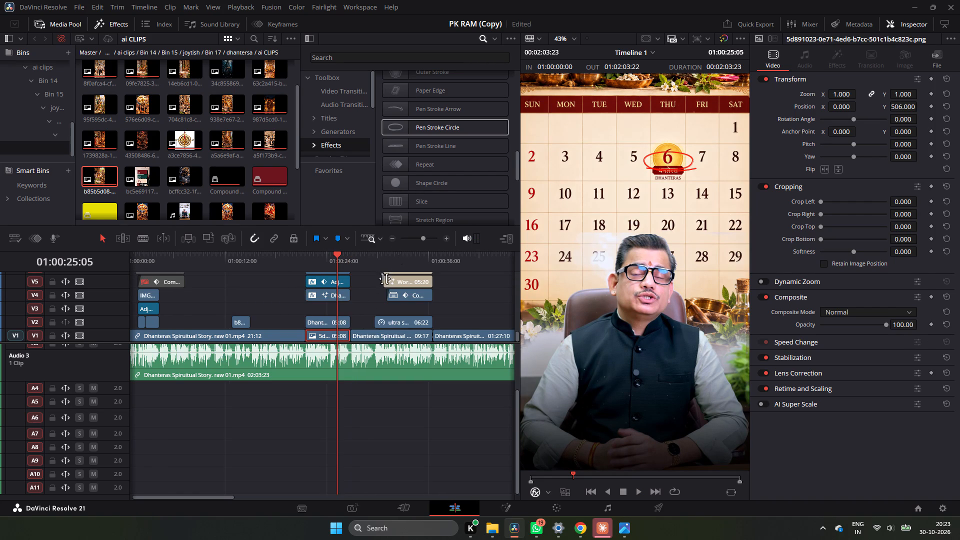
pyautogui.click(393, 240)
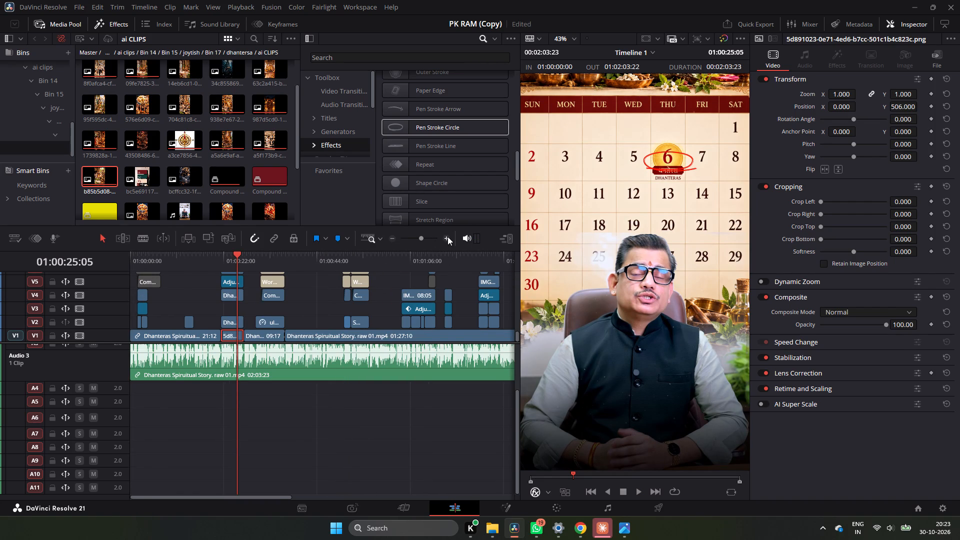
pyautogui.tripleClick(448, 236)
pyautogui.moveTo(326, 261); pyautogui.dragTo(193, 271)
pyautogui.press('space')
pyautogui.press('space')
pyautogui.press('space')
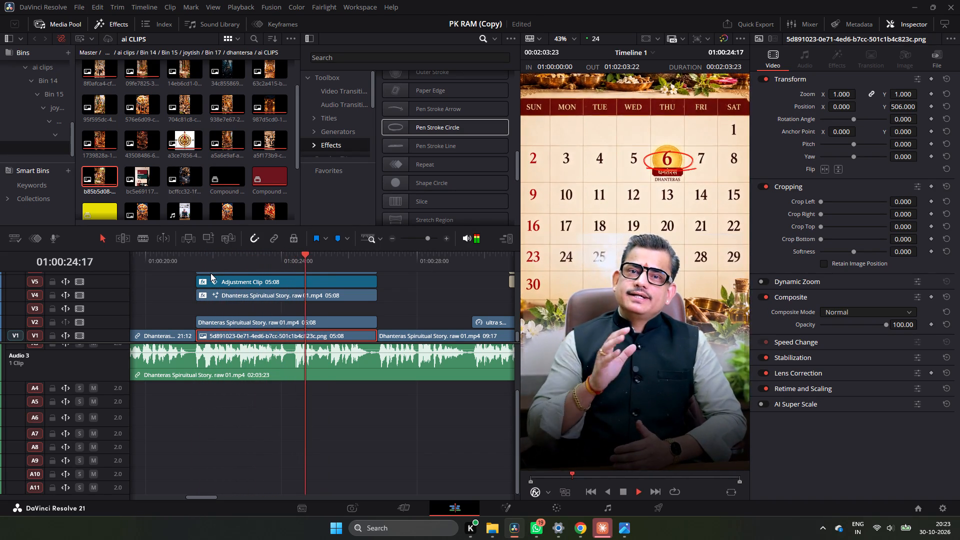
pyautogui.press('space')
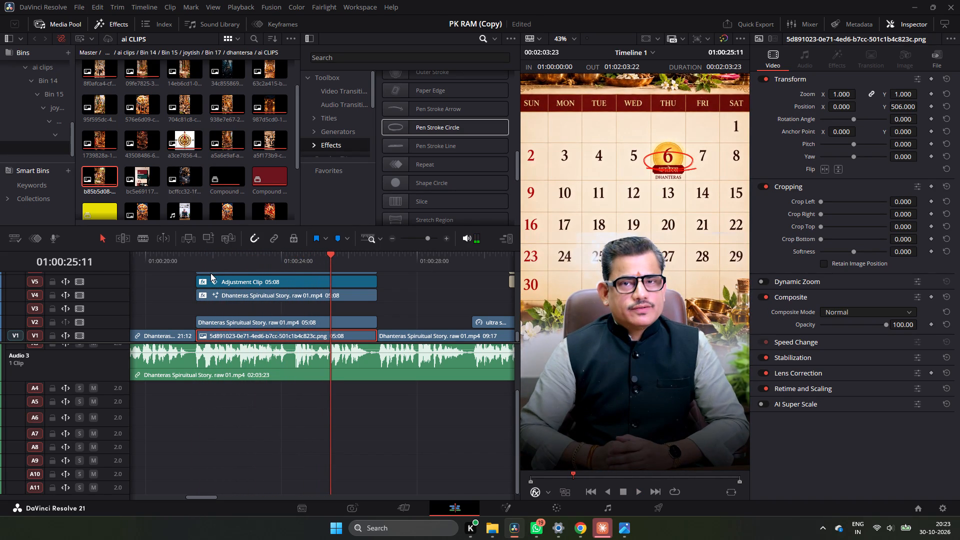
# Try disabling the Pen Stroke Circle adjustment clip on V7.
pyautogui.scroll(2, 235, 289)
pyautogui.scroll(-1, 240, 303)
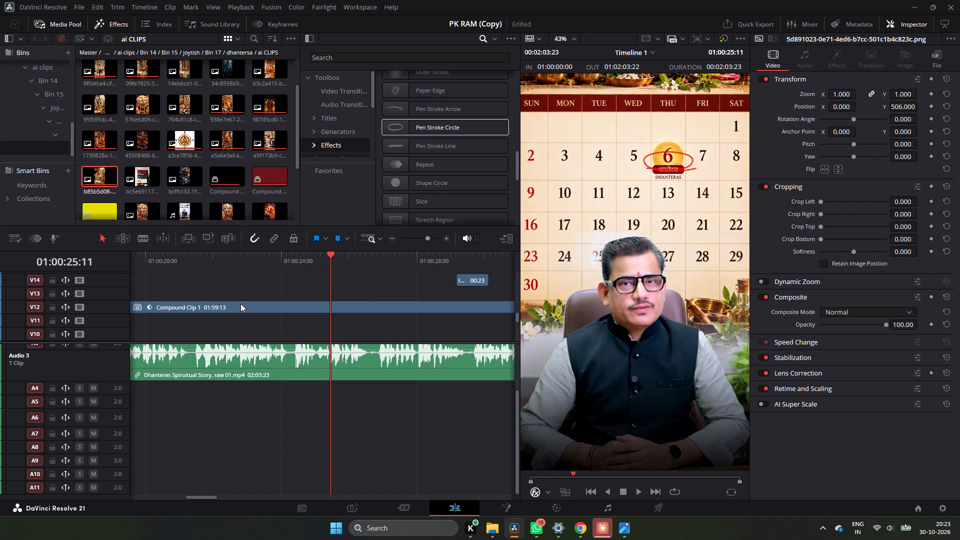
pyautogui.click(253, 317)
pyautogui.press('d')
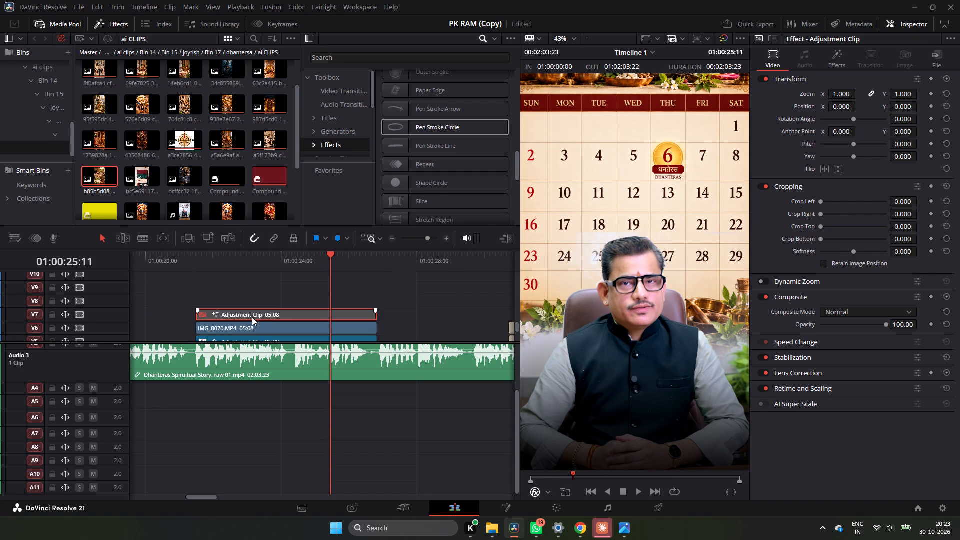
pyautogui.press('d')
# Disable the keyframed adjustment clip on V5 in the calendar segment.
pyautogui.scroll(-2, 250, 334)
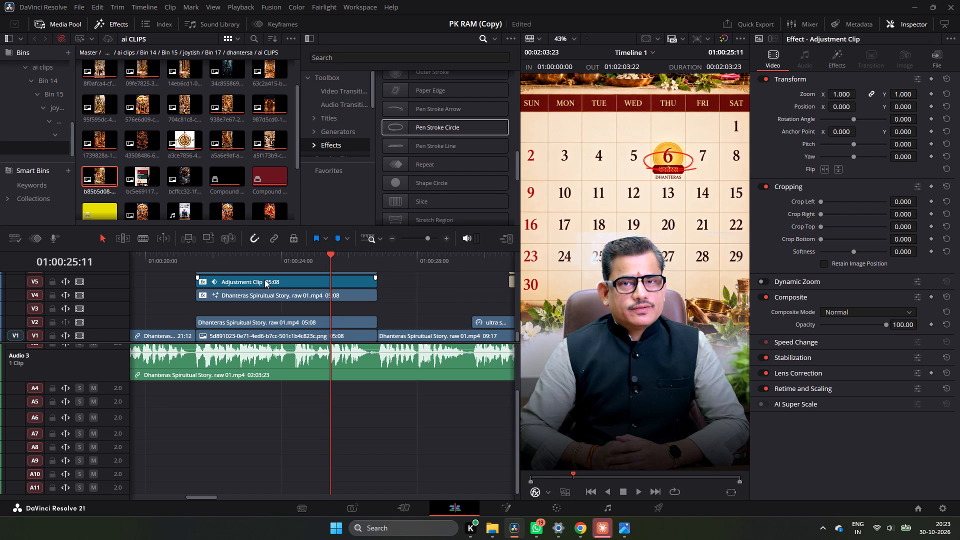
pyautogui.click(269, 277)
pyautogui.press('d')
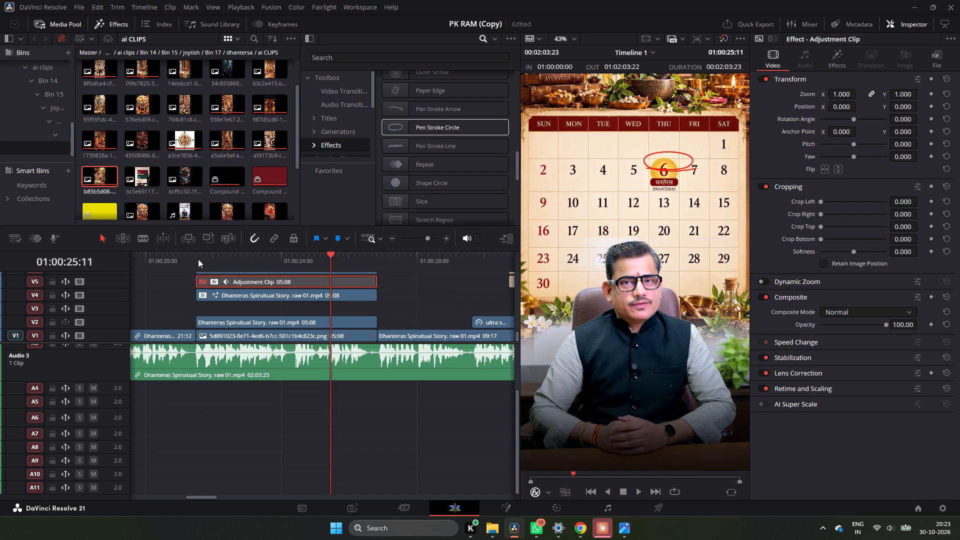
# Play the calendar segment from its start to check the circle's position without the V5 adjustment.
pyautogui.click(198, 259)
pyautogui.press('space')
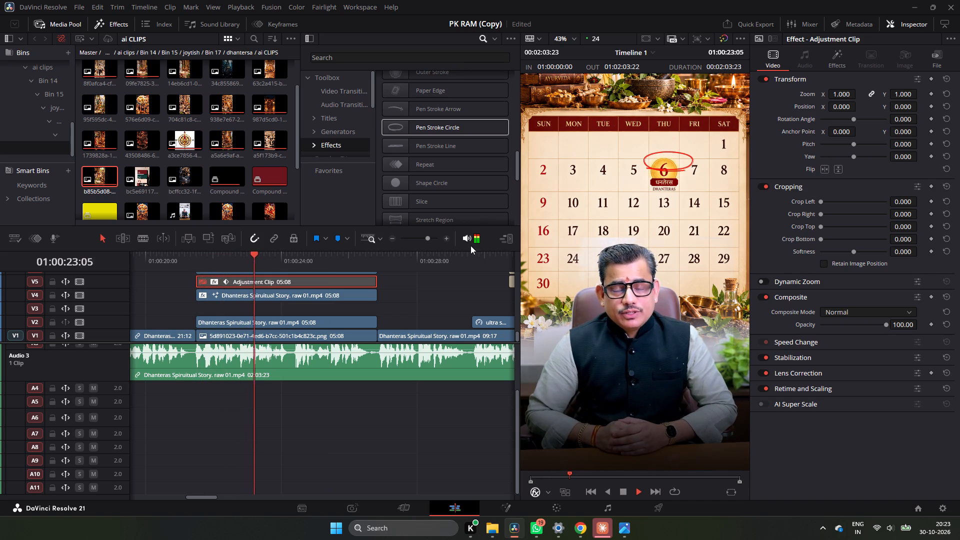
pyautogui.press('space')
pyautogui.press('space')
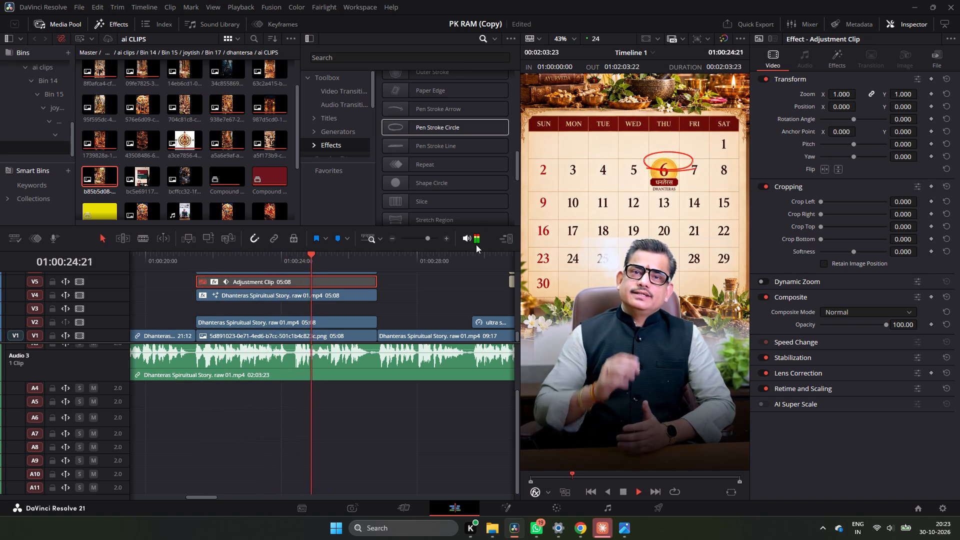
pyautogui.press('space')
pyautogui.press('space')
pyautogui.press('space')
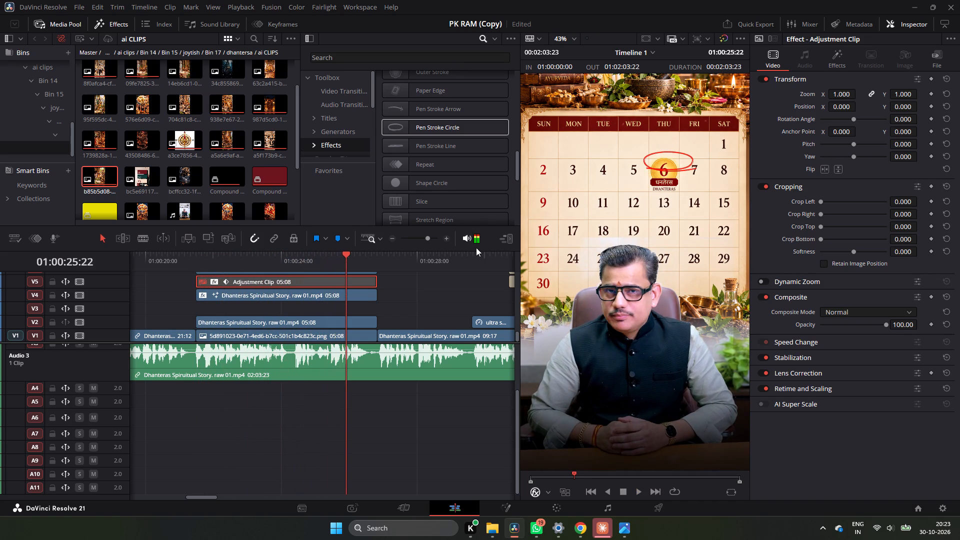
pyautogui.press('space')
pyautogui.press('space')
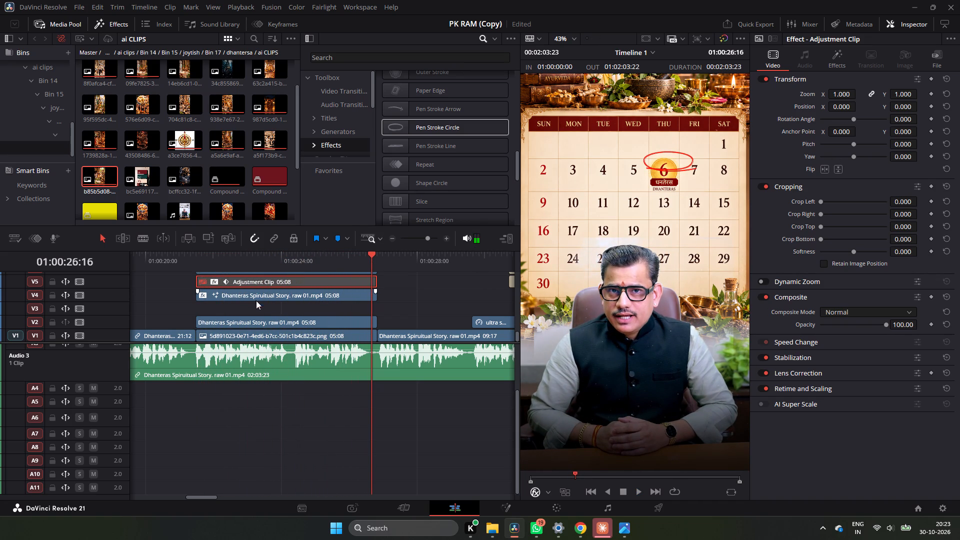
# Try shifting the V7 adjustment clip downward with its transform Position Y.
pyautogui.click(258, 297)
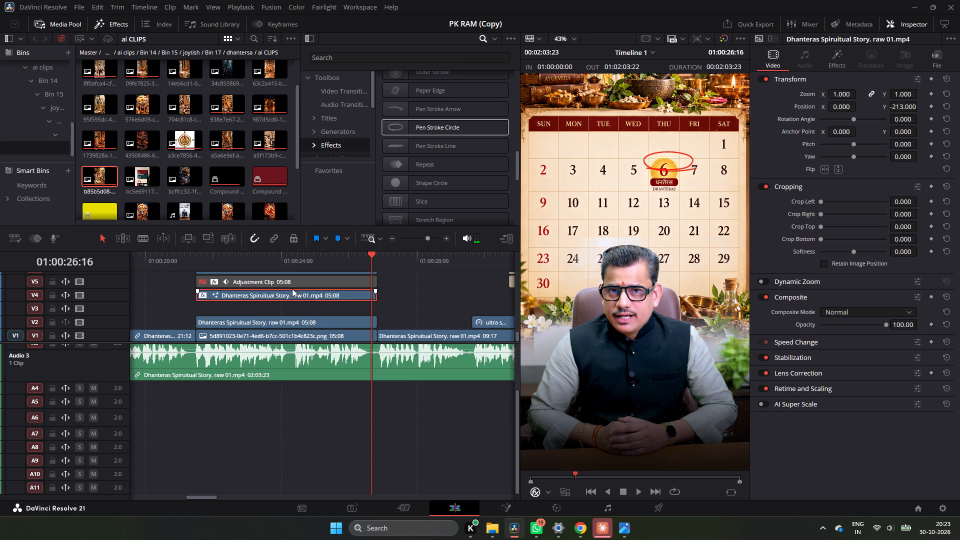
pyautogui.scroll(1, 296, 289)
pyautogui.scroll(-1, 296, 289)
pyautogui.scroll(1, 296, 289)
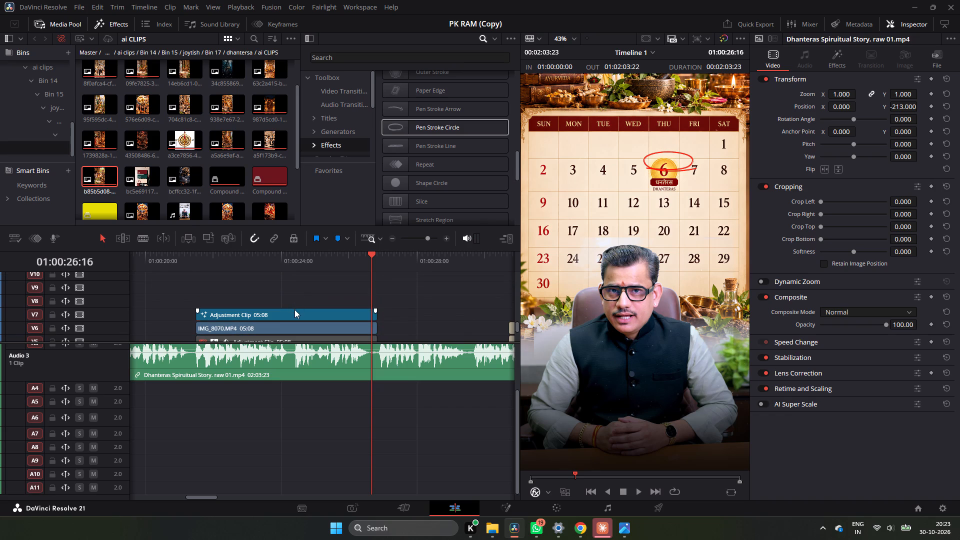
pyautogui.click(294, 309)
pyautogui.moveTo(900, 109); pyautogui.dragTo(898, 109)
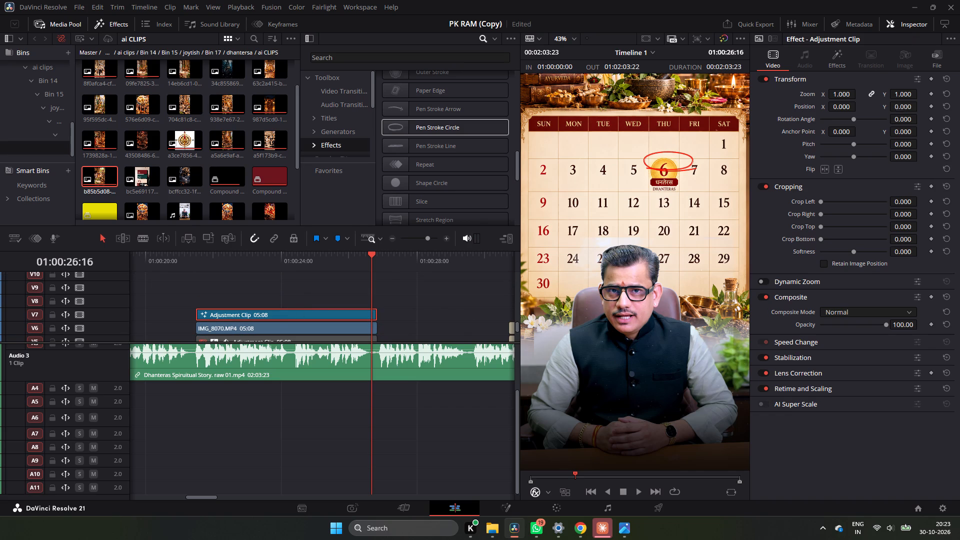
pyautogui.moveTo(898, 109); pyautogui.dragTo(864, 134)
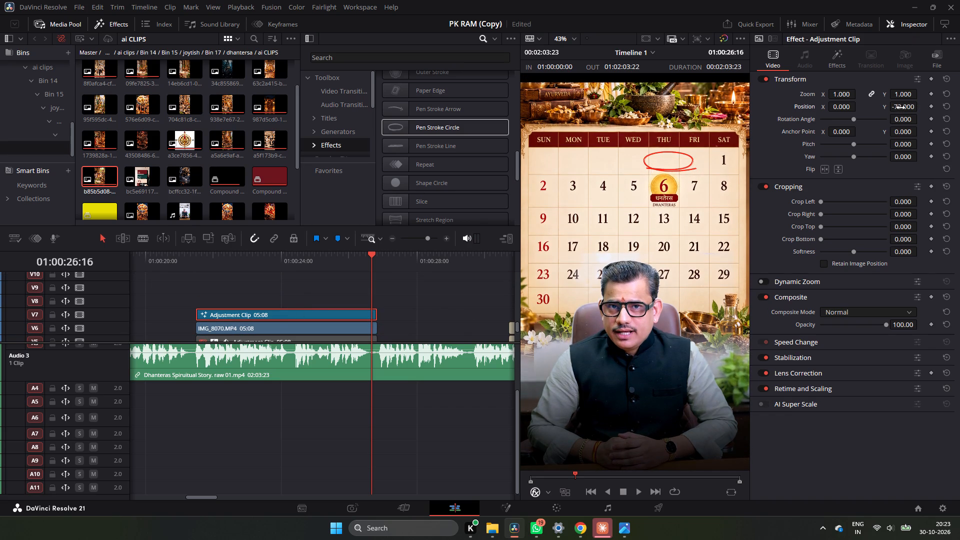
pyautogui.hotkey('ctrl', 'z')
# Set the Pen Stroke Circle's center Y to 0.752 and play the calendar segment from its start.
pyautogui.click(832, 63)
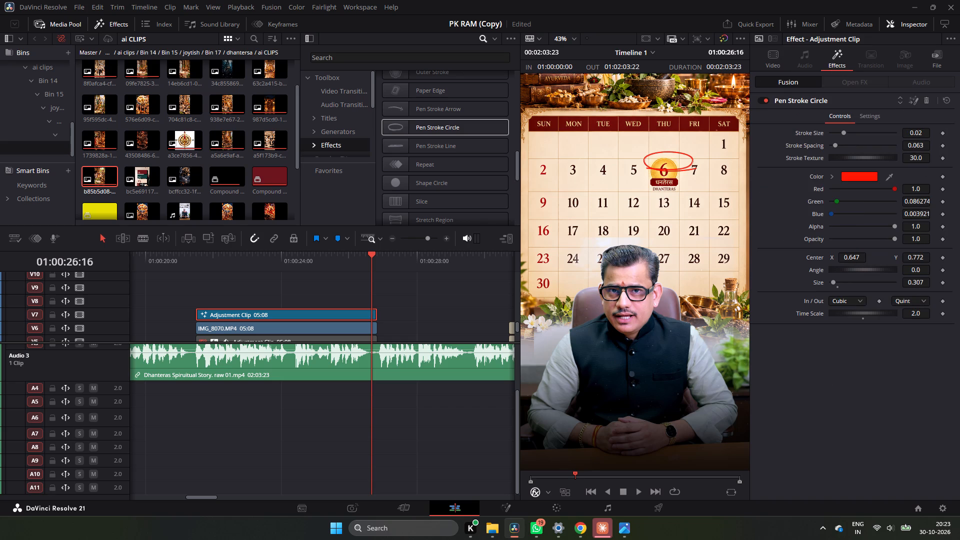
pyautogui.moveTo(920, 256); pyautogui.dragTo(898, 262)
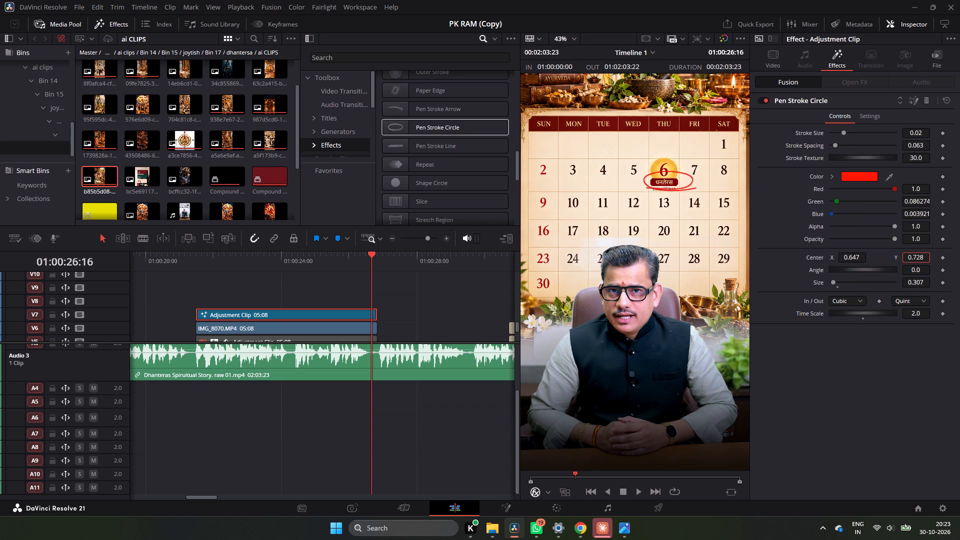
pyautogui.moveTo(898, 262); pyautogui.dragTo(910, 261)
pyautogui.click(195, 257)
pyautogui.press('space')
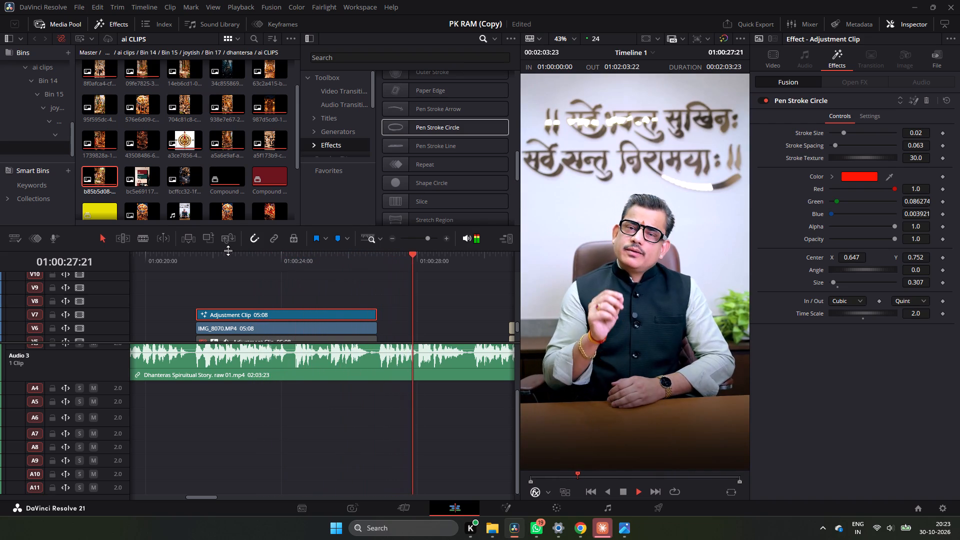
pyautogui.press('space')
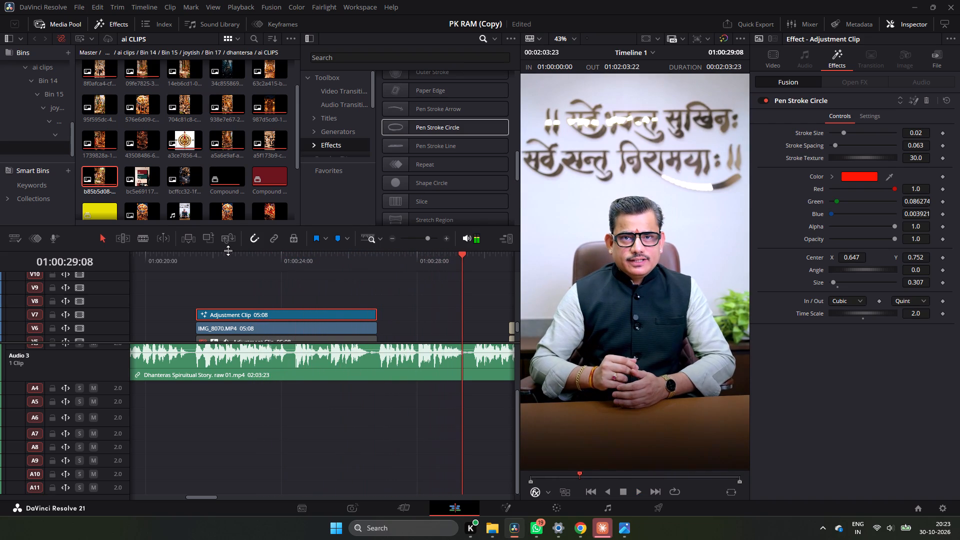
# Duplicate the V14 IMG_8069.MP4 clip near 01:00:29 and place the copy at the calendar segment's end, around 01:00:27.
pyautogui.doubleClick(393, 240)
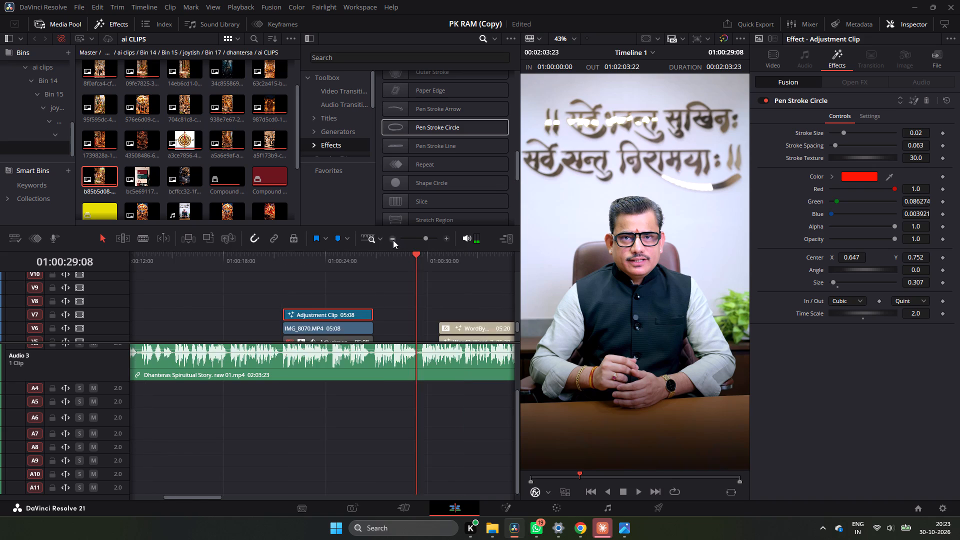
pyautogui.scroll(5, 368, 270)
pyautogui.scroll(-2, 366, 300)
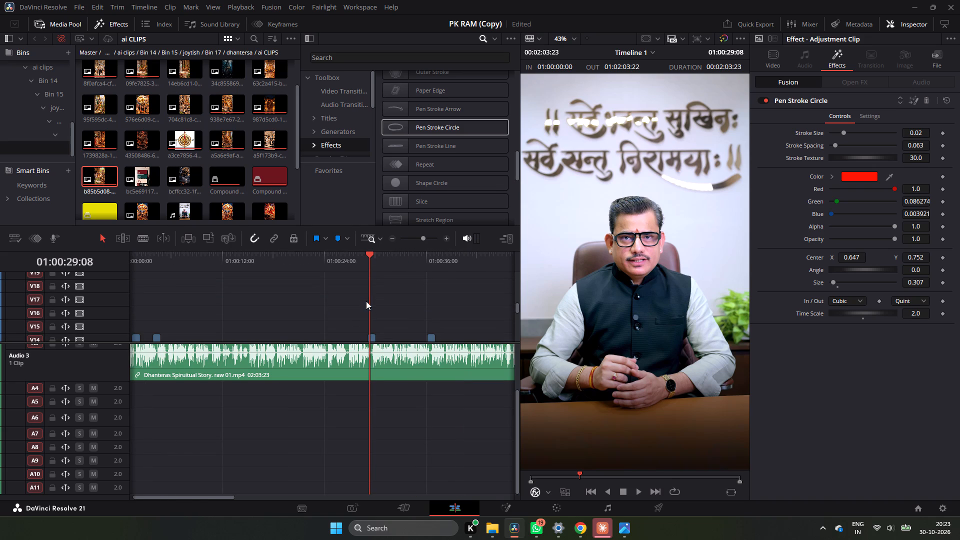
pyautogui.moveTo(371, 284); pyautogui.dragTo(358, 283)
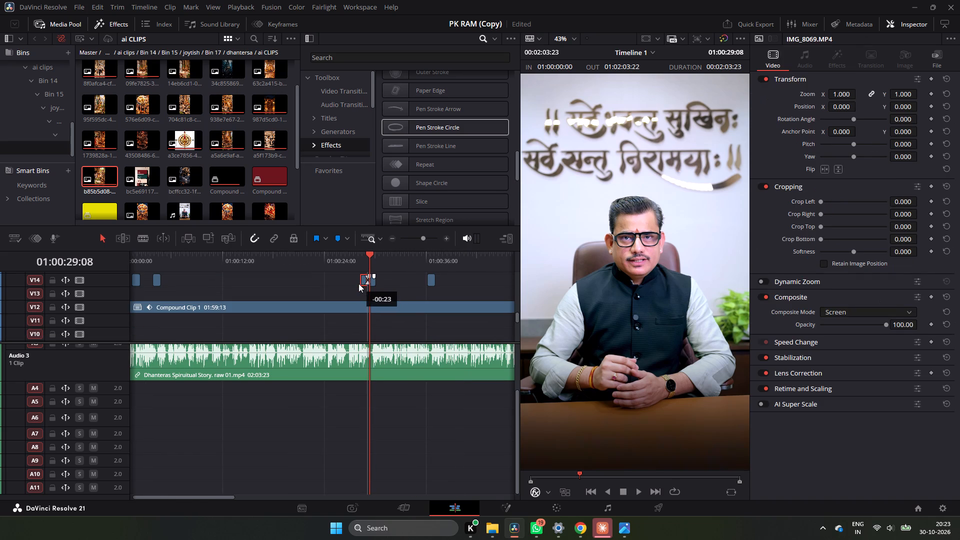
pyautogui.moveTo(358, 283); pyautogui.dragTo(356, 284)
# Shift the copied V14 IMG_8069.MP4 clip 10 frames earlier so it straddles the calendar segment's end at 01:00:26:20.
pyautogui.click(354, 260)
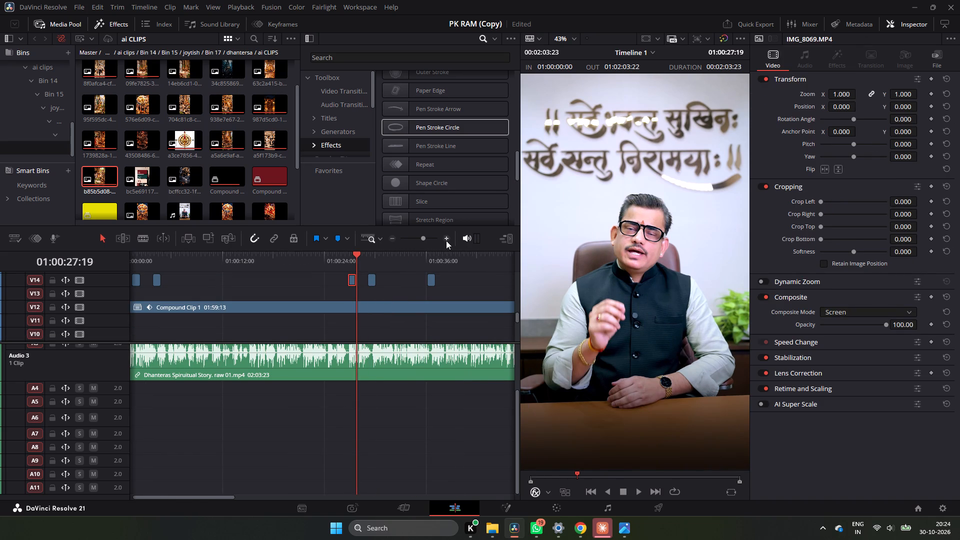
pyautogui.doubleClick(446, 239)
pyautogui.scroll(-2, 328, 284)
pyautogui.moveTo(320, 260); pyautogui.dragTo(295, 263)
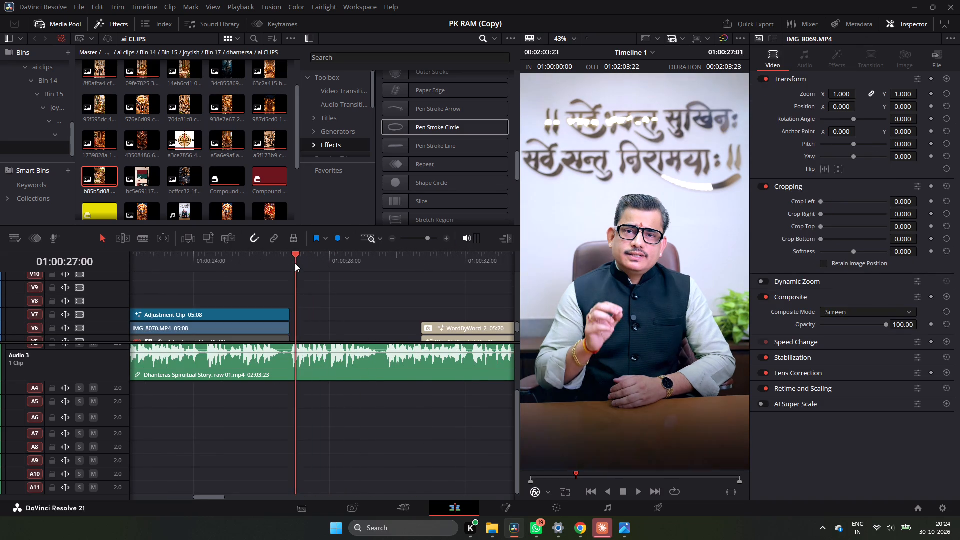
pyautogui.moveTo(295, 263); pyautogui.dragTo(287, 263)
pyautogui.scroll(3, 291, 277)
pyautogui.scroll(-2, 305, 298)
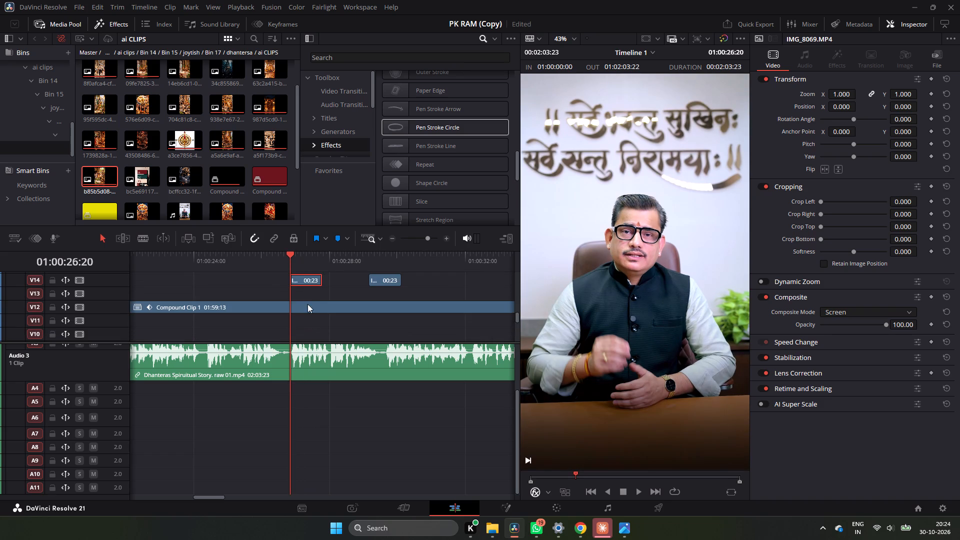
pyautogui.moveTo(304, 280); pyautogui.dragTo(290, 280)
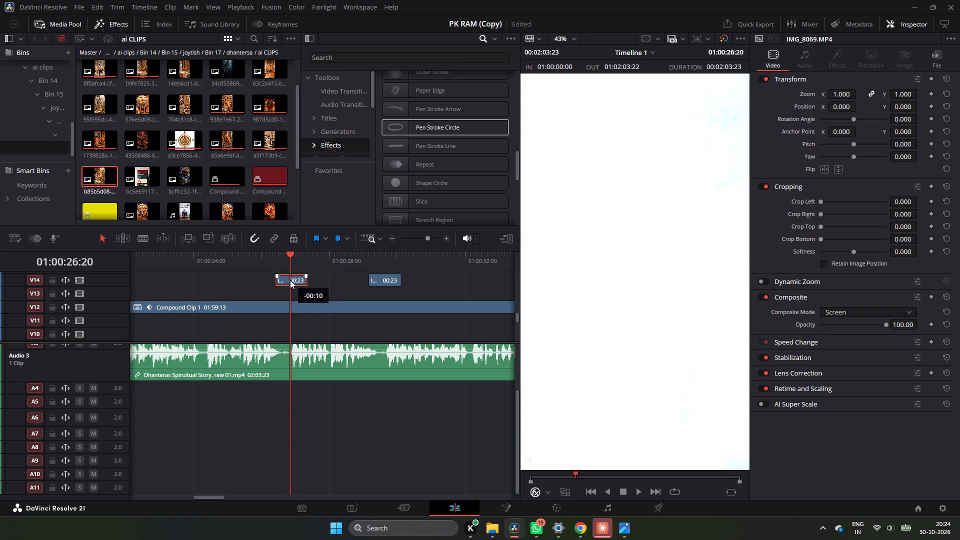
pyautogui.moveTo(290, 280); pyautogui.dragTo(290, 279)
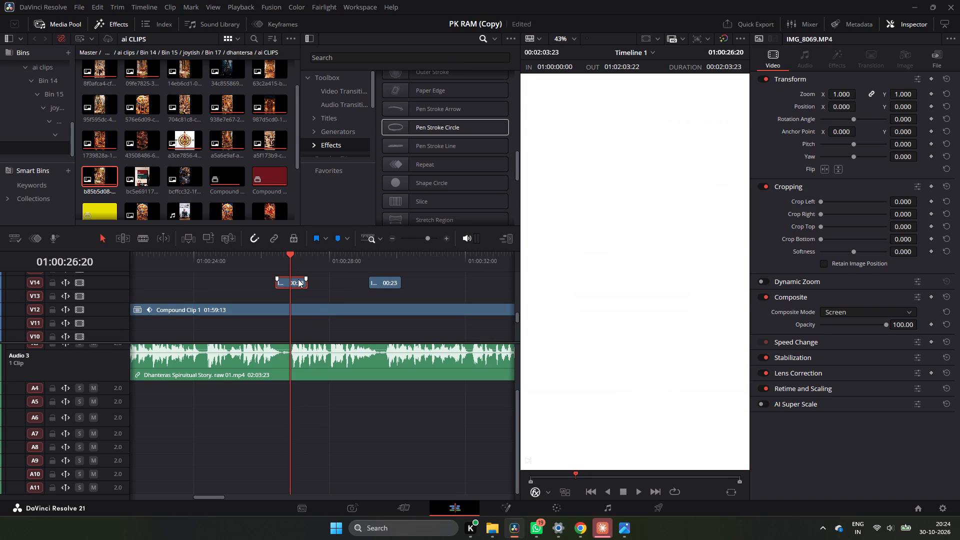
# Duplicate that IMG_8069.MP4 clip and place the copy on V13 across the calendar segment's start at 01:00:21:12.
pyautogui.keyDown('alt'); pyautogui.click(298, 279); pyautogui.keyUp('alt')
pyautogui.keyDown('alt'); pyautogui.moveTo(298, 279); pyautogui.dragTo(217, 280); pyautogui.keyUp('alt')
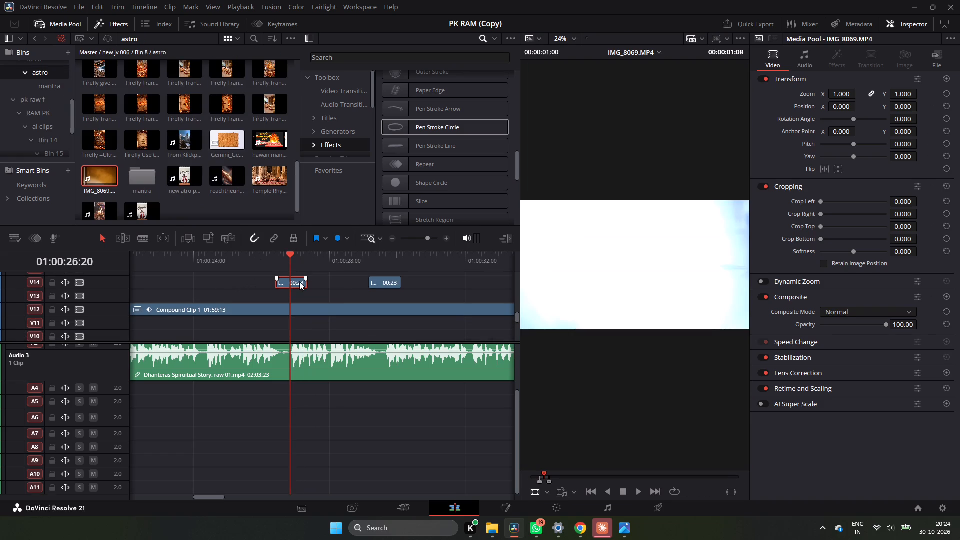
pyautogui.keyDown('alt'); pyautogui.click(297, 281); pyautogui.keyUp('alt')
pyautogui.keyDown('alt'); pyautogui.moveTo(271, 283); pyautogui.dragTo(203, 285); pyautogui.keyUp('alt')
pyautogui.click(289, 284)
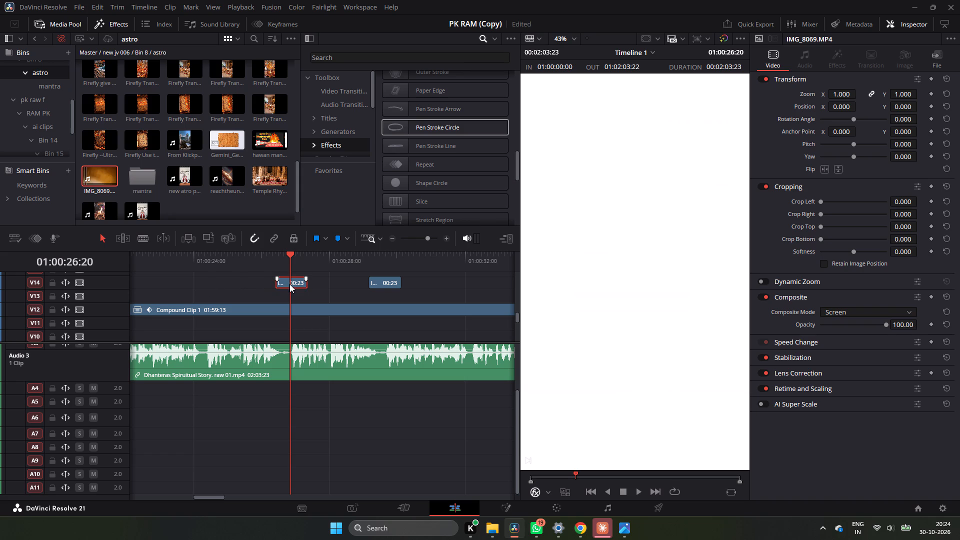
pyautogui.keyDown('alt'); pyautogui.moveTo(289, 284); pyautogui.dragTo(205, 286); pyautogui.keyUp('alt')
pyautogui.scroll(-1, 218, 275)
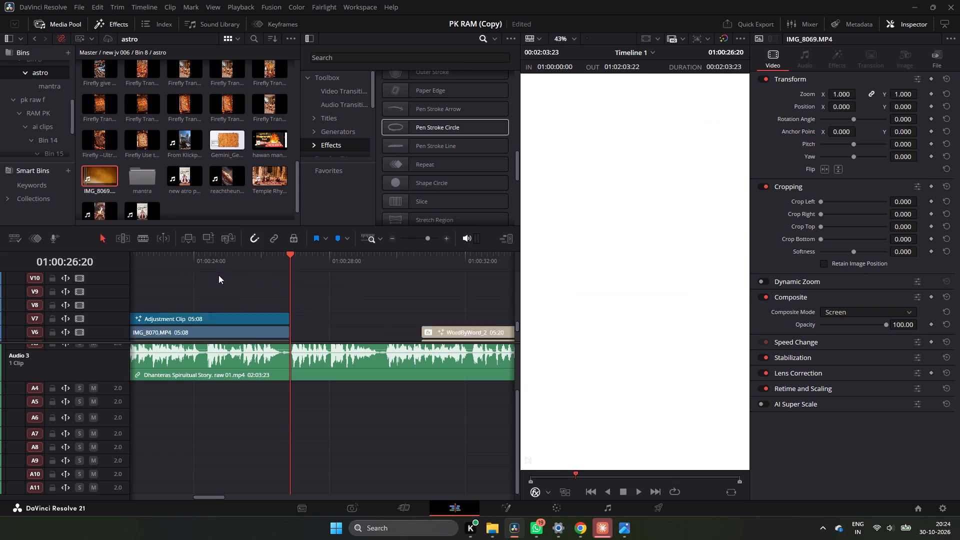
pyautogui.scroll(-1, 218, 275)
pyautogui.scroll(1, 261, 277)
pyautogui.scroll(-1, 261, 278)
pyautogui.keyDown('ctrl'); pyautogui.scroll(4, 261, 278); pyautogui.keyUp('ctrl')
pyautogui.click(350, 261)
pyautogui.scroll(2, 350, 295)
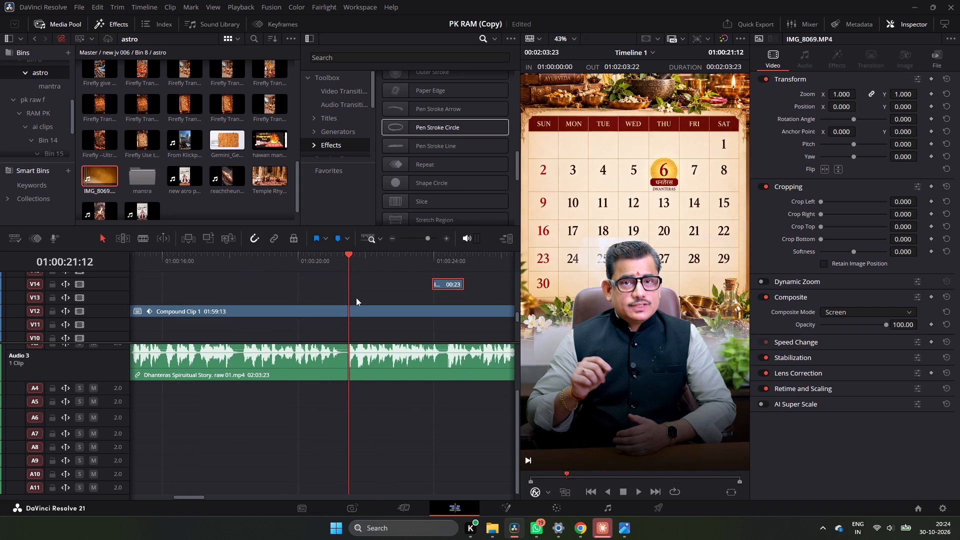
pyautogui.moveTo(449, 284); pyautogui.dragTo(352, 290)
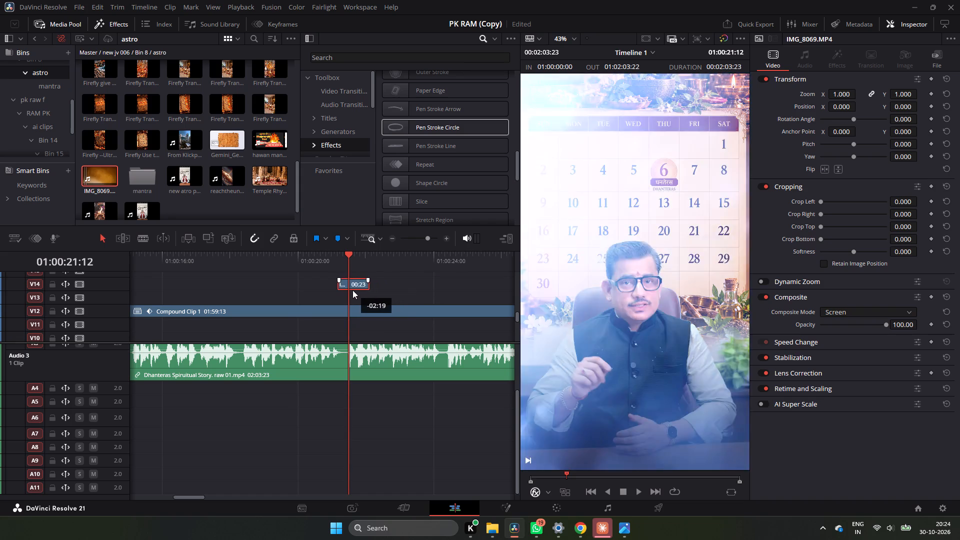
pyautogui.moveTo(352, 290); pyautogui.dragTo(351, 290)
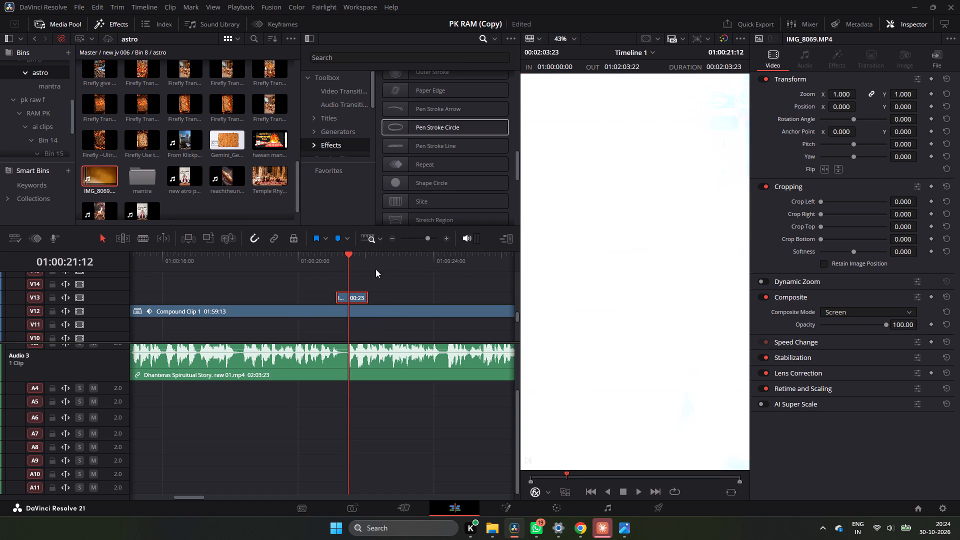
# Move the V13 IMG_8069.MP4 clip slightly earlier to start at 01:00:21:01 and play the transition into the calendar.
pyautogui.click(442, 237)
pyautogui.moveTo(365, 296); pyautogui.dragTo(364, 297)
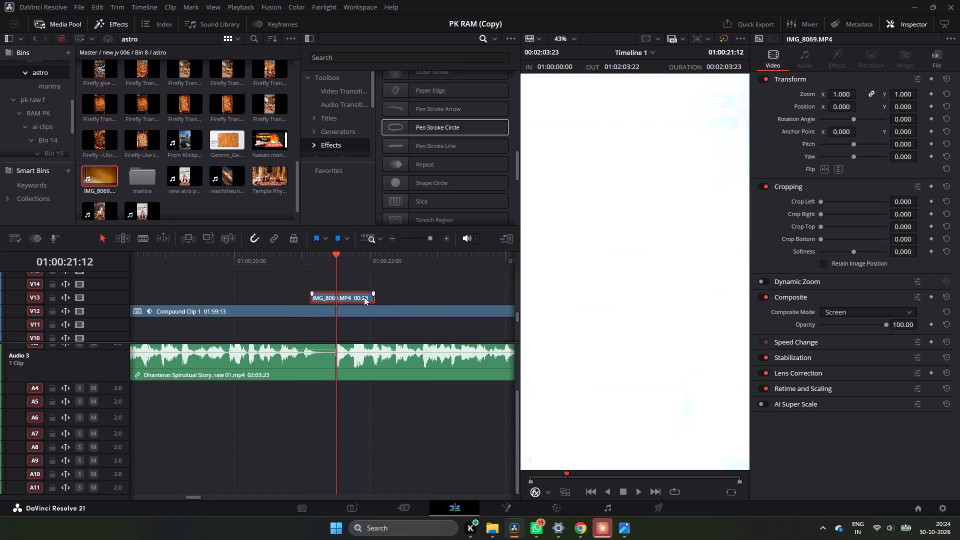
pyautogui.moveTo(364, 297); pyautogui.dragTo(357, 297)
pyautogui.click(308, 255)
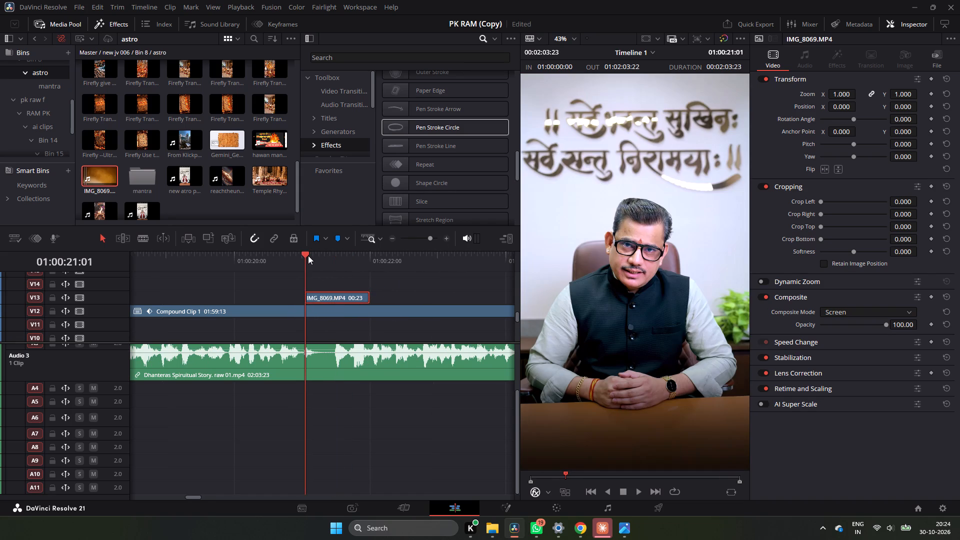
pyautogui.press('space')
pyautogui.click(308, 255)
pyautogui.press('space')
pyautogui.press('space')
pyautogui.press('space')
# Compare the overlay's white flash with the calendar cut at 01:00:21:12 and nudge the V13 clip about one frame later.
pyautogui.moveTo(337, 255); pyautogui.dragTo(331, 259)
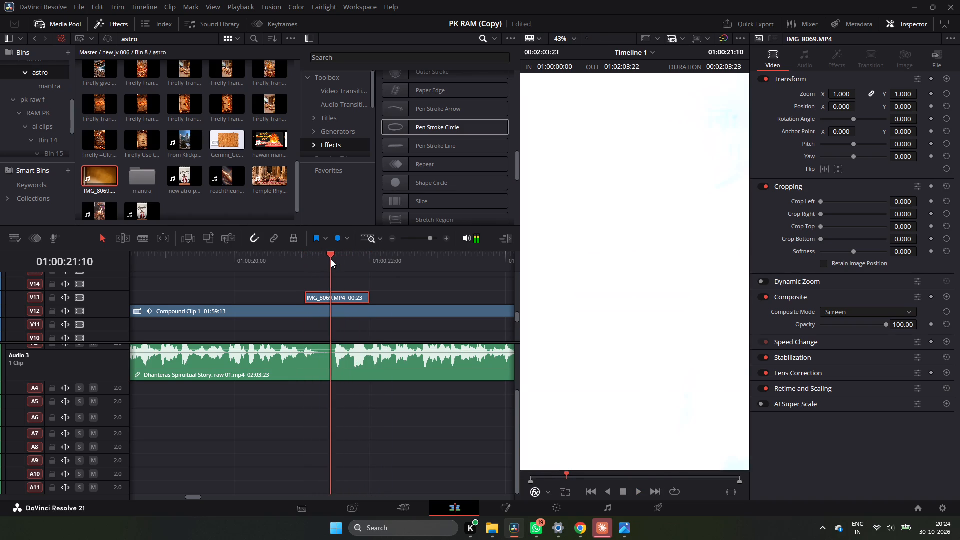
pyautogui.moveTo(331, 259); pyautogui.dragTo(330, 259)
pyautogui.moveTo(329, 259); pyautogui.dragTo(329, 263)
pyautogui.scroll(-5, 330, 270)
pyautogui.click(337, 258)
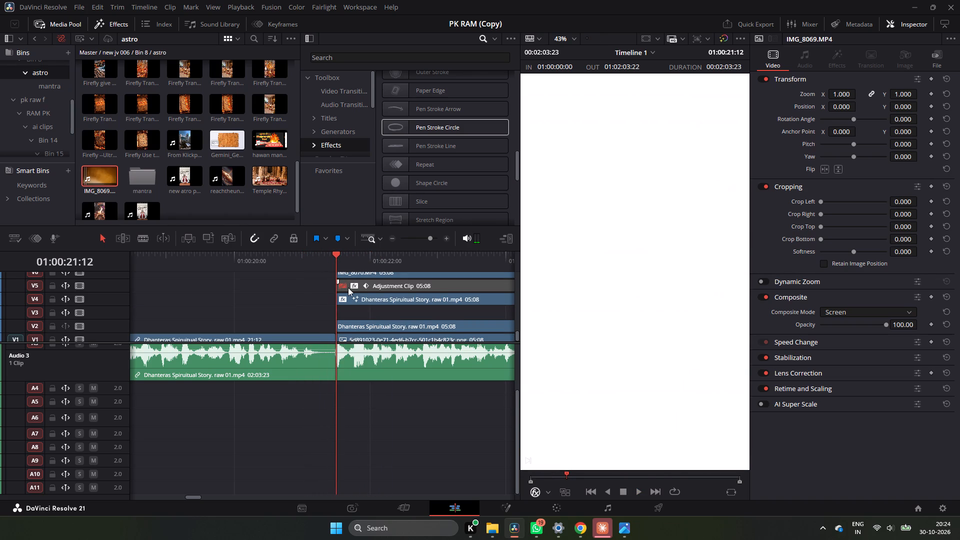
pyautogui.scroll(2, 348, 287)
pyautogui.moveTo(350, 297); pyautogui.dragTo(359, 298)
pyautogui.moveTo(352, 297); pyautogui.dragTo(345, 296)
# Play from before the calendar segment through its end to check the IMG_8069.MP4 transitions at both cuts.
pyautogui.click(319, 256)
pyautogui.press('space')
pyautogui.press('space')
pyautogui.click(299, 259)
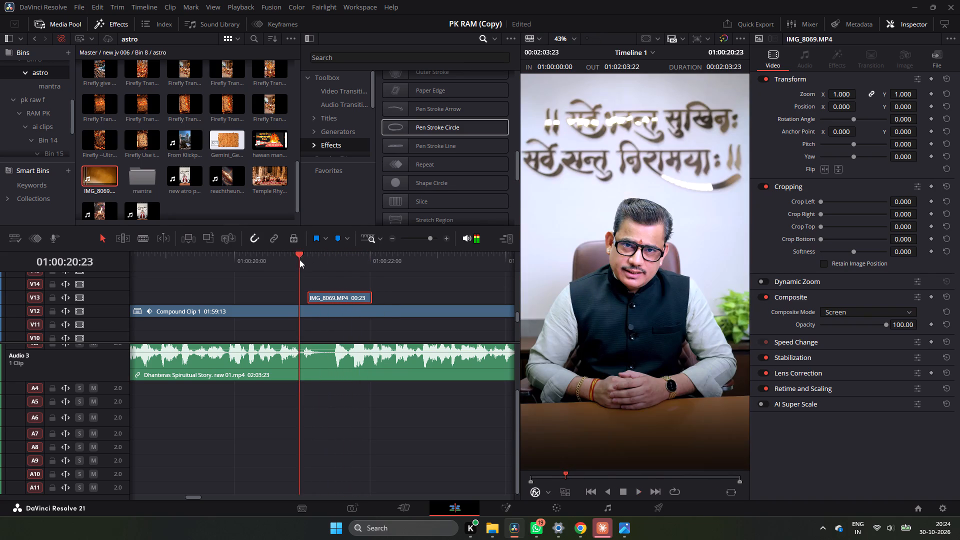
pyautogui.press('space')
pyautogui.press('space')
pyautogui.click(299, 259)
pyautogui.press('space')
pyautogui.press('space')
pyautogui.press('space')
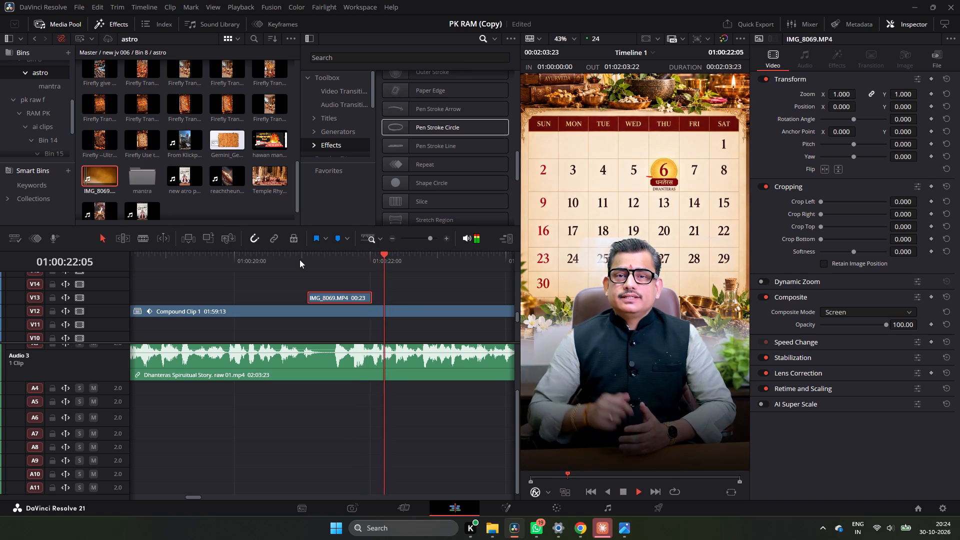
pyautogui.press('space')
pyautogui.press('space')
pyautogui.press('space')
pyautogui.press('space')
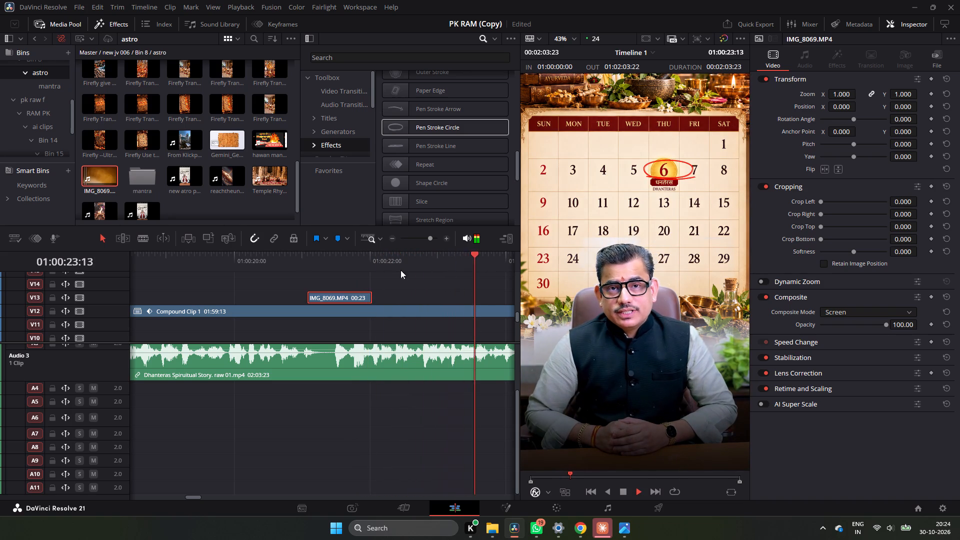
pyautogui.press('space')
pyautogui.press('space')
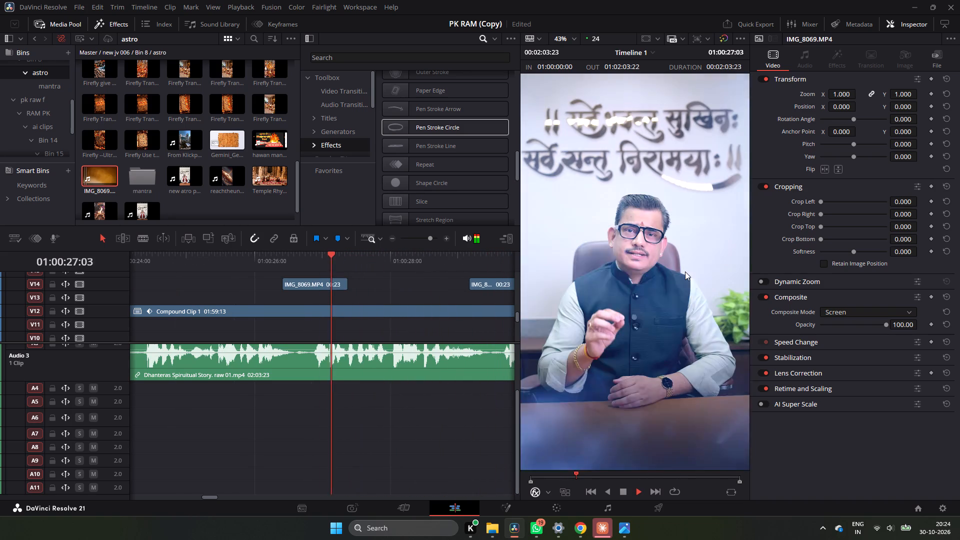
pyautogui.press('space')
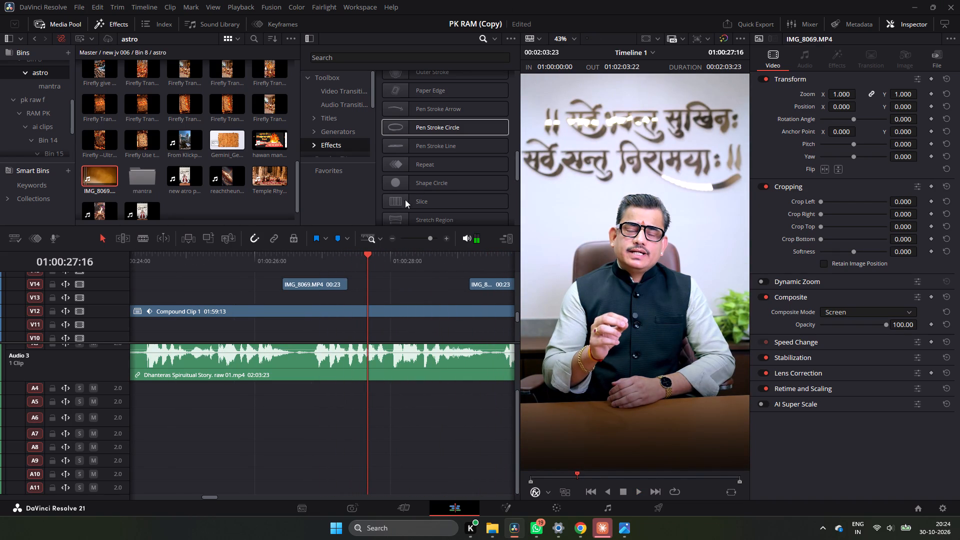
pyautogui.doubleClick(392, 238)
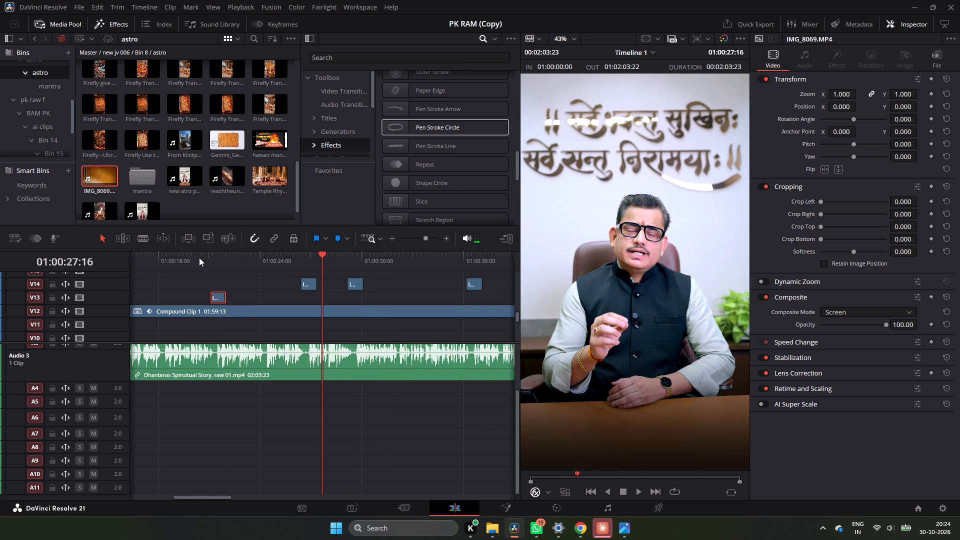
pyautogui.click(198, 257)
pyautogui.press('space')
pyautogui.press('space')
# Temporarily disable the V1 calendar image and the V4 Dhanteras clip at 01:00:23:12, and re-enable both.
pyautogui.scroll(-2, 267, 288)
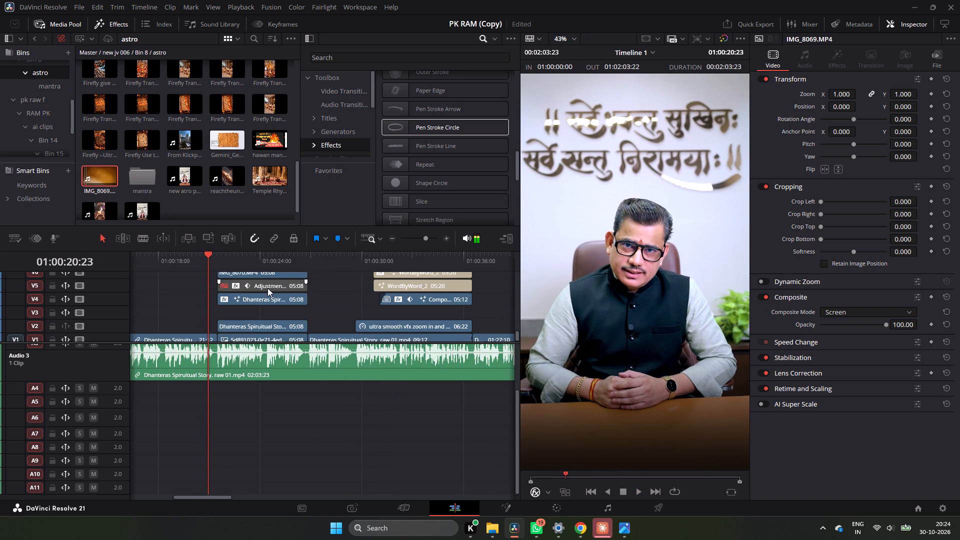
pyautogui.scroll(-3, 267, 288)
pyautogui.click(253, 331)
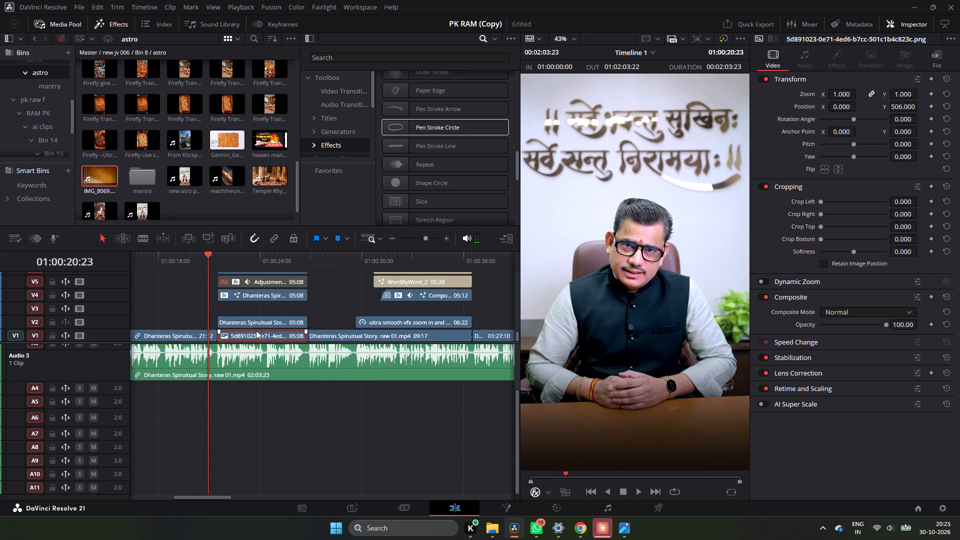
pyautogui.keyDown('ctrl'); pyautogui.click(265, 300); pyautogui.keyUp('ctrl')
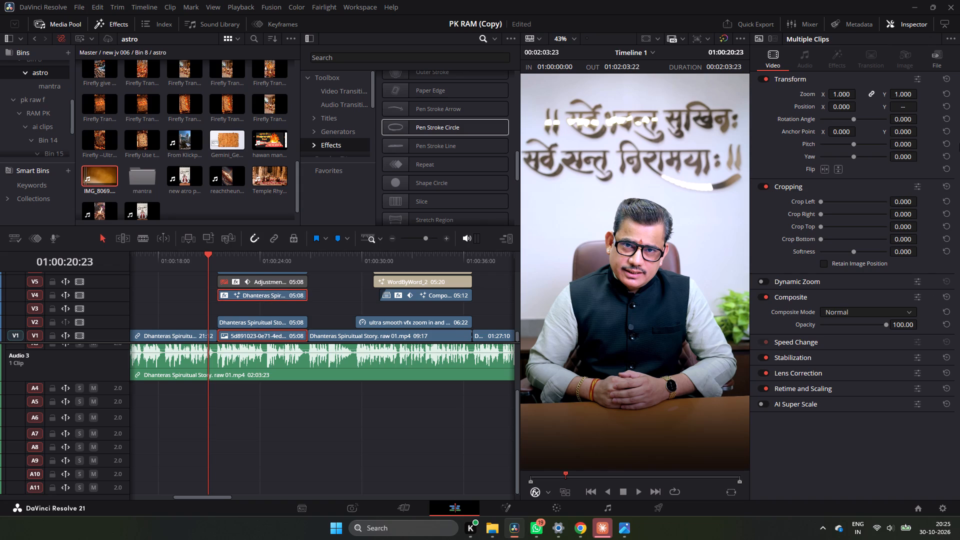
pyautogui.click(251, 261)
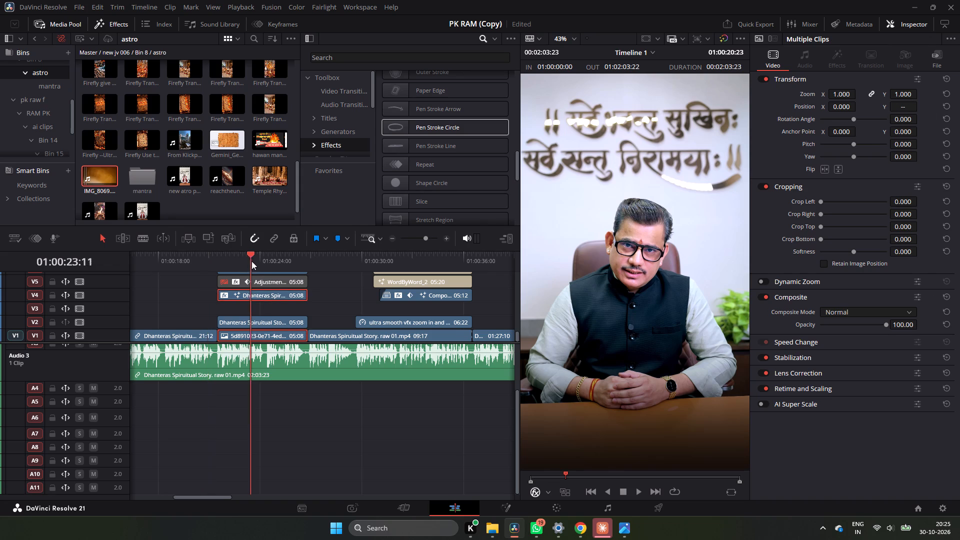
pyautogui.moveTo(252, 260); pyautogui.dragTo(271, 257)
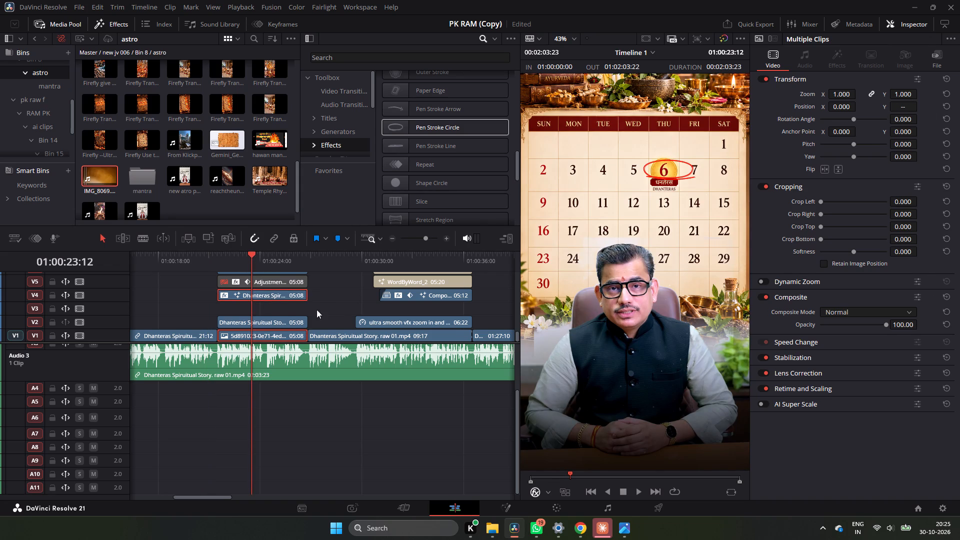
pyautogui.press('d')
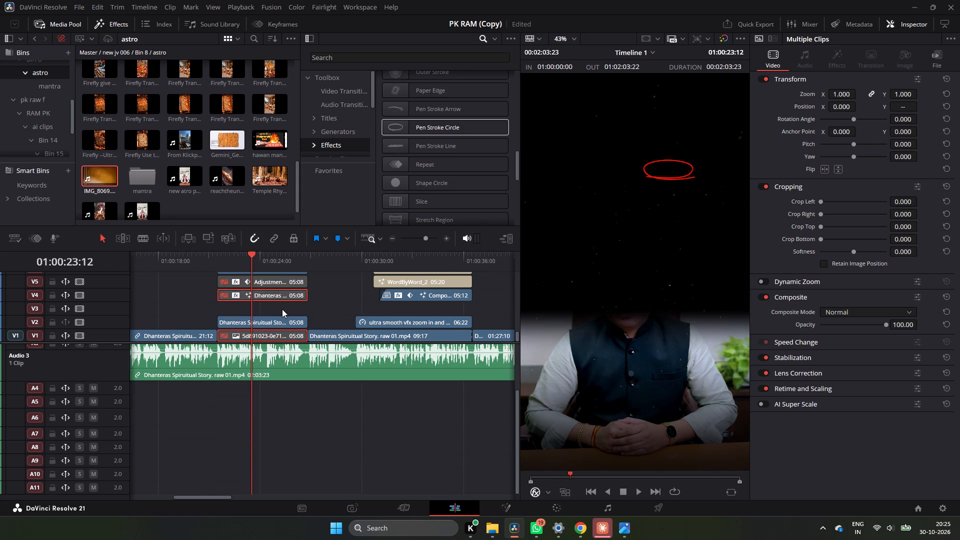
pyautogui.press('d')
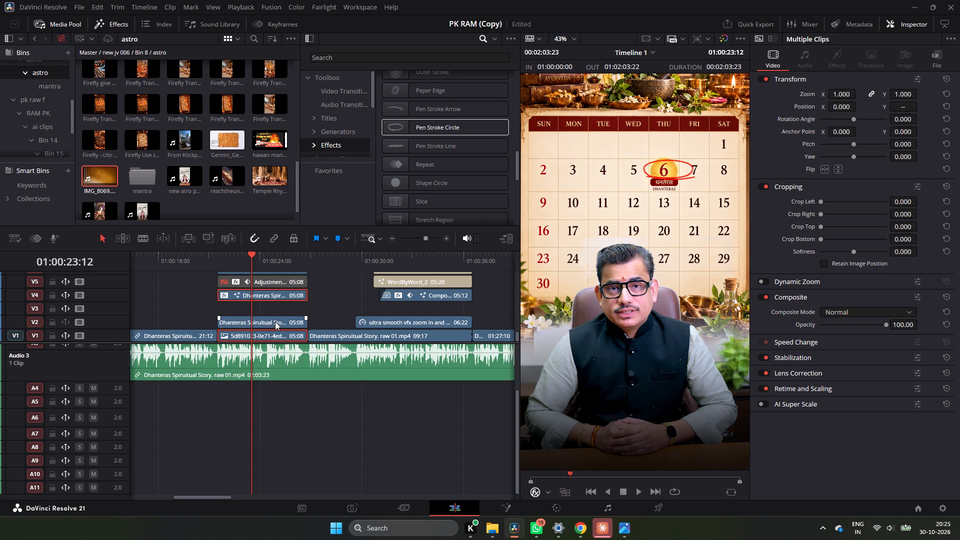
# Reset the transform Position of the V2 and V4 Dhanteras clips in the calendar segment to 0.
pyautogui.keyDown('ctrl'); pyautogui.click(275, 321); pyautogui.keyUp('ctrl')
pyautogui.keyDown('ctrl'); pyautogui.click(276, 338); pyautogui.keyUp('ctrl')
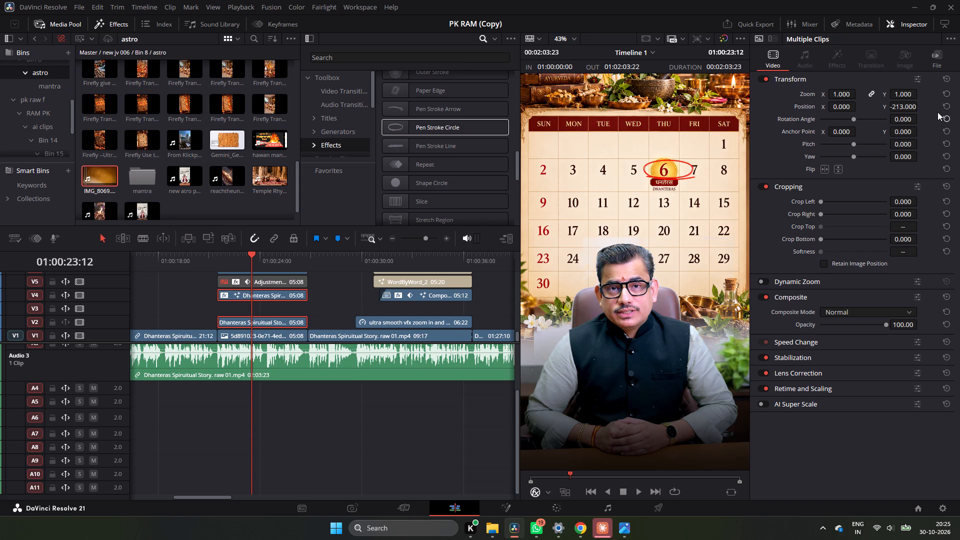
pyautogui.click(947, 104)
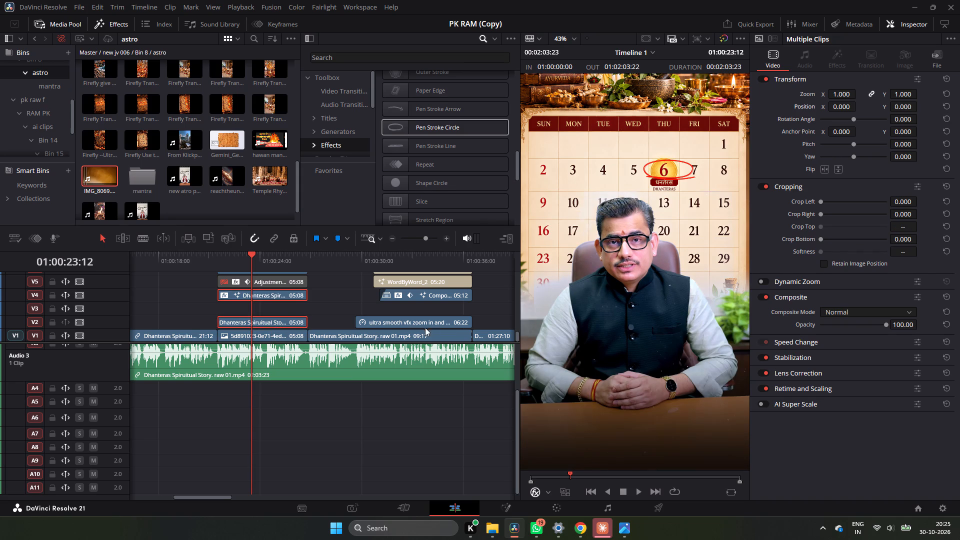
# Play repeatedly across the cut into the calendar segment, from about 01:00:20:02, to check the transition and the presenter's placement.
pyautogui.click(218, 265)
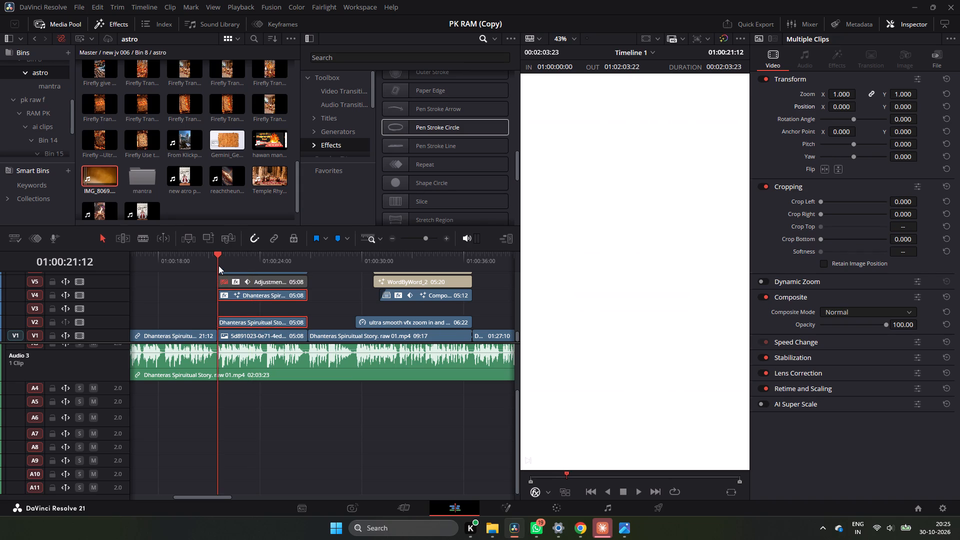
pyautogui.press('space')
pyautogui.press('space')
pyautogui.click(193, 264)
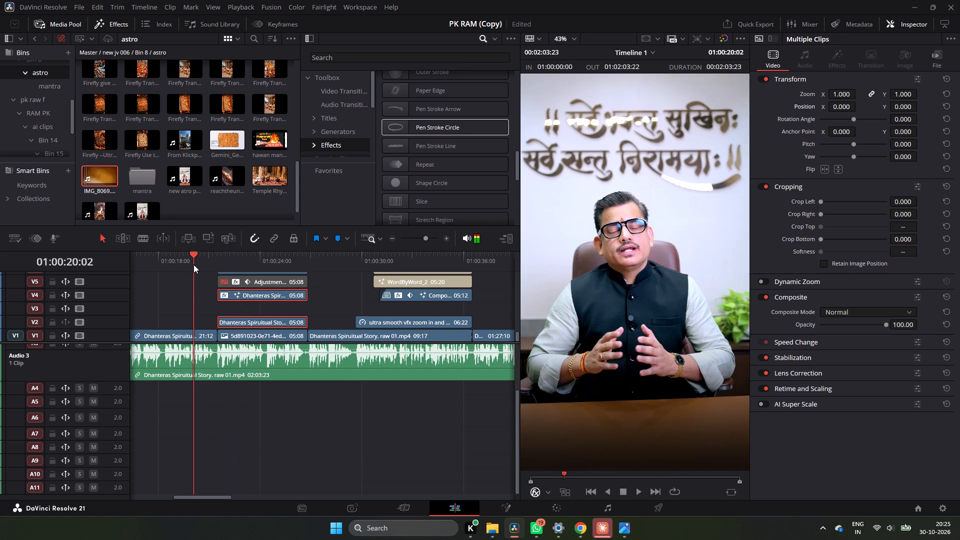
pyautogui.press('space')
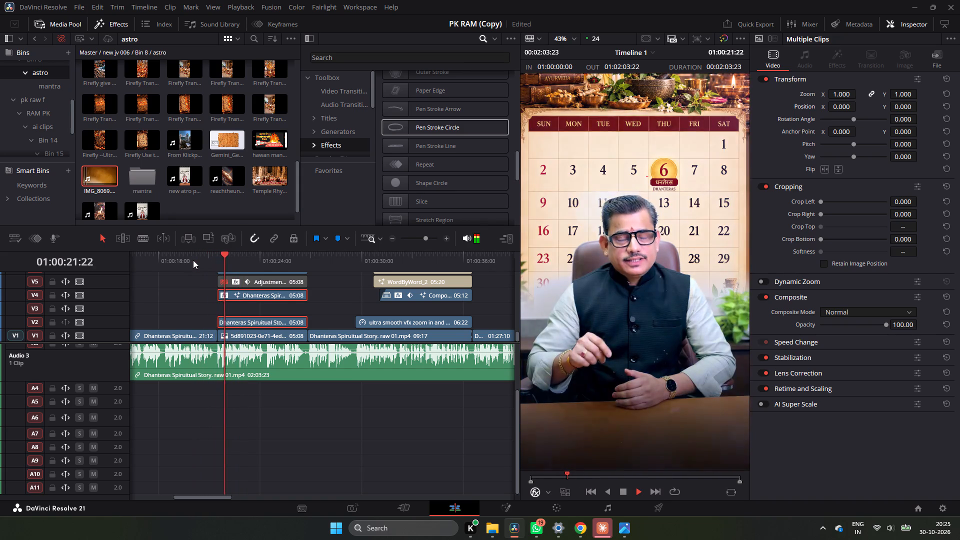
pyautogui.press('space')
pyautogui.click(193, 260)
pyautogui.press('space')
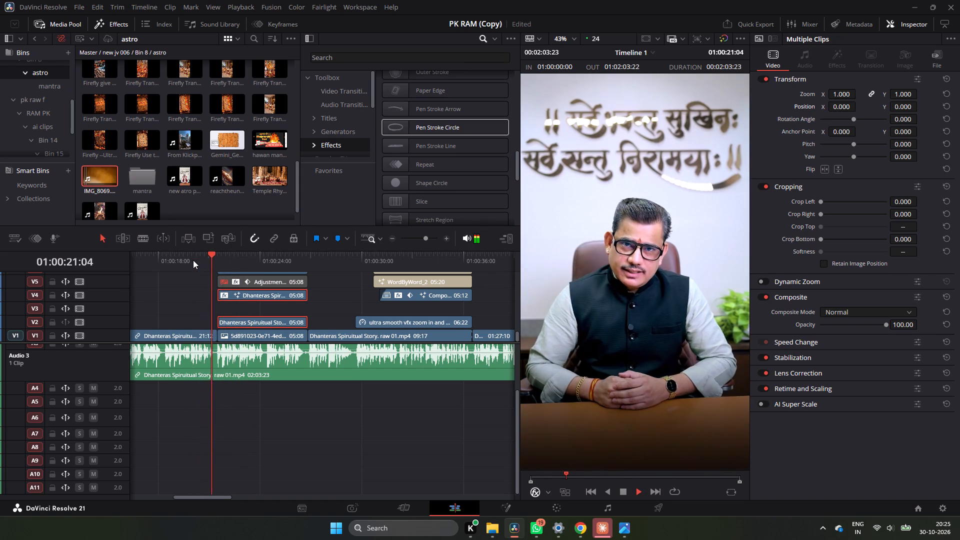
pyautogui.press('space')
pyautogui.press('space')
pyautogui.press('space')
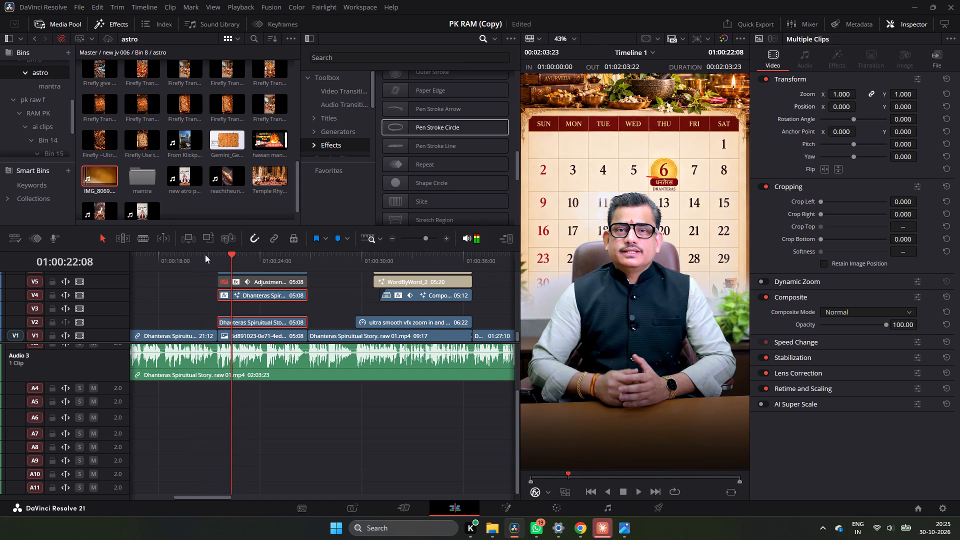
# Open the V4 Dhanteras clip of the calendar segment in Fusion and delete its Ellipse1 and Rectangle1 mask nodes.
pyautogui.click(280, 314)
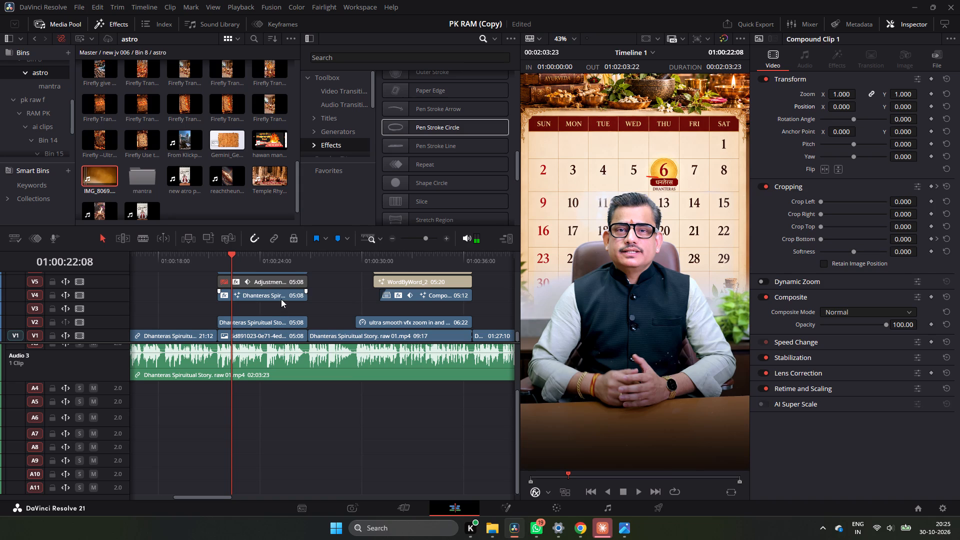
pyautogui.click(281, 297)
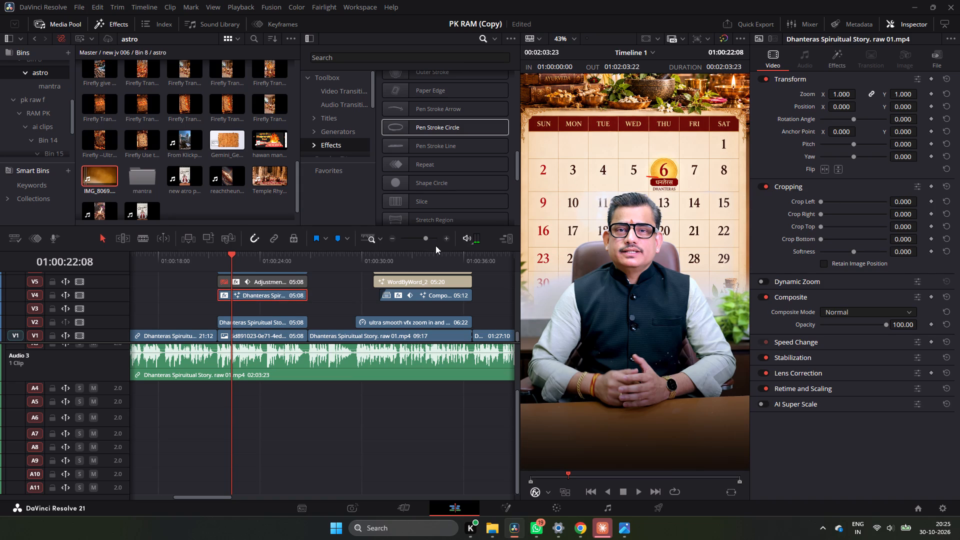
pyautogui.rightClick(292, 294)
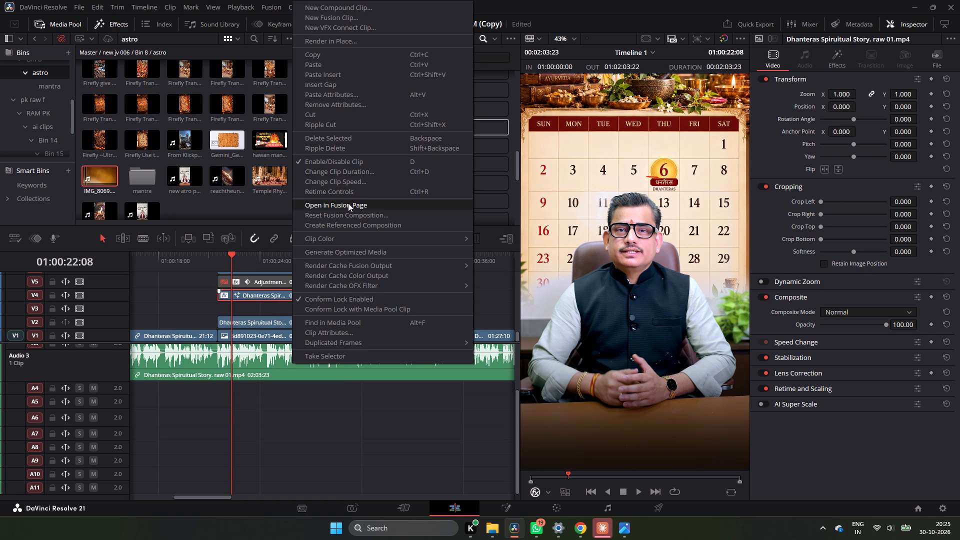
pyautogui.click(348, 203)
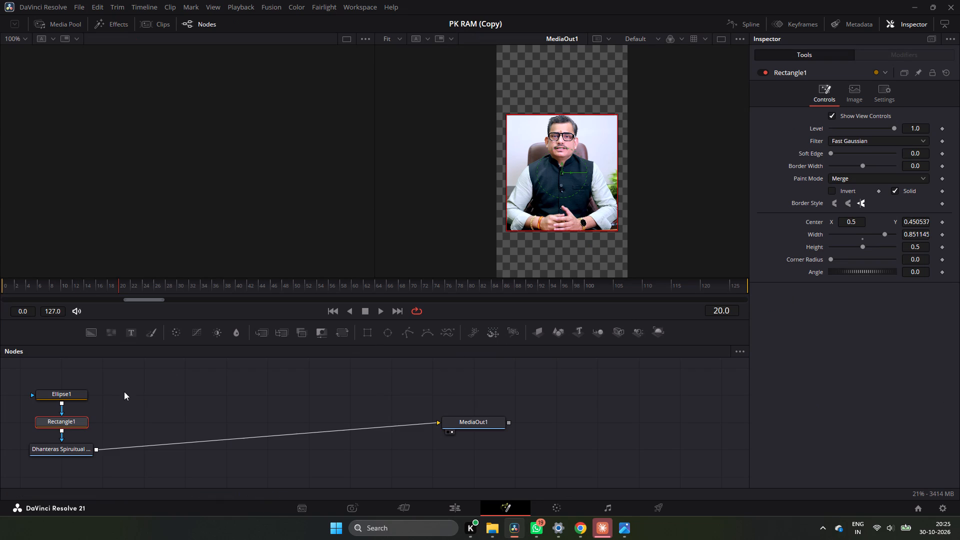
pyautogui.click(73, 400)
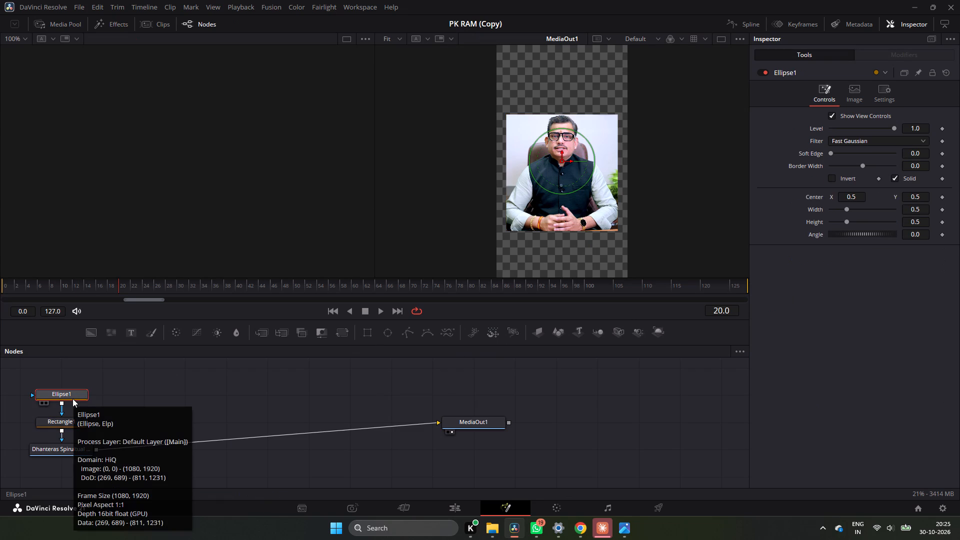
pyautogui.rightClick(72, 398)
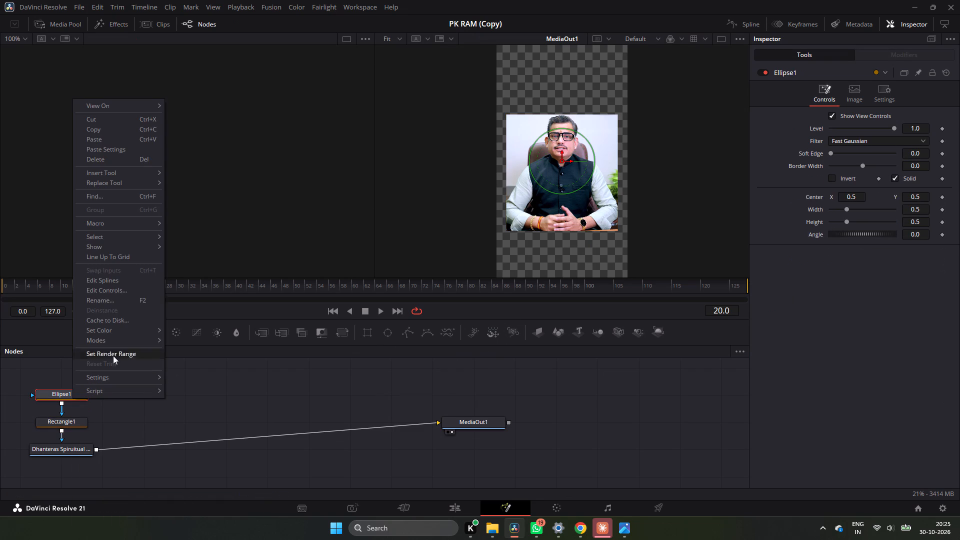
pyautogui.click(116, 157)
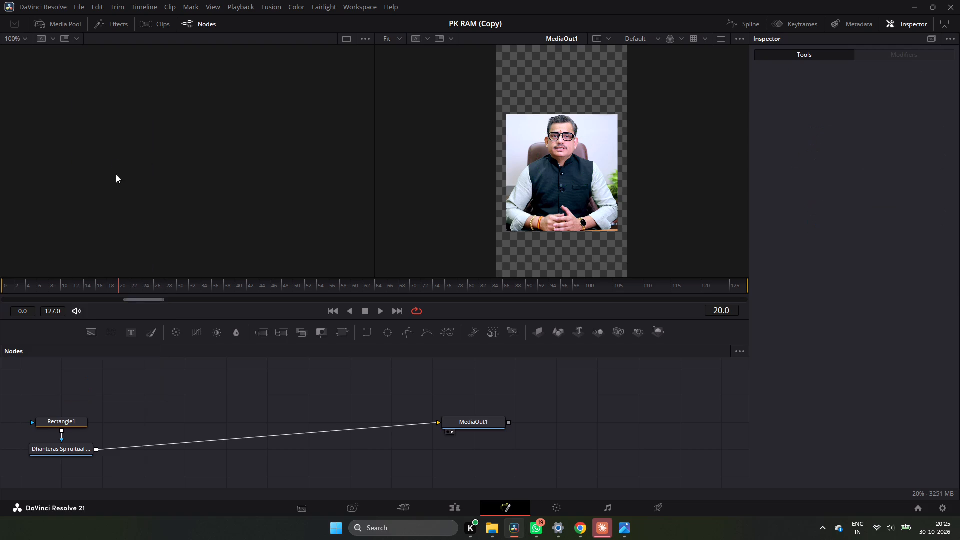
pyautogui.click(77, 425)
pyautogui.rightClick(77, 425)
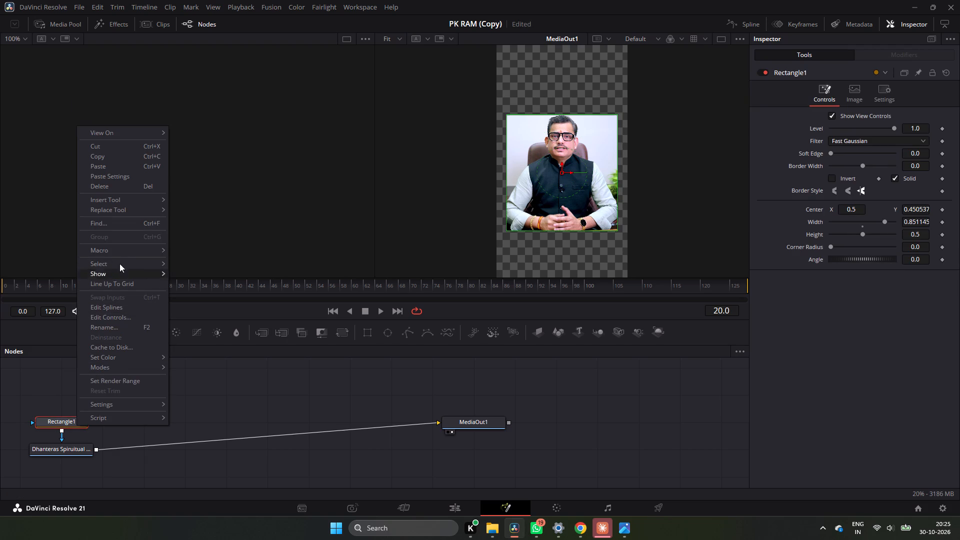
pyautogui.click(120, 188)
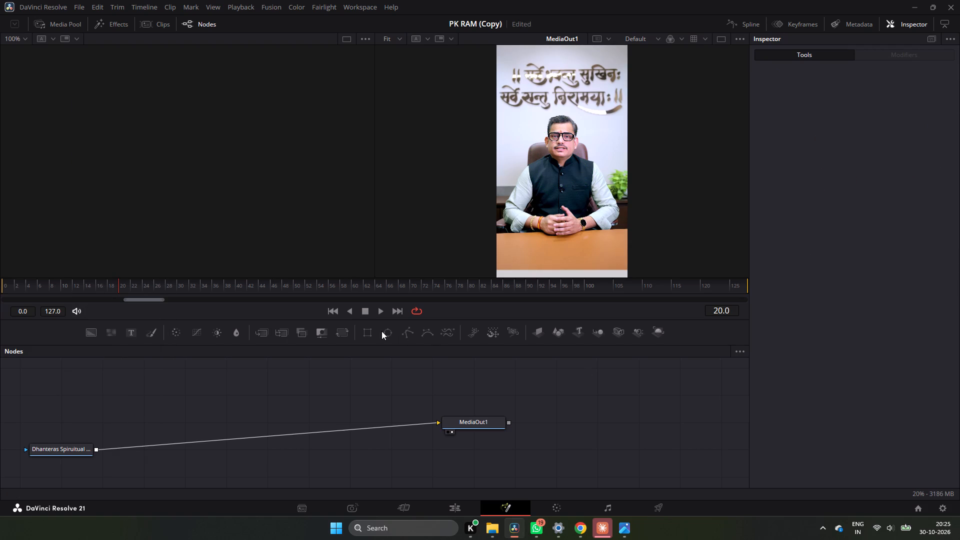
# Add an Ellipse mask to the Dhanteras clip node, centre it over the presenter's face at about X 0.49, Y 0.56, and return to the edit timeline.
pyautogui.click(383, 331)
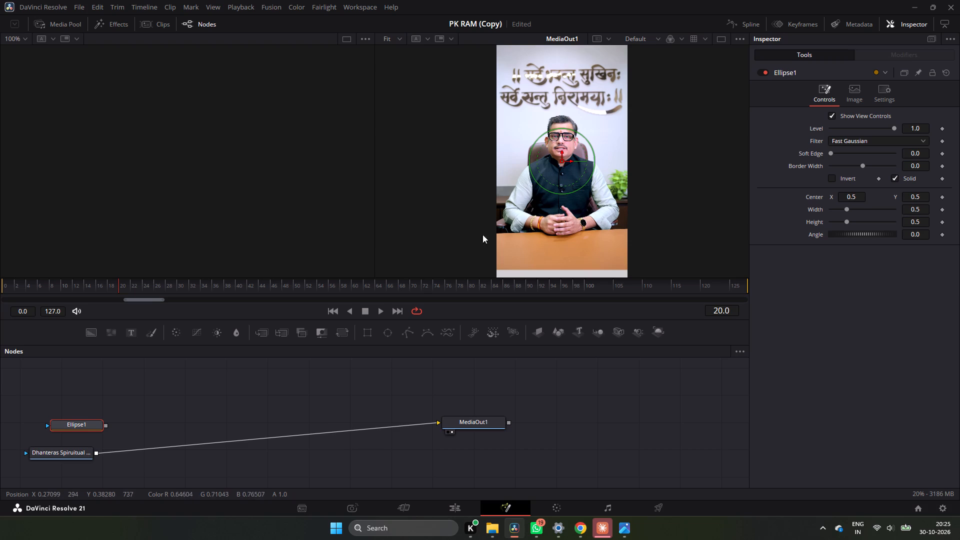
pyautogui.moveTo(106, 427); pyautogui.dragTo(78, 451)
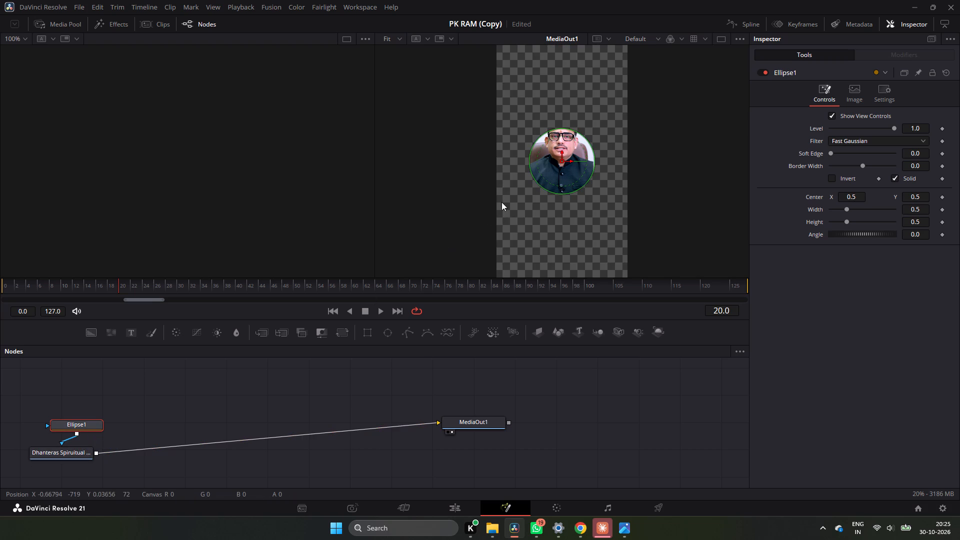
pyautogui.moveTo(568, 154); pyautogui.dragTo(568, 144)
pyautogui.moveTo(562, 159); pyautogui.dragTo(561, 141)
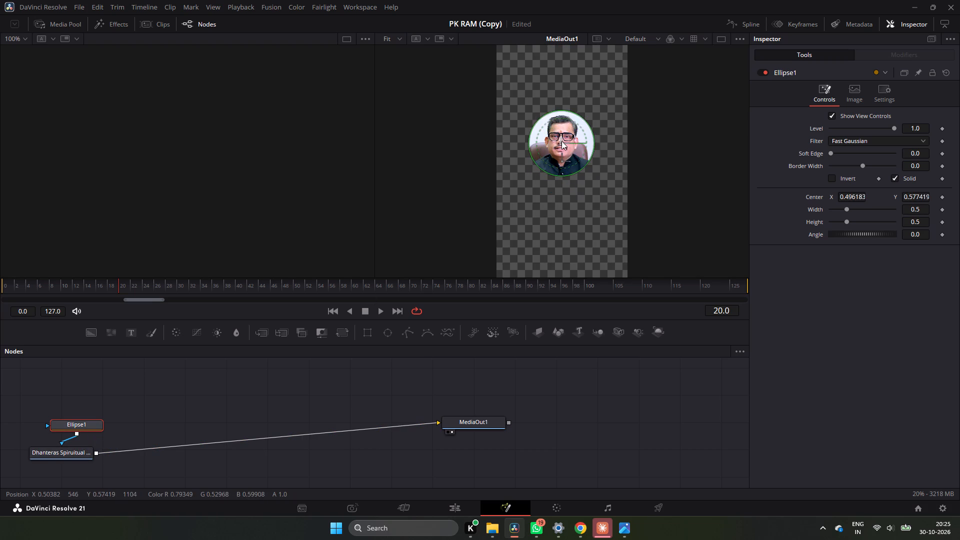
pyautogui.moveTo(561, 141); pyautogui.dragTo(561, 144)
pyautogui.click(450, 504)
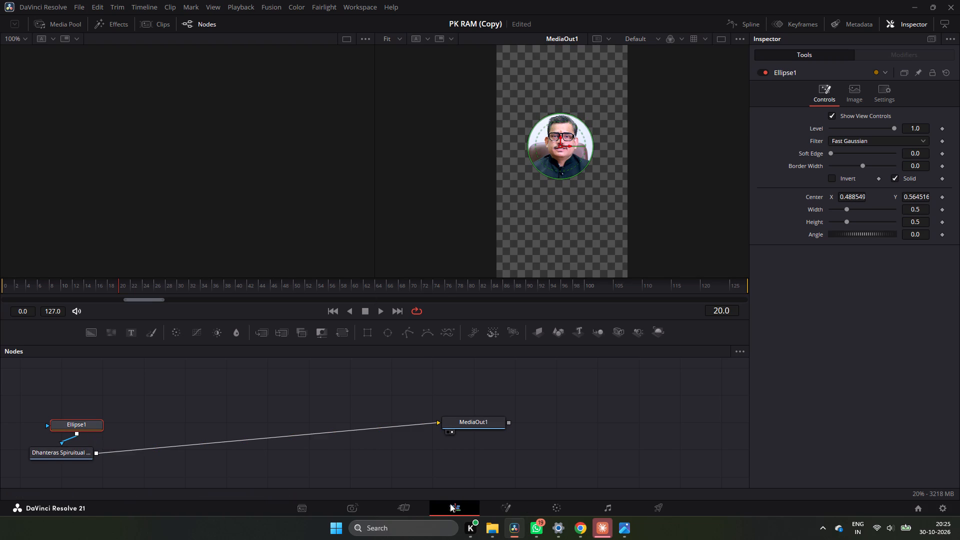
# Play the calendar segment with the ellipse mask and toggle the V4 Dhanteras clip off and on at 01:00:24:14 to compare.
pyautogui.press('space')
pyautogui.press('space')
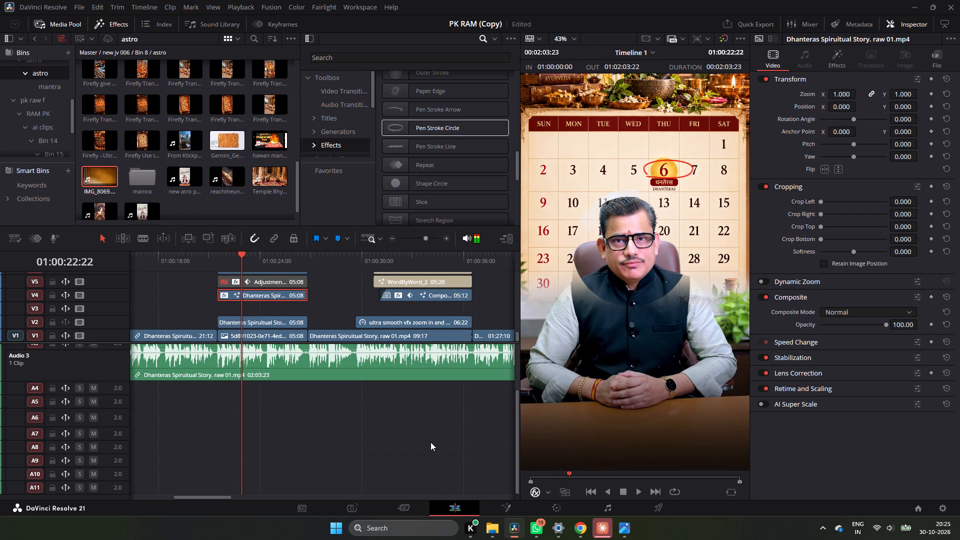
pyautogui.press('space')
pyautogui.press('space')
pyautogui.press('space')
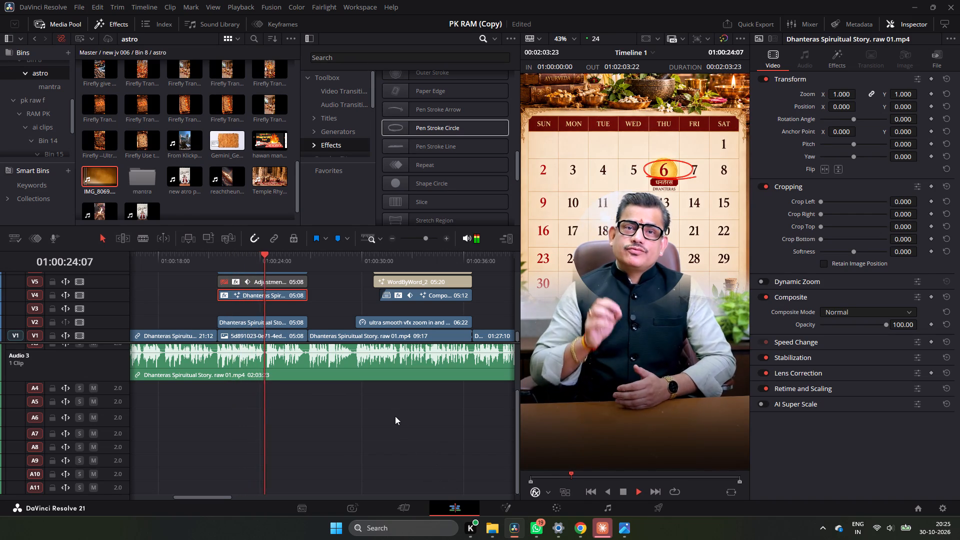
pyautogui.press('space')
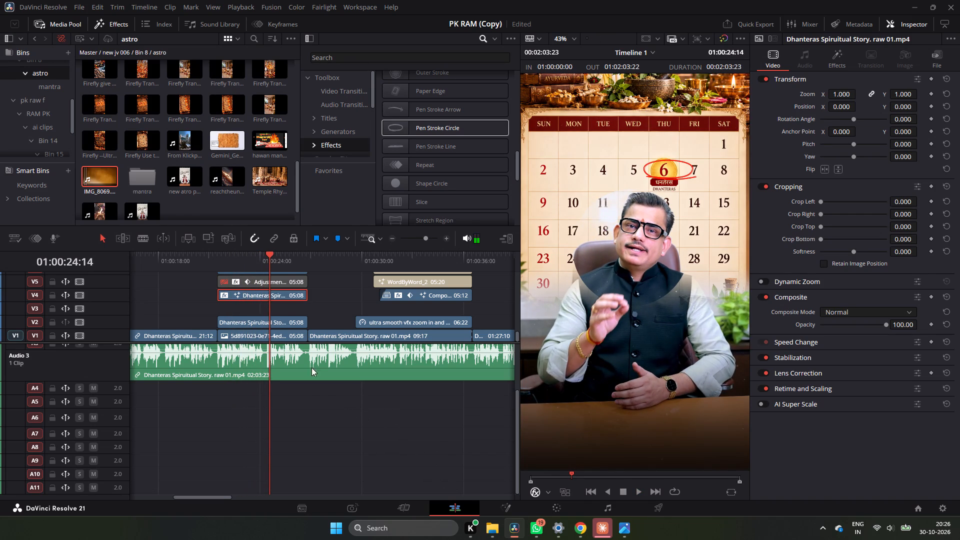
pyautogui.write('dd')
pyautogui.write('dd')
pyautogui.press('space')
pyautogui.press('space')
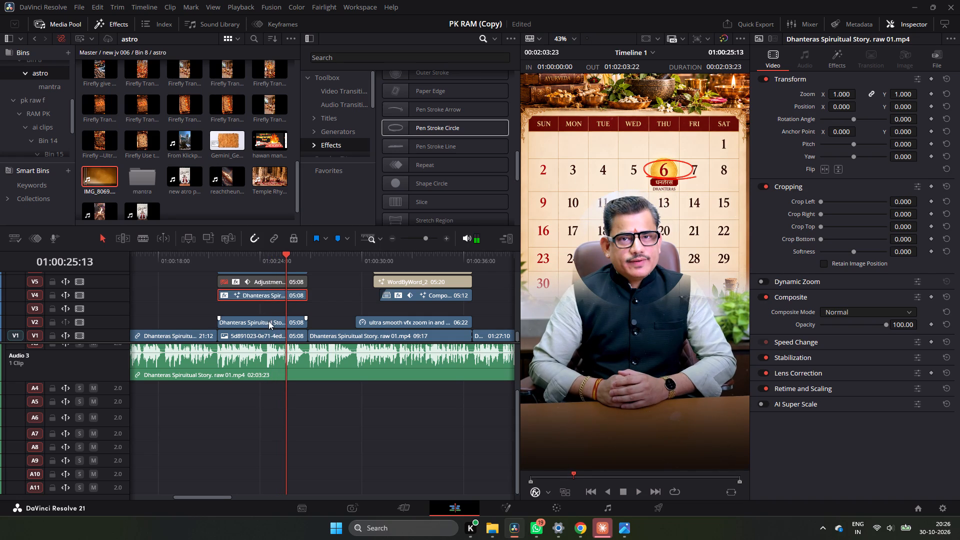
# Toggle the V1 calendar image off and on at 01:00:25:13 to inspect the masked presenter without the background.
pyautogui.click(258, 337)
pyautogui.press('d')
pyautogui.write('dd')
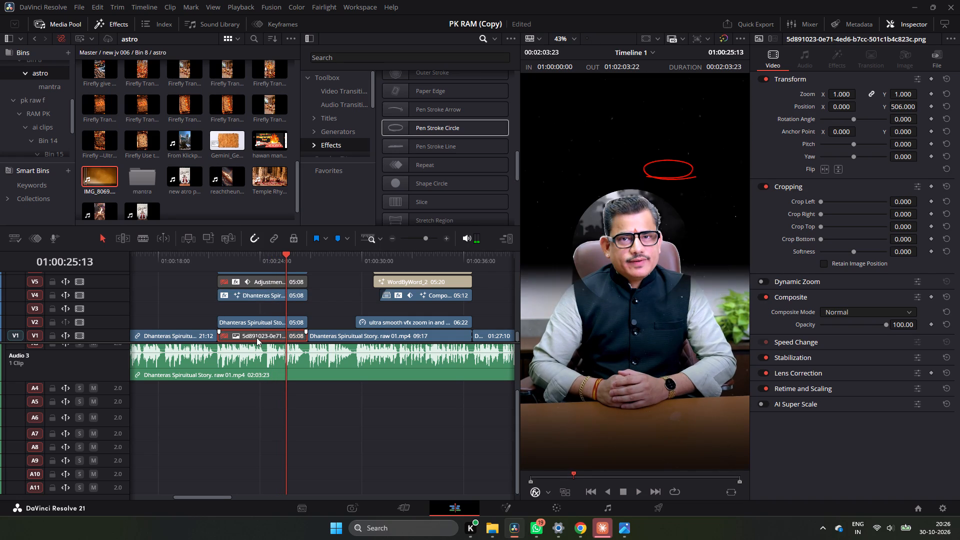
pyautogui.press('d')
# Play past the end of the calendar segment, and replay it from about 01:00:22:01 to examine the mask around the presenter's head.
pyautogui.press('space')
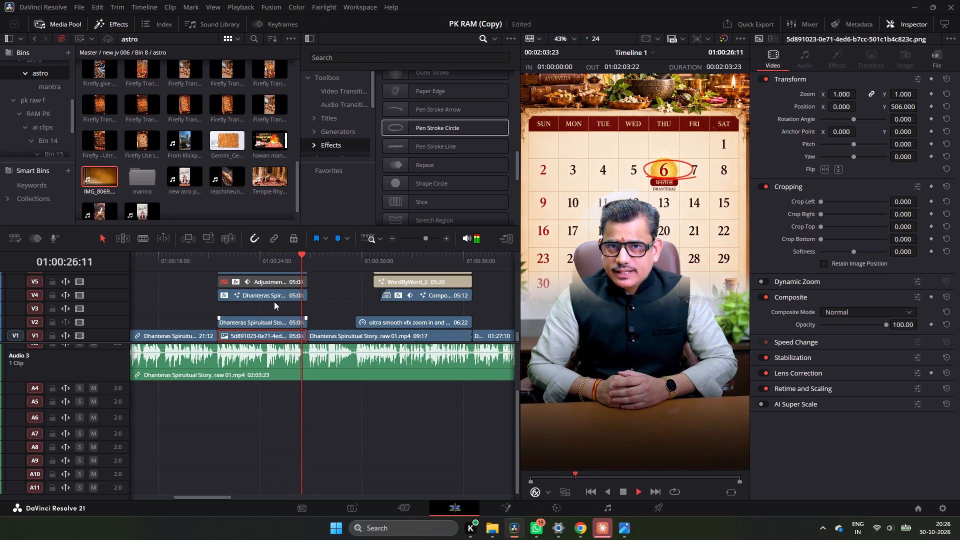
pyautogui.press('space')
pyautogui.press('space')
pyautogui.press('space')
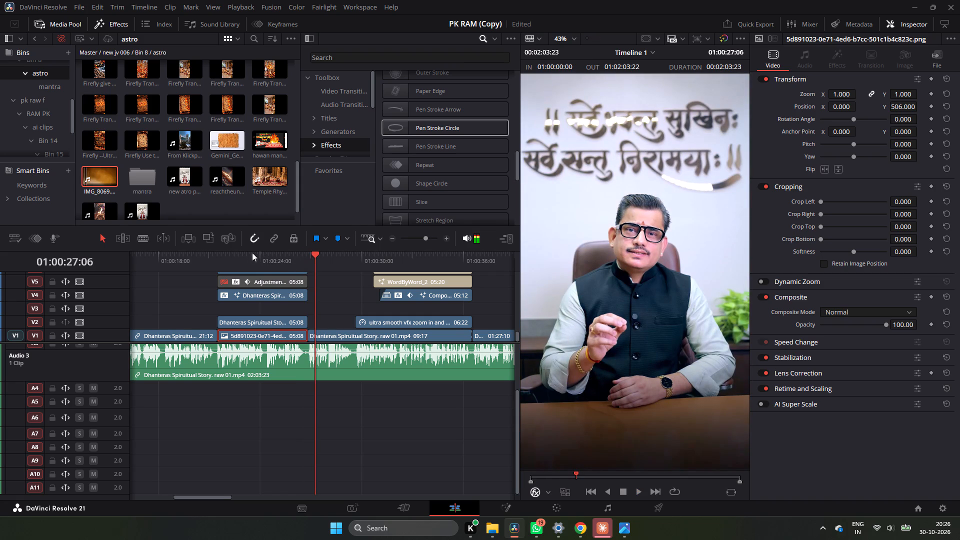
pyautogui.click(228, 257)
pyautogui.click(223, 257)
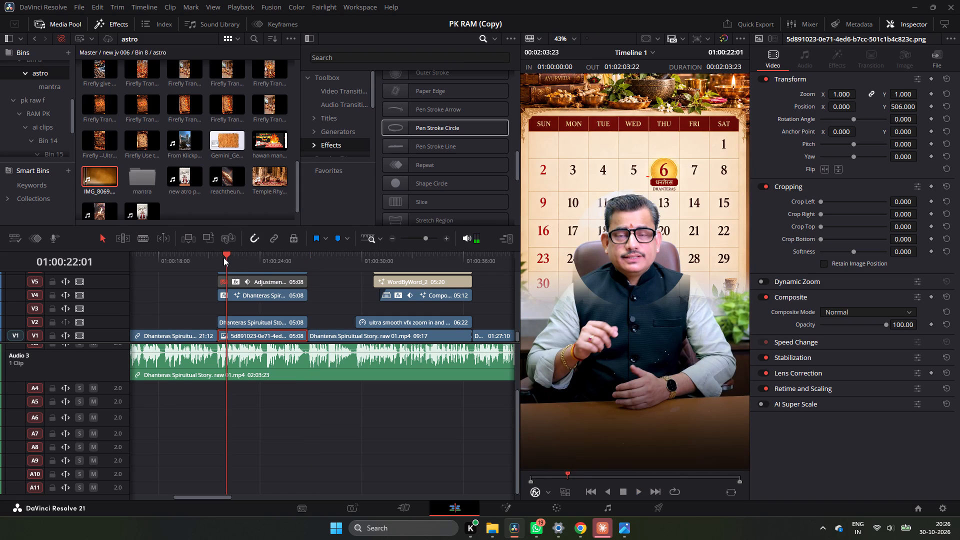
pyautogui.press('space')
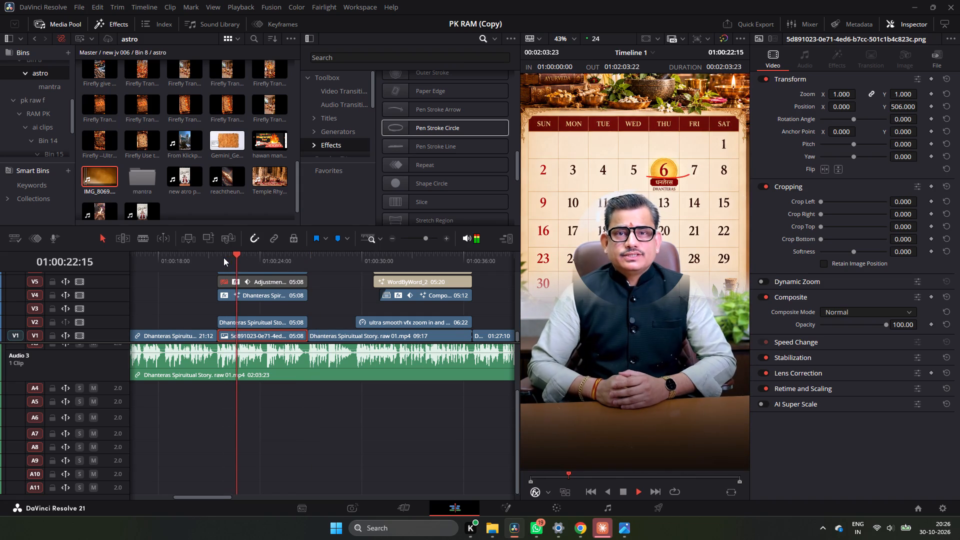
pyautogui.press('space')
pyautogui.press('space')
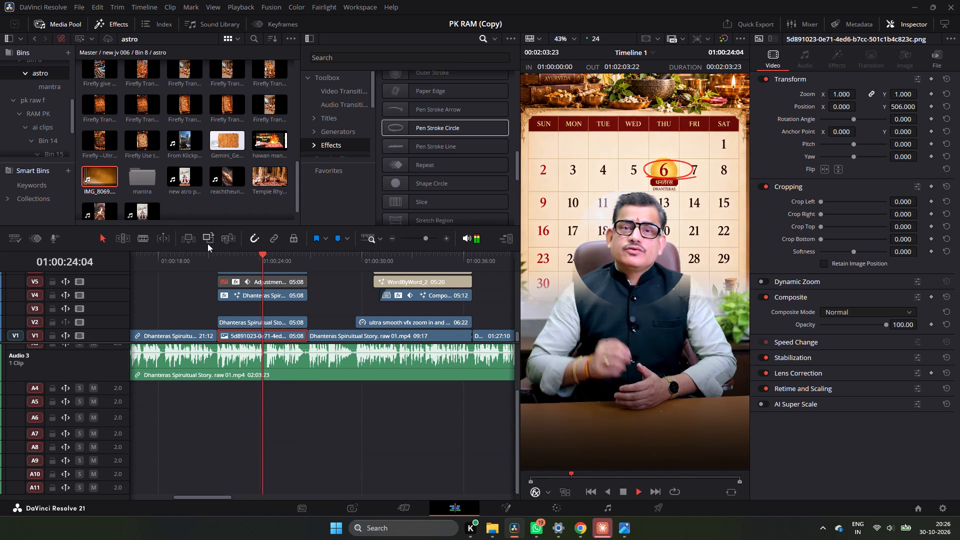
pyautogui.press('space')
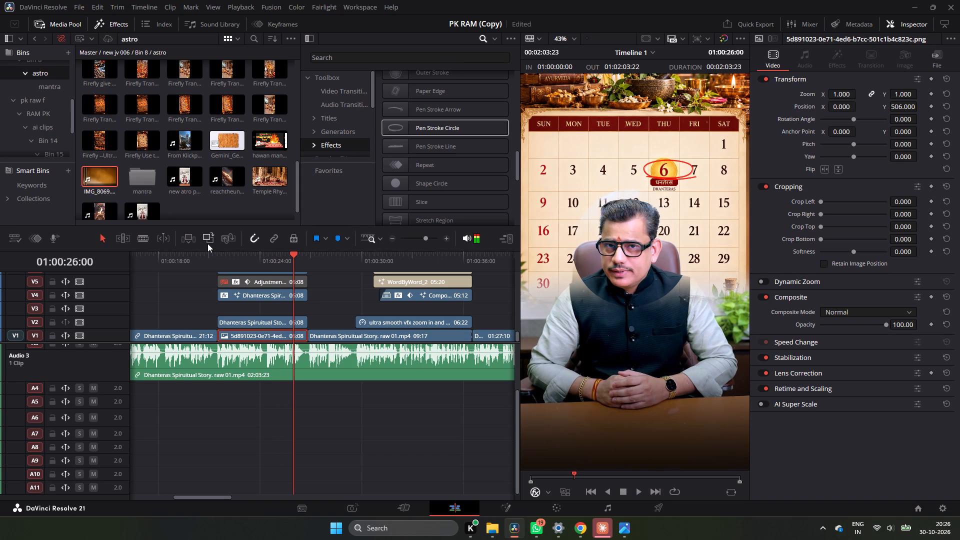
# Set the 3D Keyer's Despill on the V4 Dhanteras clip to 1.000 and play to the end of the calendar segment.
pyautogui.click(269, 298)
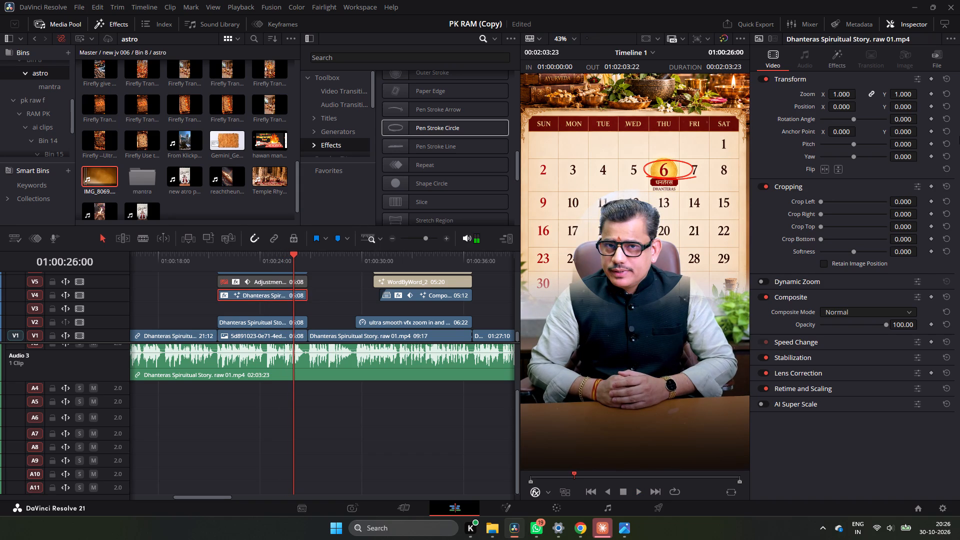
pyautogui.click(844, 54)
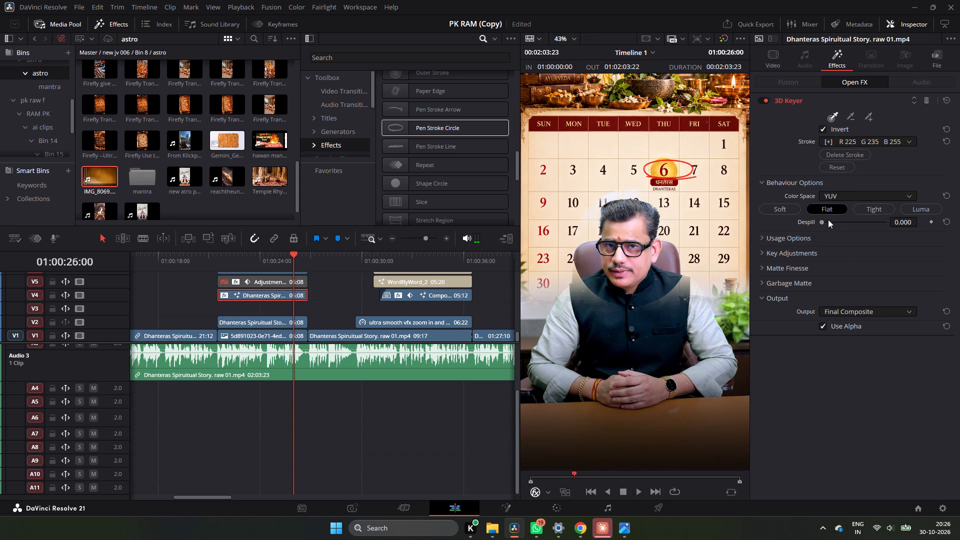
pyautogui.moveTo(822, 219); pyautogui.dragTo(899, 229)
pyautogui.moveTo(899, 229); pyautogui.dragTo(913, 230)
pyautogui.press('space')
pyautogui.press('space')
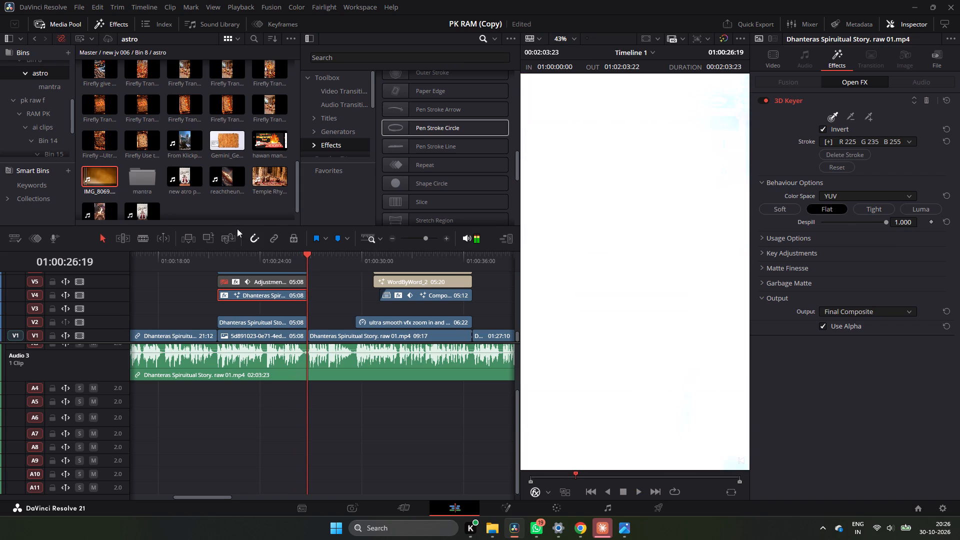
# Replay the opening of the calendar segment to examine the key around the presenter's head, and expand the 3D Keyer's Usage Options.
pyautogui.click(225, 256)
pyautogui.press('space')
pyautogui.press('space')
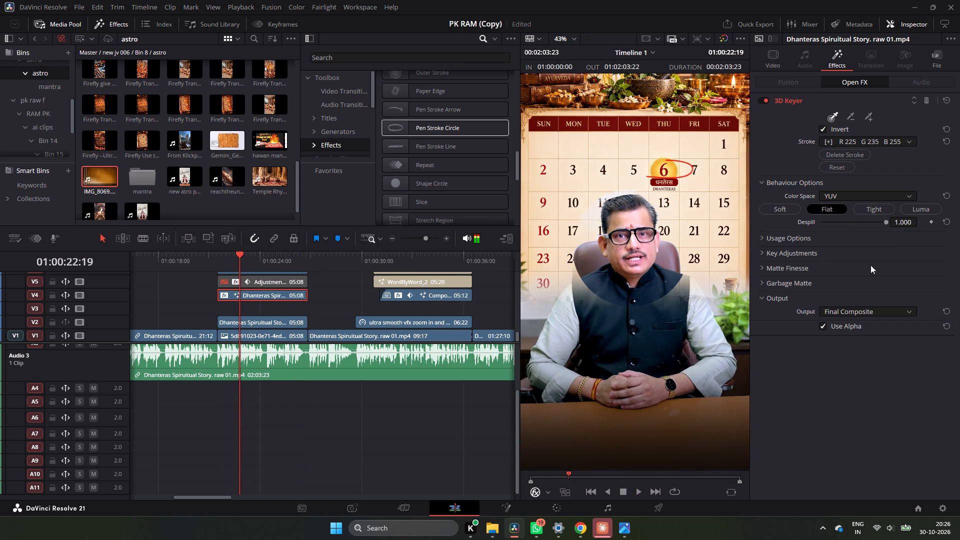
pyautogui.click(807, 243)
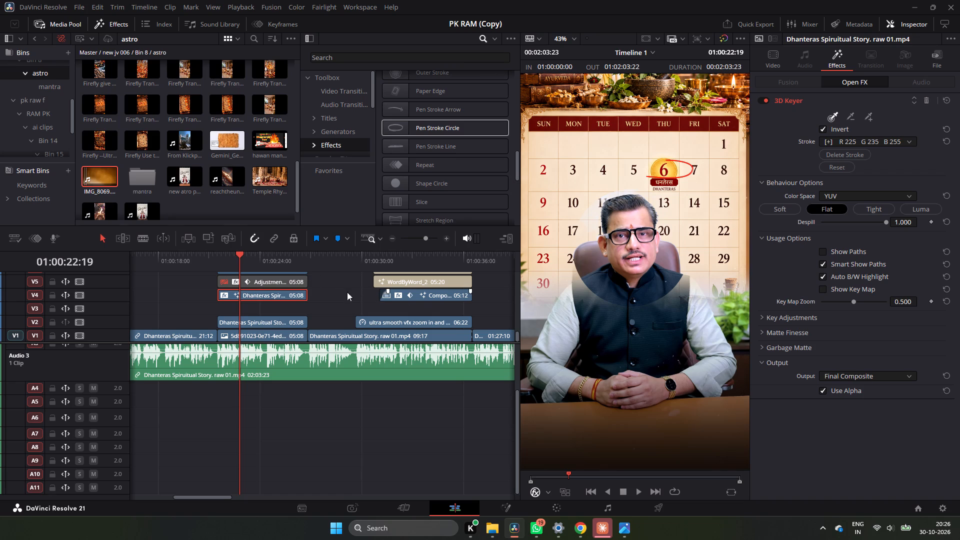
pyautogui.click(219, 264)
pyautogui.press('space')
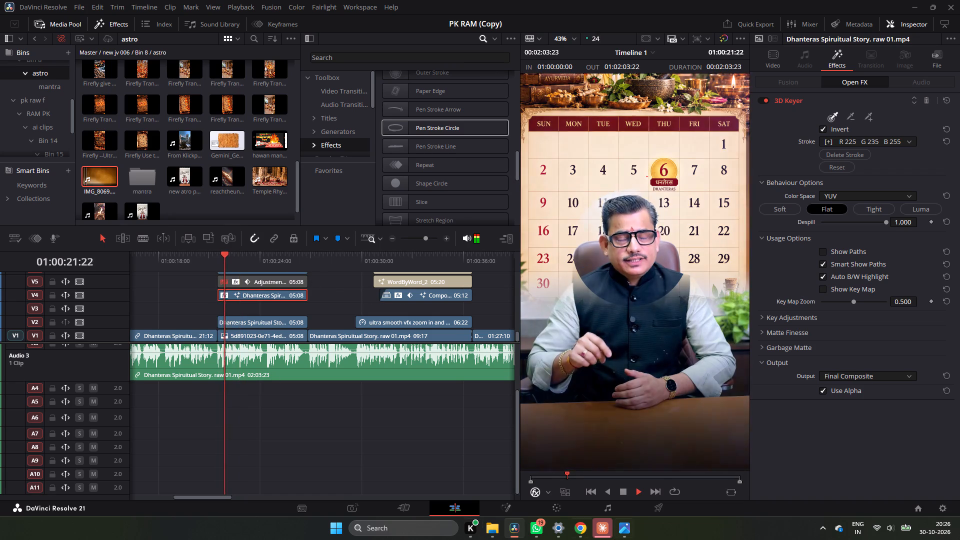
pyautogui.press('space')
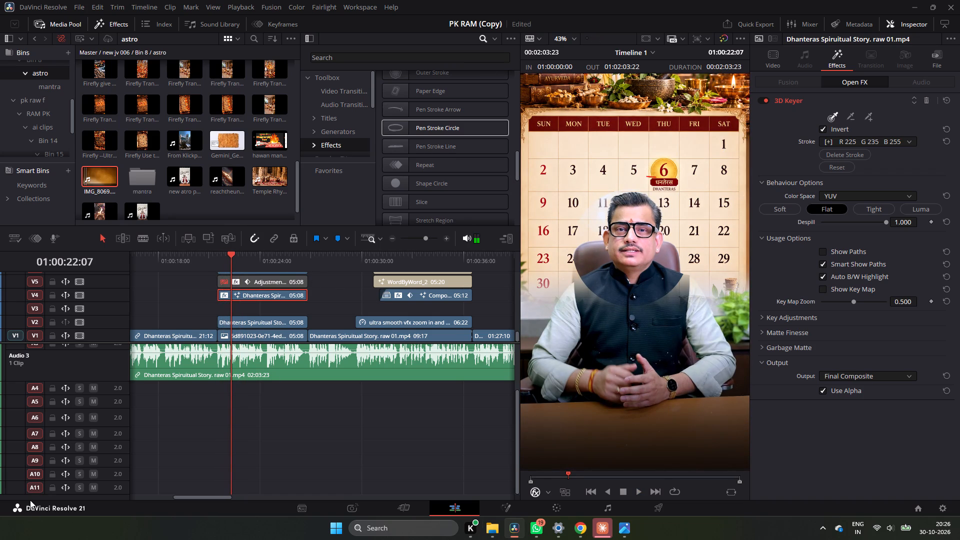
pyautogui.press('space')
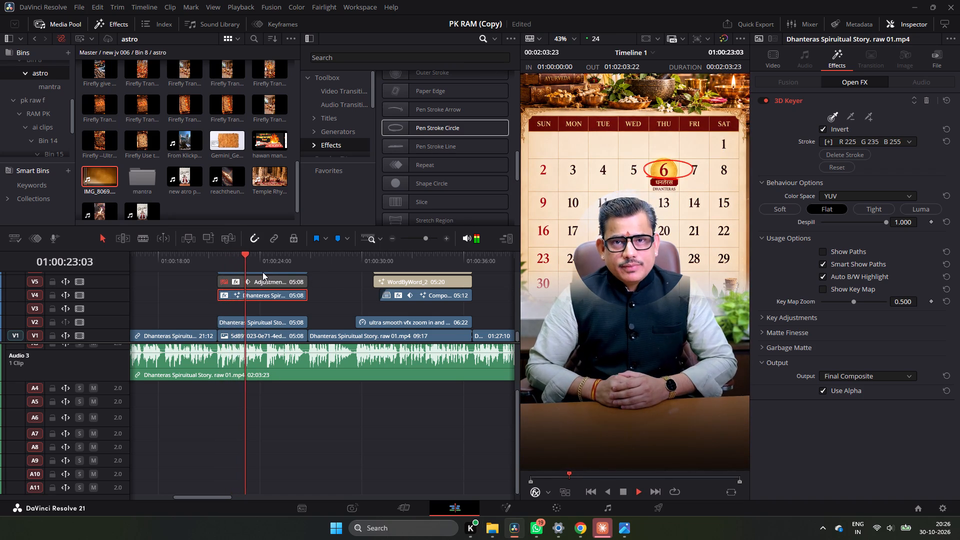
pyautogui.press('space')
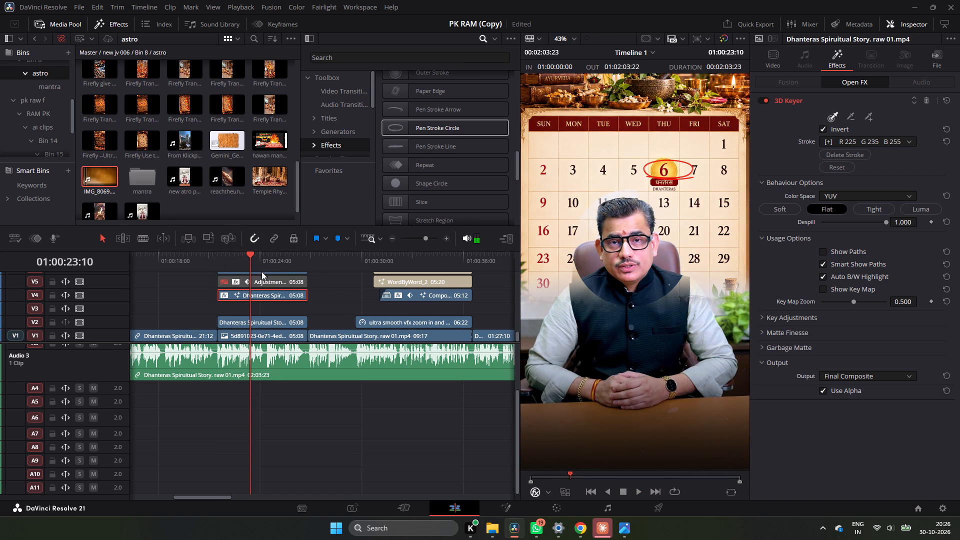
# Replay the calendar segment from its start at 01:00:21:12 to examine the edge of the ellipse mask.
pyautogui.scroll(1, 261, 276)
pyautogui.scroll(-1, 261, 276)
pyautogui.scroll(1, 261, 276)
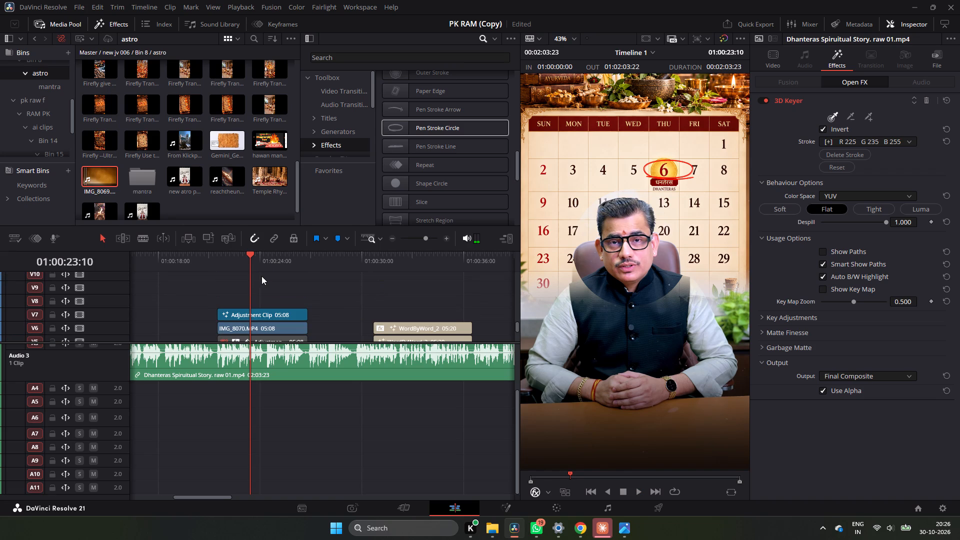
pyautogui.moveTo(240, 262); pyautogui.dragTo(216, 266)
pyautogui.scroll(-1, 226, 269)
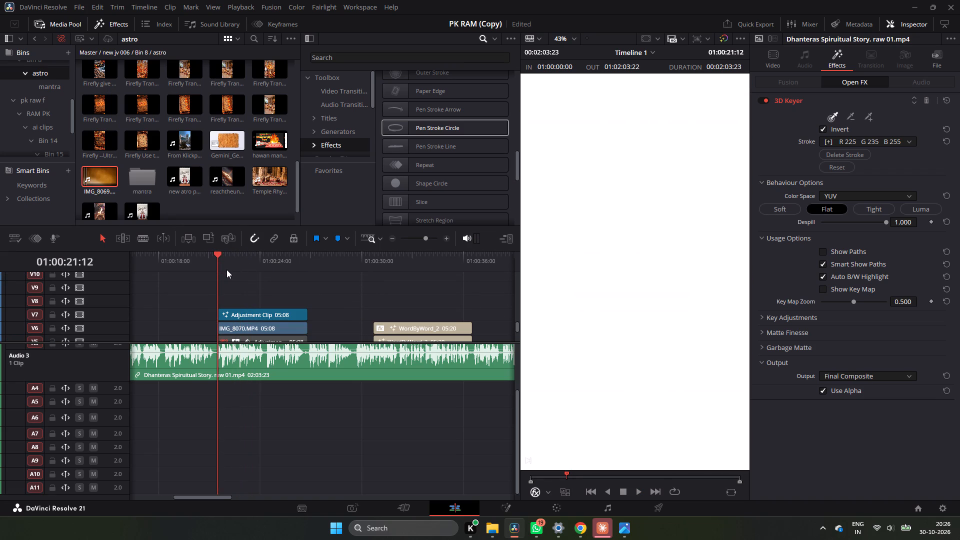
pyautogui.scroll(-2, 233, 272)
pyautogui.scroll(1, 233, 272)
pyautogui.press('space')
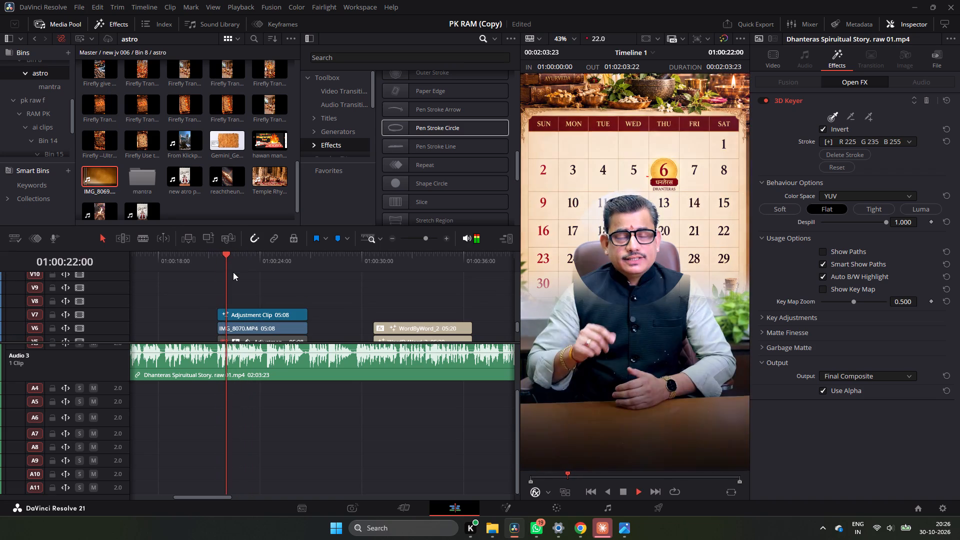
pyautogui.press('space')
# Play the timeline on to about 01:00:42:21, and replay the start of the calendar segment from 01:00:21:12.
pyautogui.doubleClick(393, 235)
pyautogui.press('space')
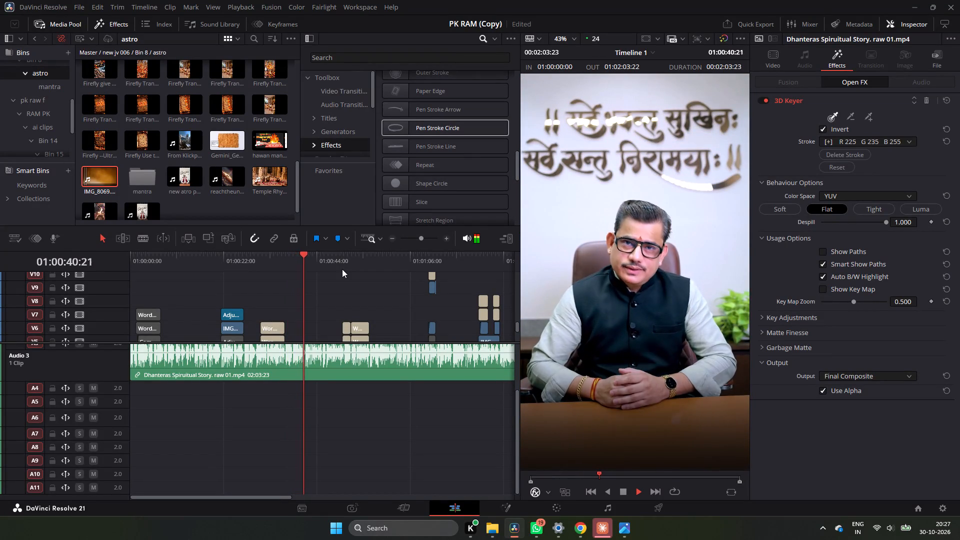
pyautogui.press('space')
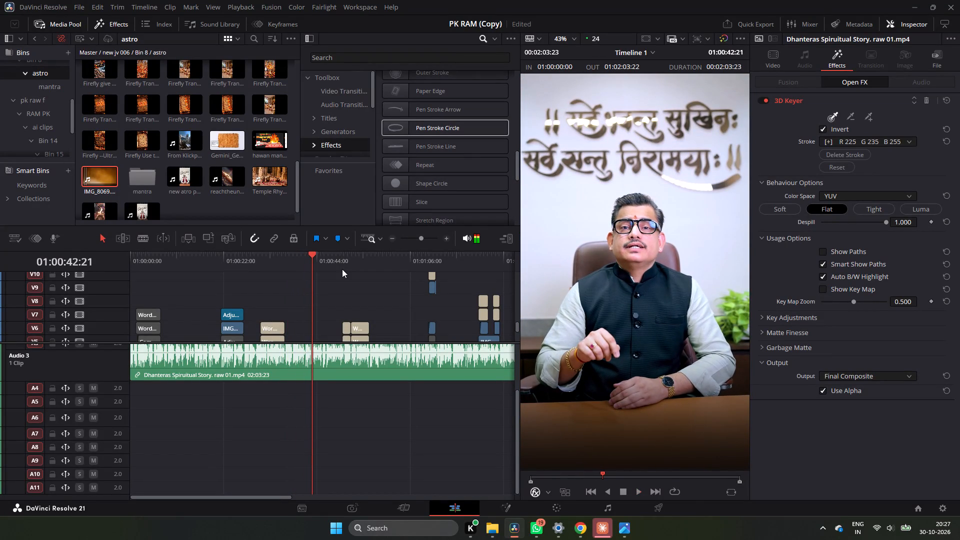
pyautogui.click(235, 261)
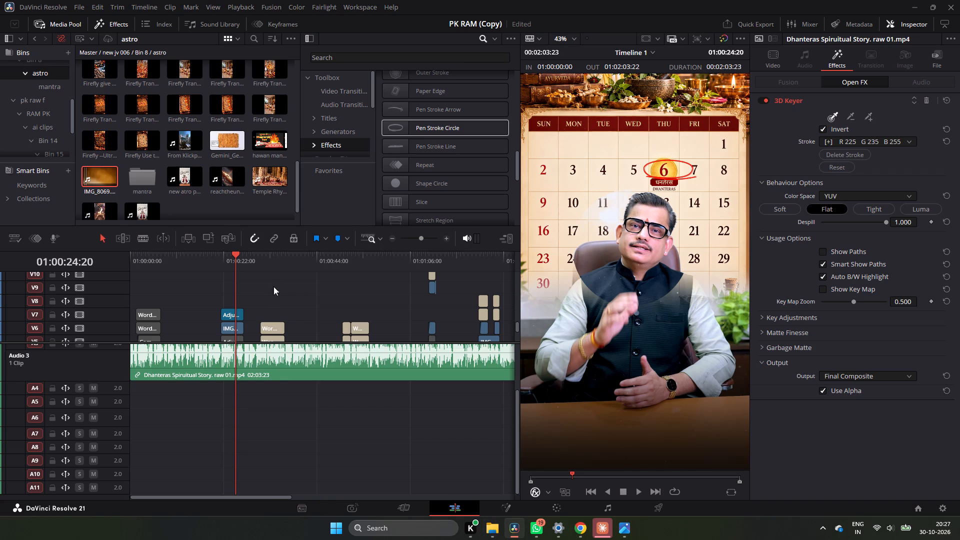
pyautogui.scroll(-5, 271, 304)
pyautogui.click(221, 261)
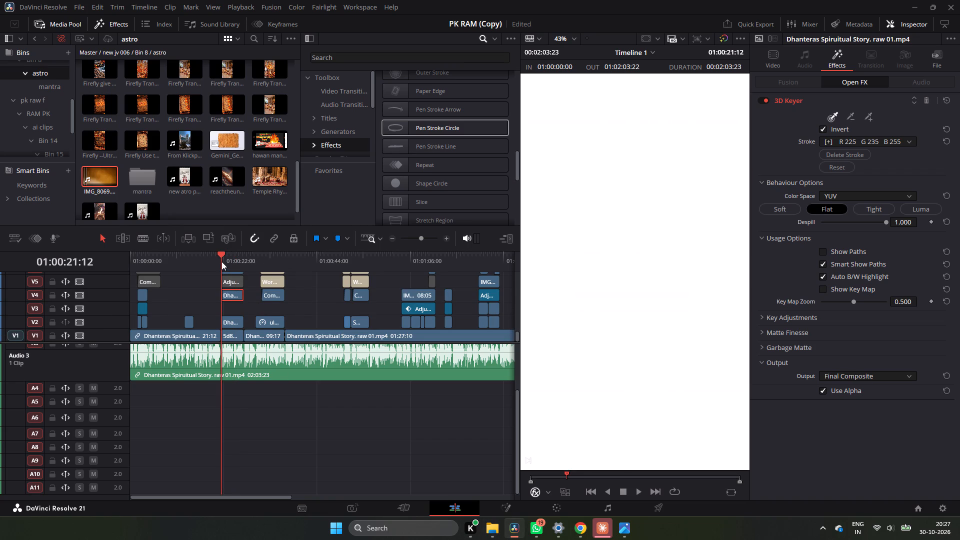
pyautogui.press('space')
pyautogui.press('space')
pyautogui.press('space')
pyautogui.press('space')
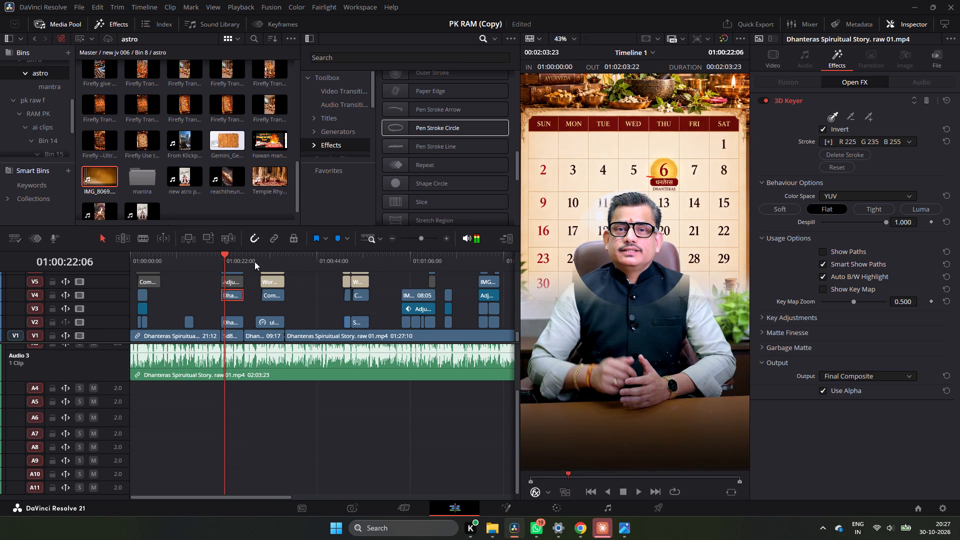
# Toggle the V4 Dhanteras clip off and on at 01:00:22:06 to compare the masked presenter layer.
pyautogui.click(425, 243)
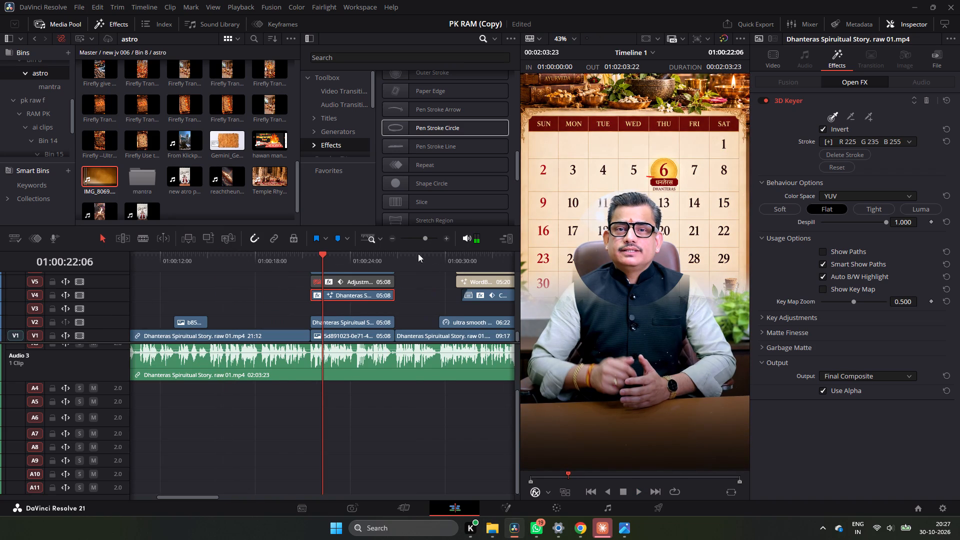
pyautogui.write('dd')
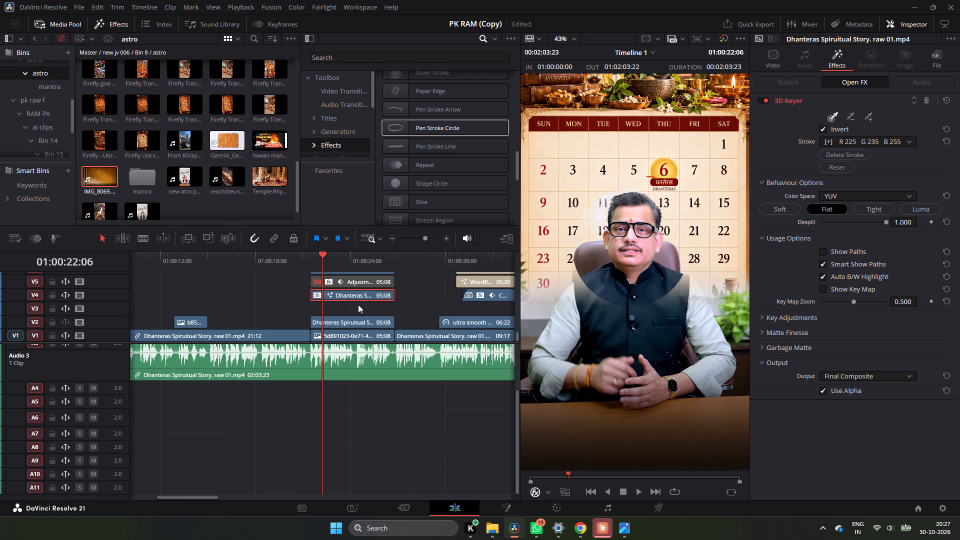
# In the V4 Dhanteras clip's Fusion composition, set the Ellipse1 mask to width 0.948, height 1.448 and center Y 0.304516.
pyautogui.click(358, 302)
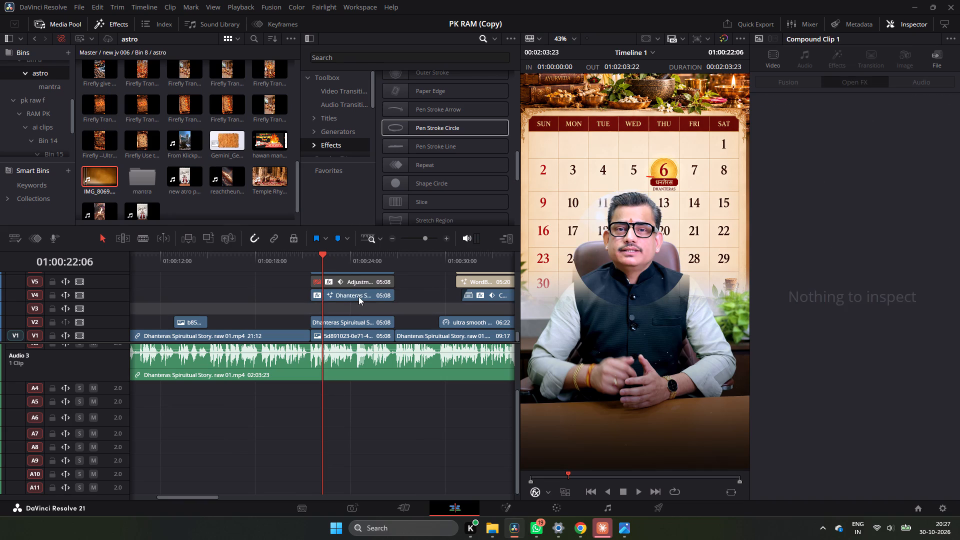
pyautogui.click(358, 296)
pyautogui.rightClick(358, 295)
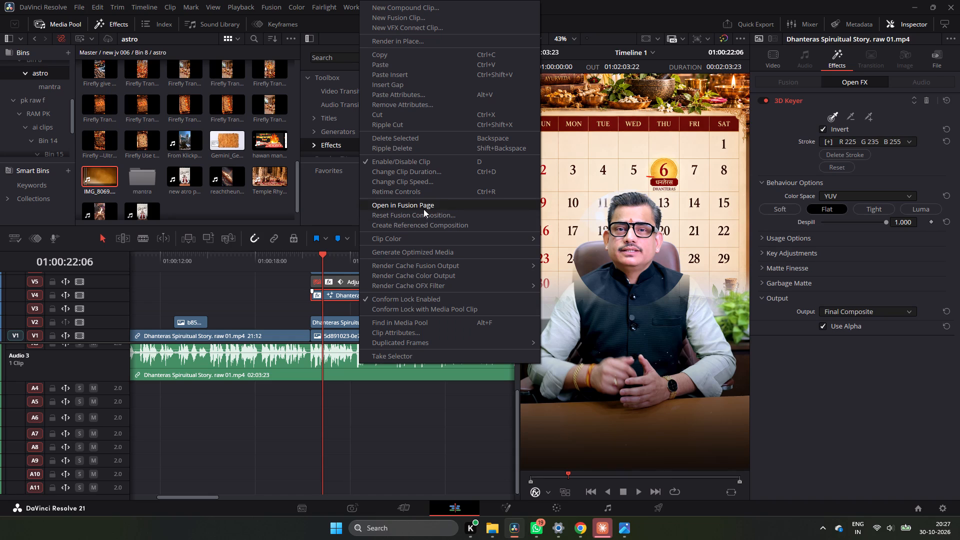
pyautogui.click(423, 209)
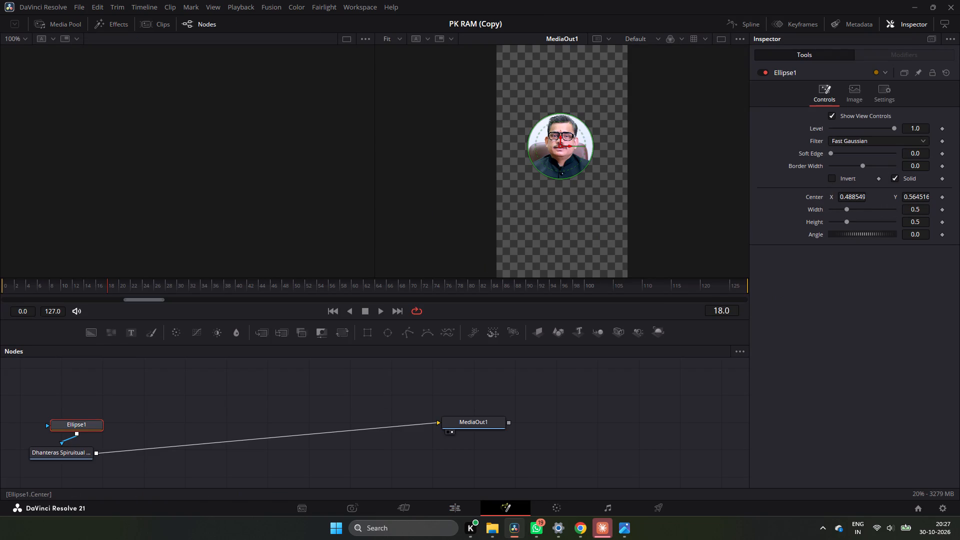
pyautogui.moveTo(909, 210); pyautogui.dragTo(662, 237)
pyautogui.moveTo(911, 220); pyautogui.dragTo(949, 227)
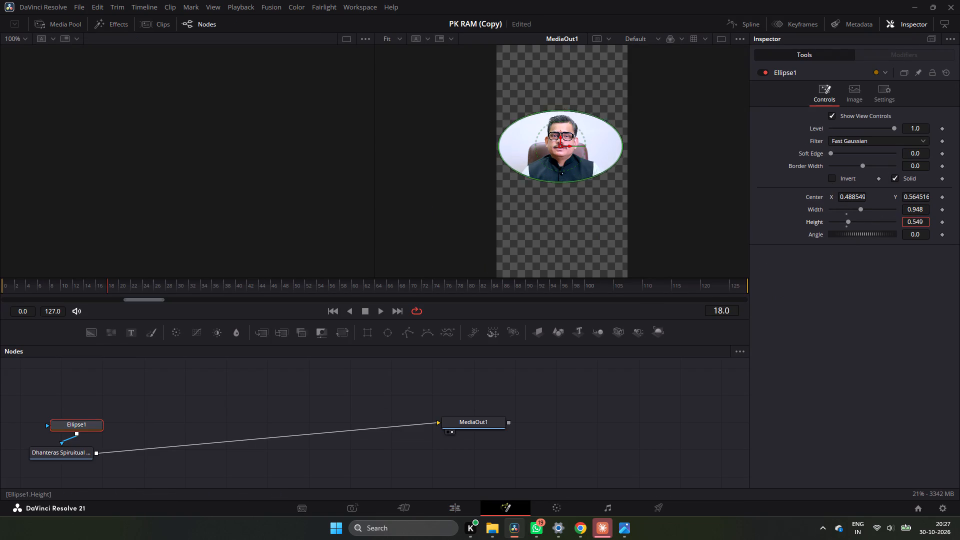
pyautogui.moveTo(949, 227); pyautogui.dragTo(907, 256)
pyautogui.moveTo(914, 199); pyautogui.dragTo(882, 207)
pyautogui.moveTo(903, 202); pyautogui.dragTo(849, 224)
pyautogui.moveTo(917, 200); pyautogui.dragTo(849, 210)
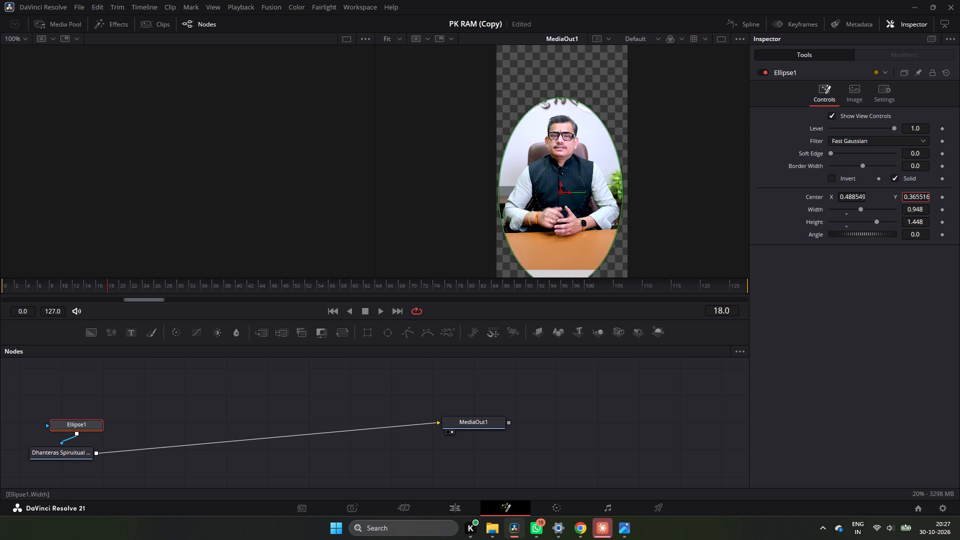
pyautogui.moveTo(849, 210); pyautogui.dragTo(819, 217)
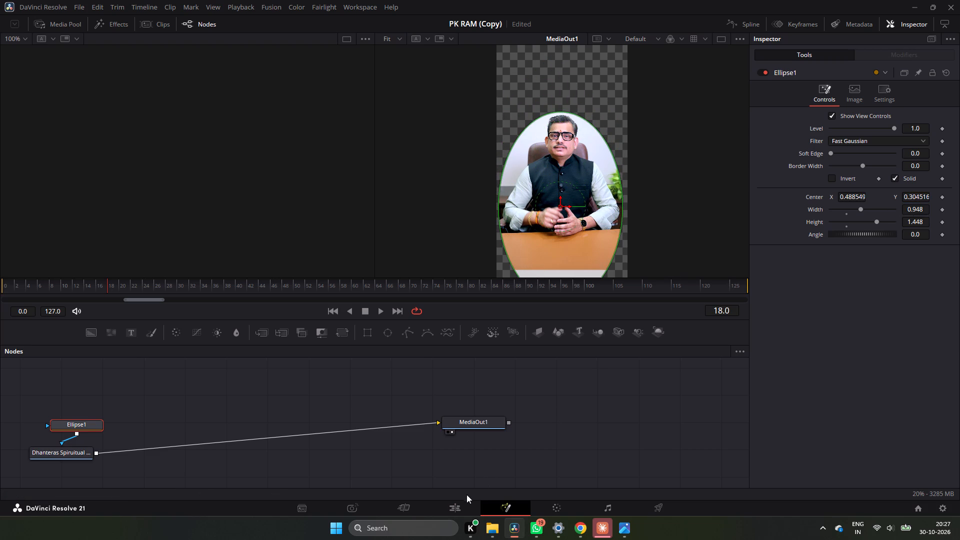
pyautogui.click(458, 503)
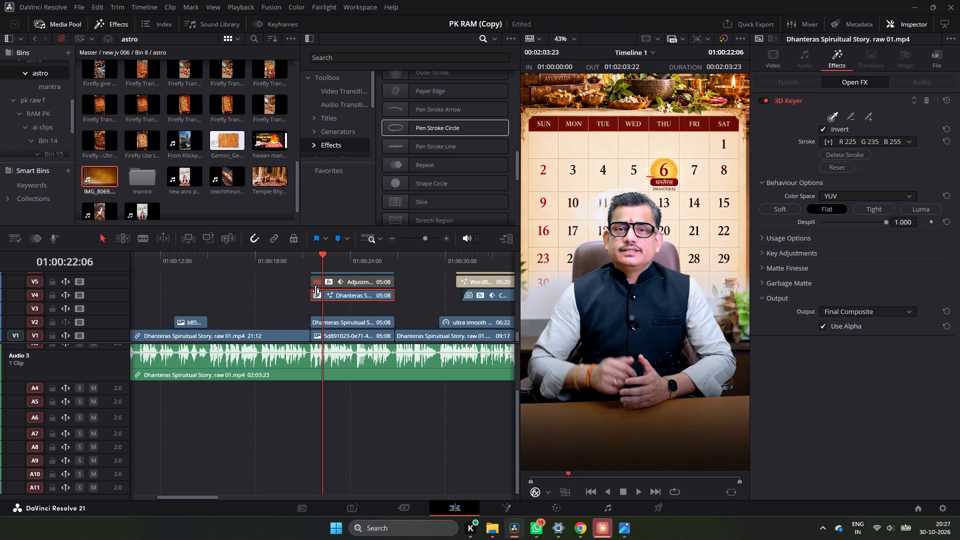
# Play the calendar segment to about 01:00:24:00, and replay part of it to examine the enlarged mask around the presenter.
pyautogui.click(312, 270)
pyautogui.press('space')
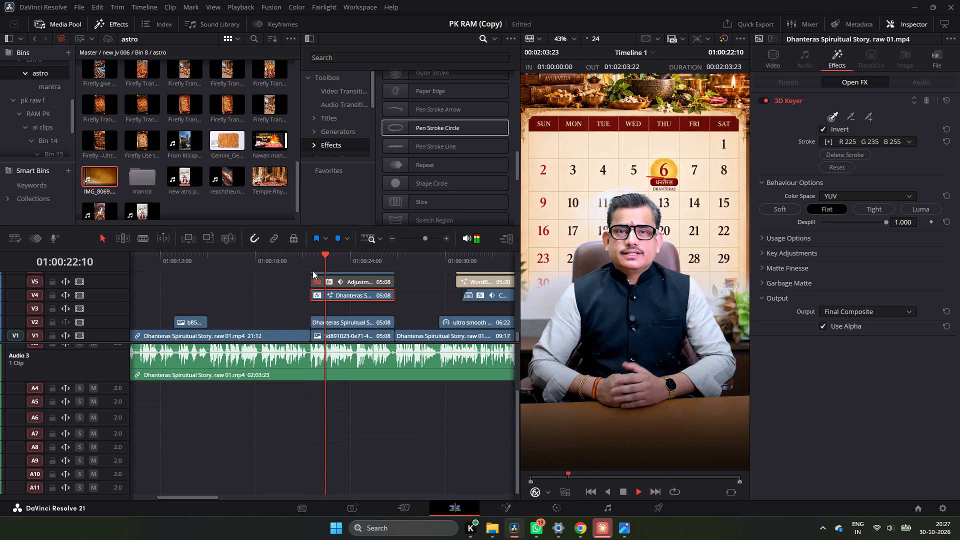
pyautogui.press('space')
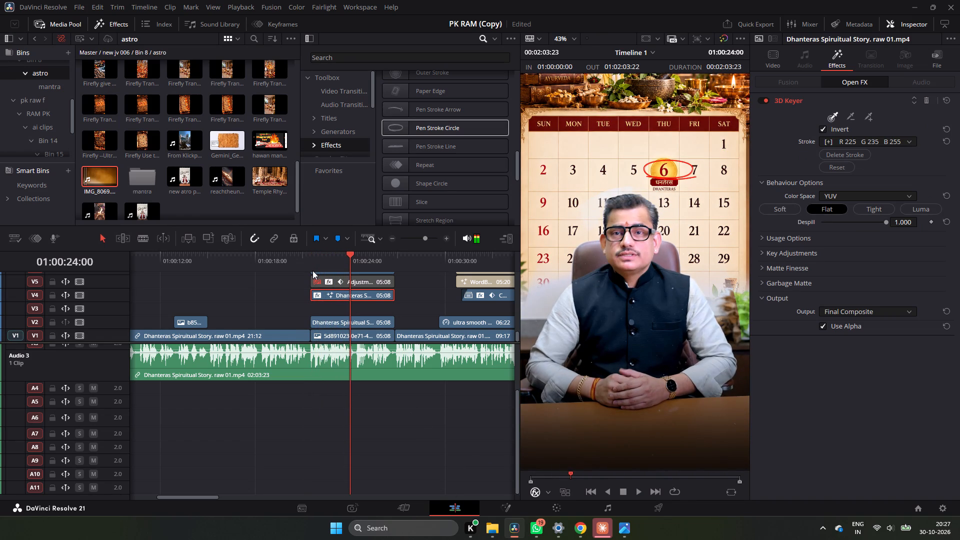
pyautogui.click(330, 268)
pyautogui.press('space')
pyautogui.press('space')
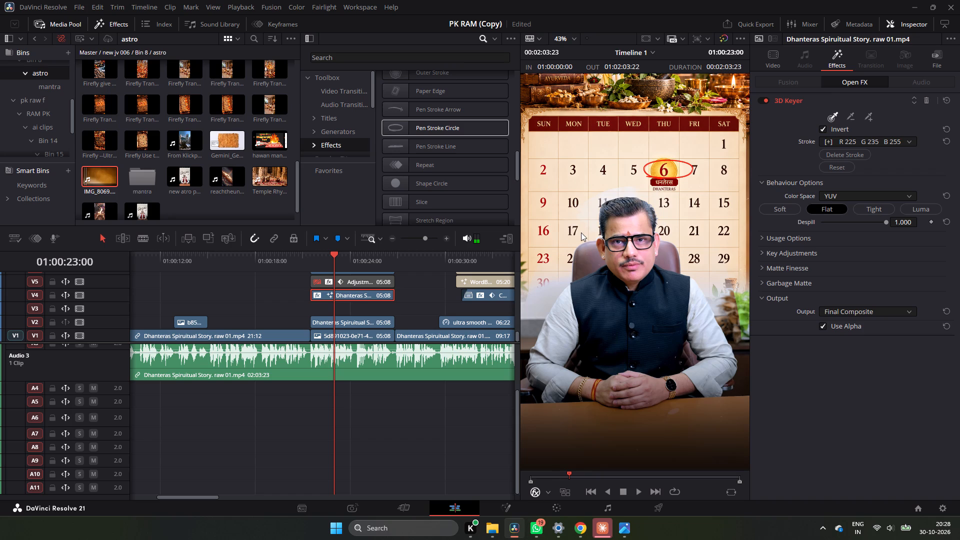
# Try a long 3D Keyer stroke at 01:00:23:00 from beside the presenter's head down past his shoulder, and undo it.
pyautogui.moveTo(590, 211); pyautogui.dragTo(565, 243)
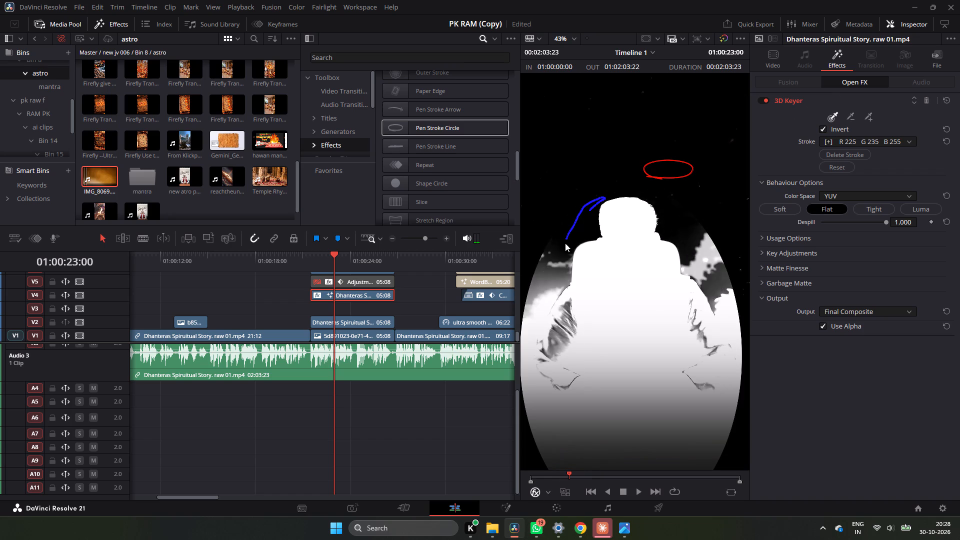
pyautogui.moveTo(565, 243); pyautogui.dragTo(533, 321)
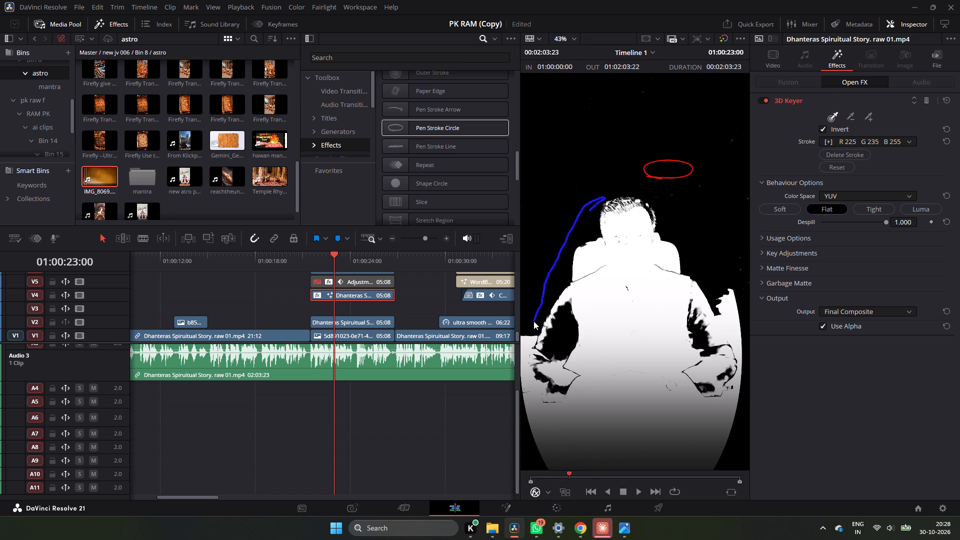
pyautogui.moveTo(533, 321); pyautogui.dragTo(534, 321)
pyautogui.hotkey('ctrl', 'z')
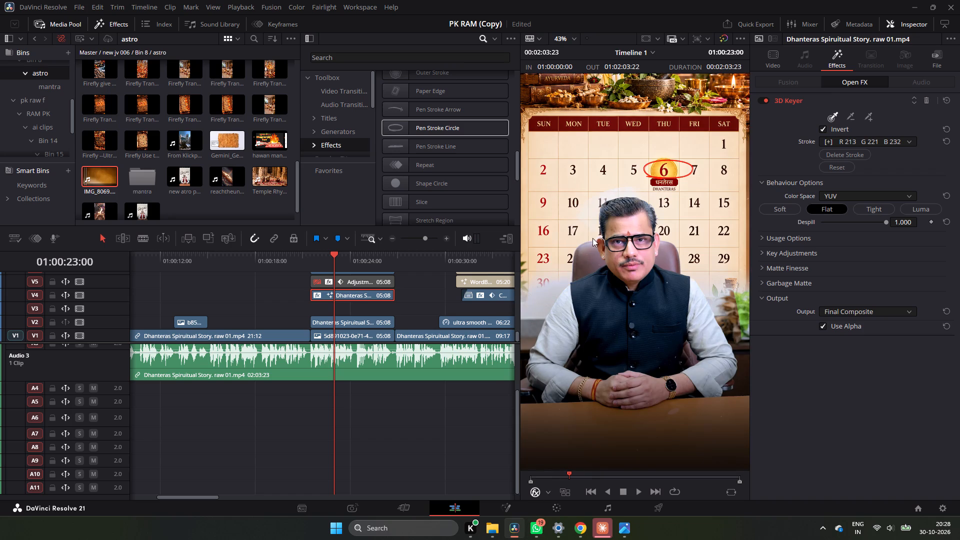
# Draw a shorter 3D Keyer stroke at 01:00:23:00 through the background from beside the presenter's head to above his shoulder.
pyautogui.moveTo(596, 196); pyautogui.dragTo(546, 279)
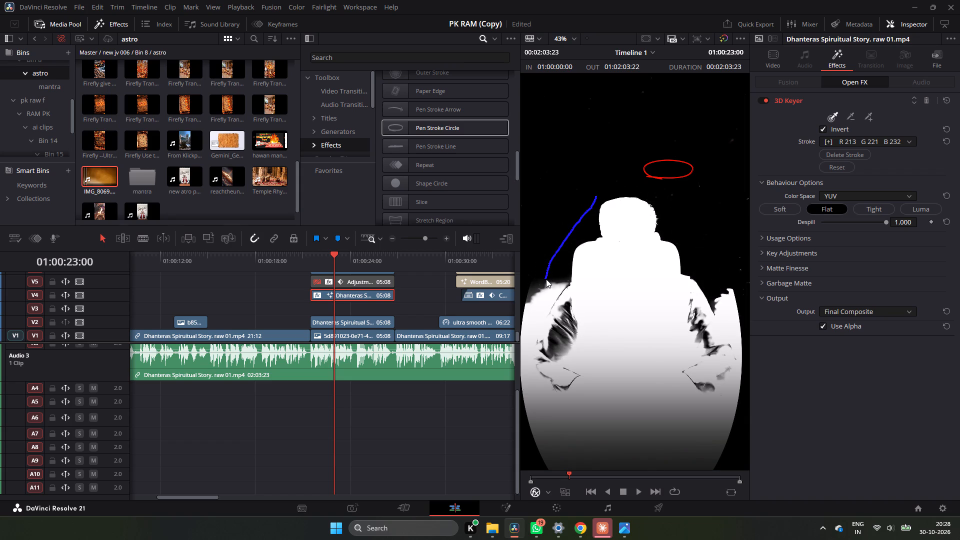
pyautogui.moveTo(546, 279); pyautogui.dragTo(546, 279)
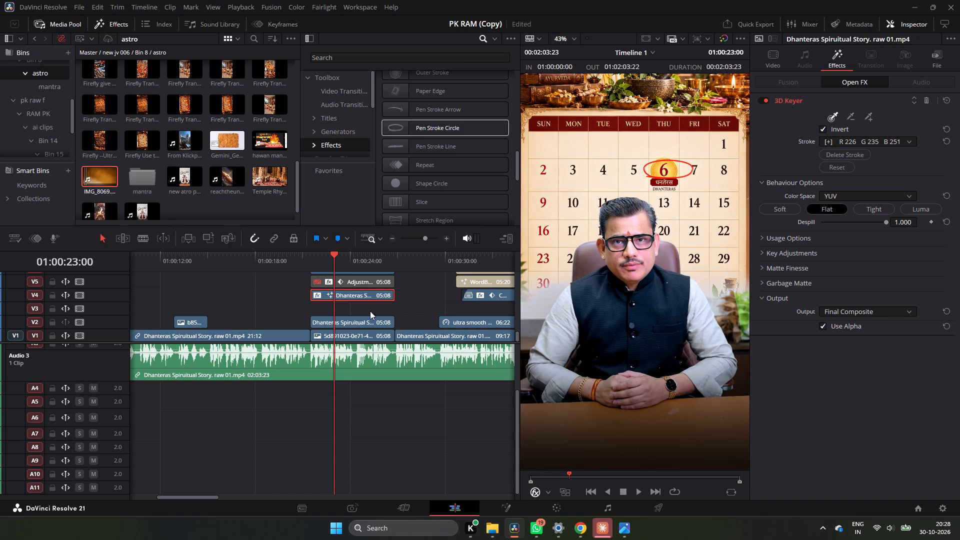
# Replay the calendar segment from its start to 01:00:24:21 to examine the new key.
pyautogui.click(312, 264)
pyautogui.press('space')
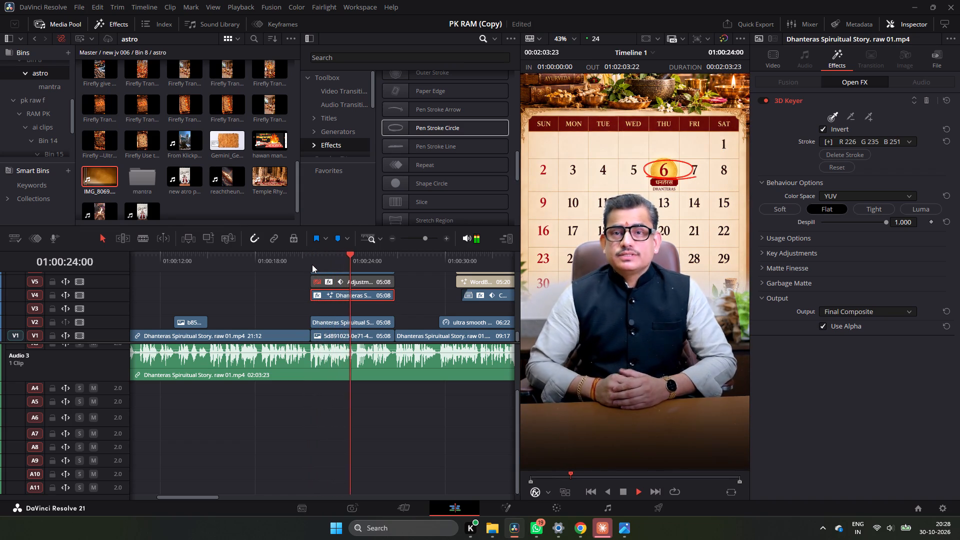
pyautogui.press('space')
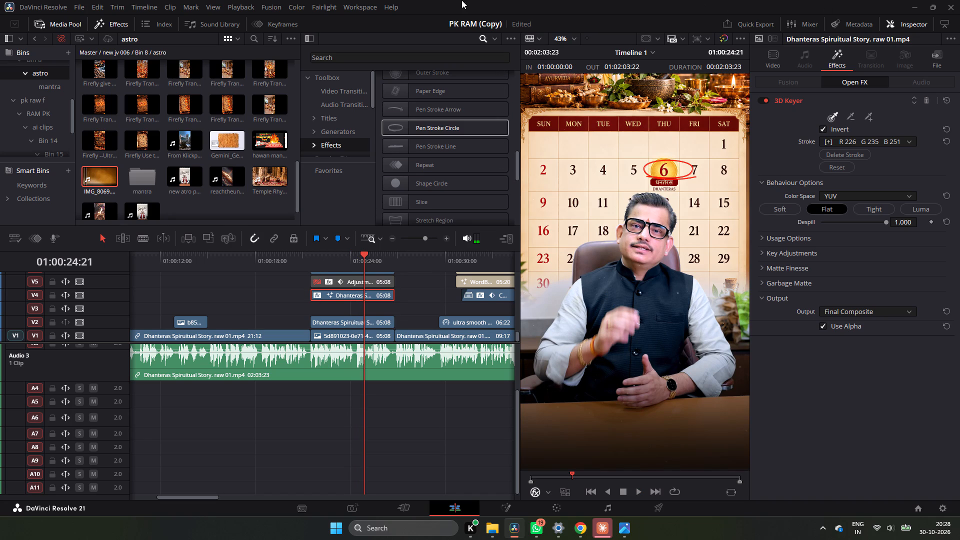
# Toggle the V1 calendar image off and on twice at 01:00:24:21 to inspect the keyed presenter without the background.
pyautogui.click(354, 335)
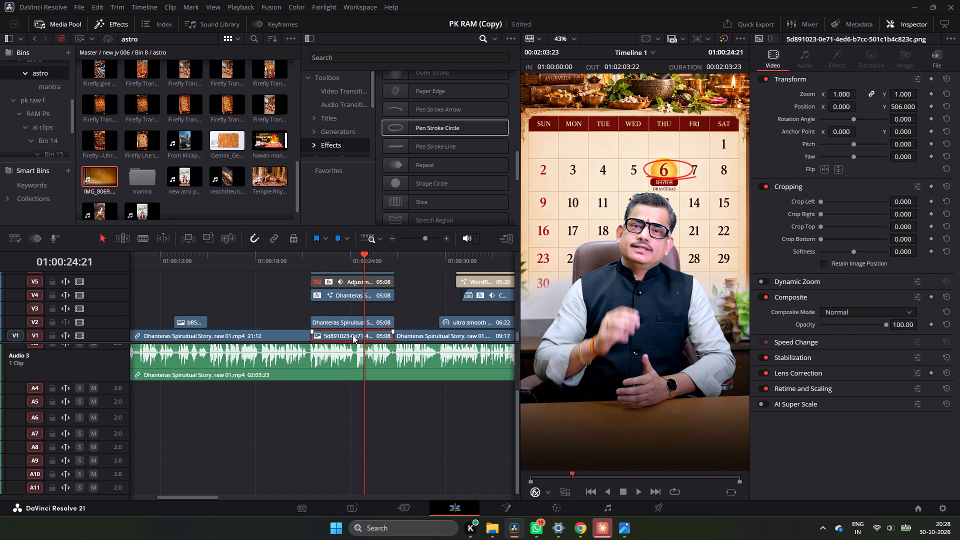
pyautogui.write('dddd')
# Replay the calendar segment from its start, including the cut back to the presenter's plain background, to check the keyed result.
pyautogui.click(445, 237)
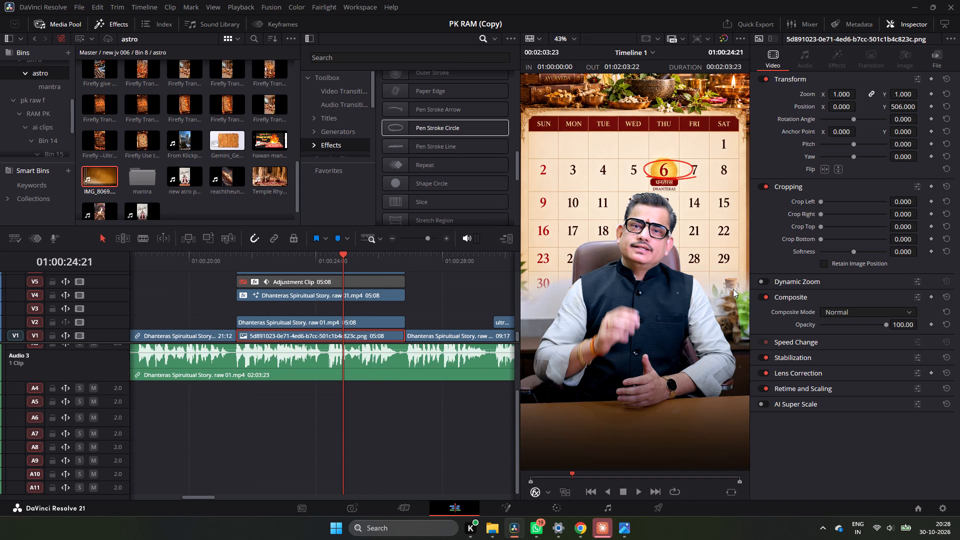
pyautogui.click(240, 253)
pyautogui.press('space')
pyautogui.press('space')
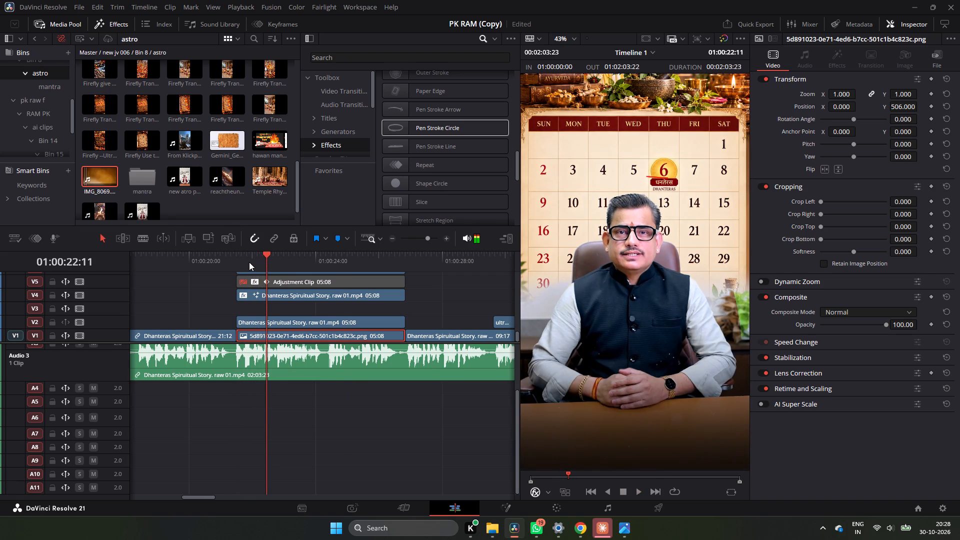
pyautogui.press('space')
pyautogui.press('space')
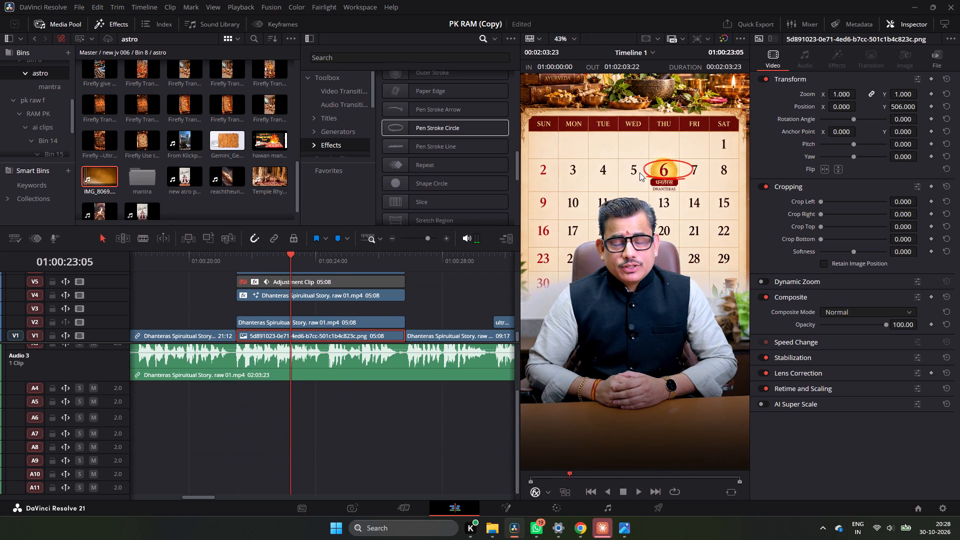
pyautogui.click(389, 237)
pyautogui.click(344, 255)
pyautogui.press('space')
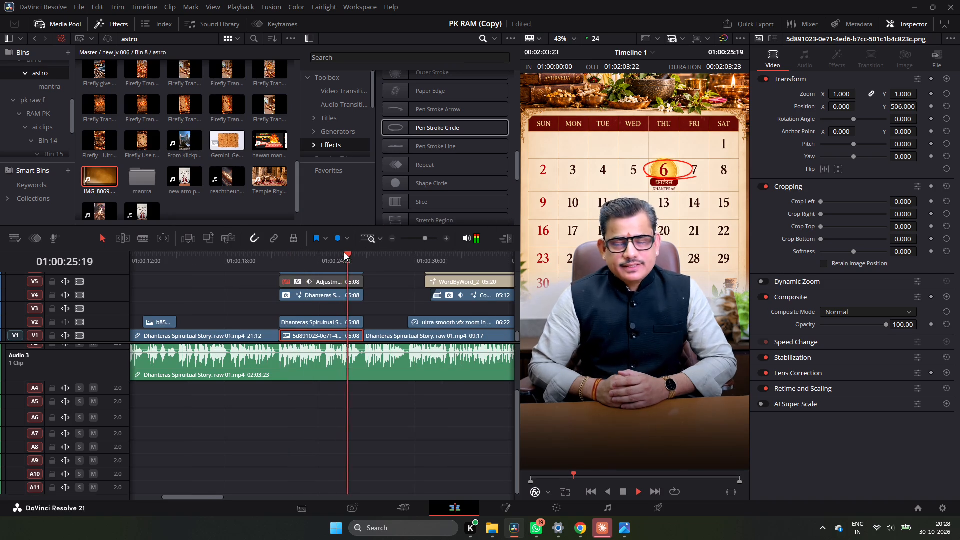
pyautogui.press('space')
pyautogui.press('space')
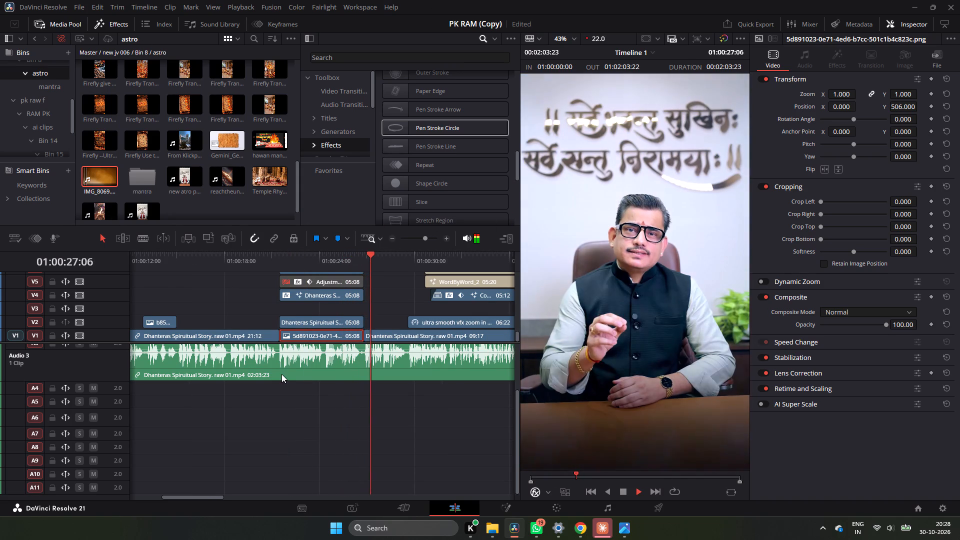
# Play the remaining edit from the Dhanvantari segment on to about 01:01:41 to review the inserts and titles.
pyautogui.click(392, 238)
pyautogui.moveTo(373, 250); pyautogui.dragTo(373, 251)
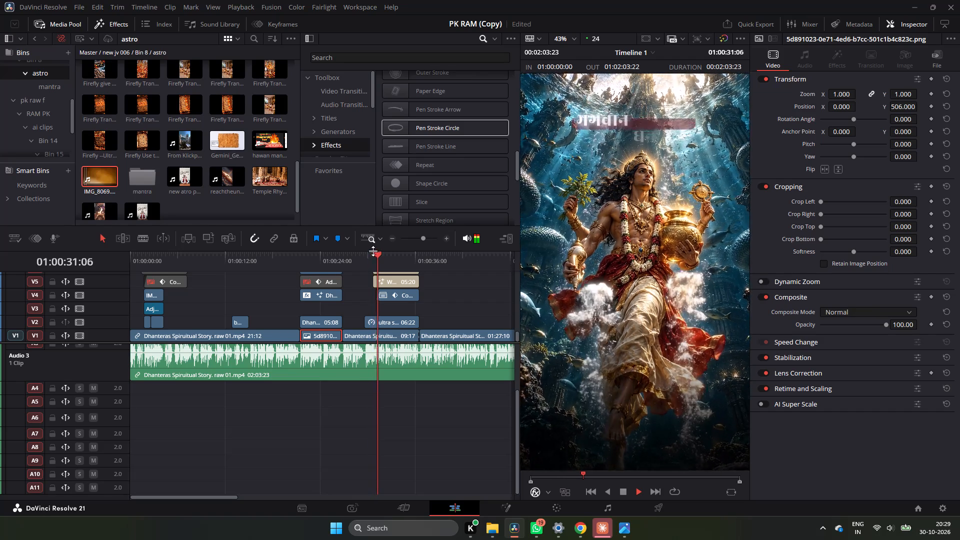
pyautogui.moveTo(373, 251); pyautogui.dragTo(337, 265)
pyautogui.press('space')
pyautogui.press('space')
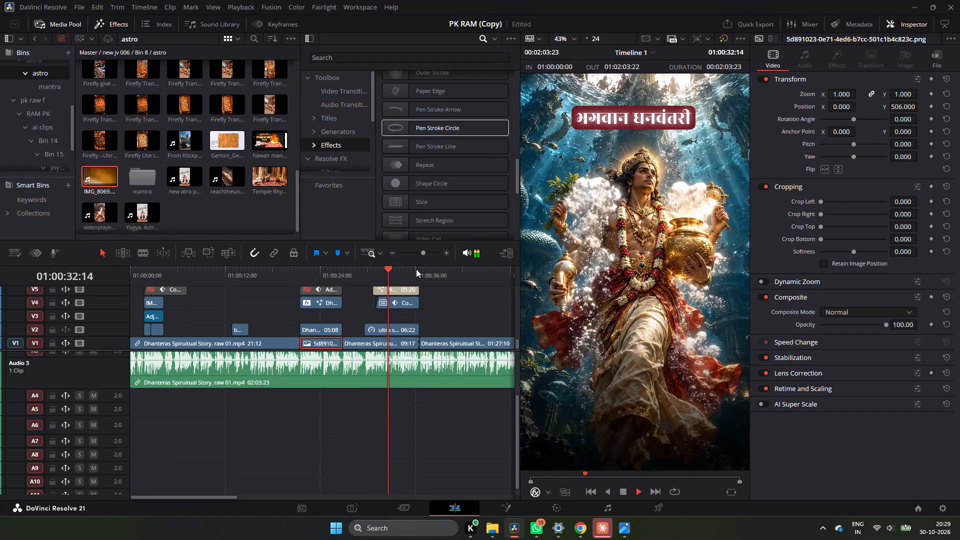
pyautogui.click(391, 253)
pyautogui.press('space')
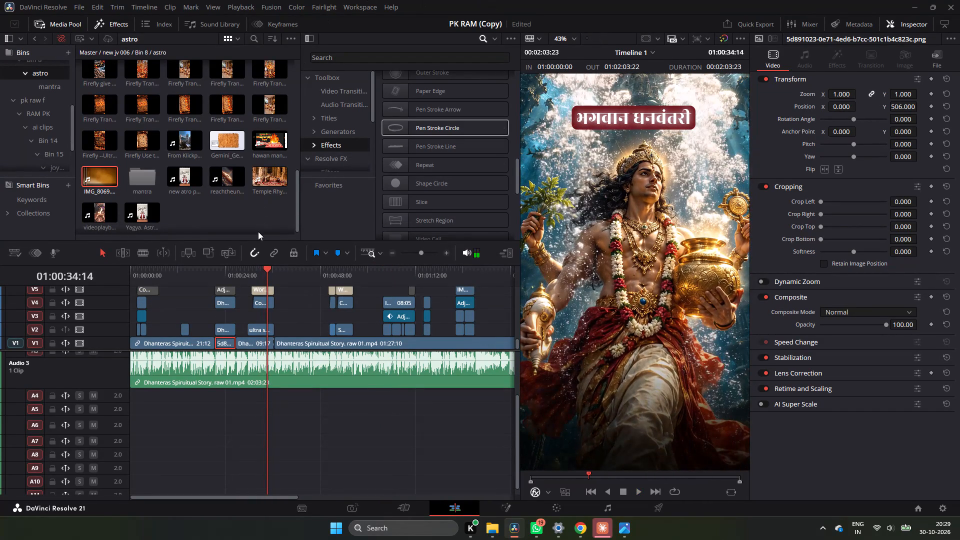
pyautogui.press('space')
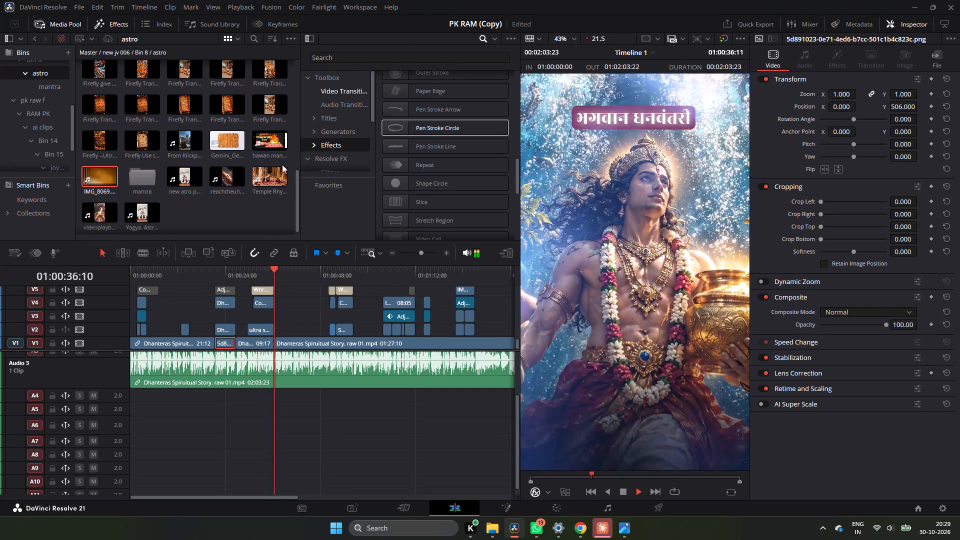
pyautogui.click(326, 269)
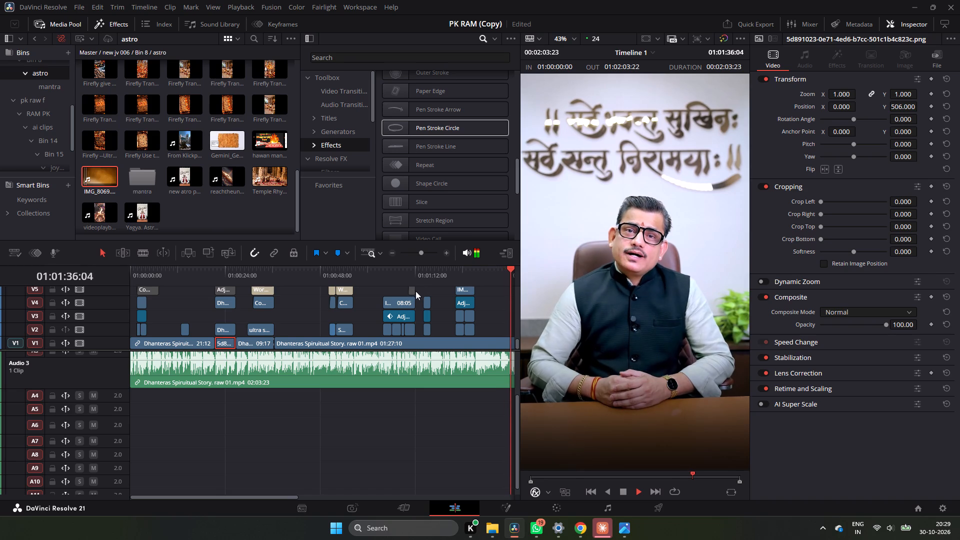
pyautogui.click(391, 250)
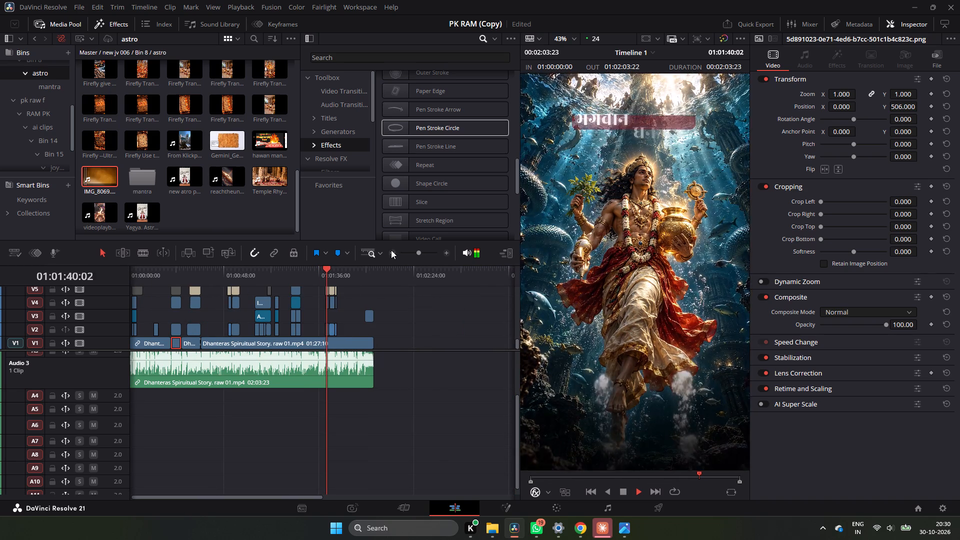
pyautogui.press('space')
# Replay the opening from near the timeline start to 01:00:14:07 to review the first inserts.
pyautogui.moveTo(320, 269); pyautogui.dragTo(284, 275)
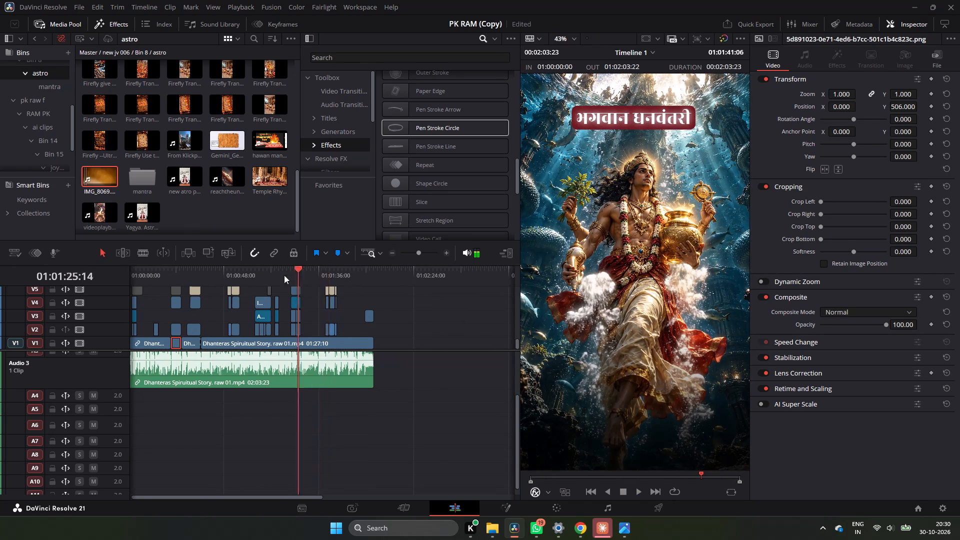
pyautogui.moveTo(284, 275); pyautogui.dragTo(135, 276)
pyautogui.press('space')
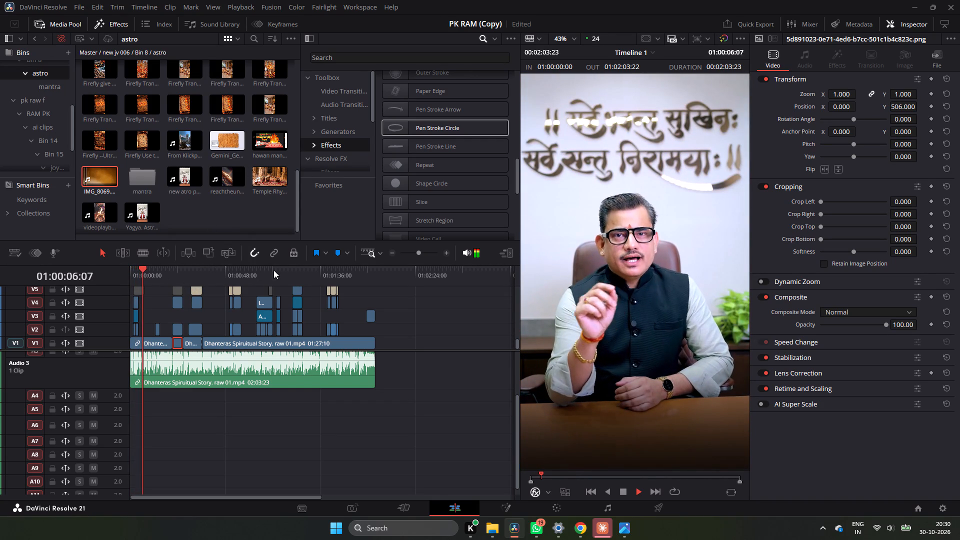
pyautogui.click(449, 253)
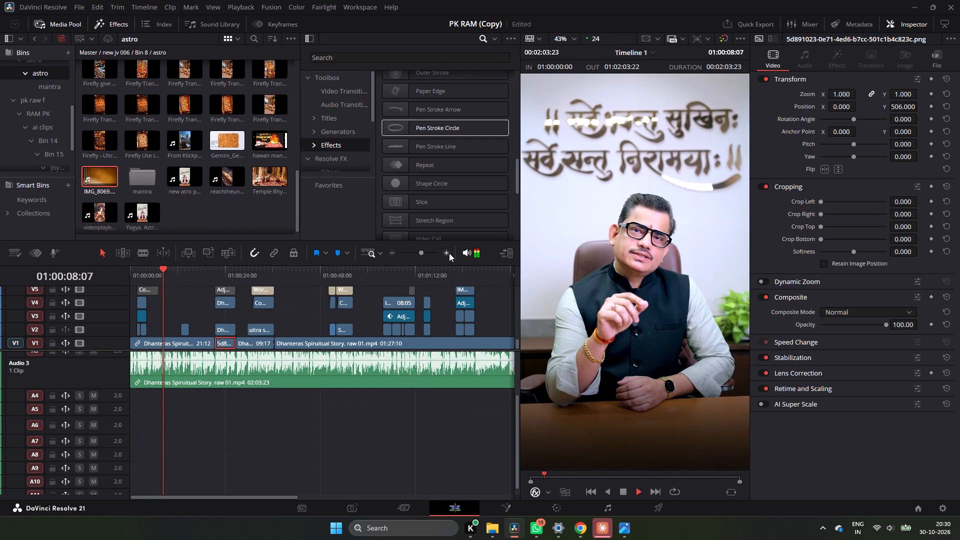
pyautogui.click(449, 253)
pyautogui.click(449, 253)
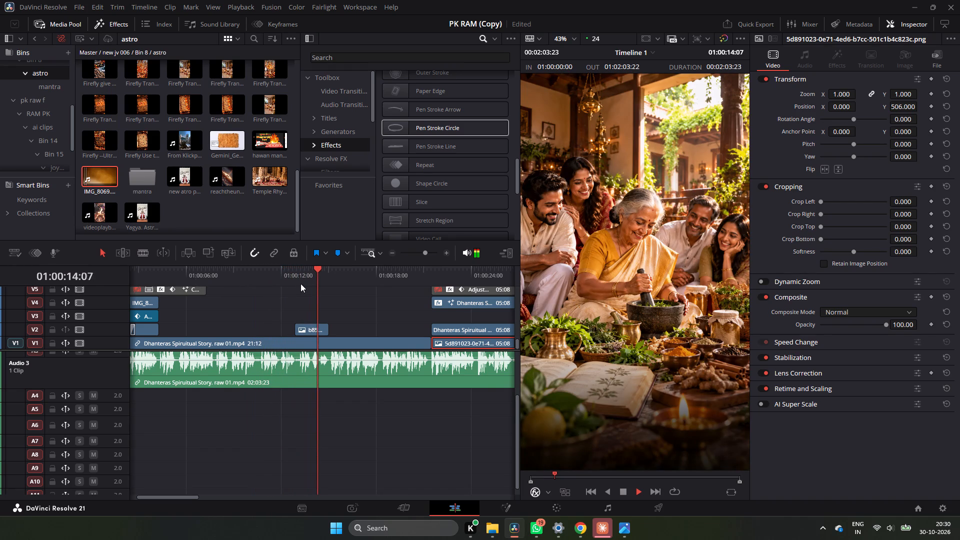
# Duplicate the opening's V4 IMG clip and V3 adjustment clip to 01:00:12:21, above the start of the family herb-grinding image.
pyautogui.press('space')
pyautogui.click(297, 274)
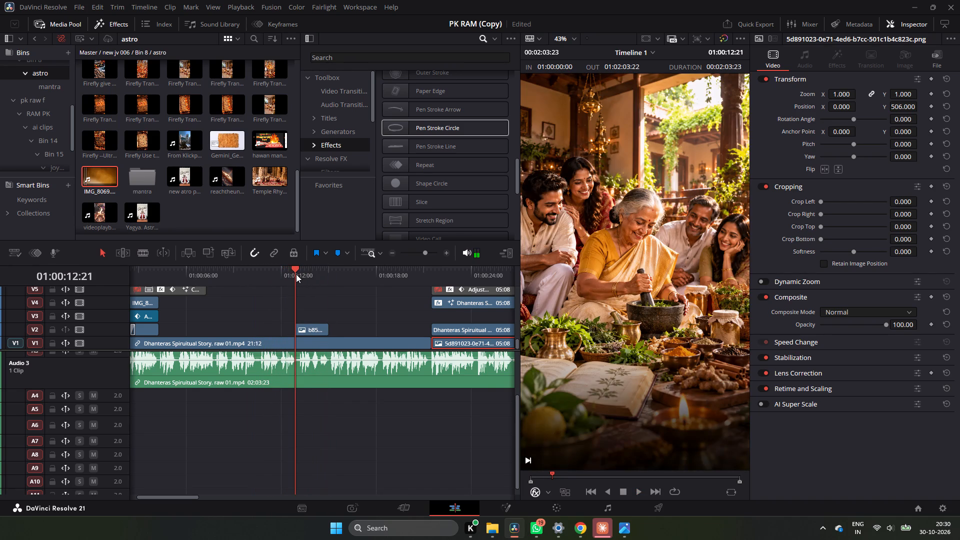
pyautogui.press('space')
pyautogui.press('space')
pyautogui.click(270, 275)
pyautogui.press('space')
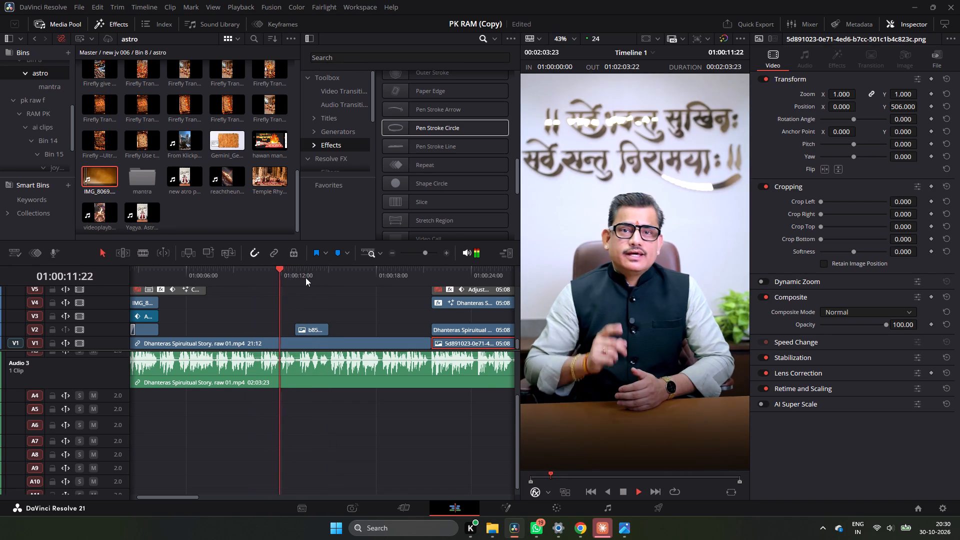
pyautogui.press('space')
pyautogui.click(300, 277)
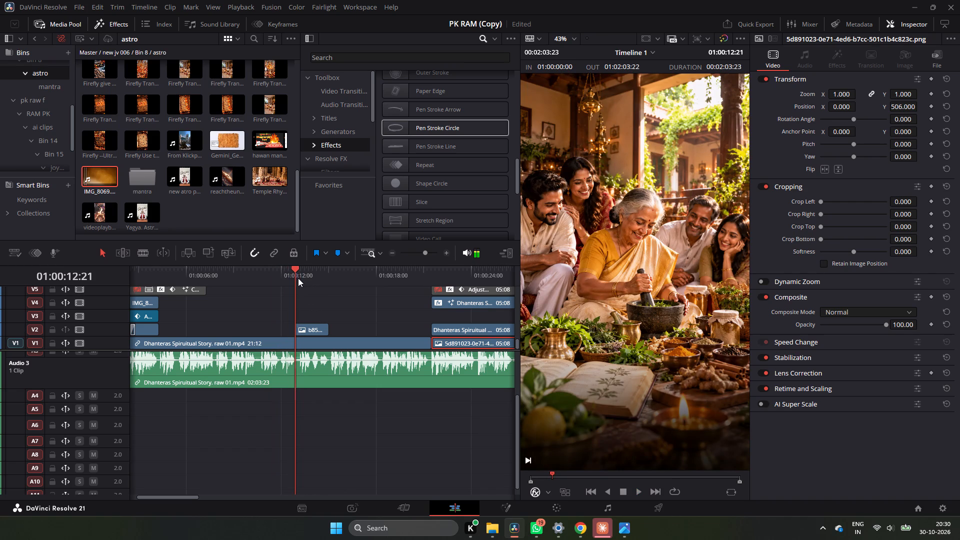
pyautogui.moveTo(201, 308); pyautogui.dragTo(155, 320)
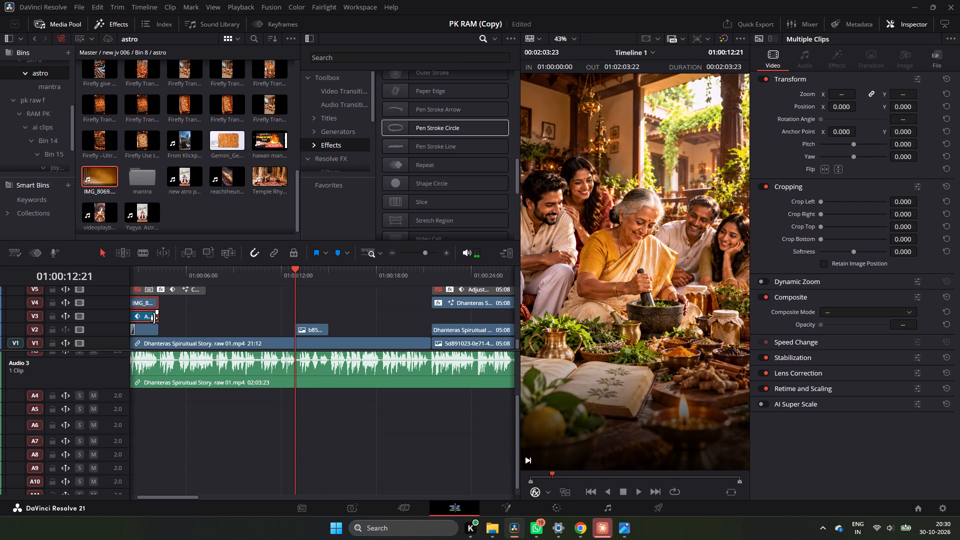
pyautogui.keyDown('alt'); pyautogui.moveTo(150, 316); pyautogui.dragTo(253, 316); pyautogui.keyUp('alt')
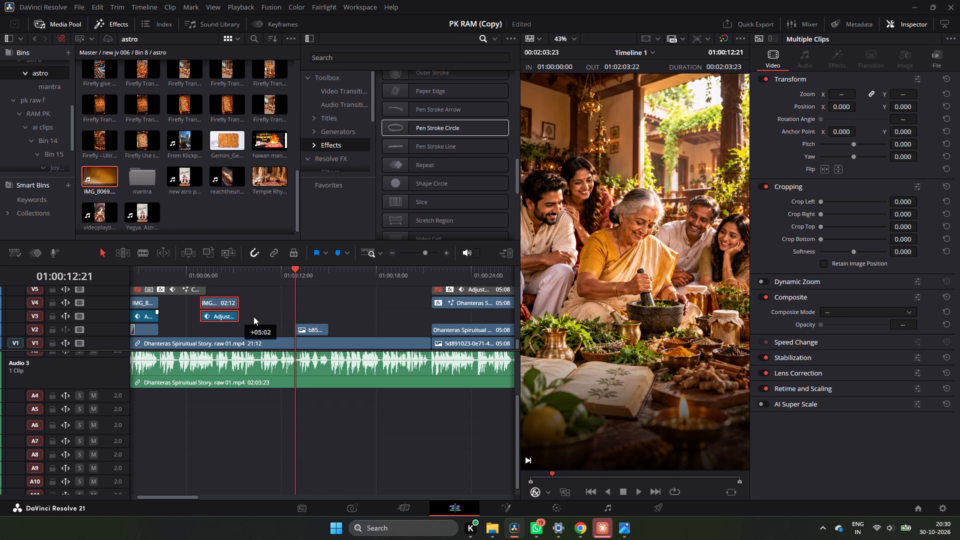
pyautogui.keyDown('alt'); pyautogui.moveTo(253, 316); pyautogui.dragTo(327, 315); pyautogui.keyUp('alt')
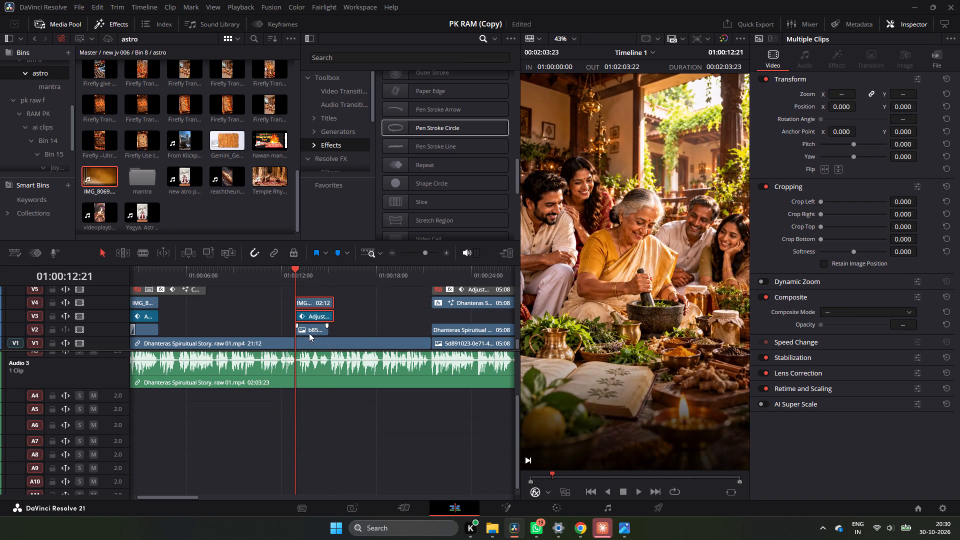
# Copy the opening V2 image's attributes and paste them onto the family herb-grinding image at 01:00:12:21.
pyautogui.click(146, 333)
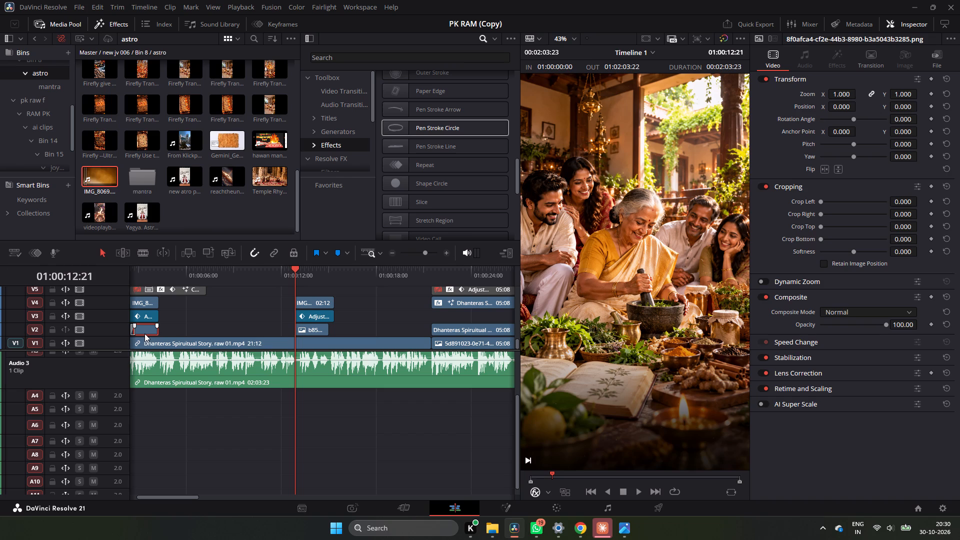
pyautogui.hotkey('ctrl', 'c')
pyautogui.hotkey('ctrl', 'c')
pyautogui.click(304, 331)
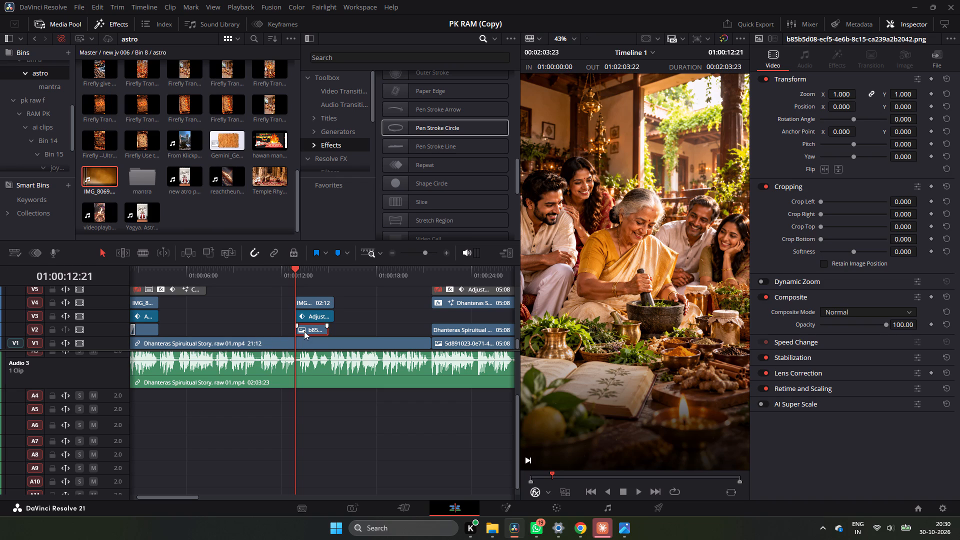
pyautogui.hotkey('alt', 'v')
pyautogui.click(565, 447)
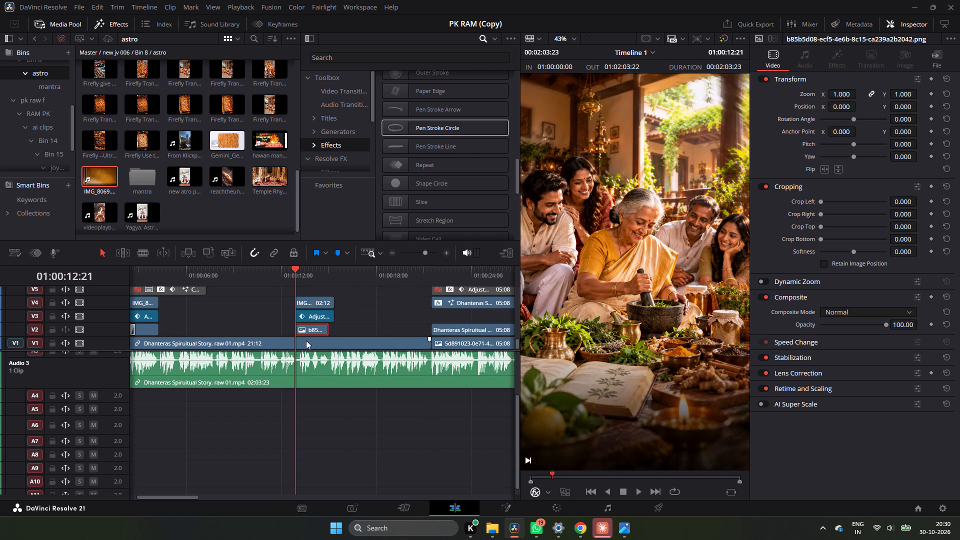
# Extend the V2 family image's end to match the 02:12 overlay clips above it, and check its playback from 01:00:12:21.
pyautogui.moveTo(326, 332); pyautogui.dragTo(337, 332)
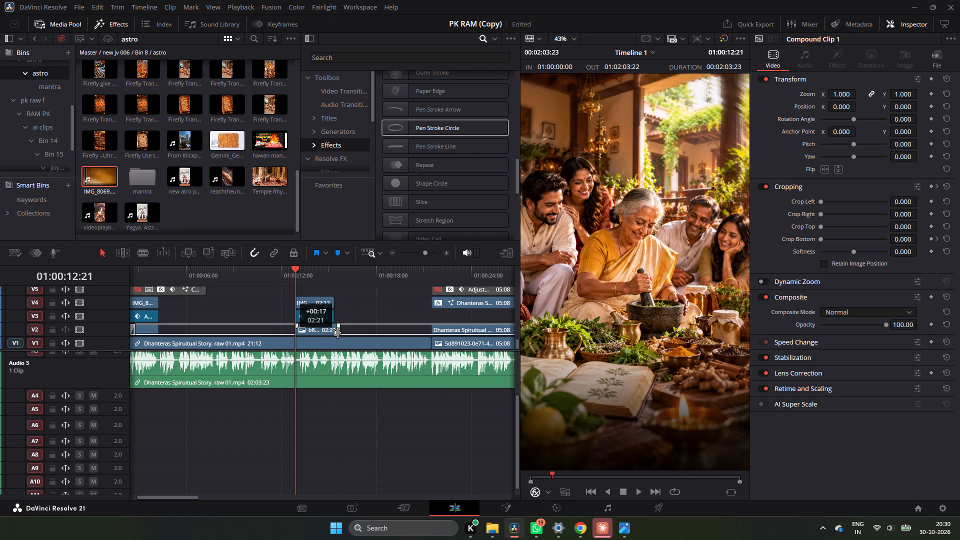
pyautogui.moveTo(337, 332); pyautogui.dragTo(335, 332)
pyautogui.press('space')
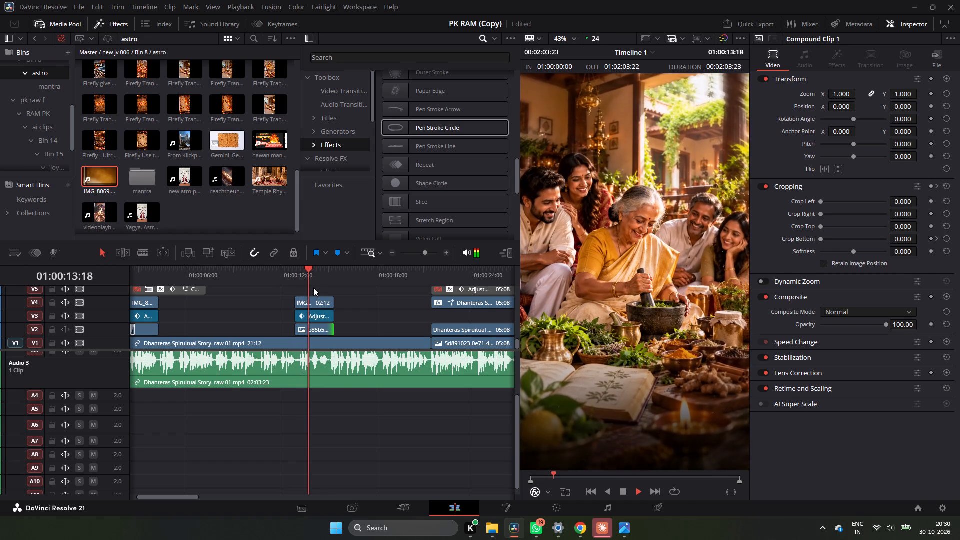
pyautogui.press('space')
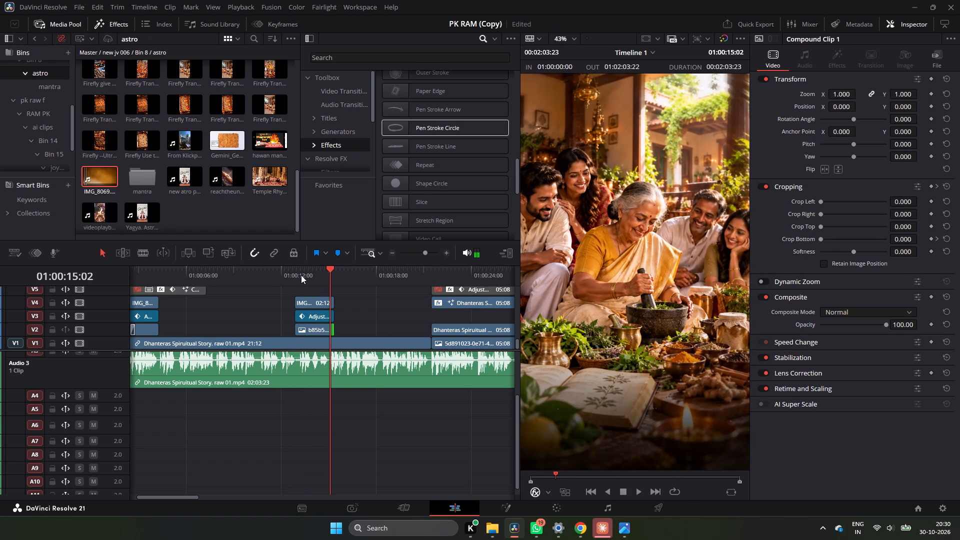
pyautogui.click(300, 275)
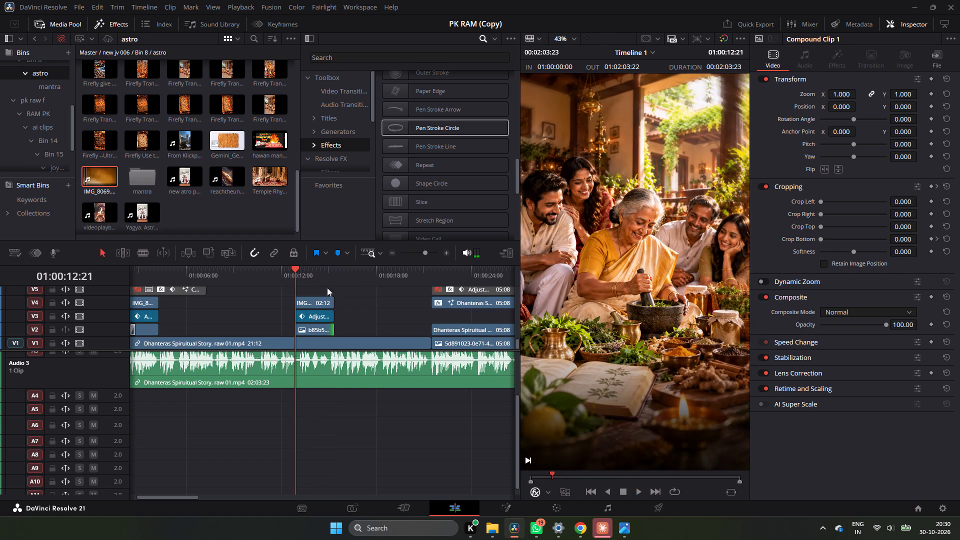
# Duplicate the Dhanvantari segment's WordByWord_2 titles and their compound clip to 01:00:12:21, on free tracks from V7 upward.
pyautogui.doubleClick(391, 255)
pyautogui.scroll(2, 218, 301)
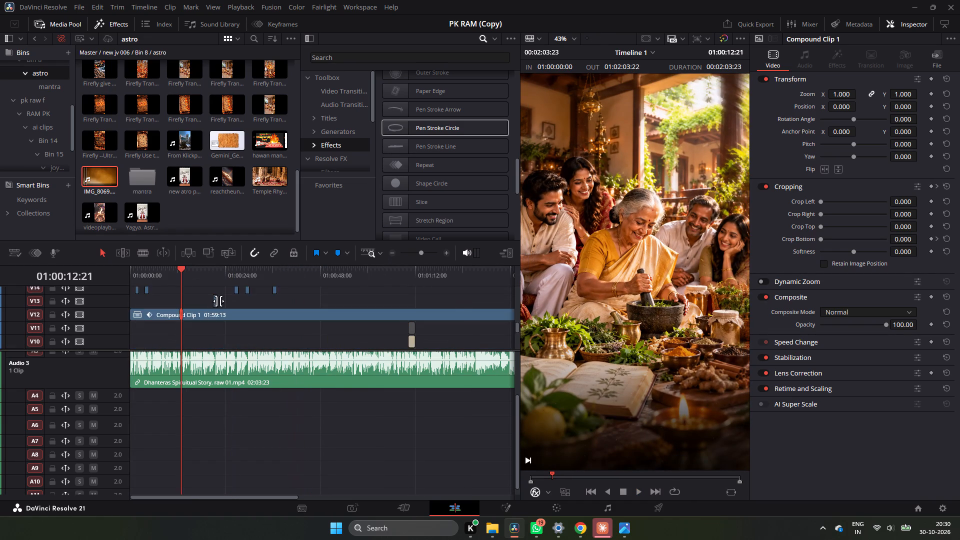
pyautogui.scroll(-1, 224, 302)
pyautogui.scroll(-1, 279, 306)
pyautogui.scroll(1, 279, 304)
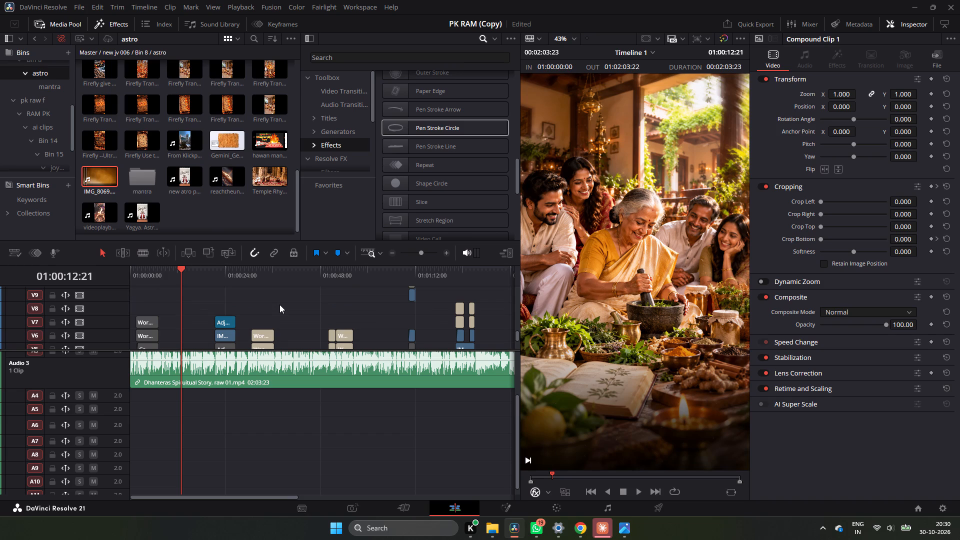
pyautogui.moveTo(279, 304); pyautogui.dragTo(264, 306)
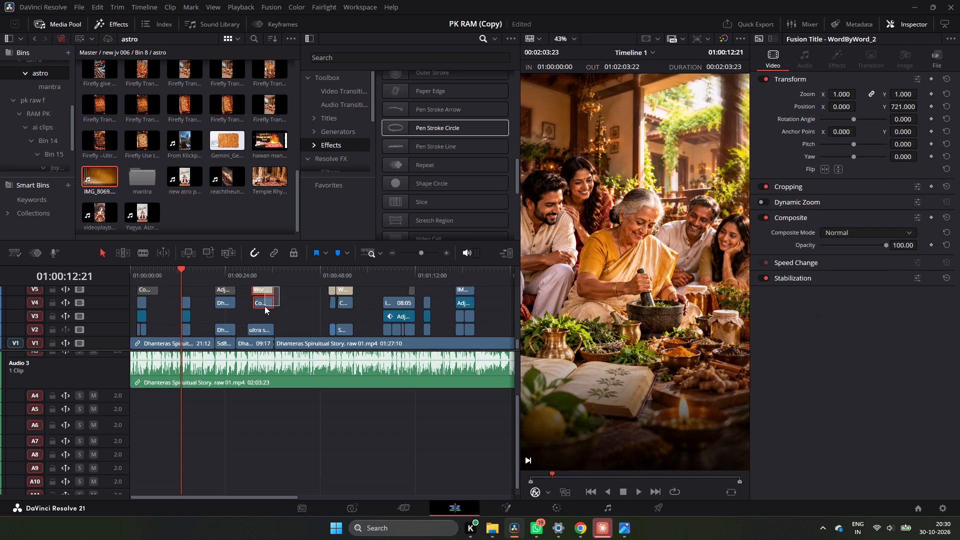
pyautogui.moveTo(264, 306); pyautogui.dragTo(264, 305)
pyautogui.keyDown('alt'); pyautogui.click(447, 251); pyautogui.keyUp('alt')
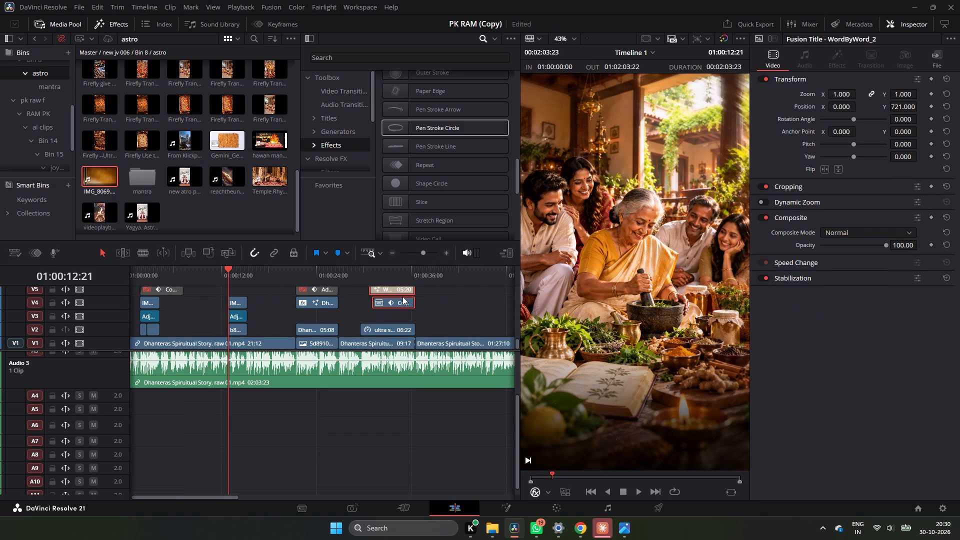
pyautogui.scroll(1, 393, 290)
pyautogui.keyDown('alt'); pyautogui.moveTo(387, 332); pyautogui.dragTo(279, 298); pyautogui.keyUp('alt')
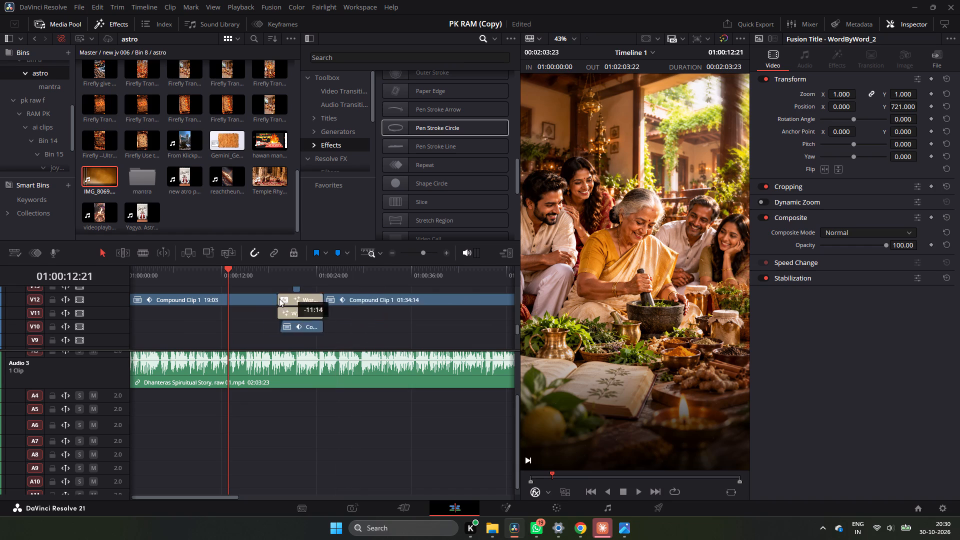
pyautogui.keyDown('alt'); pyautogui.moveTo(279, 298); pyautogui.dragTo(250, 333); pyautogui.keyUp('alt')
pyautogui.scroll(-1, 256, 330)
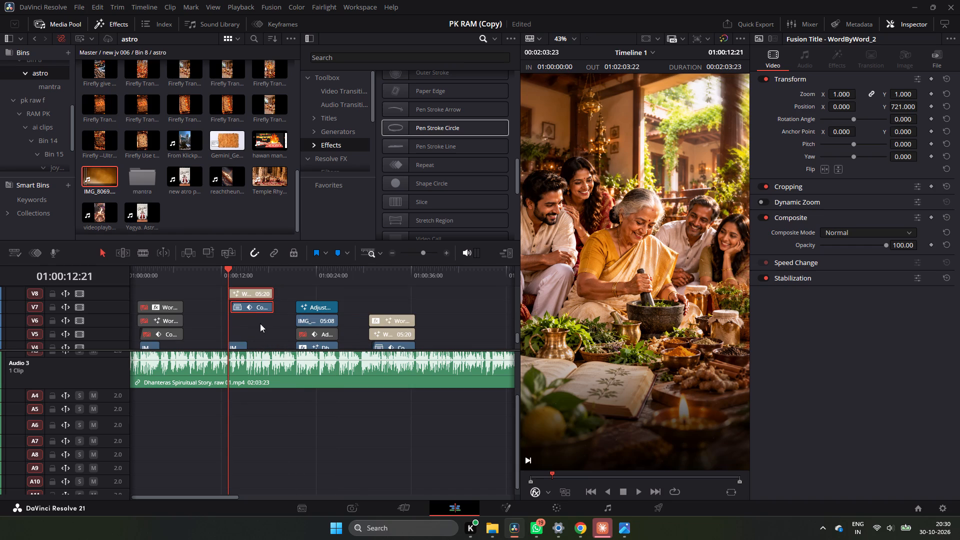
# Trim the ends of the duplicated titles and compound clip at 01:00:12:21 to 02:12, matching the IMG overlay, and check their playback.
pyautogui.moveTo(273, 295); pyautogui.dragTo(250, 304)
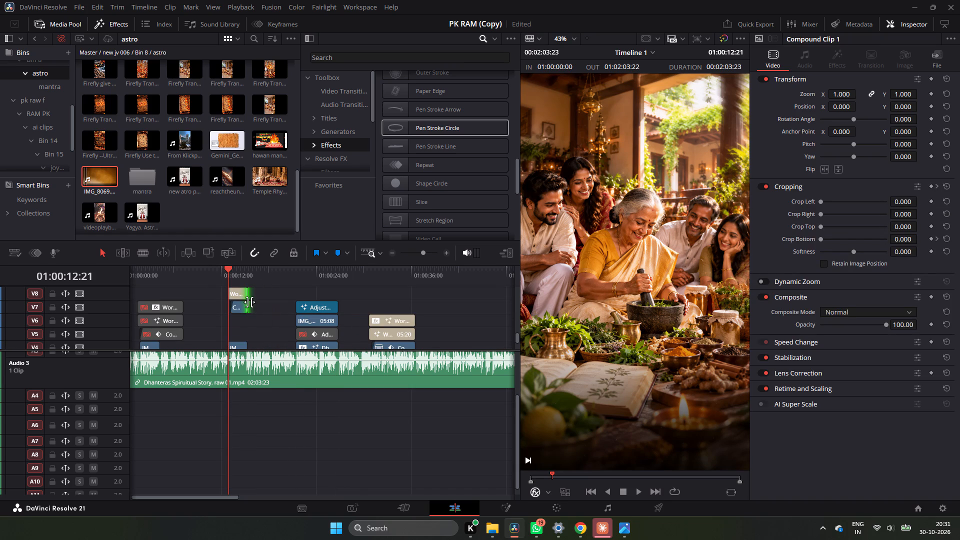
pyautogui.press('space')
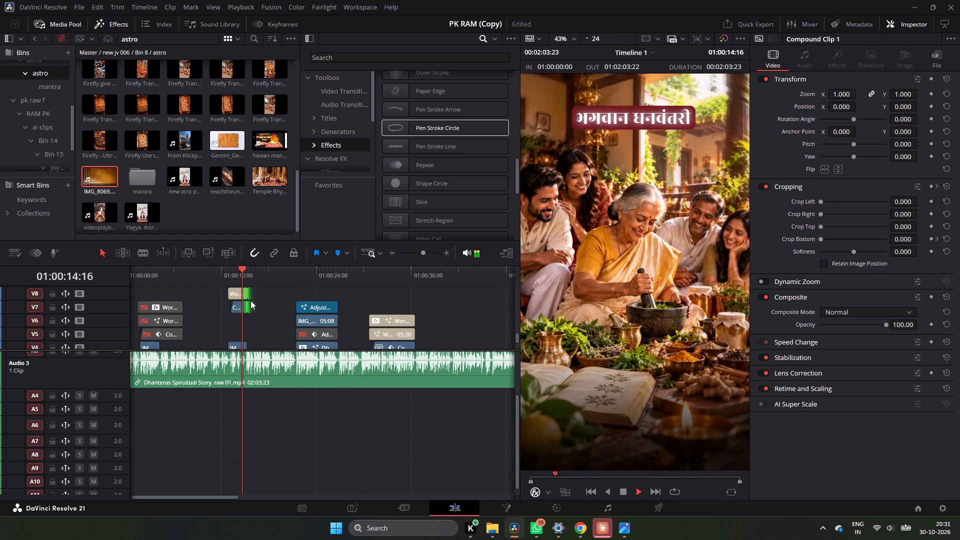
pyautogui.press('space')
pyautogui.click(233, 276)
pyautogui.click(230, 276)
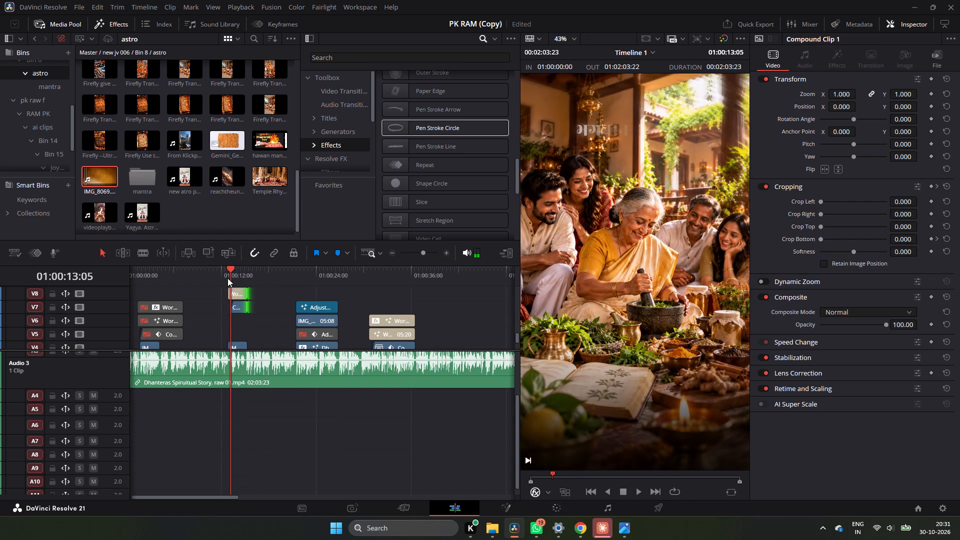
pyautogui.click(224, 278)
pyautogui.doubleClick(442, 251)
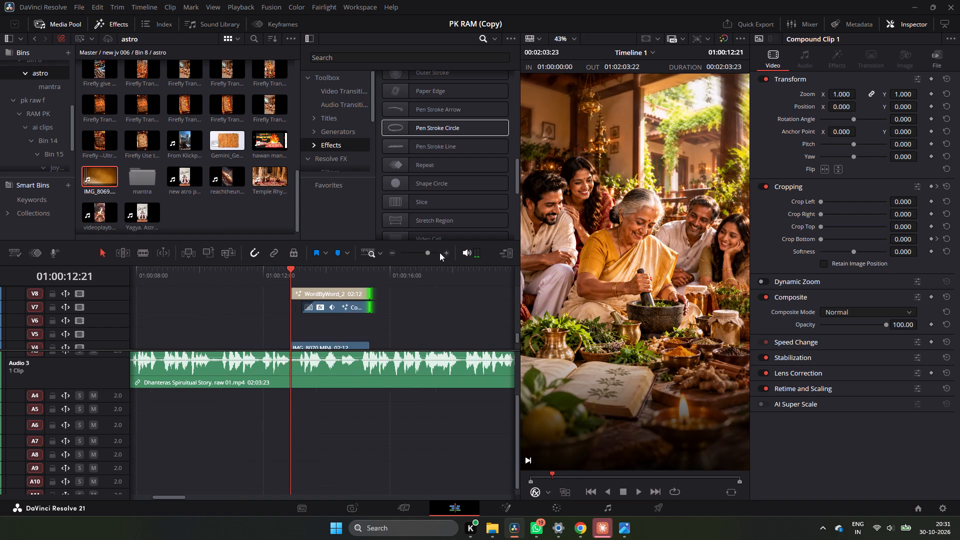
pyautogui.scroll(1, 405, 309)
pyautogui.scroll(-1, 405, 309)
# Switch to Chrome, search Google in a new tab for "health is wealth", and copy the phrase.
pyautogui.click(582, 530)
pyautogui.click(789, 12)
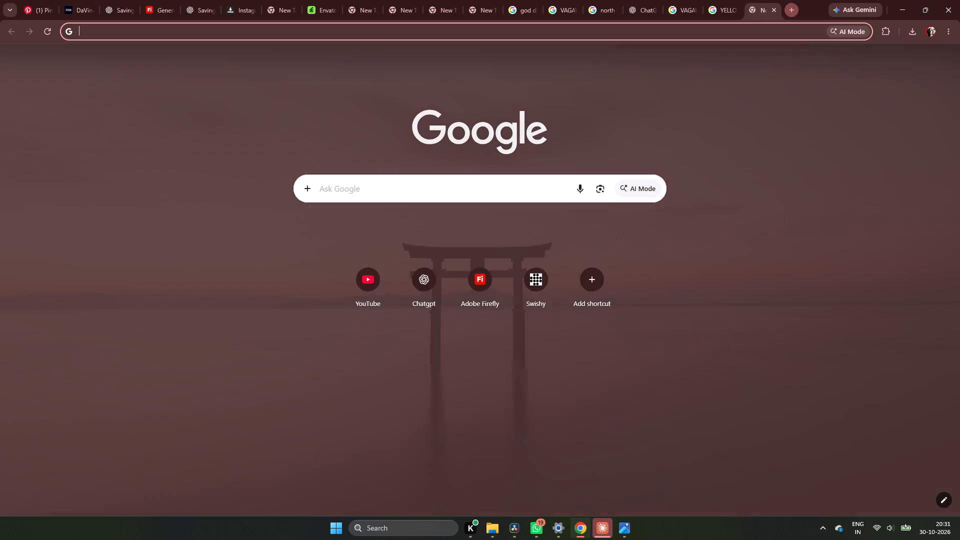
pyautogui.click(483, 185)
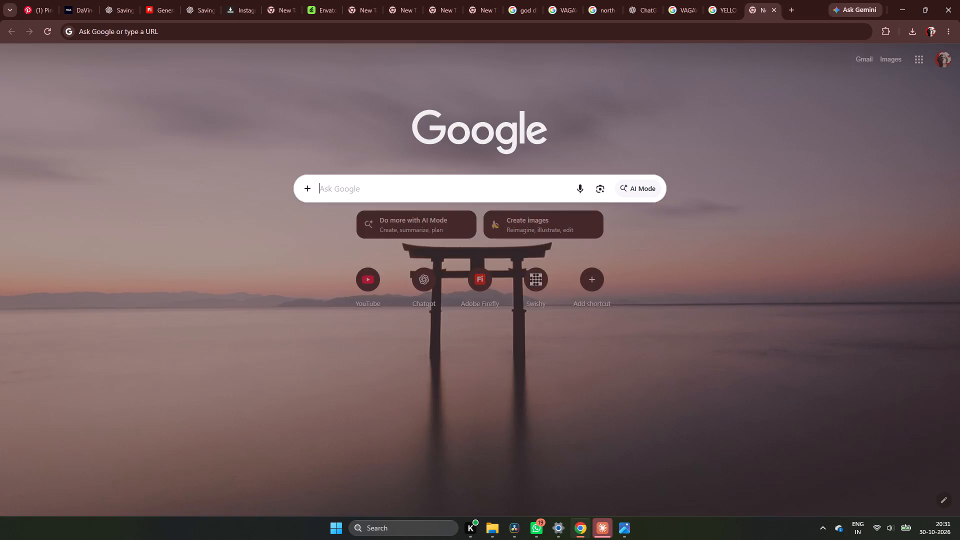
pyautogui.write('he')
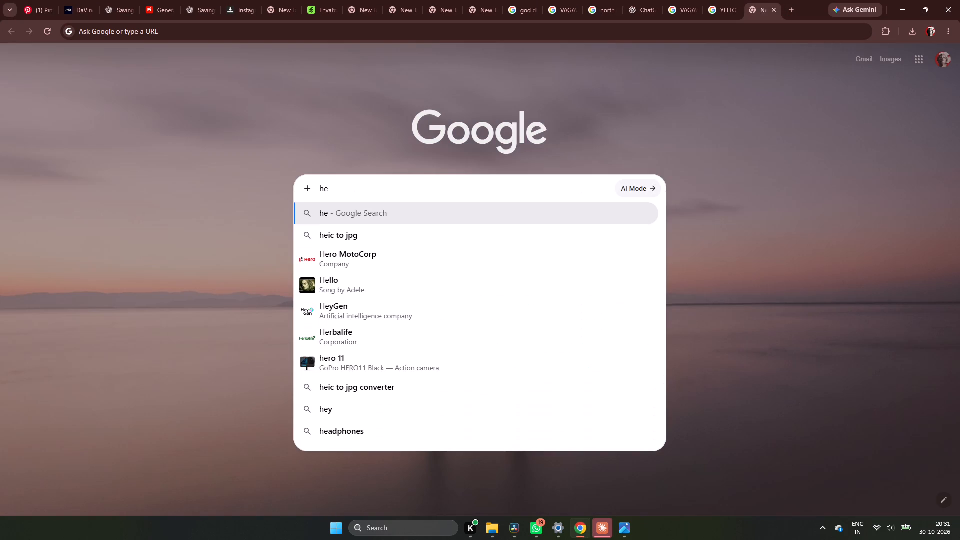
pyautogui.write('alt')
pyautogui.press('space')
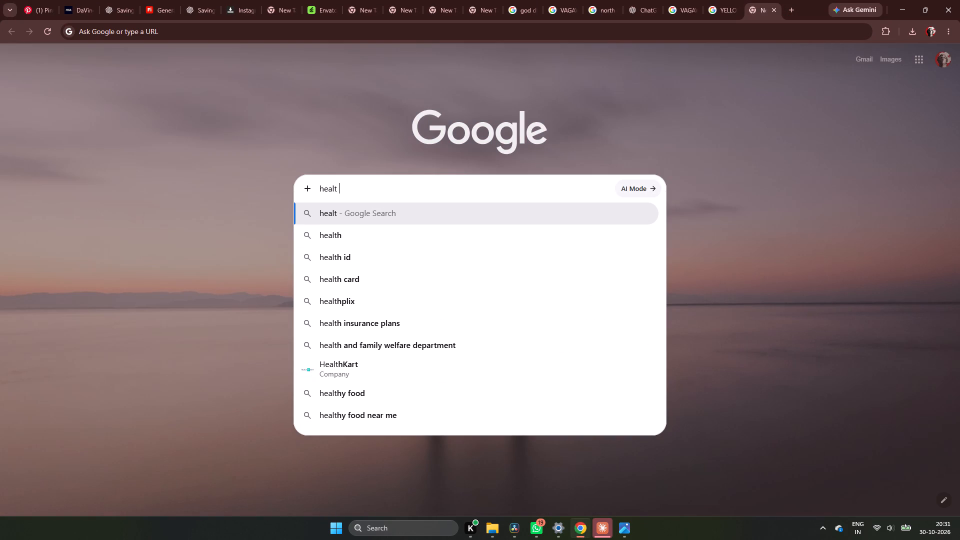
pyautogui.write('is wa')
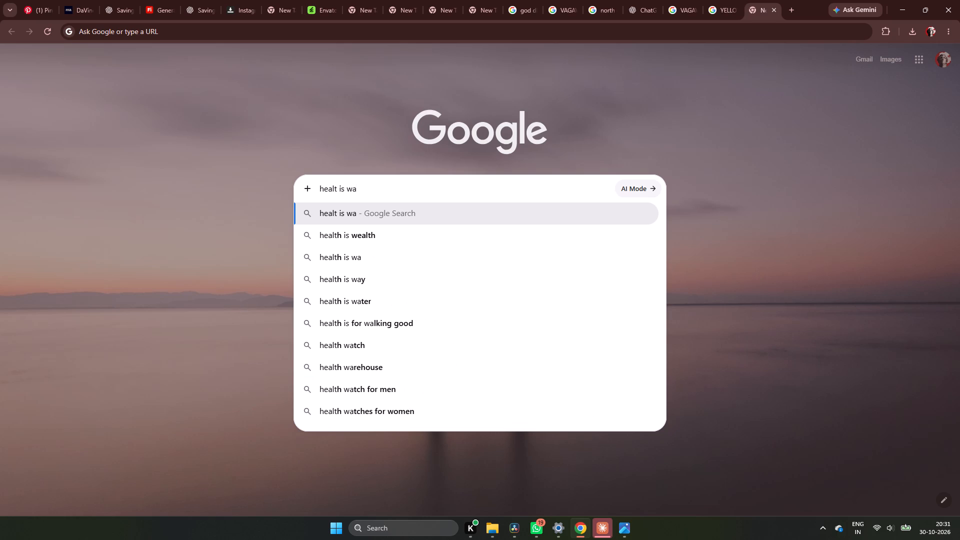
pyautogui.click(487, 241)
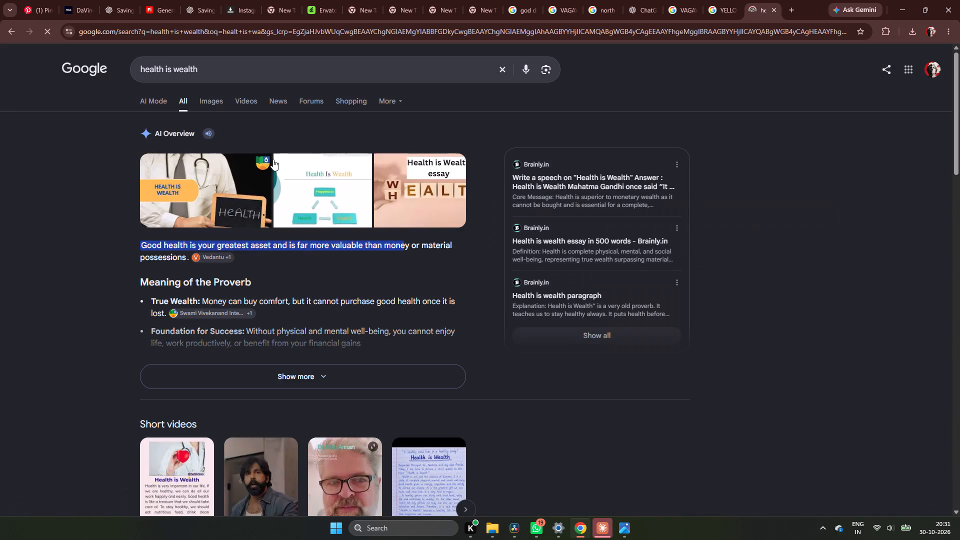
pyautogui.click(201, 74)
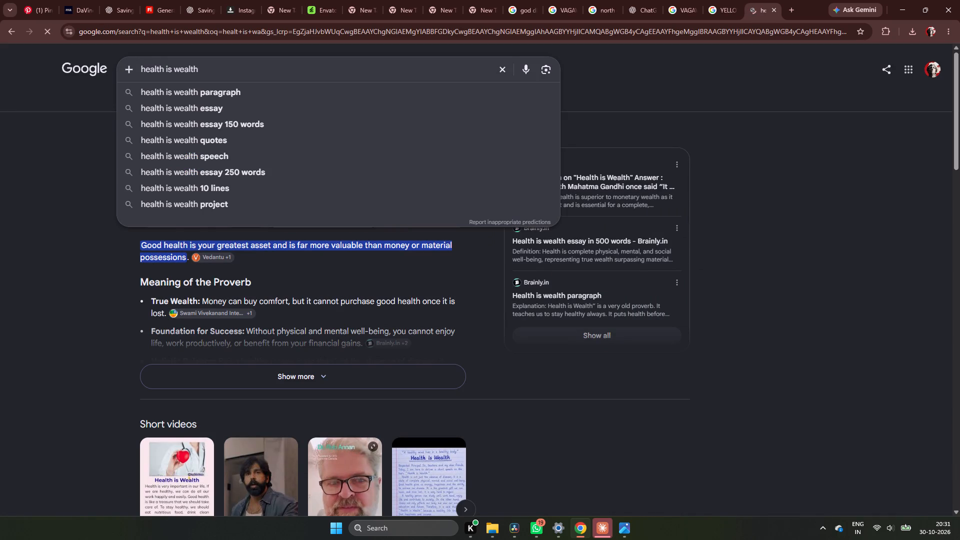
pyautogui.hotkey('ctrl', 'a')
pyautogui.hotkey('ctrl', 'c')
pyautogui.hotkey('ctrl', 'c')
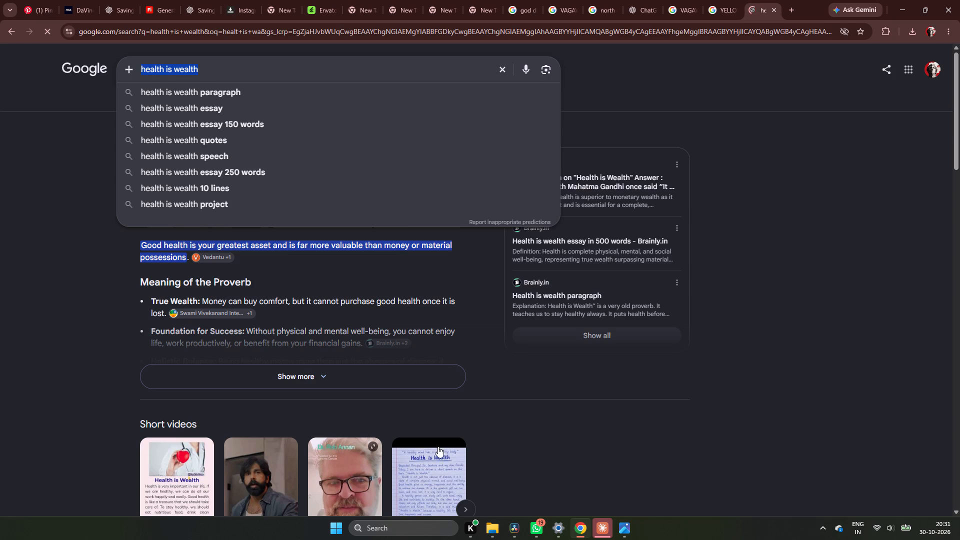
# Back in DaVinci Resolve, replace the text of the V9 WordByWord_2 title at 01:00:12:21 with "health is wealth".
pyautogui.click(505, 536)
pyautogui.click(355, 292)
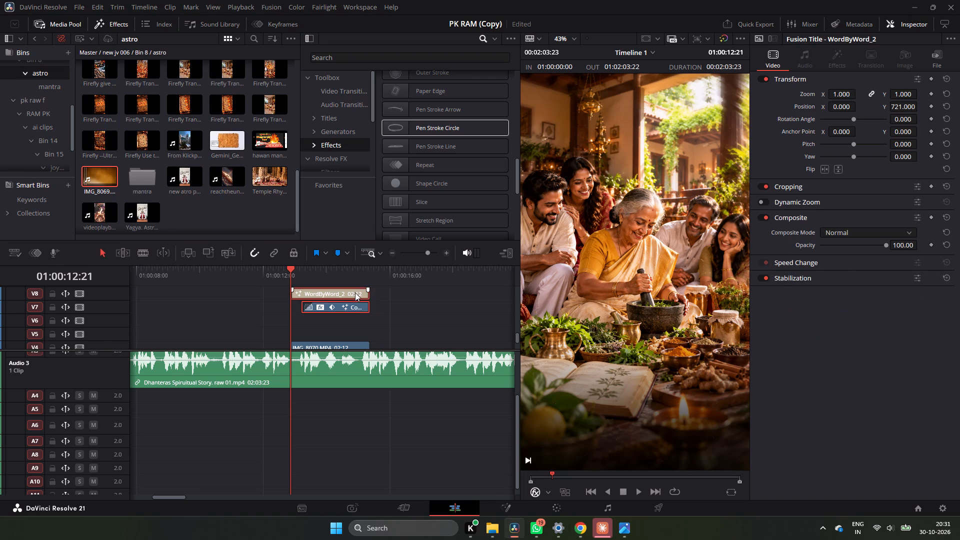
pyautogui.scroll(1, 354, 298)
pyautogui.scroll(-1, 354, 302)
pyautogui.scroll(1, 363, 306)
pyautogui.click(403, 334)
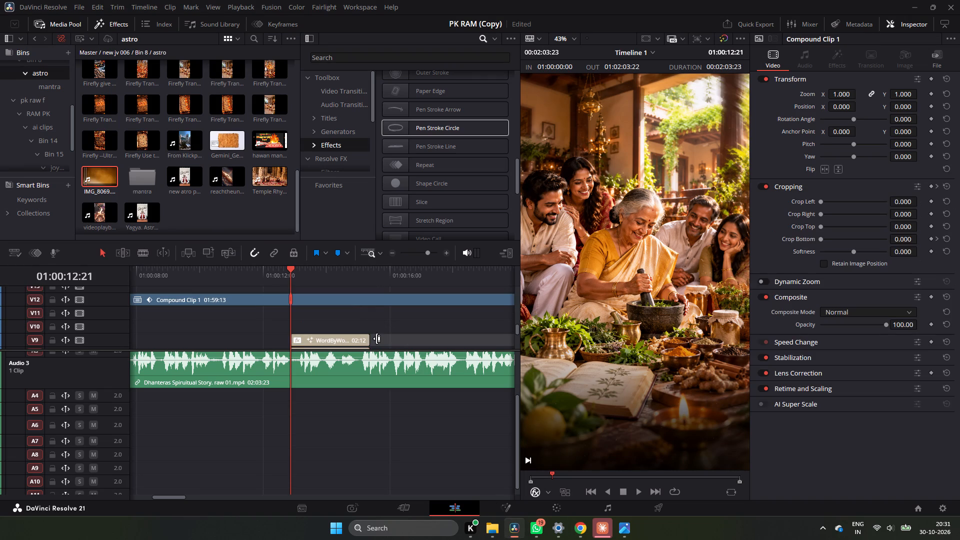
pyautogui.click(362, 341)
pyautogui.click(801, 84)
pyautogui.click(816, 164)
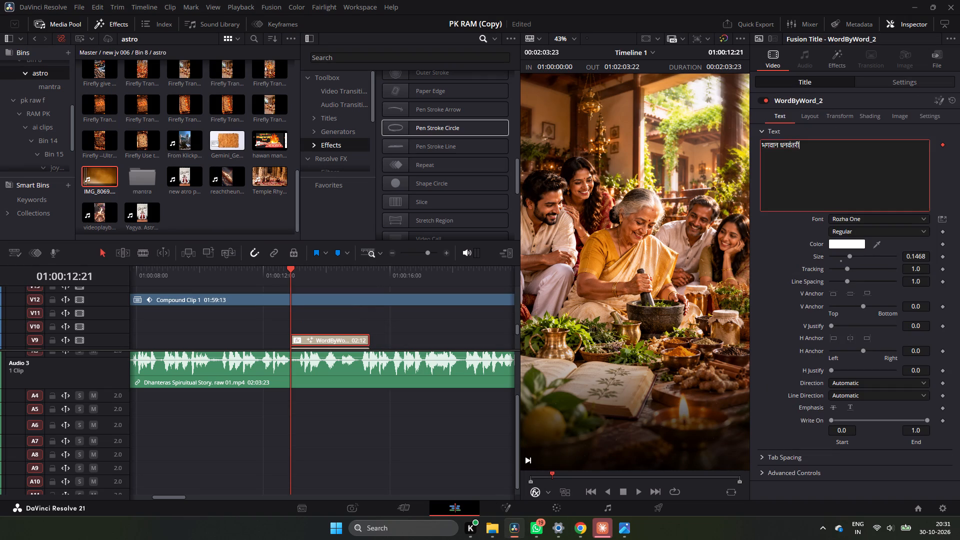
pyautogui.hotkey('ctrl', 'a')
pyautogui.hotkey('ctrl', 'v')
pyautogui.press('space')
pyautogui.press('BackSpace')
# Replace the V8 WordByWord_2 title's text with "health is wealth" and play back the title animation from its start.
pyautogui.scroll(-1, 317, 331)
pyautogui.click(368, 309)
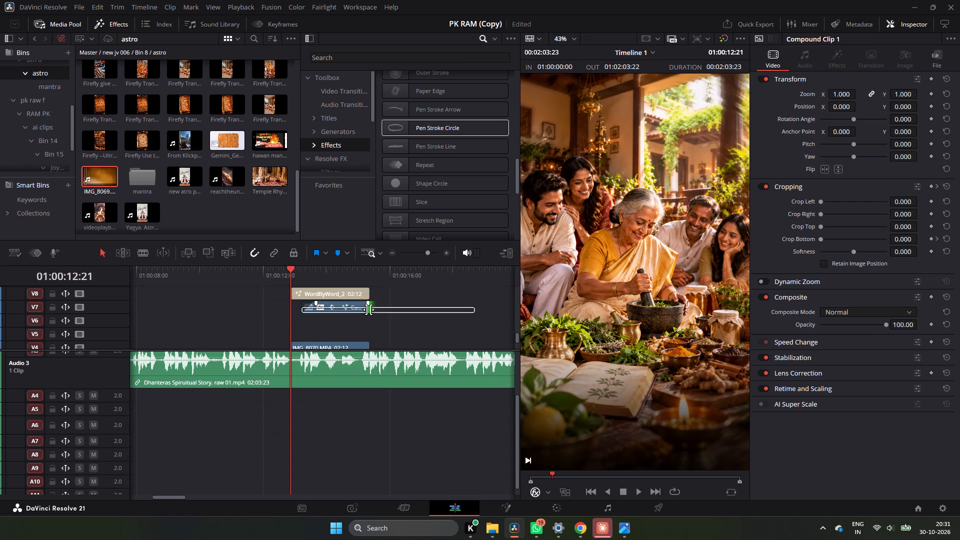
pyautogui.click(419, 309)
pyautogui.press('space')
pyautogui.press('space')
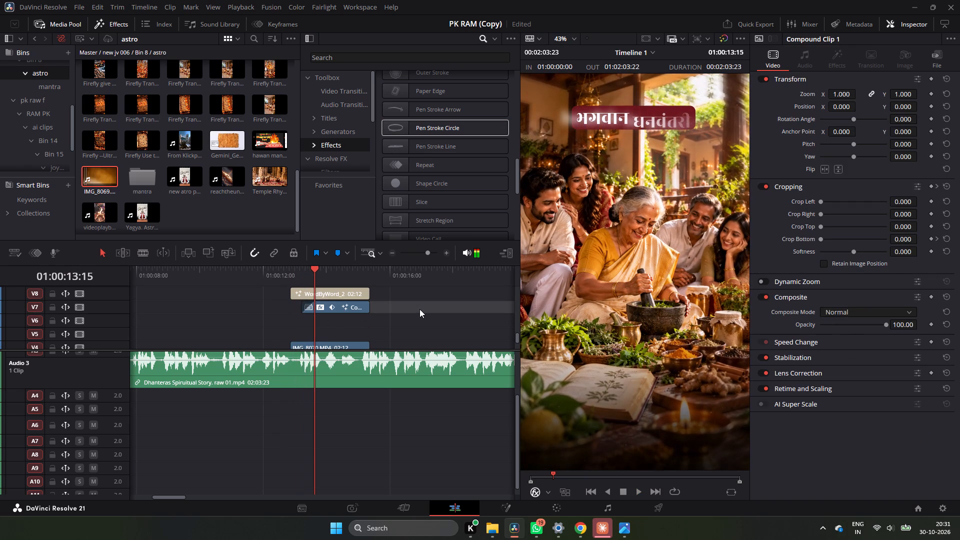
pyautogui.click(352, 295)
pyautogui.click(785, 170)
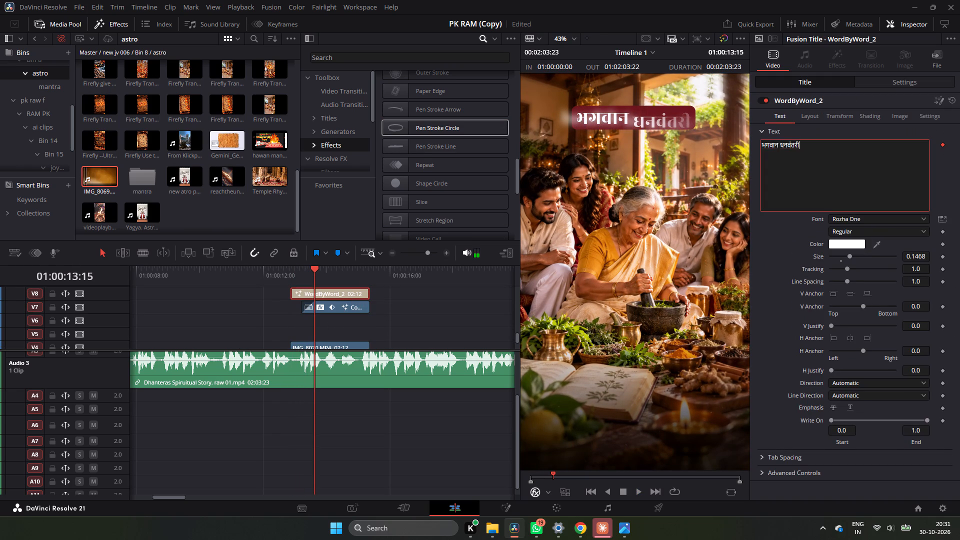
pyautogui.hotkey('ctrl', 'a')
pyautogui.hotkey('ctrl', 'v')
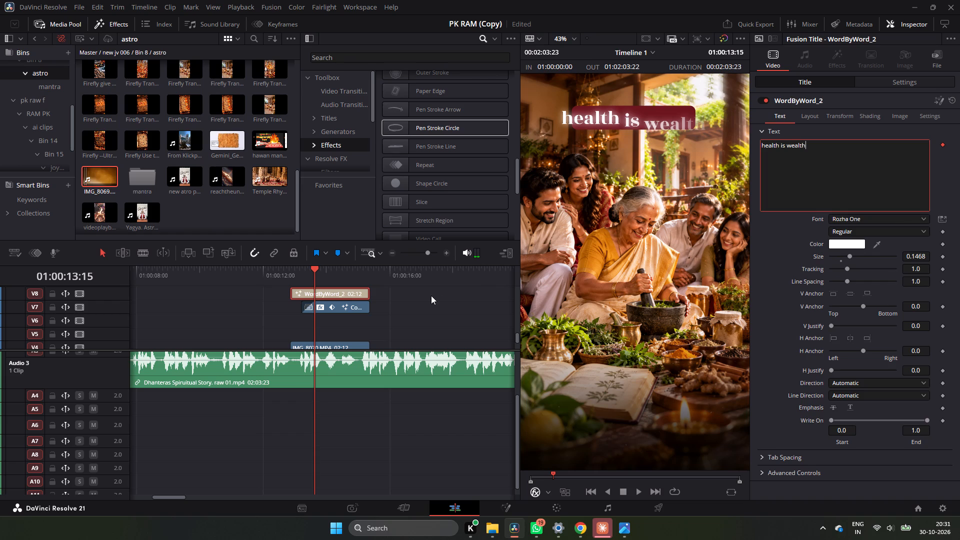
pyautogui.click(431, 295)
pyautogui.click(290, 271)
pyautogui.press('space')
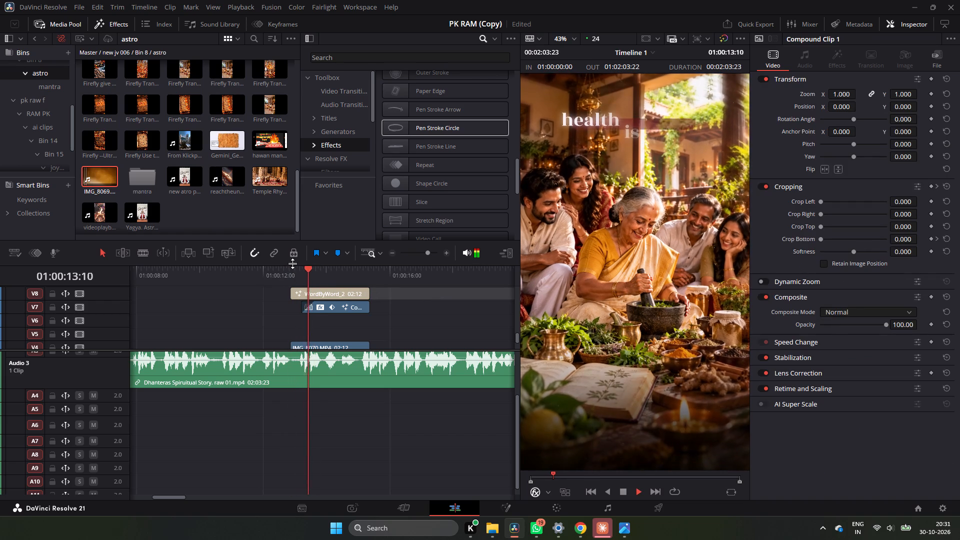
pyautogui.press('space')
pyautogui.press('space')
pyautogui.press('space')
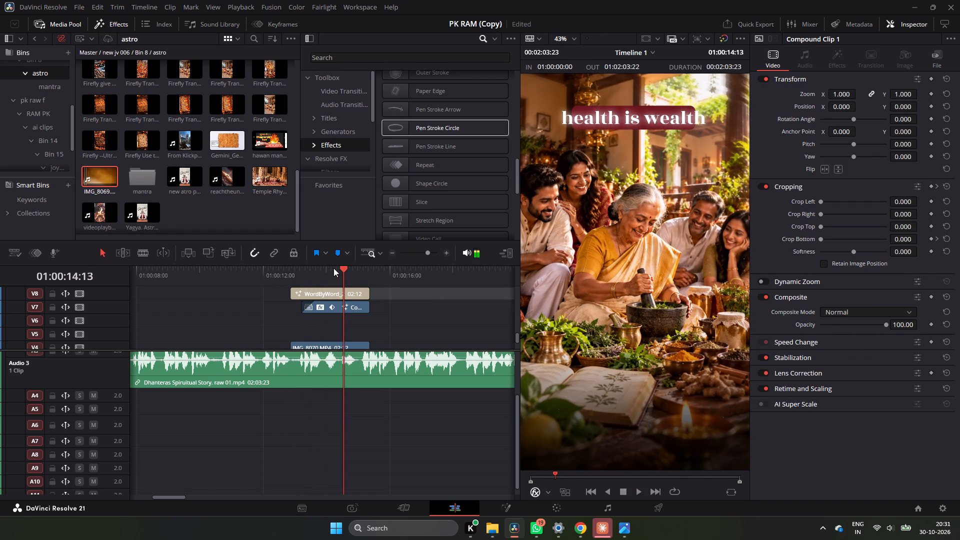
# Capitalise the V8 title's text to read "Health is Wealth".
pyautogui.scroll(1, 353, 311)
pyautogui.scroll(-1, 353, 315)
pyautogui.click(346, 292)
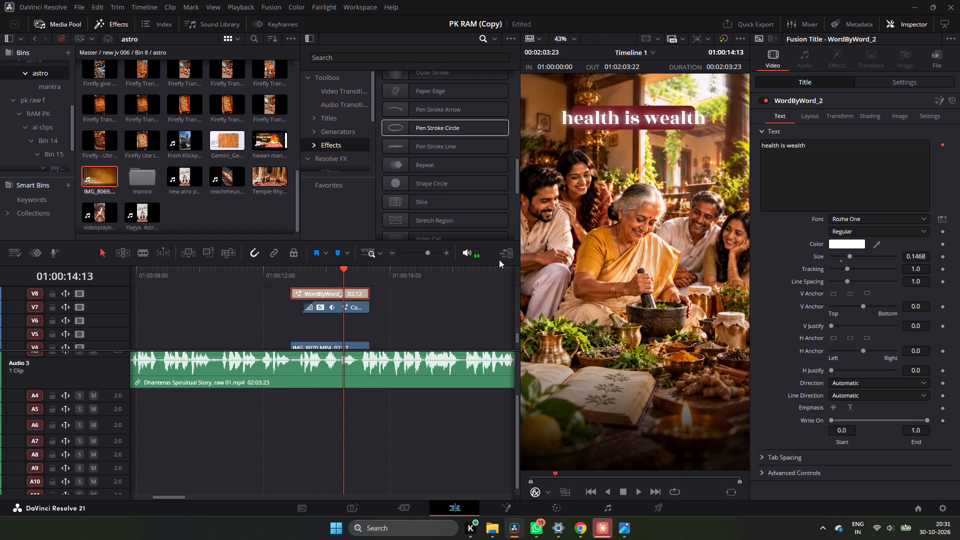
pyautogui.click(766, 145)
pyautogui.press('BackSpace')
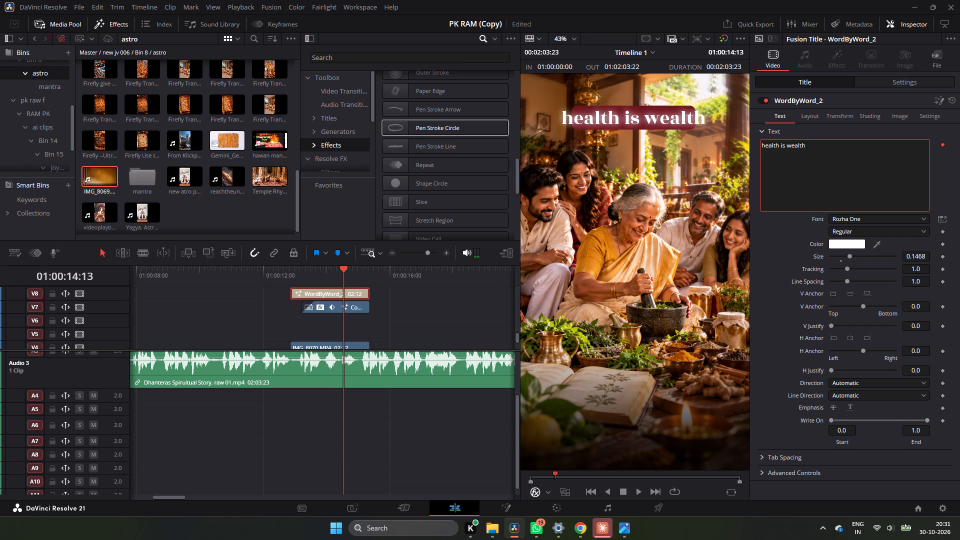
pyautogui.hotkey('shift', 'h')
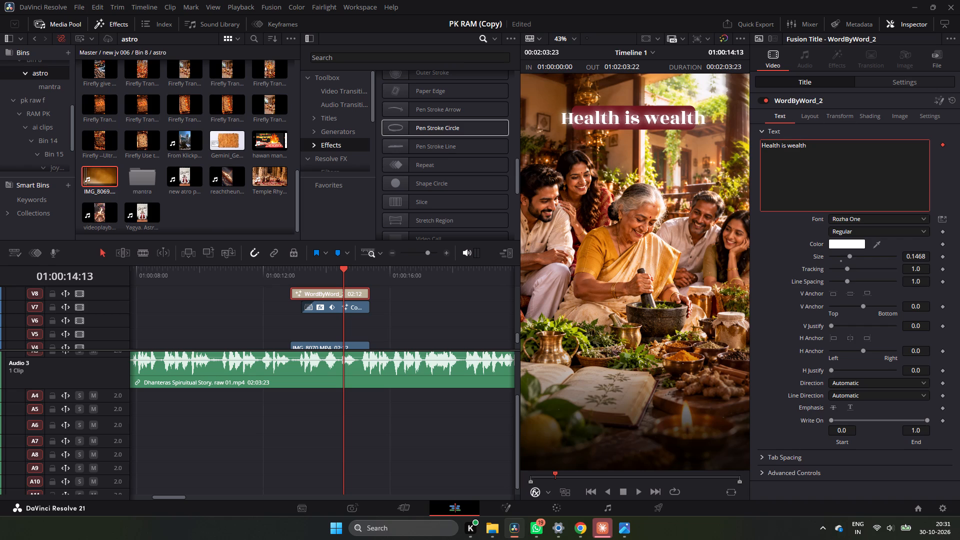
pyautogui.click(790, 145)
pyautogui.press('BackSpace')
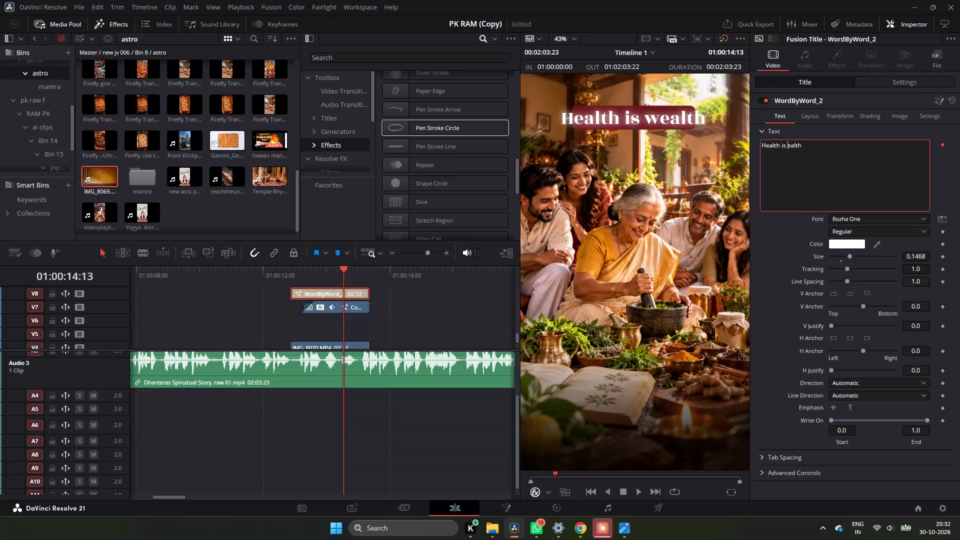
pyautogui.hotkey('shift', 'w')
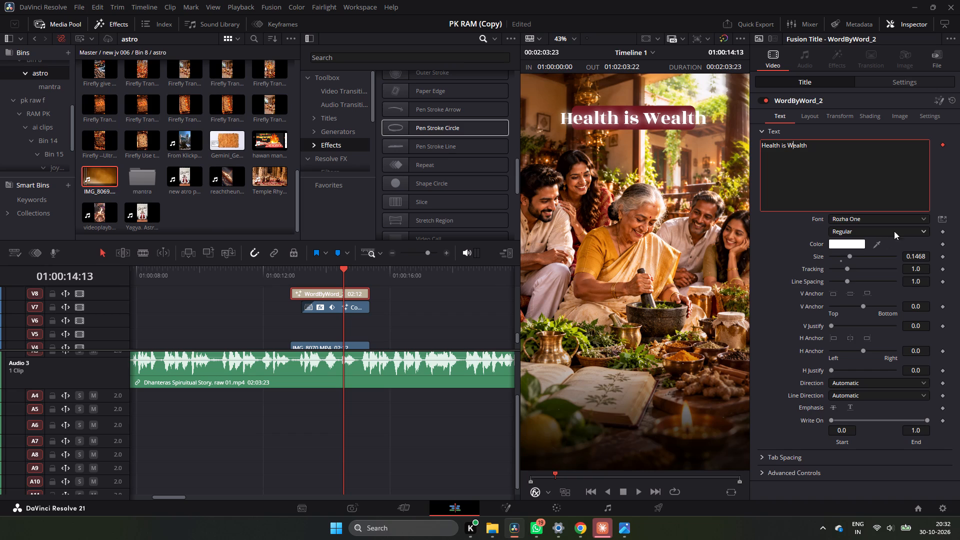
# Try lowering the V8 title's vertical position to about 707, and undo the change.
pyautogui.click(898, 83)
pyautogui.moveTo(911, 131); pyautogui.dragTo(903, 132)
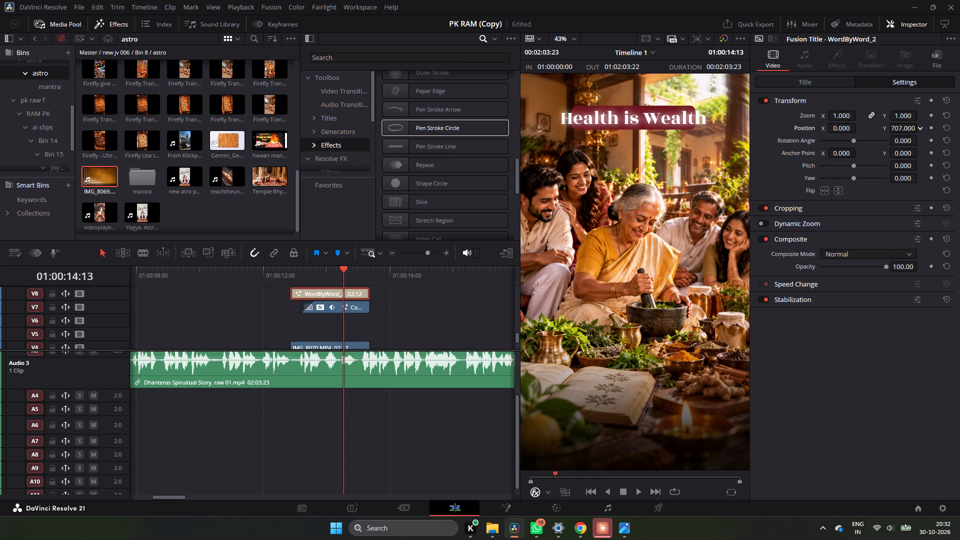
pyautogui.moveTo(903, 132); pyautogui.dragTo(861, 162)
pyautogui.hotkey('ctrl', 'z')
# Enlarge the timeline's video track area so the stacked titles on V8 and V9 and the V7 compound clip show together.
pyautogui.scroll(1, 414, 299)
pyautogui.moveTo(406, 332); pyautogui.dragTo(352, 345)
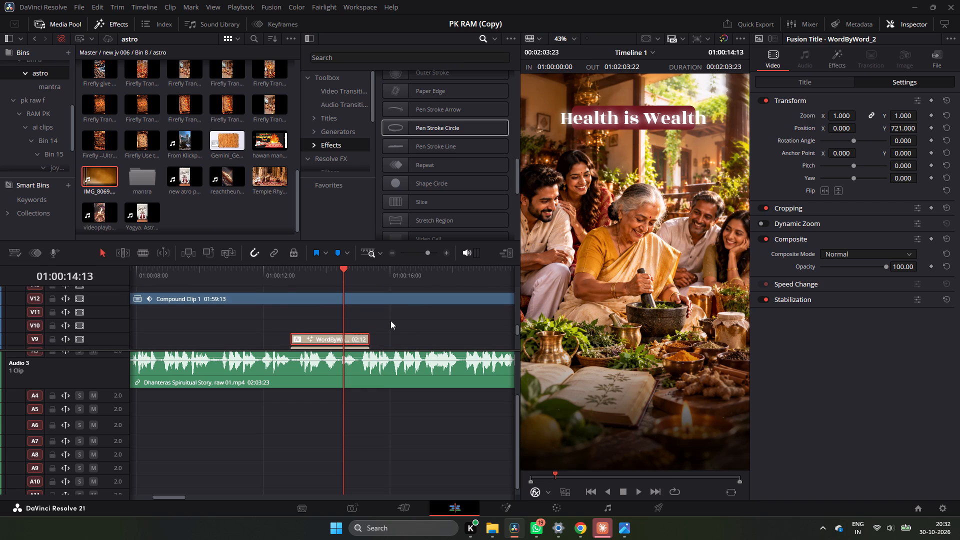
pyautogui.scroll(-1, 390, 320)
pyautogui.doubleClick(393, 251)
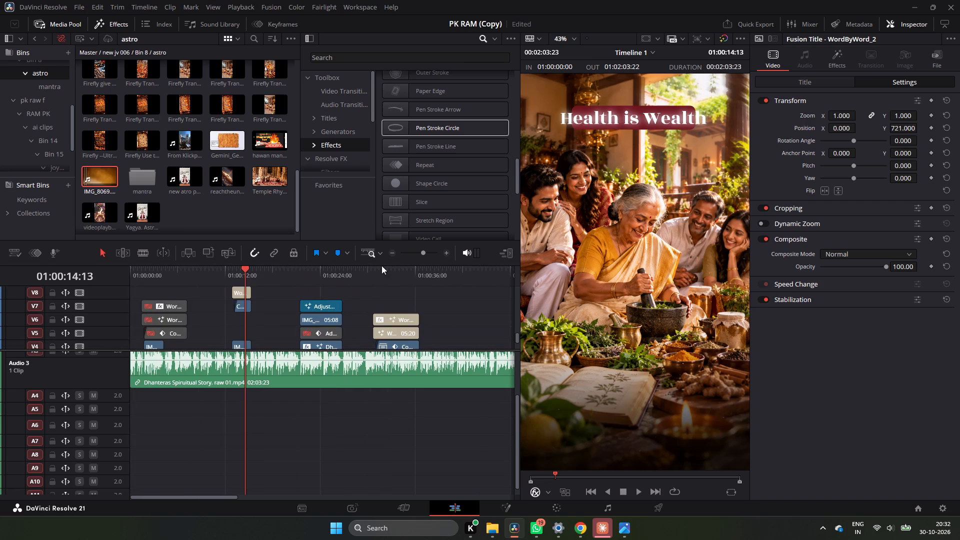
pyautogui.scroll(1, 359, 294)
pyautogui.scroll(-1, 305, 322)
pyautogui.scroll(1, 304, 318)
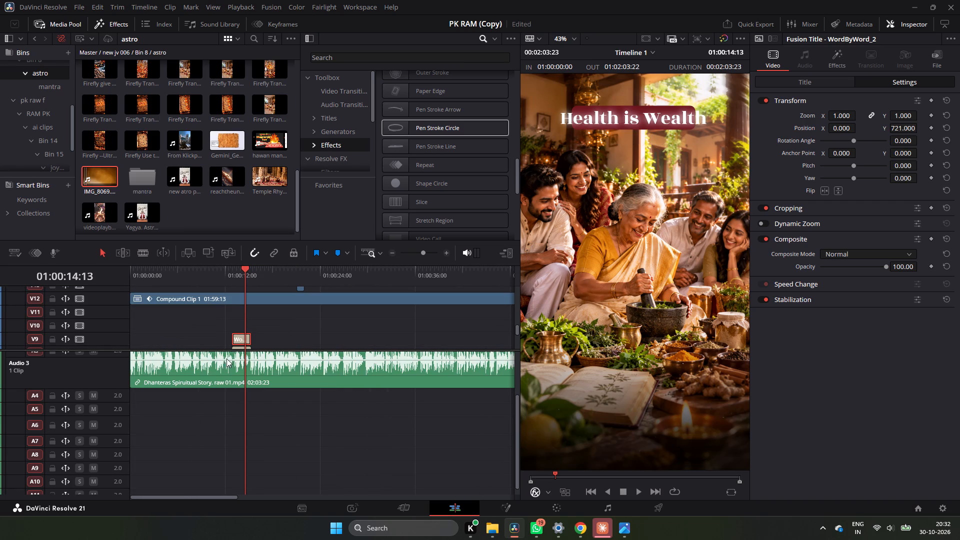
pyautogui.click(260, 348)
pyautogui.moveTo(267, 350); pyautogui.dragTo(261, 385)
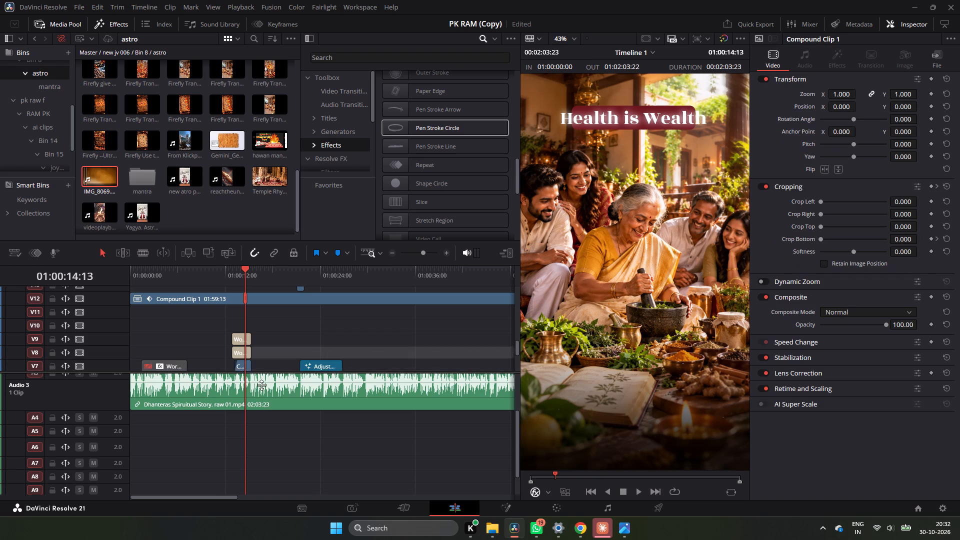
# Enlarge the timeline's video track area further and zoom in on the stacked title clips at 01:00:12:21.
pyautogui.moveTo(261, 385); pyautogui.dragTo(245, 438)
pyautogui.moveTo(274, 316); pyautogui.dragTo(236, 352)
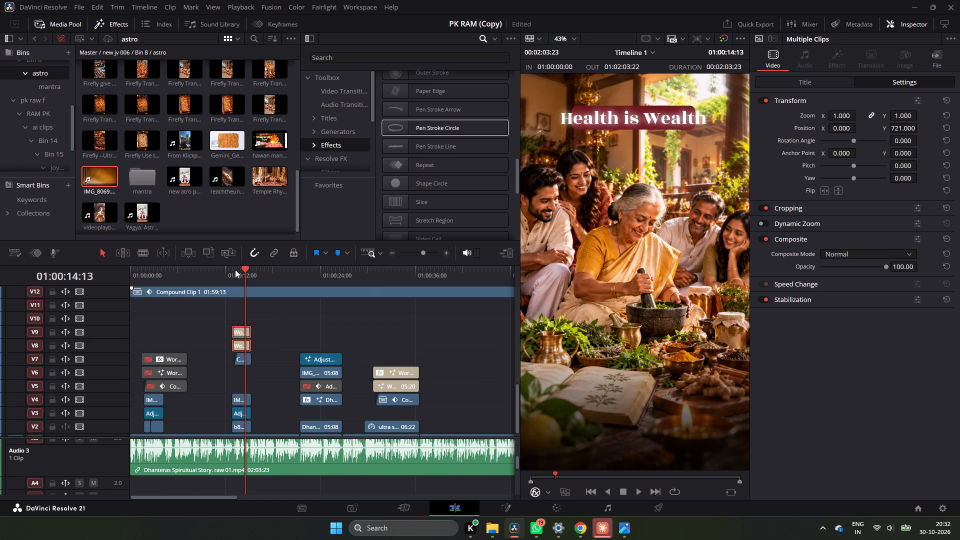
pyautogui.moveTo(240, 269); pyautogui.dragTo(232, 272)
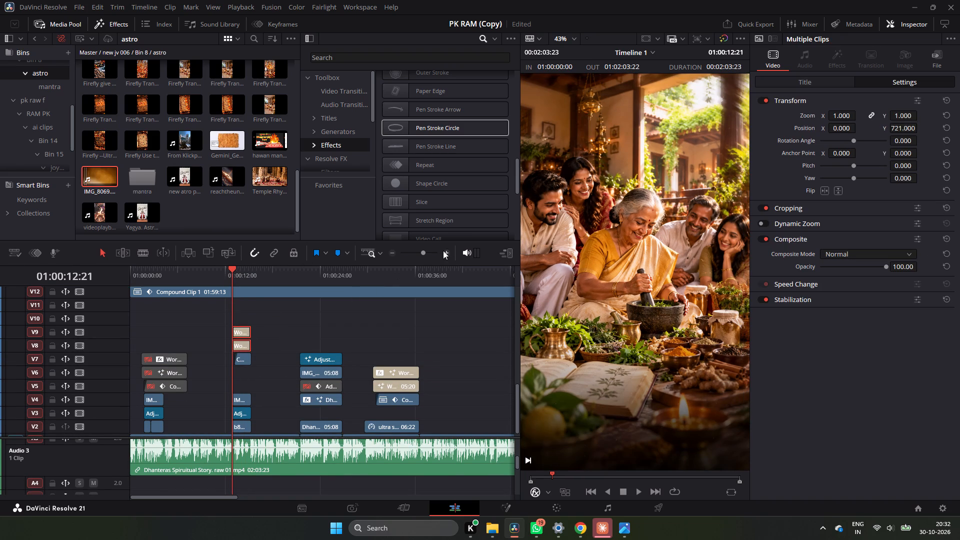
pyautogui.tripleClick(444, 252)
pyautogui.click(444, 306)
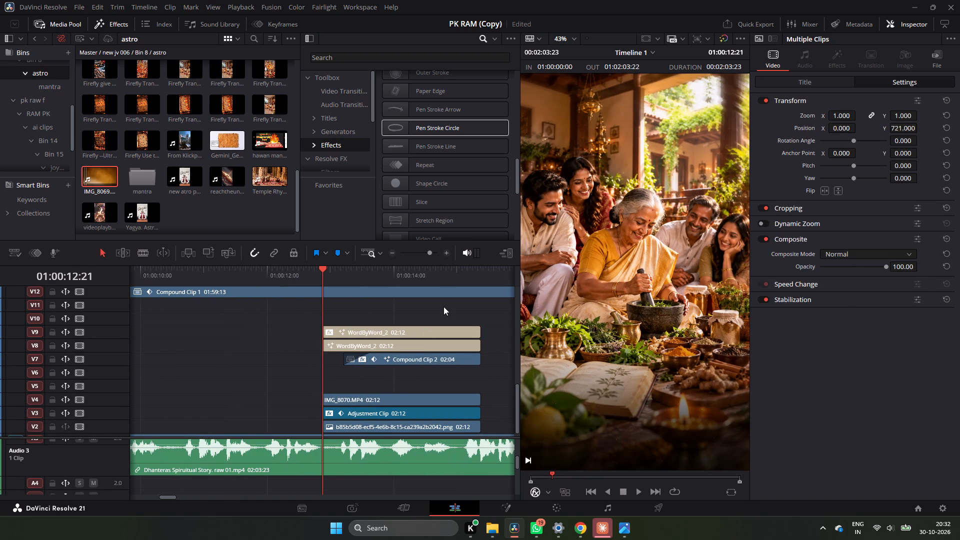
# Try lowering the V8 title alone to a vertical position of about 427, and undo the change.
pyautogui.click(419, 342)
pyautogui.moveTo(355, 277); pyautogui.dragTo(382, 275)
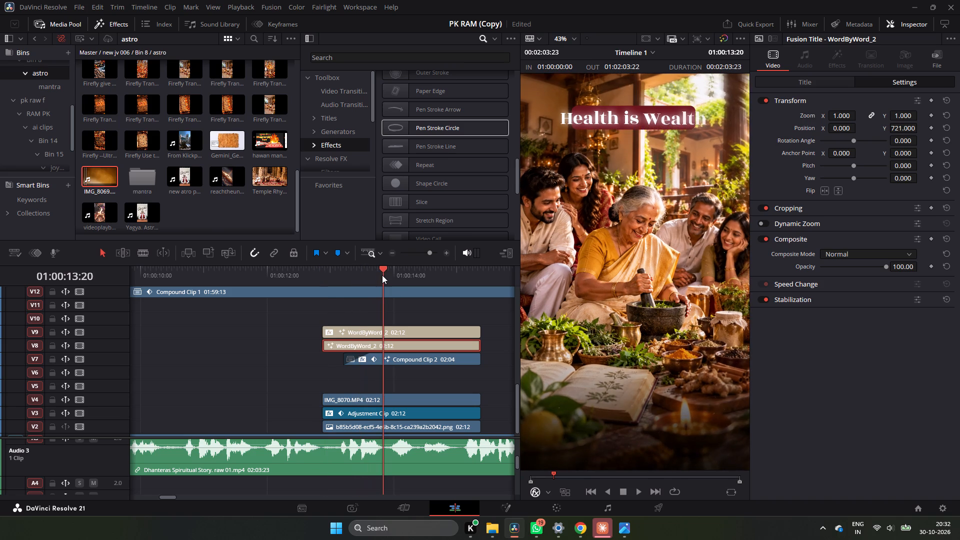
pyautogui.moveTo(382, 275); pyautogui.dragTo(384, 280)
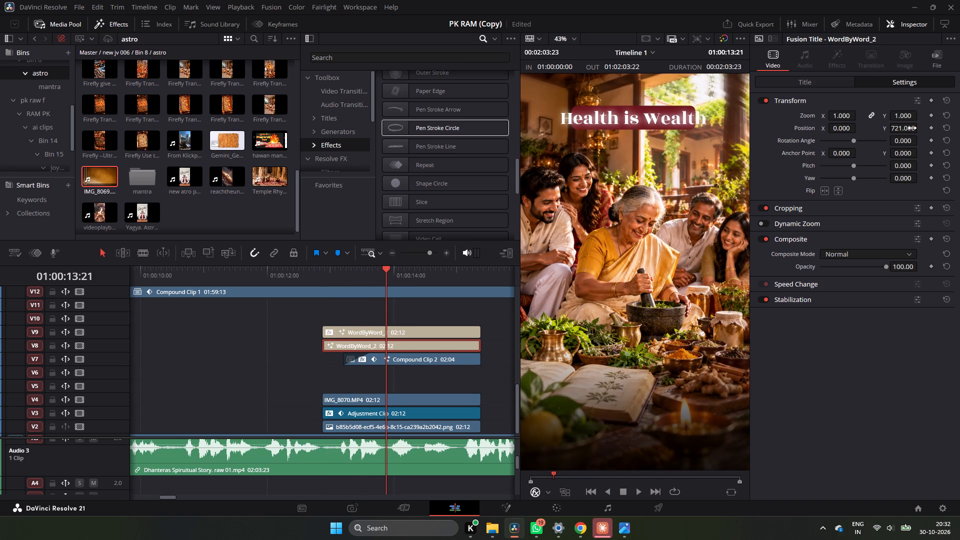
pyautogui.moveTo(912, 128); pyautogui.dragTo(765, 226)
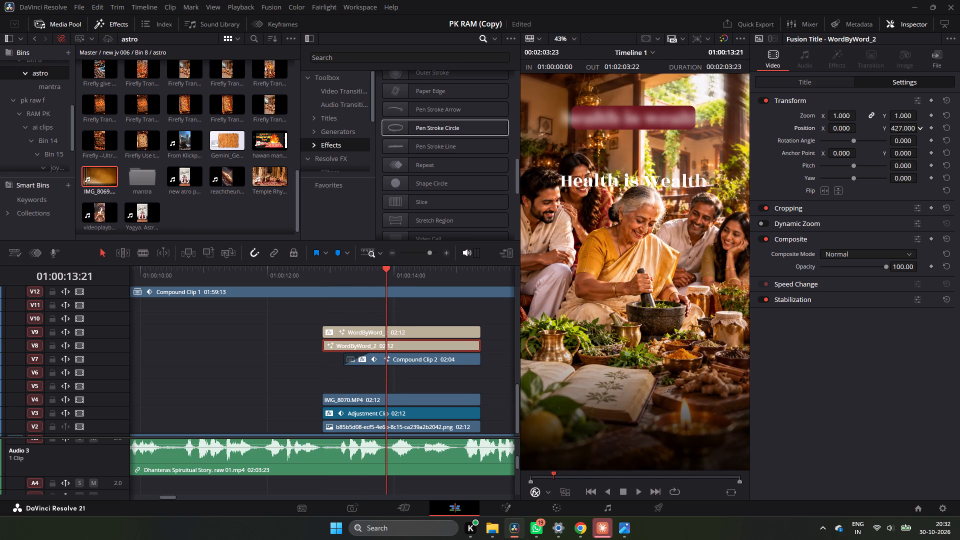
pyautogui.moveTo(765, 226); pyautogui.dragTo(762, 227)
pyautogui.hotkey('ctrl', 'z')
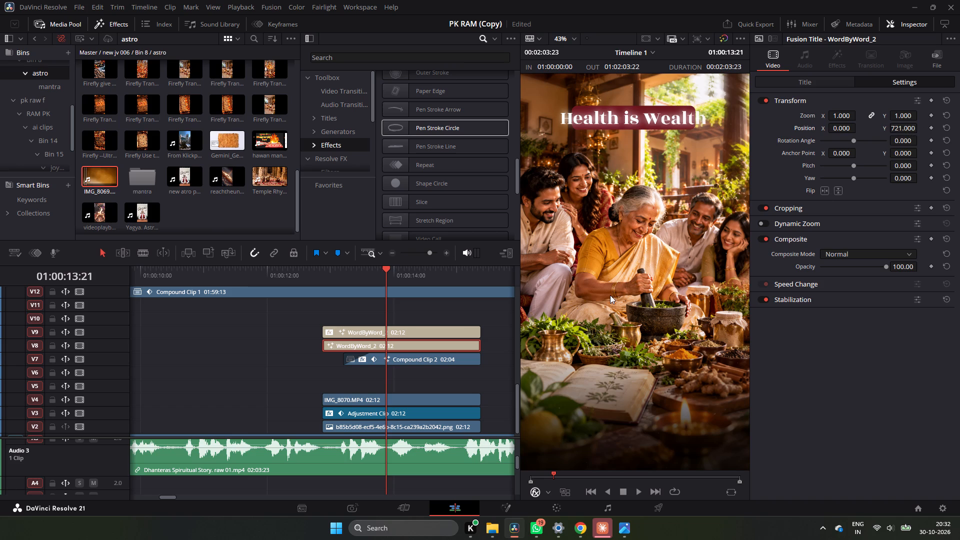
# Lower both WordByWord_2 titles on V8 and V9 together to a vertical position of 578.
pyautogui.moveTo(485, 317); pyautogui.dragTo(458, 341)
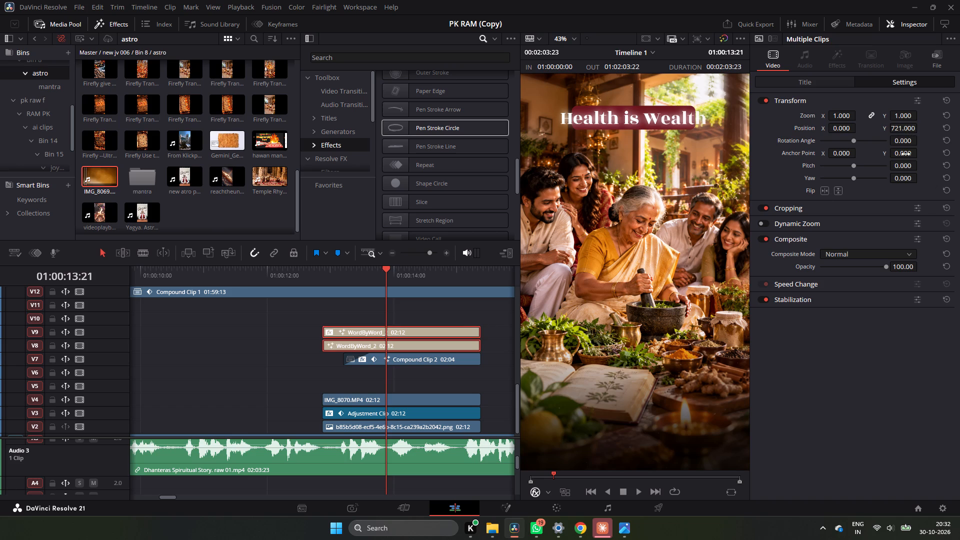
pyautogui.moveTo(876, 150); pyautogui.dragTo(883, 141)
pyautogui.click(895, 127)
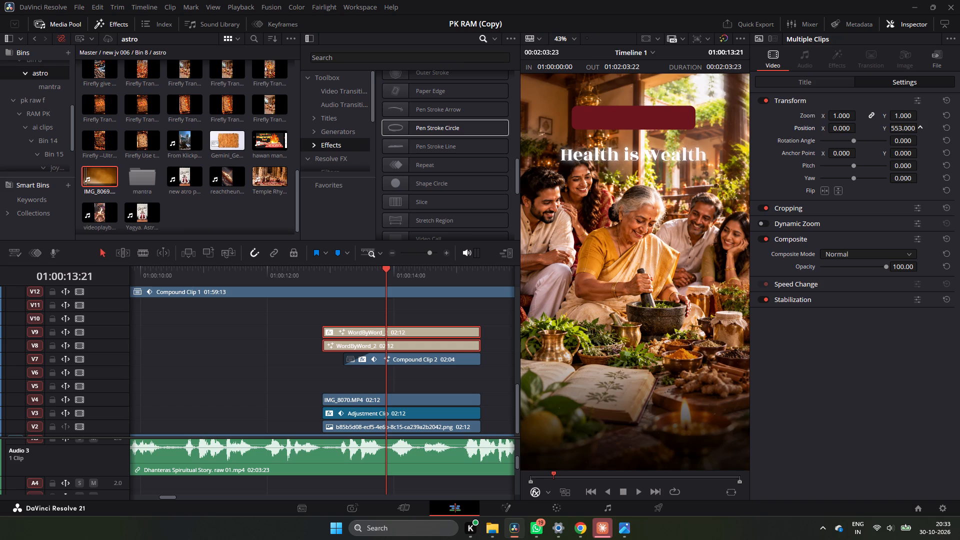
pyautogui.moveTo(811, 162); pyautogui.dragTo(818, 162)
pyautogui.moveTo(902, 126); pyautogui.dragTo(880, 129)
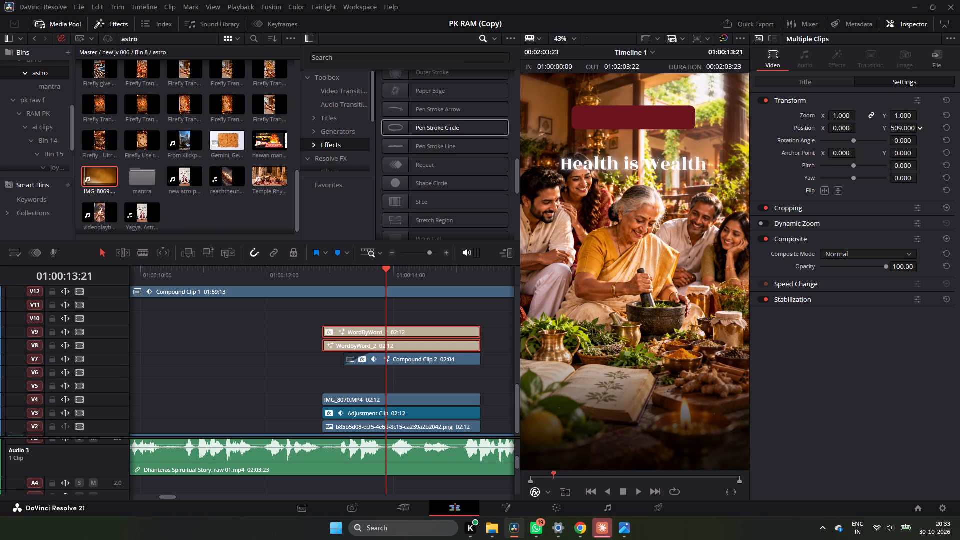
pyautogui.moveTo(880, 129); pyautogui.dragTo(915, 131)
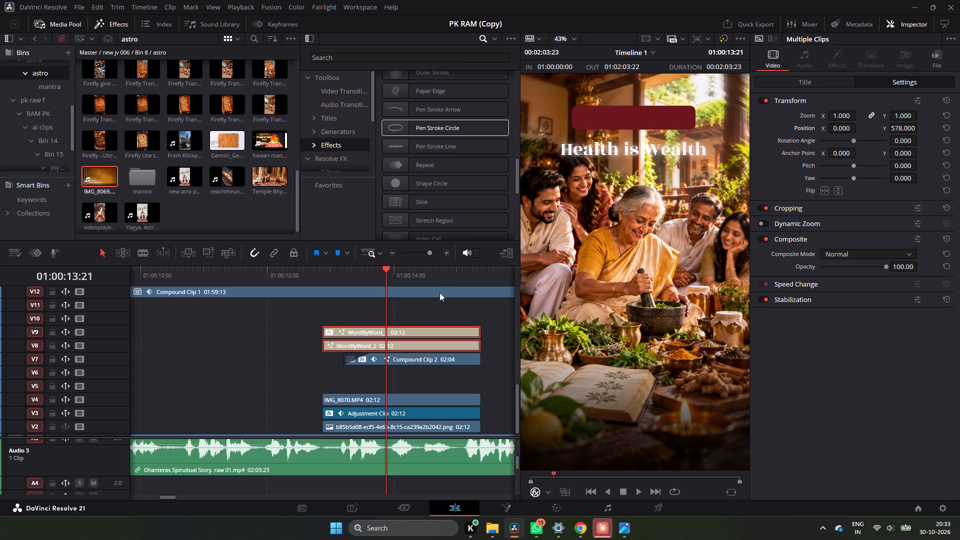
pyautogui.scroll(1, 433, 315)
pyautogui.scroll(-1, 432, 320)
# Scrub through the title animation, and lower Compound Clip 2 on V7 to vertical position 577 behind the text.
pyautogui.click(330, 274)
pyautogui.click(327, 274)
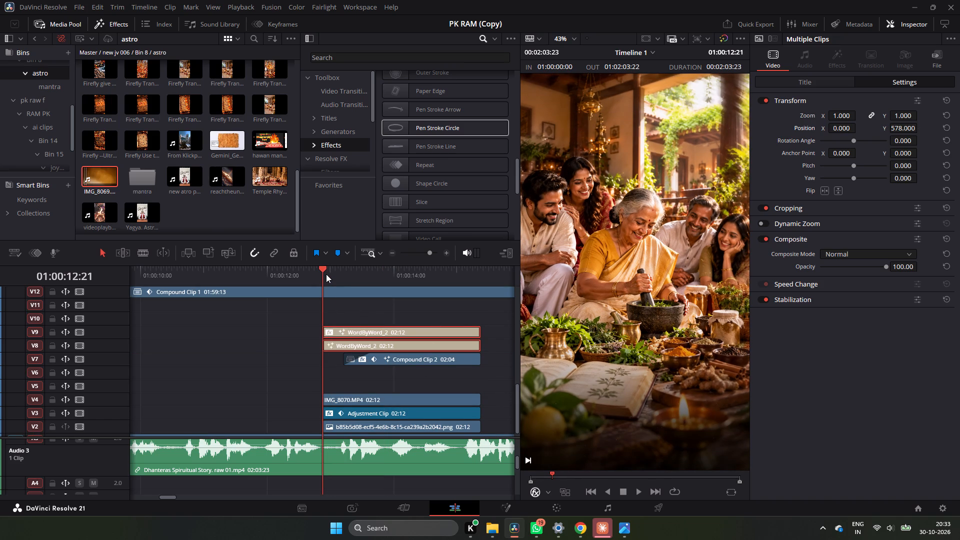
pyautogui.moveTo(341, 274); pyautogui.dragTo(364, 279)
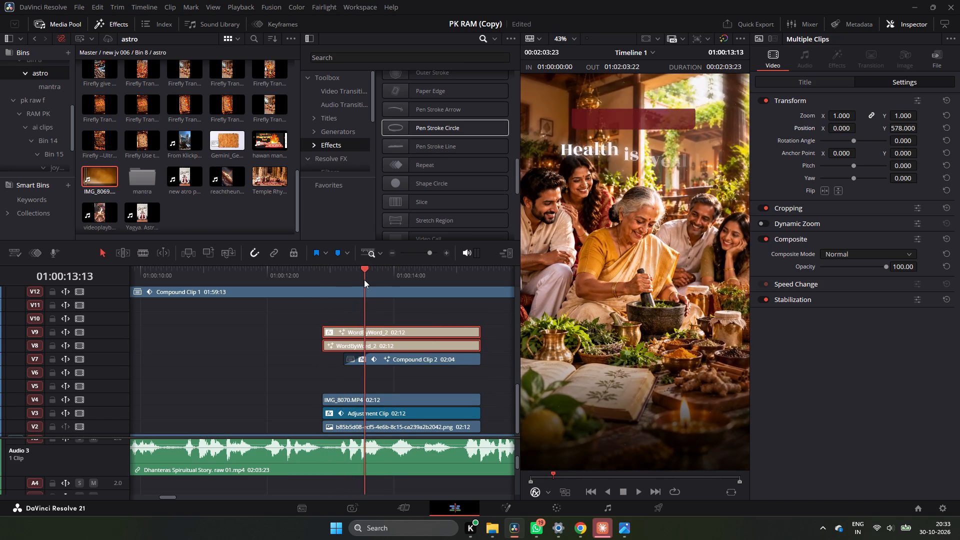
pyautogui.moveTo(364, 279); pyautogui.dragTo(382, 280)
pyautogui.click(392, 363)
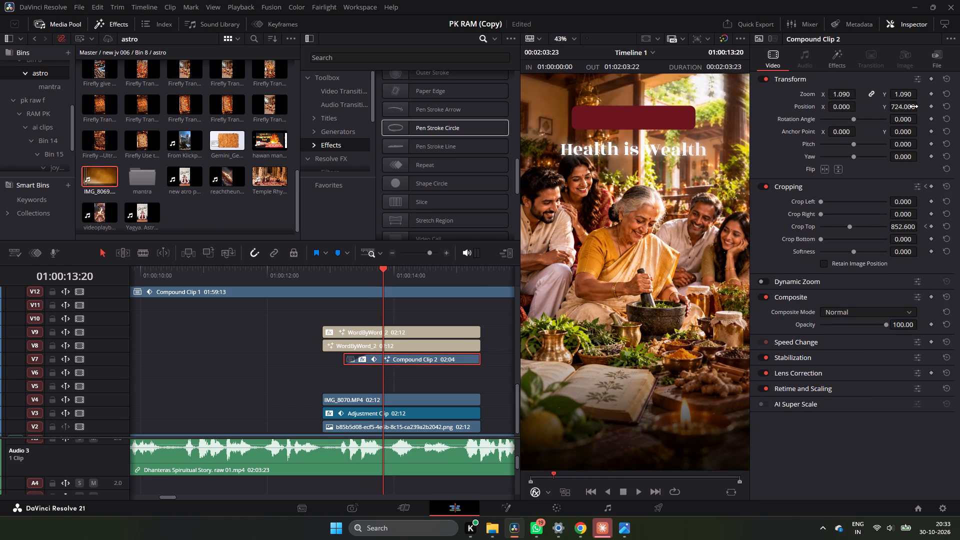
pyautogui.moveTo(909, 107); pyautogui.dragTo(836, 151)
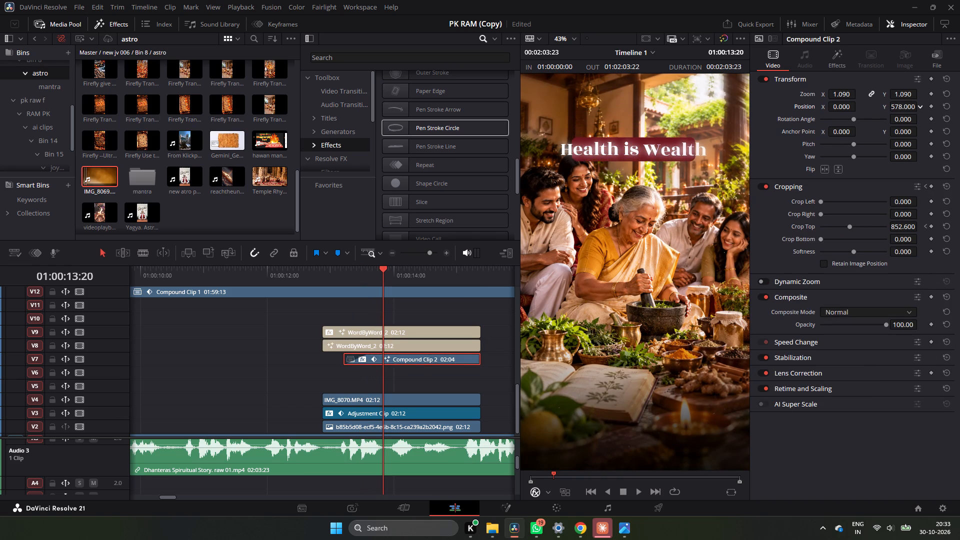
pyautogui.moveTo(836, 151); pyautogui.dragTo(836, 151)
# Scale Compound Clip 2 up to a zoom of 1.380 so the red plate spans the whole title.
pyautogui.moveTo(907, 96); pyautogui.dragTo(922, 102)
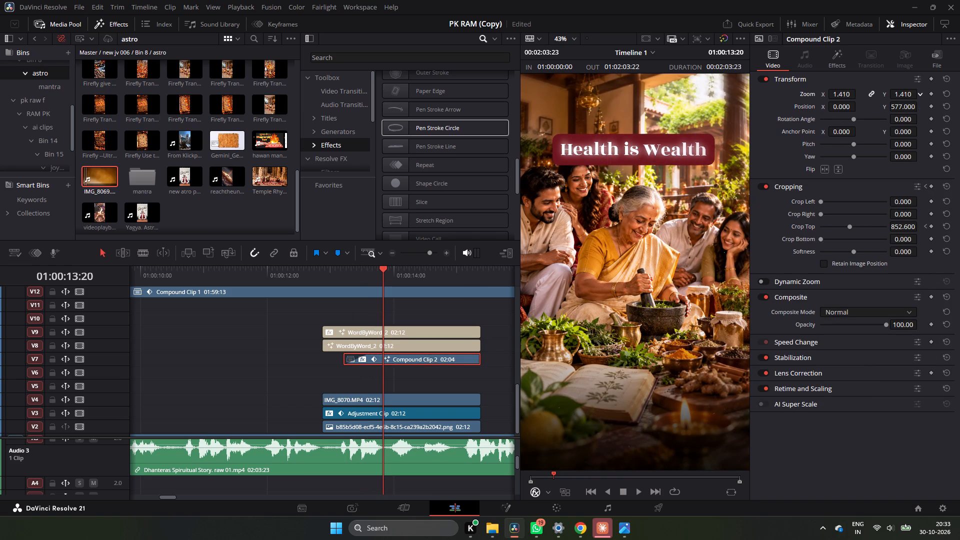
pyautogui.moveTo(922, 102); pyautogui.dragTo(922, 103)
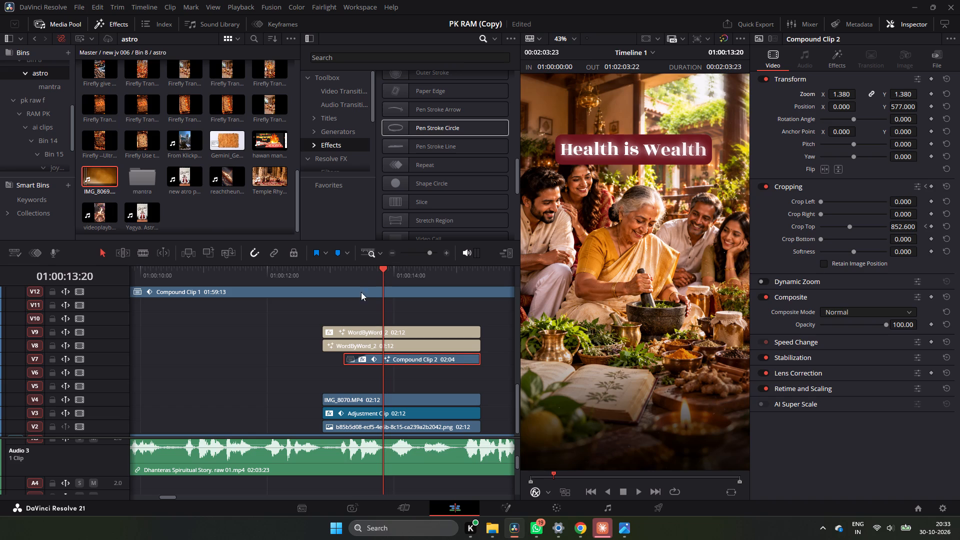
# Play back the "Health is Wealth" title with its red plate several times from the insert's start to check the animation.
pyautogui.click(328, 278)
pyautogui.press('space')
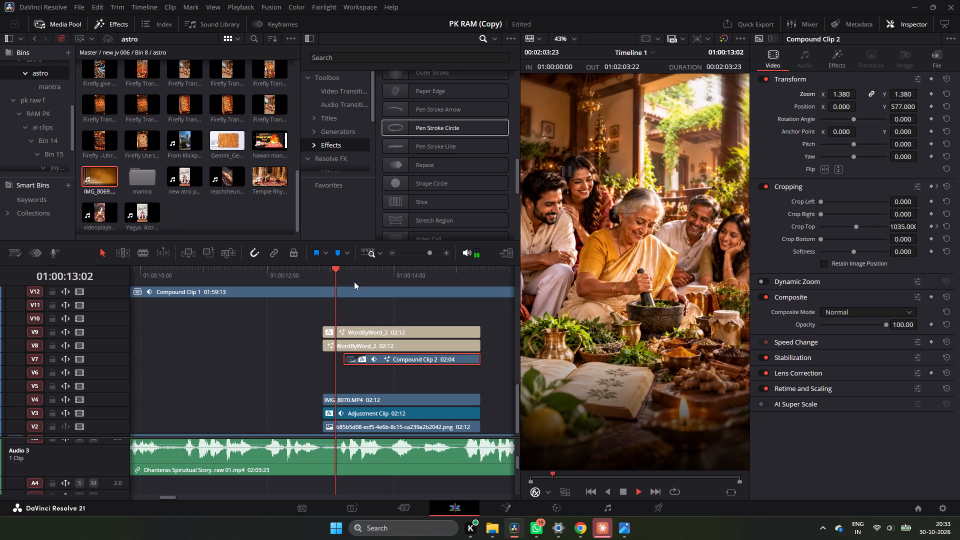
pyautogui.press('space')
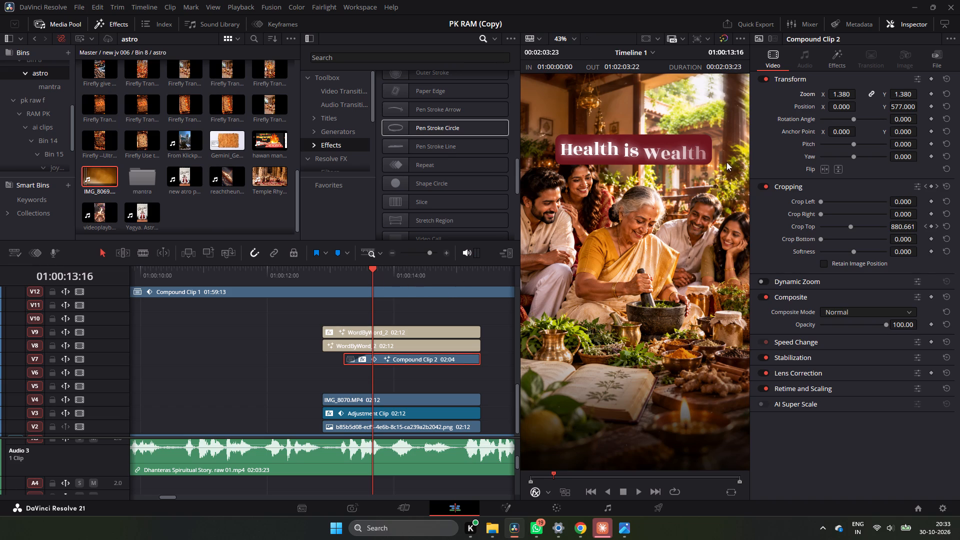
pyautogui.click(328, 274)
pyautogui.press('space')
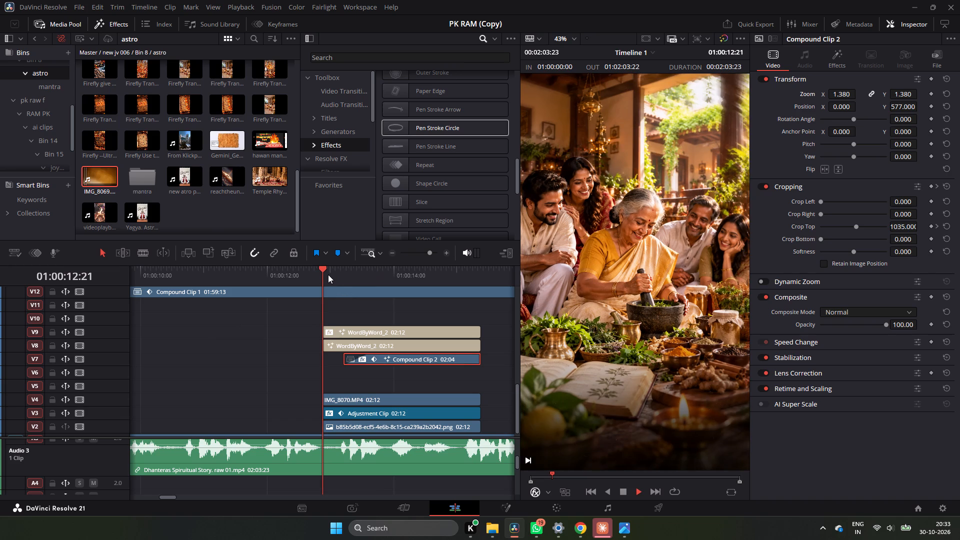
pyautogui.press('space')
pyautogui.press('space')
pyautogui.press('space')
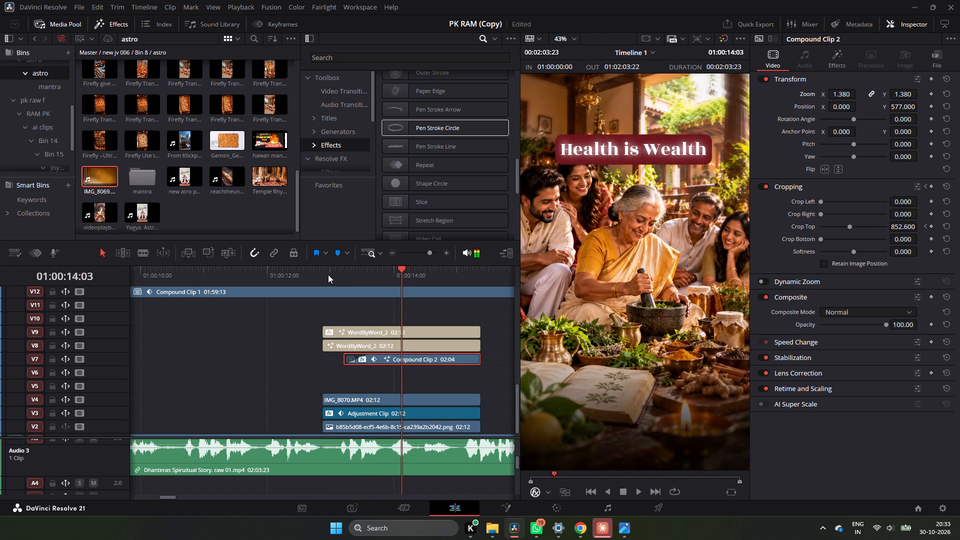
pyautogui.click(328, 274)
pyautogui.press('space')
pyautogui.press('space')
pyautogui.press('space')
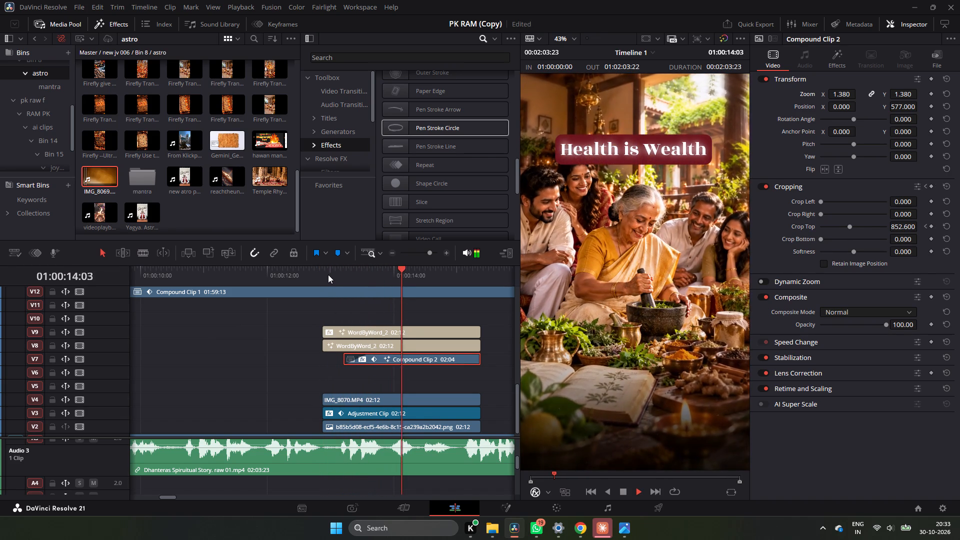
pyautogui.press('space')
pyautogui.click(391, 254)
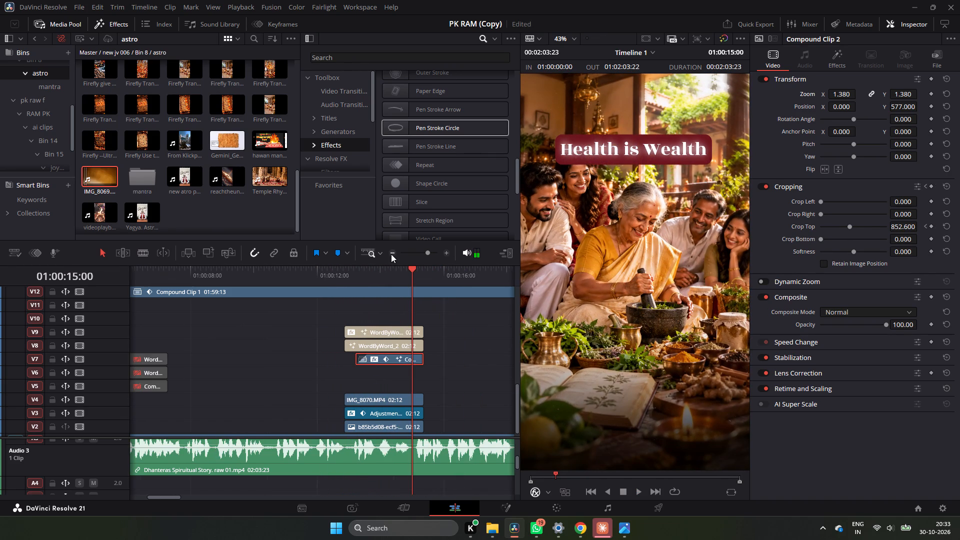
pyautogui.click(340, 270)
pyautogui.press('space')
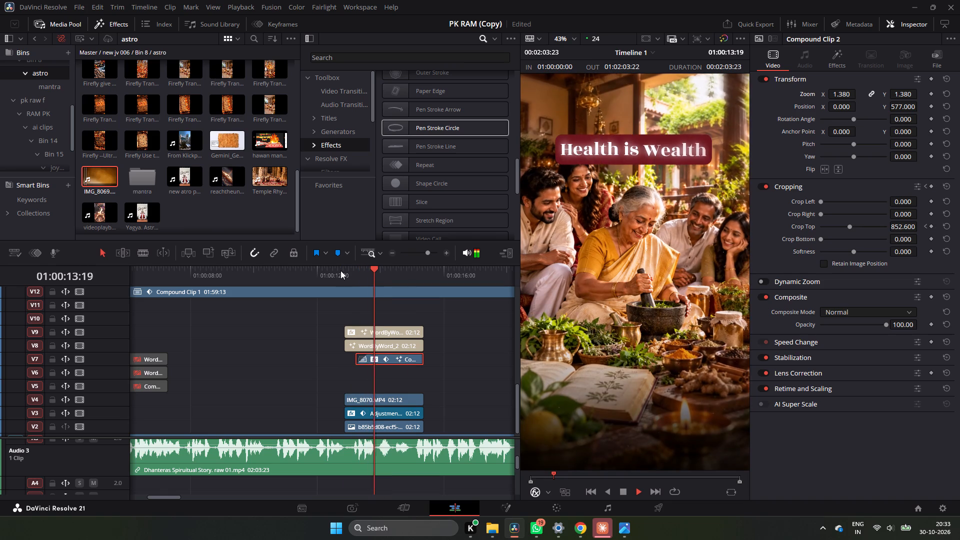
pyautogui.press('space')
pyautogui.scroll(-2, 380, 372)
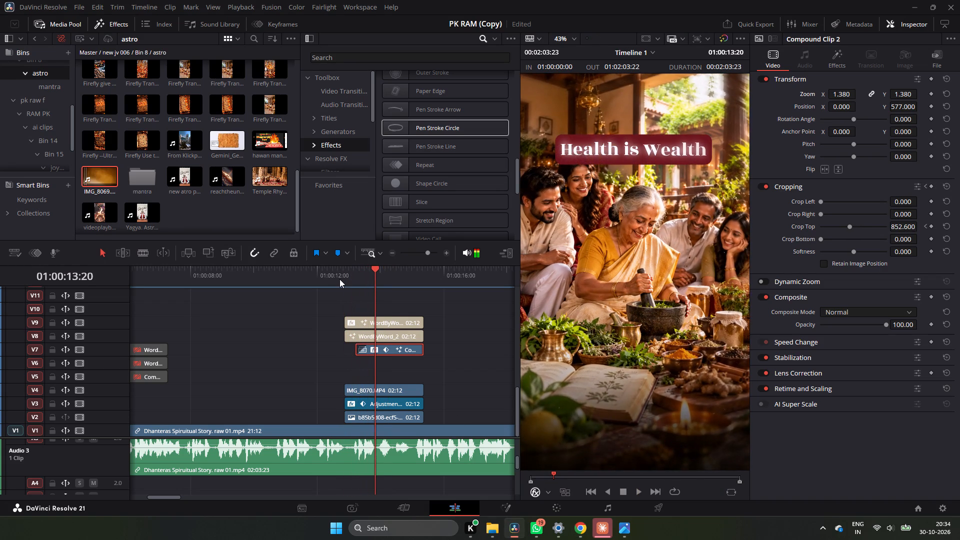
pyautogui.moveTo(191, 273); pyautogui.dragTo(143, 286)
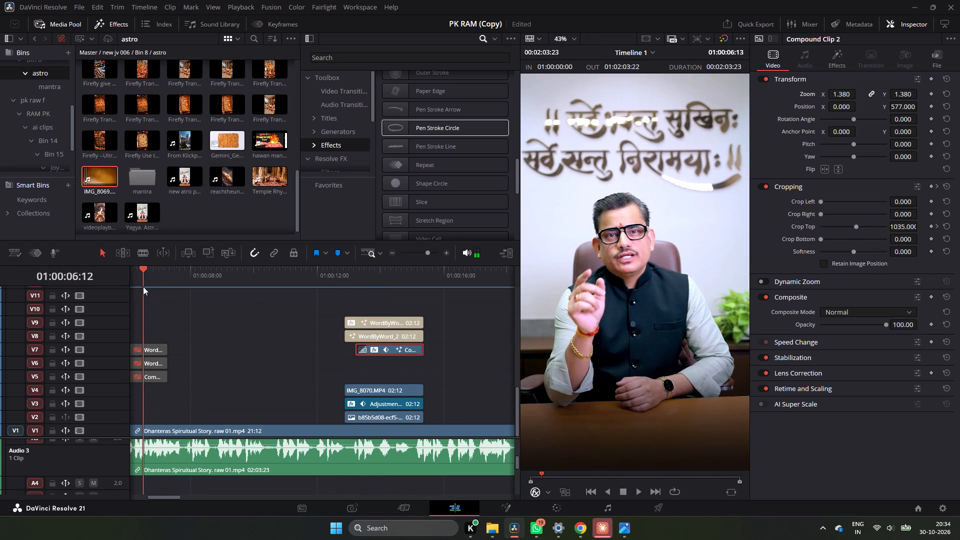
pyautogui.moveTo(143, 286); pyautogui.dragTo(143, 288)
pyautogui.click(387, 253)
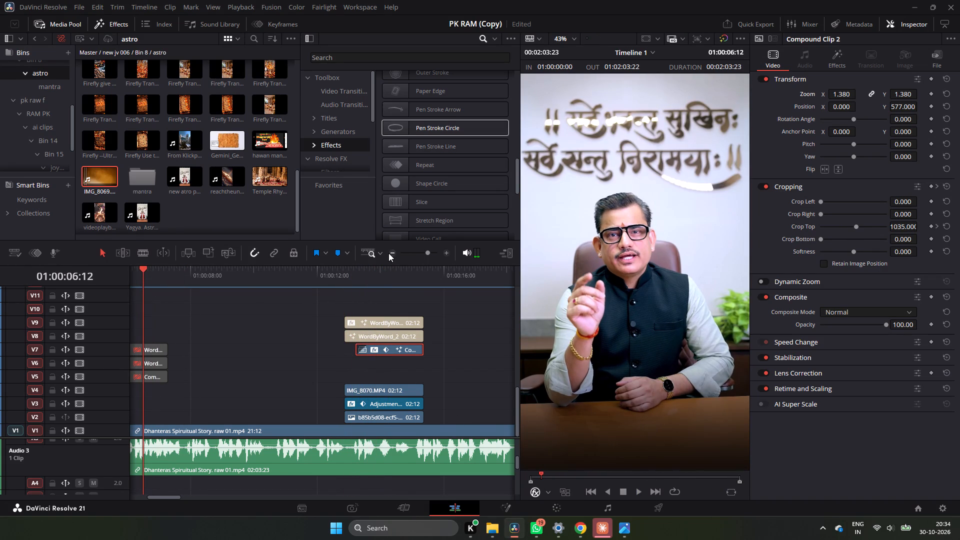
pyautogui.doubleClick(389, 253)
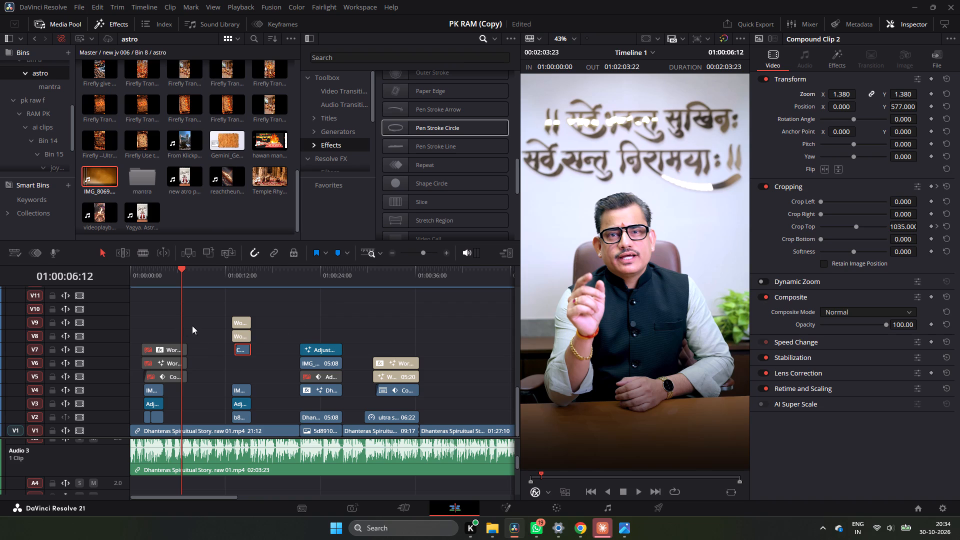
pyautogui.moveTo(192, 325); pyautogui.dragTo(176, 380)
pyautogui.press('BackSpace')
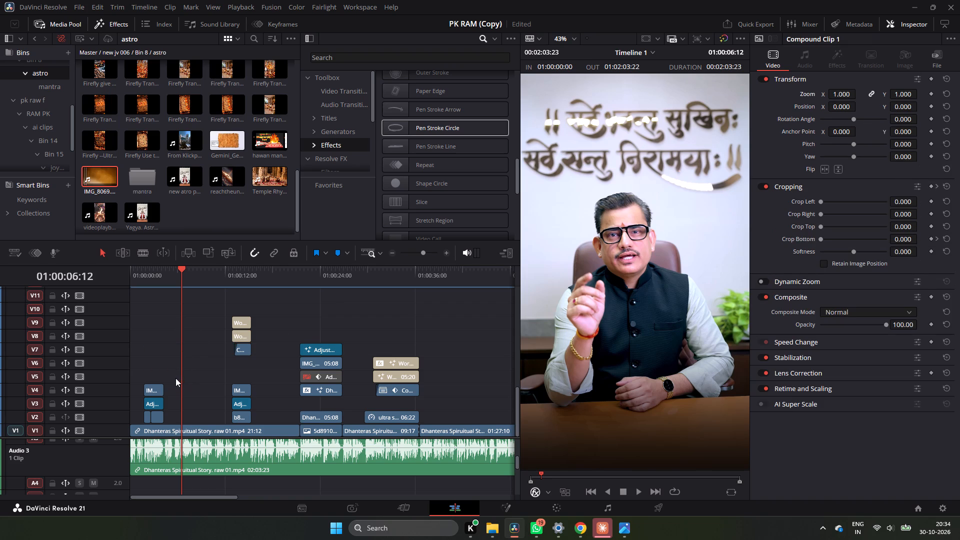
# Move Compound Clip 2 under the "Health is Wealth" titles from V7 down to V6, keeping its timing.
pyautogui.click(235, 270)
pyautogui.click(232, 275)
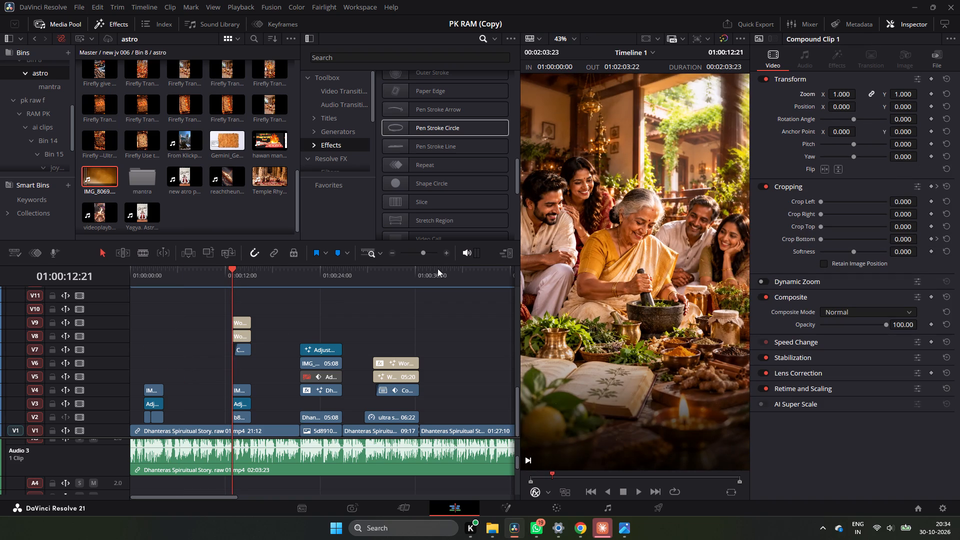
pyautogui.tripleClick(443, 255)
pyautogui.click(384, 348)
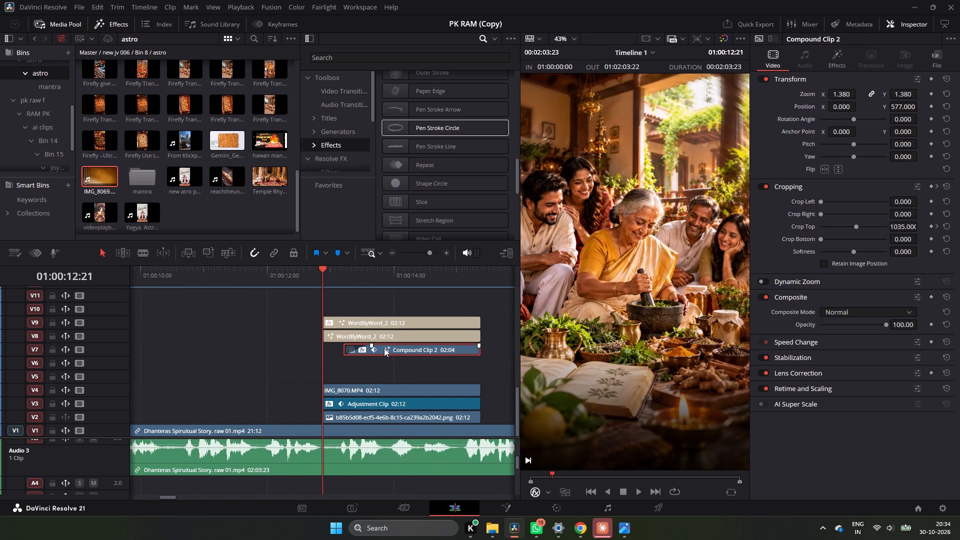
pyautogui.moveTo(384, 348); pyautogui.dragTo(384, 367)
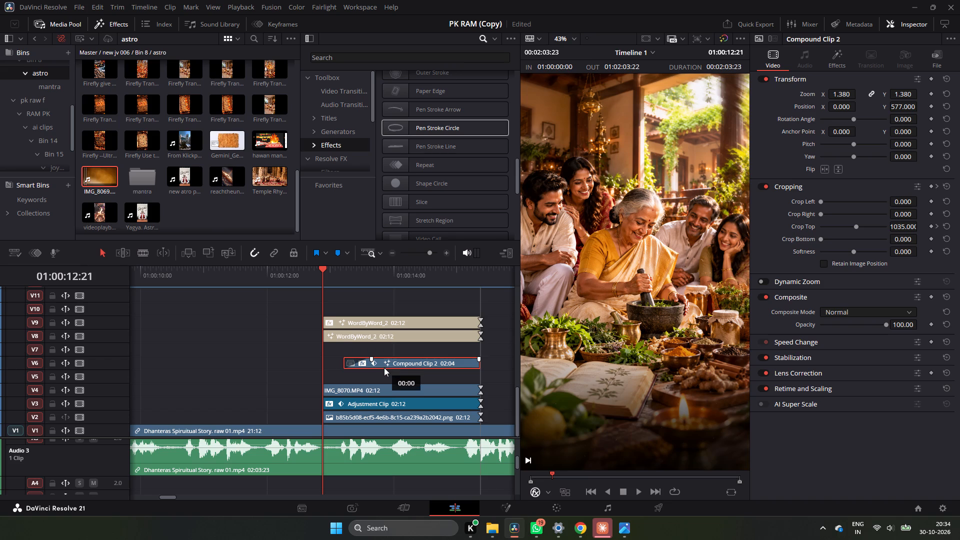
pyautogui.moveTo(384, 367); pyautogui.dragTo(384, 368)
# Add a Solid Color generator on V7 above Compound Clip 2, aligned with that clip's start.
pyautogui.scroll(2, 333, 105)
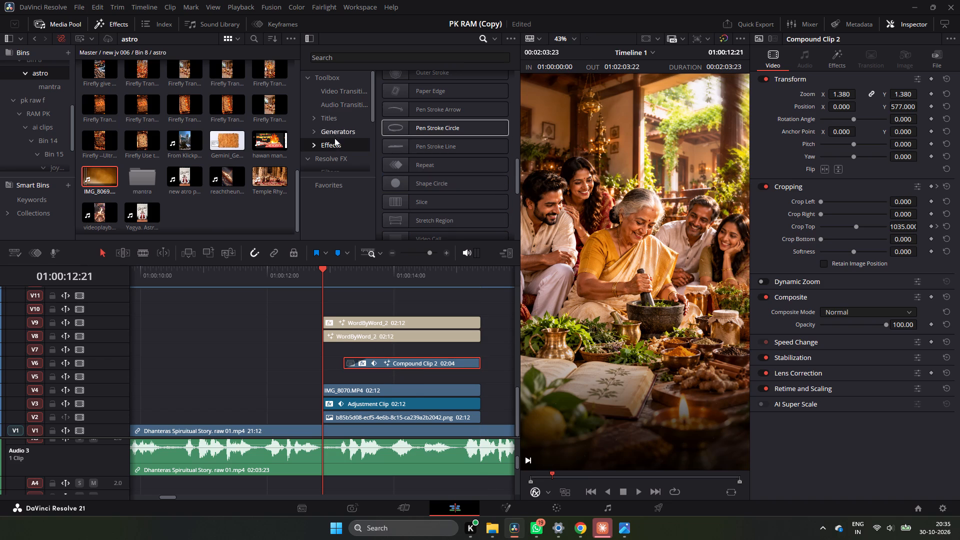
pyautogui.click(340, 130)
pyautogui.scroll(-13, 412, 158)
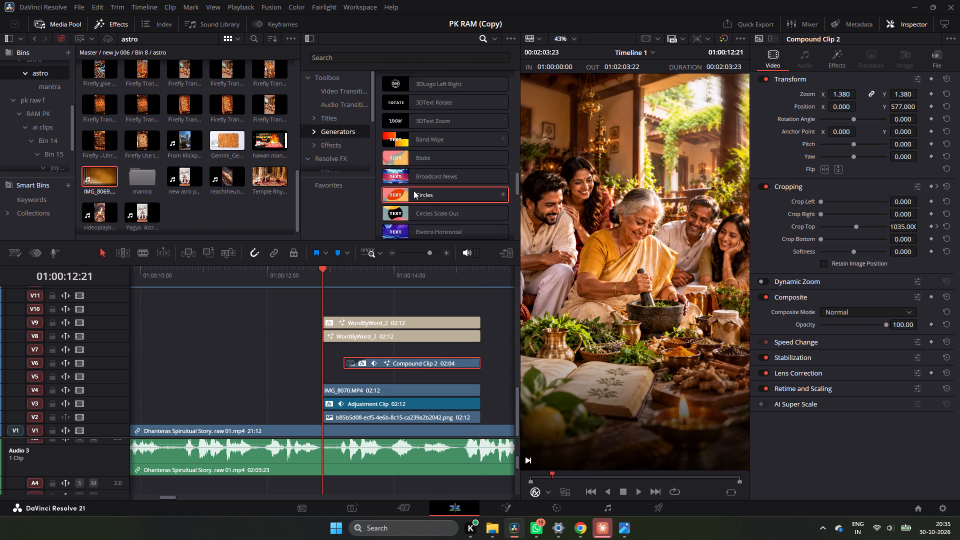
pyautogui.scroll(3, 413, 190)
pyautogui.scroll(-18, 413, 185)
pyautogui.scroll(13, 413, 187)
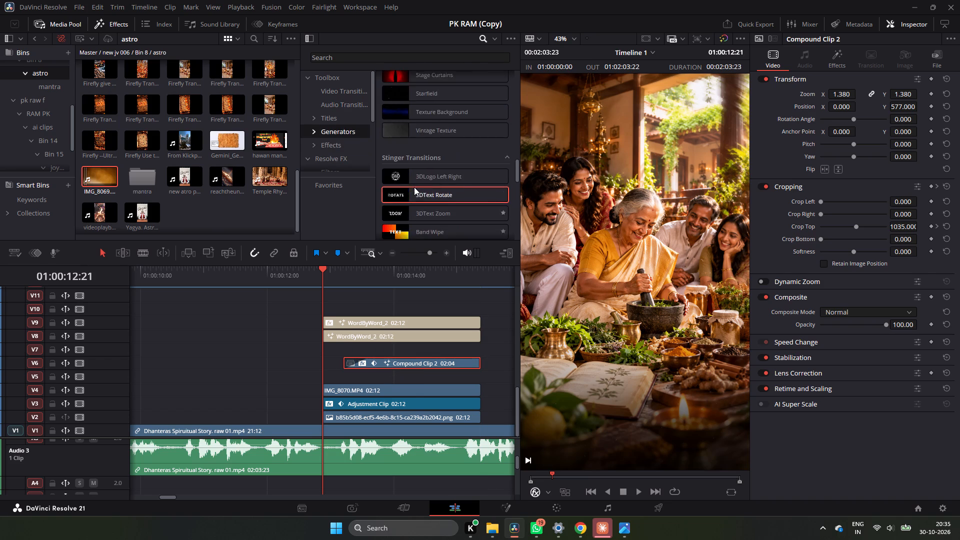
pyautogui.scroll(16, 414, 187)
pyautogui.scroll(10, 416, 186)
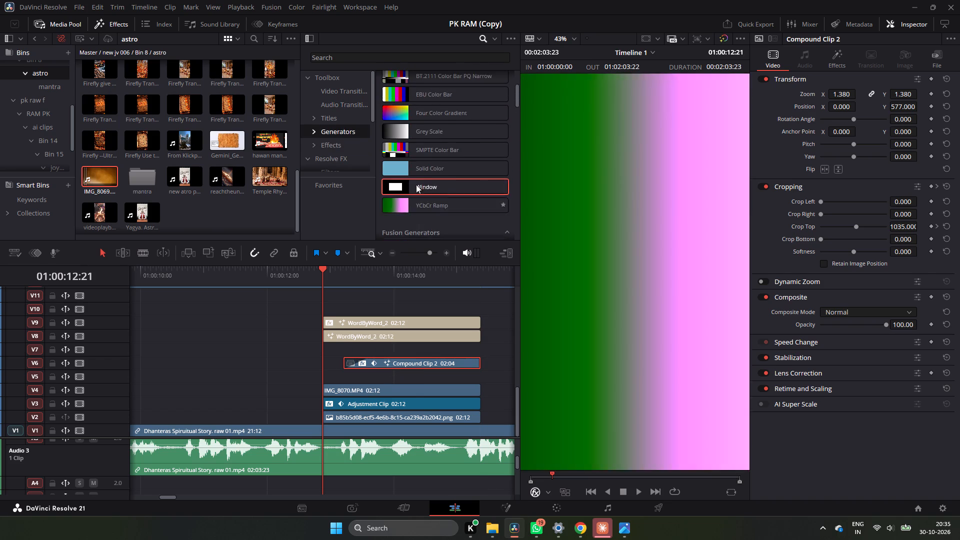
pyautogui.scroll(1, 416, 184)
pyautogui.moveTo(416, 186); pyautogui.dragTo(352, 359)
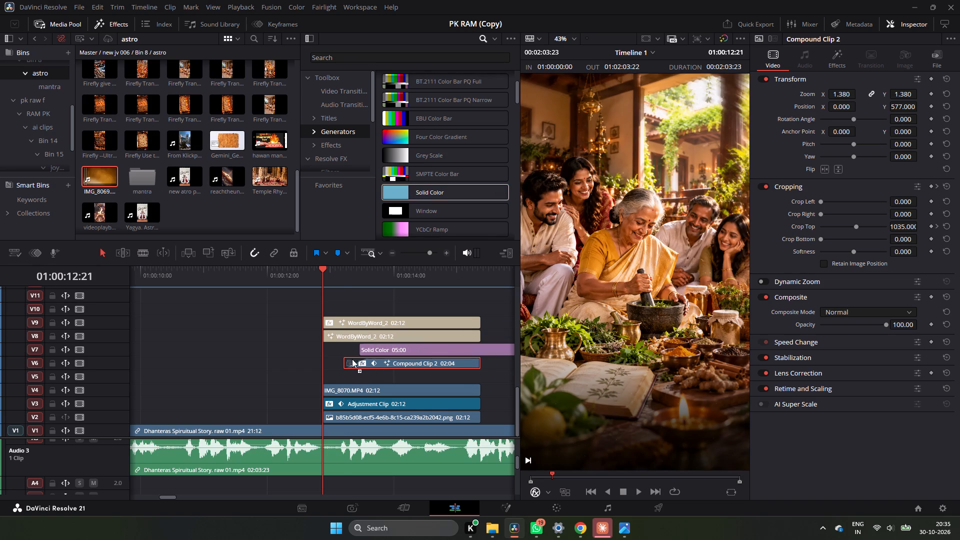
pyautogui.moveTo(352, 359); pyautogui.dragTo(346, 359)
# Split the Solid Color clip at 01:00:15:09, where Compound Clip 2 ends, and delete the excess after it.
pyautogui.keyDown('ctrl'); pyautogui.scroll(-2, 384, 341); pyautogui.keyUp('ctrl')
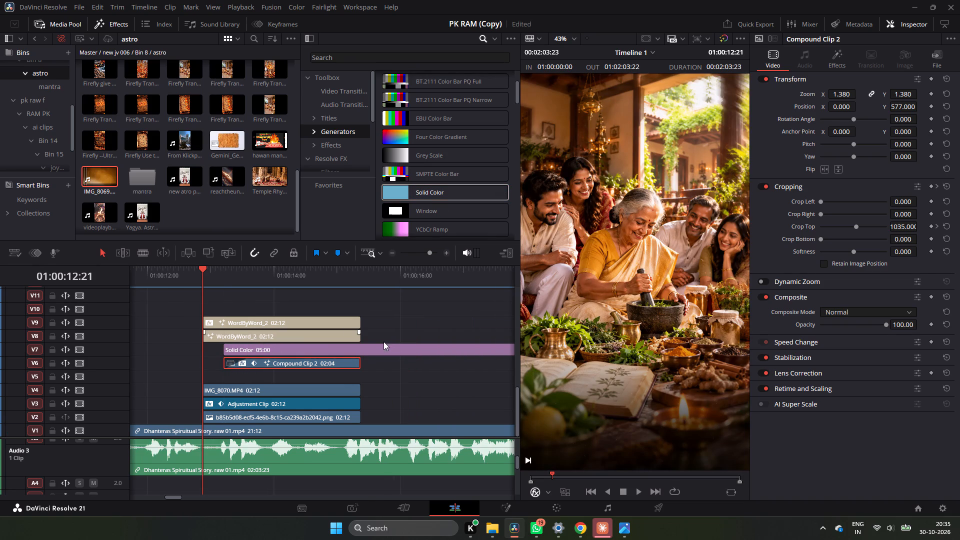
pyautogui.click(377, 349)
pyautogui.click(359, 274)
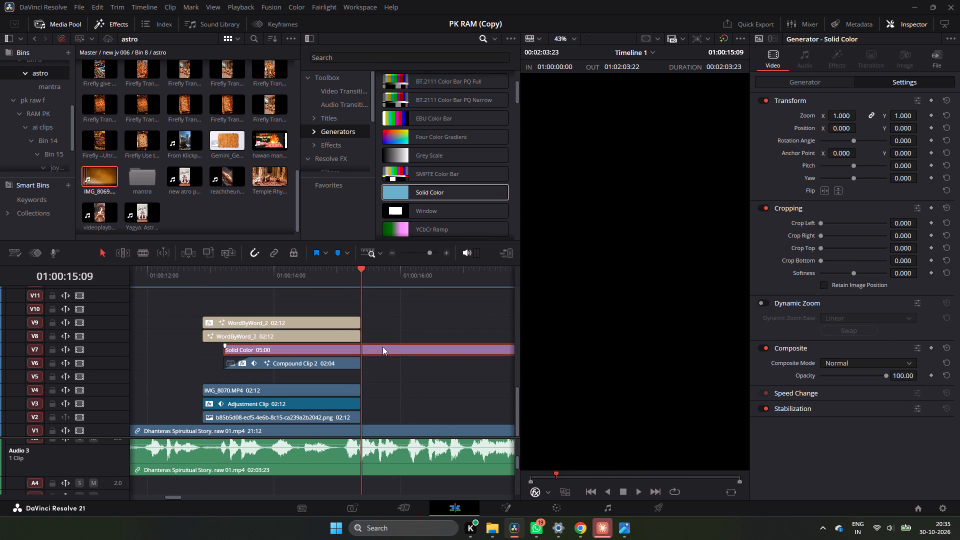
pyautogui.click(384, 347)
pyautogui.hotkey('ctrl', 'b')
pyautogui.click(384, 347)
pyautogui.press('BackSpace')
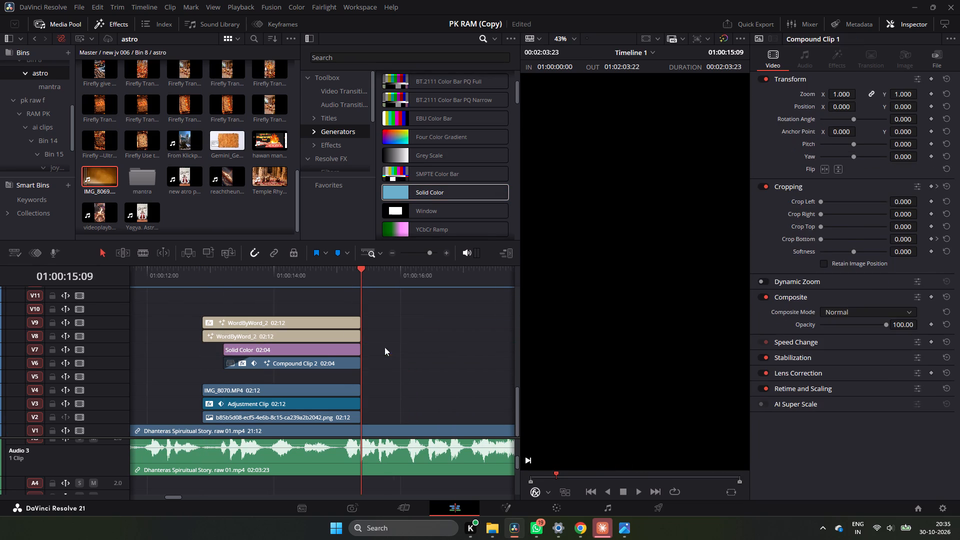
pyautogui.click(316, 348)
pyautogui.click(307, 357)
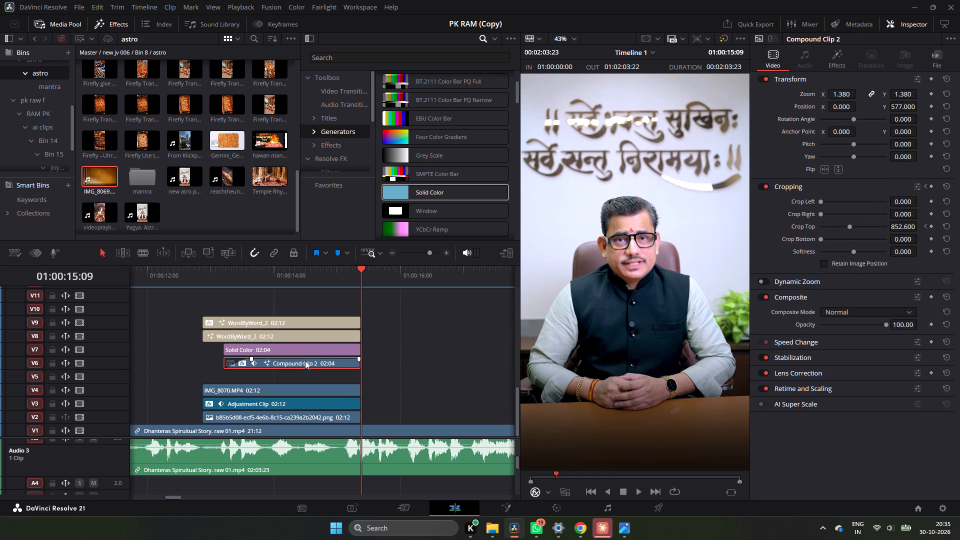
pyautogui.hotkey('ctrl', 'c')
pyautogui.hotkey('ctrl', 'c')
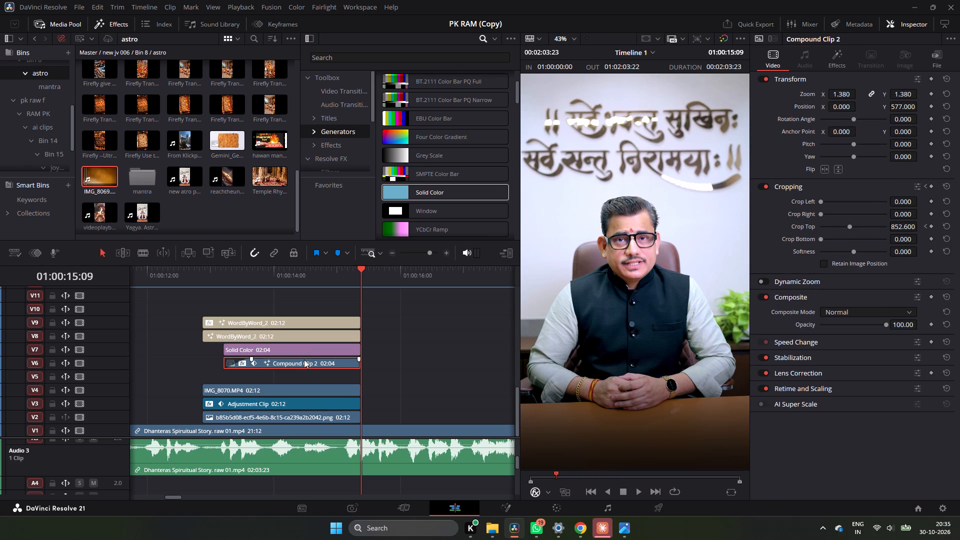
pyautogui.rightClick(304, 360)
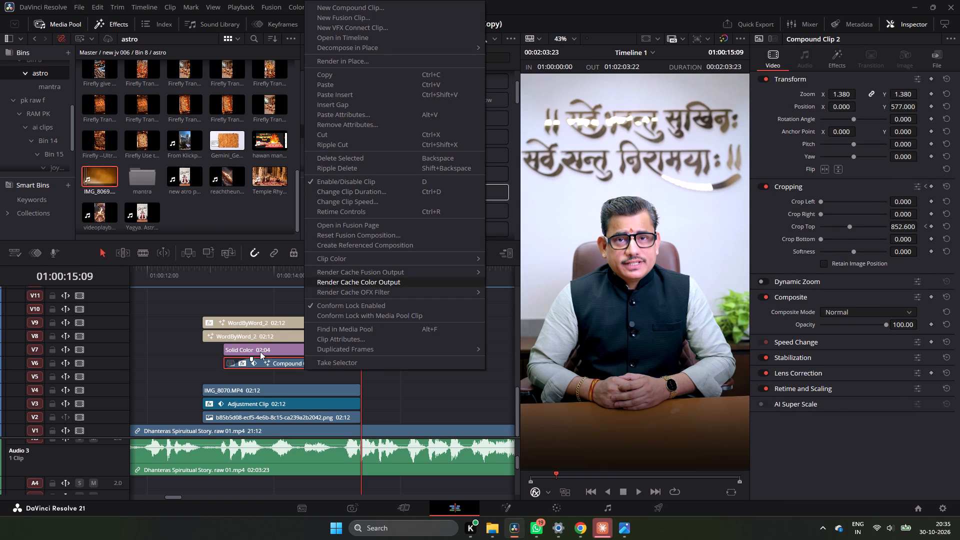
# Set the Solid Color clip's color on V7 to dark green, #255805, with the playhead over the "Health is Wealth" titles.
pyautogui.click(263, 349)
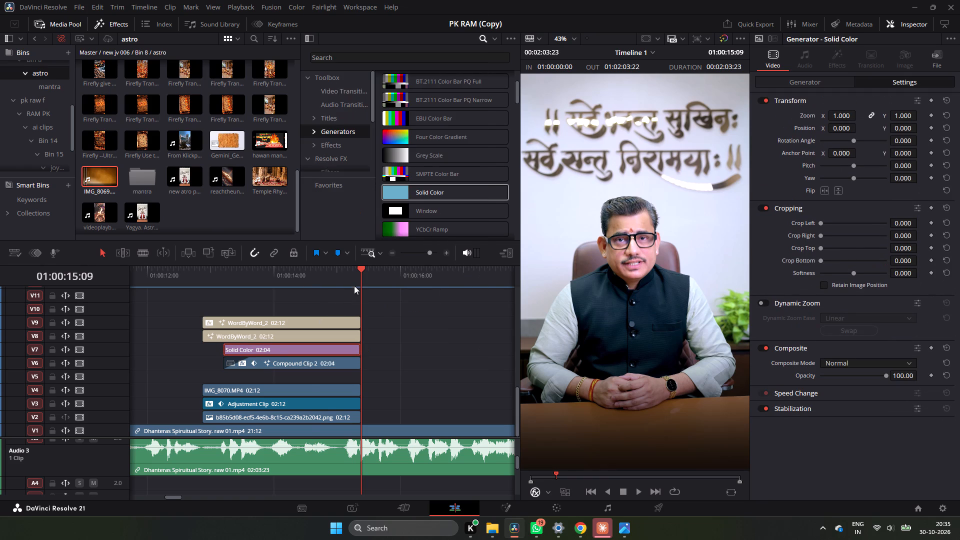
pyautogui.moveTo(355, 283); pyautogui.dragTo(304, 293)
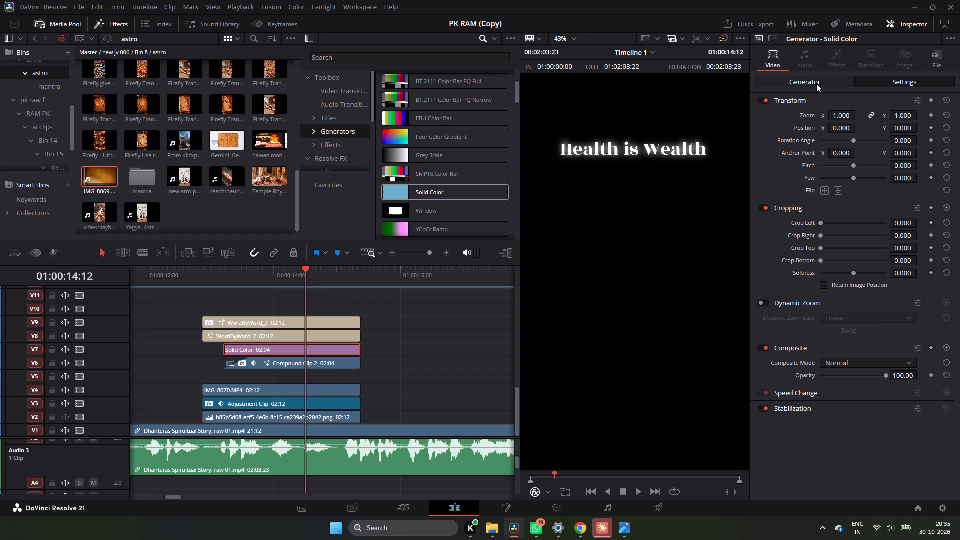
pyautogui.click(816, 83)
pyautogui.click(826, 111)
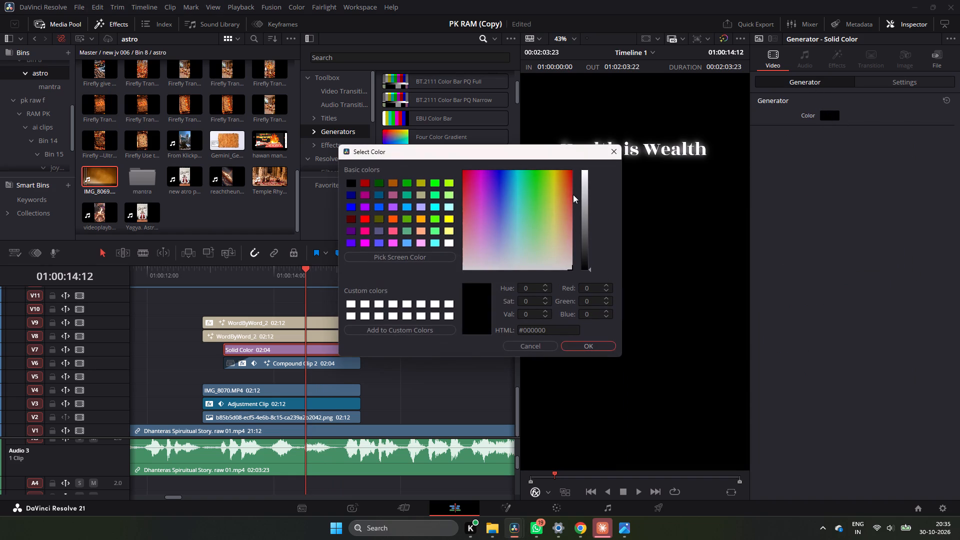
pyautogui.moveTo(556, 194); pyautogui.dragTo(564, 177)
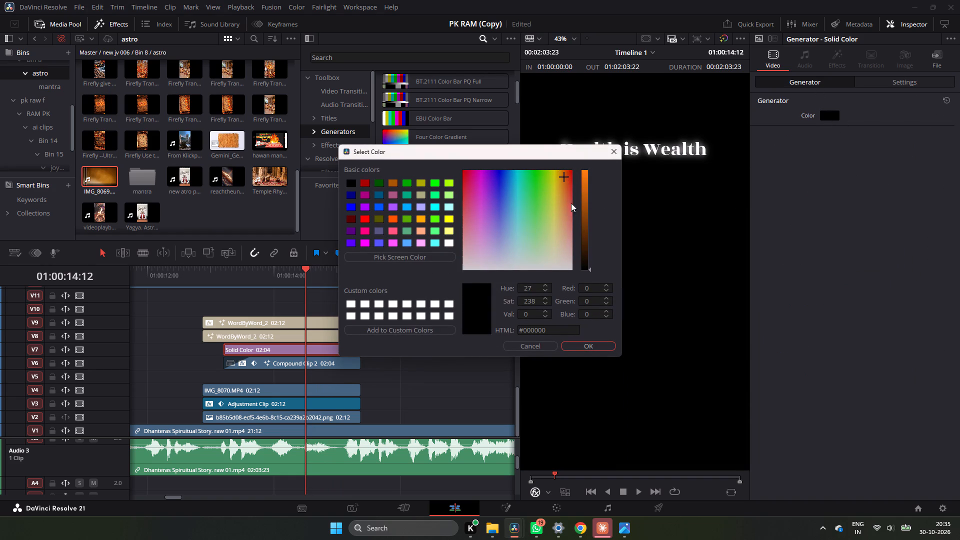
pyautogui.moveTo(587, 266); pyautogui.dragTo(599, 169)
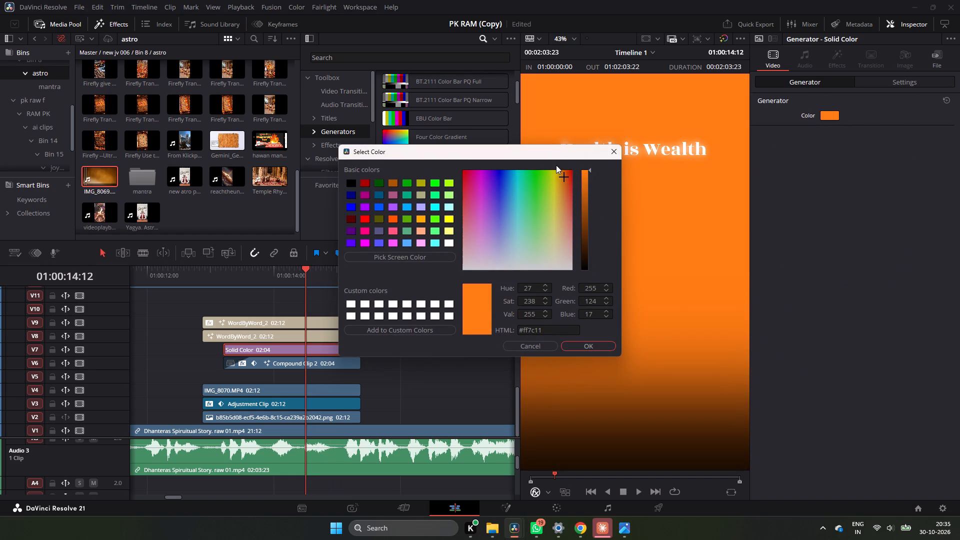
pyautogui.moveTo(566, 182); pyautogui.dragTo(560, 203)
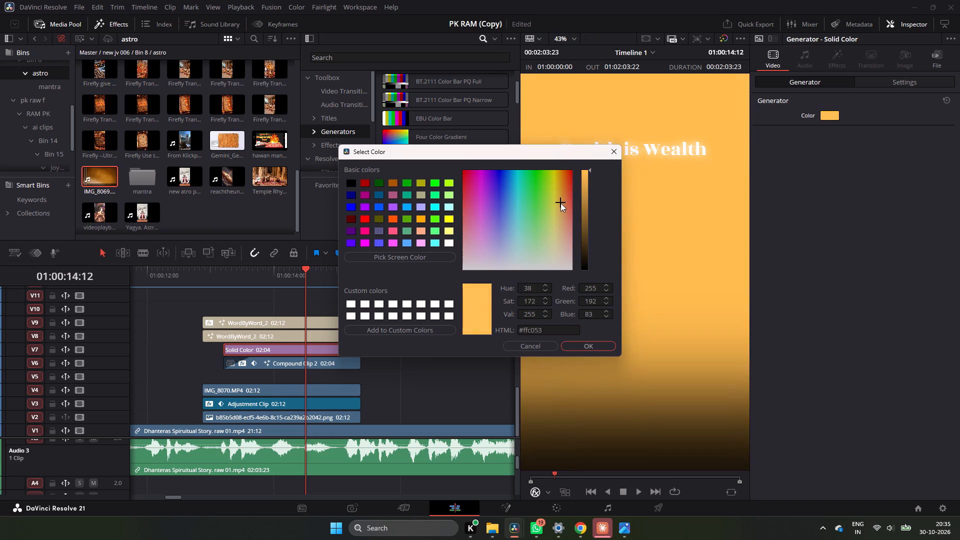
pyautogui.moveTo(560, 203); pyautogui.dragTo(586, 234)
pyautogui.moveTo(588, 220); pyautogui.dragTo(574, 197)
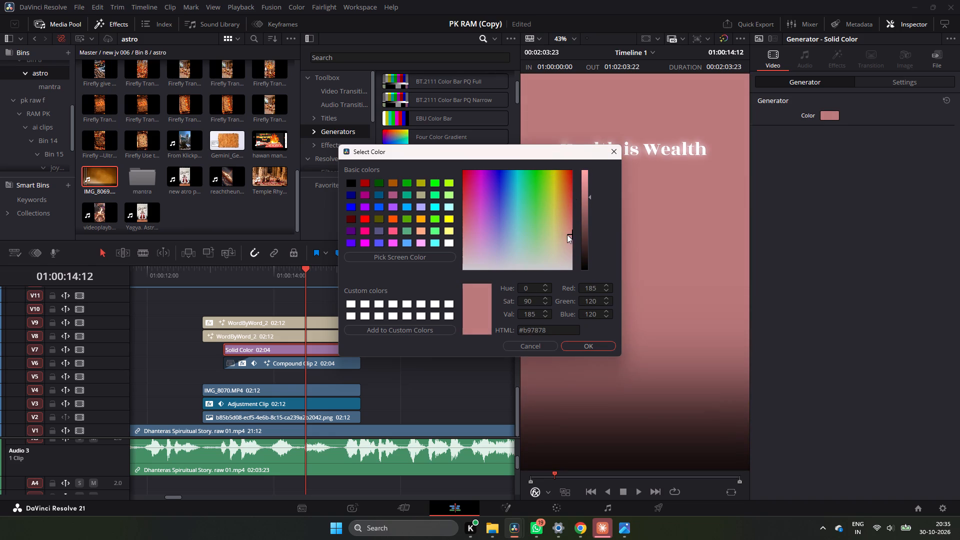
pyautogui.moveTo(571, 231); pyautogui.dragTo(554, 175)
pyautogui.click(591, 199)
pyautogui.moveTo(590, 195); pyautogui.dragTo(592, 205)
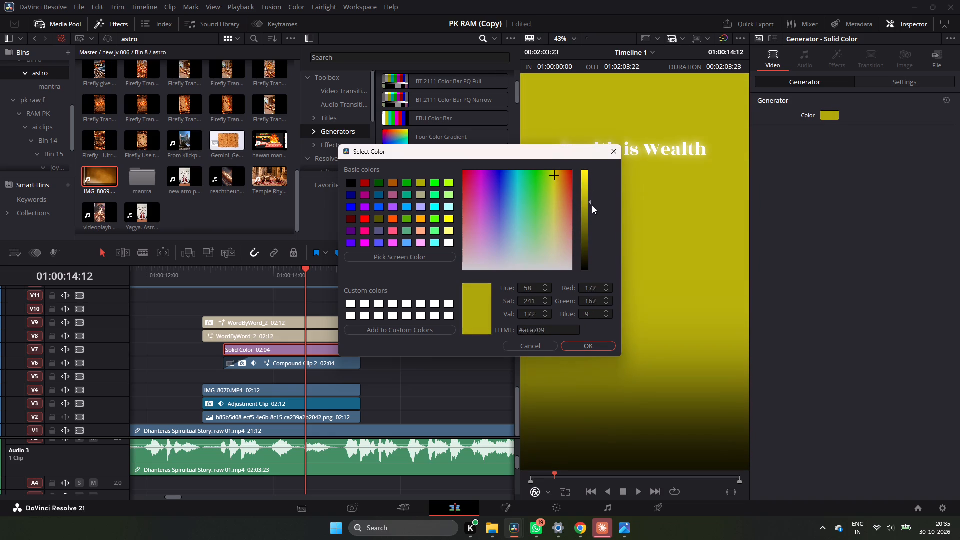
pyautogui.moveTo(592, 205); pyautogui.dragTo(593, 214)
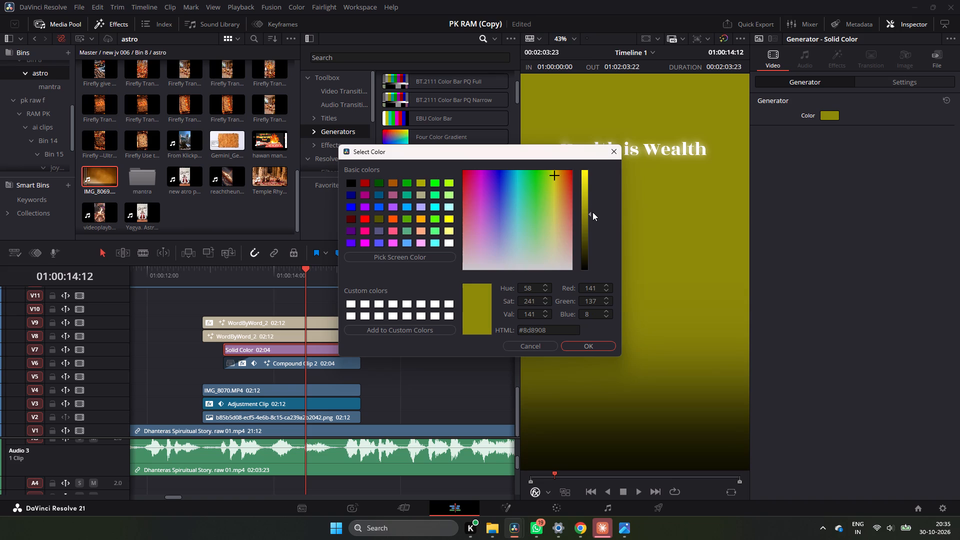
pyautogui.moveTo(557, 173); pyautogui.dragTo(542, 176)
pyautogui.moveTo(588, 213); pyautogui.dragTo(590, 235)
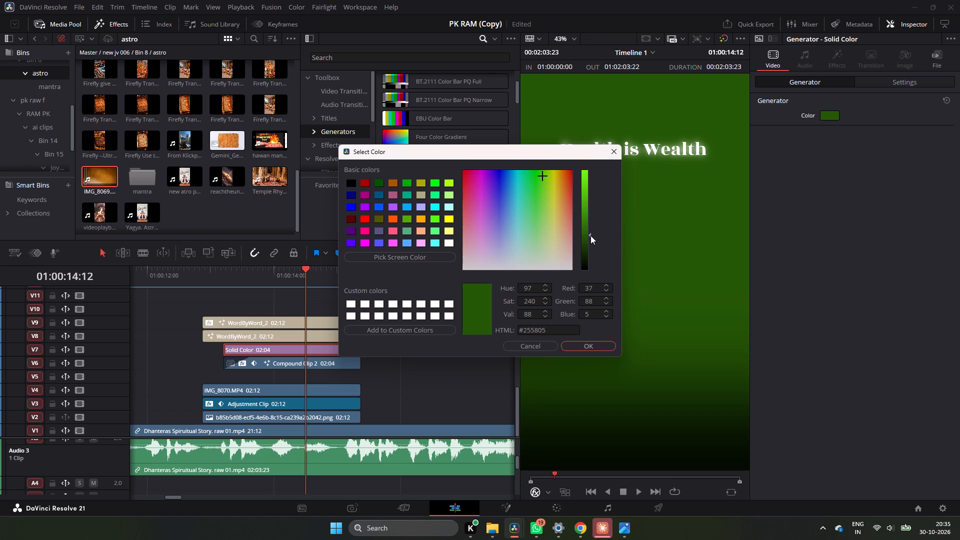
pyautogui.moveTo(590, 235); pyautogui.dragTo(590, 235)
pyautogui.click(585, 343)
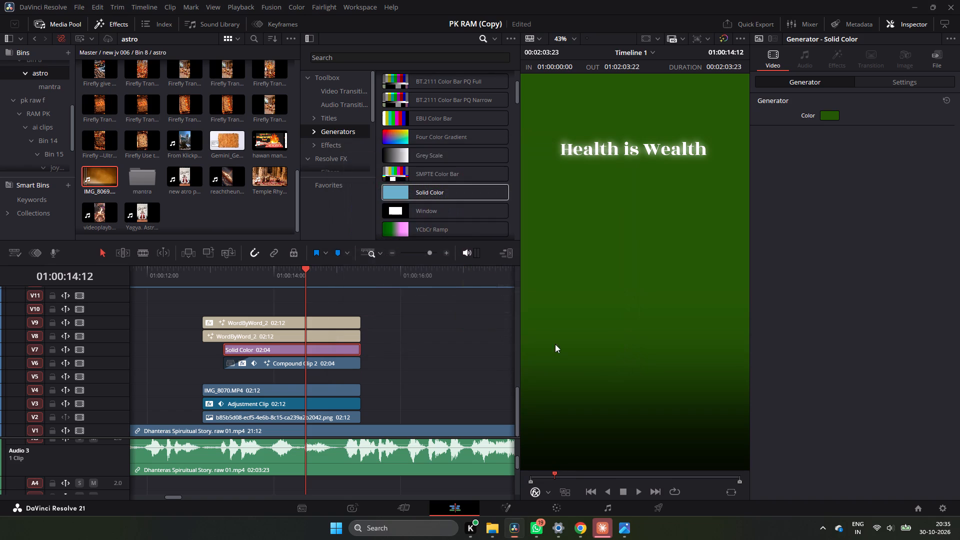
# Turn the green Solid Color clip on V7 into a new compound clip, keeping the default name.
pyautogui.rightClick(343, 344)
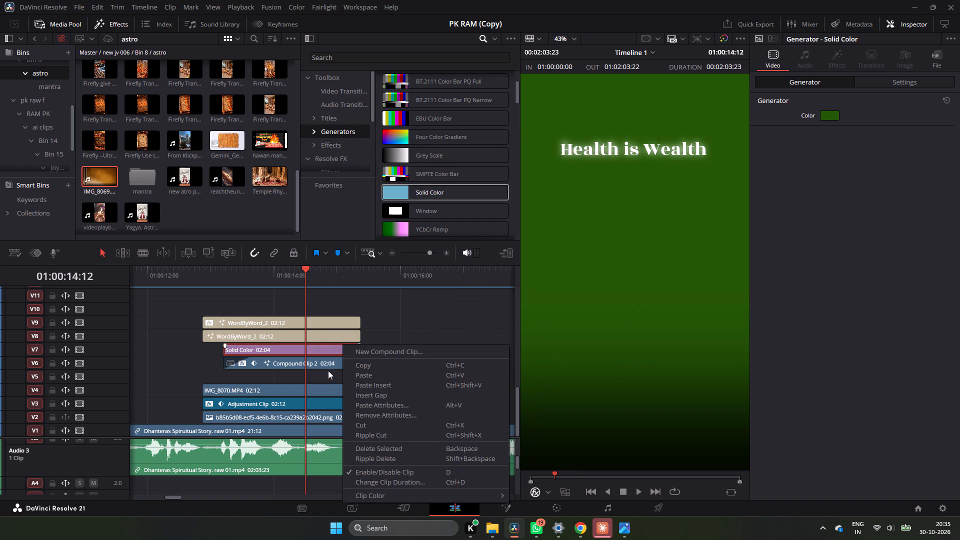
pyautogui.click(354, 355)
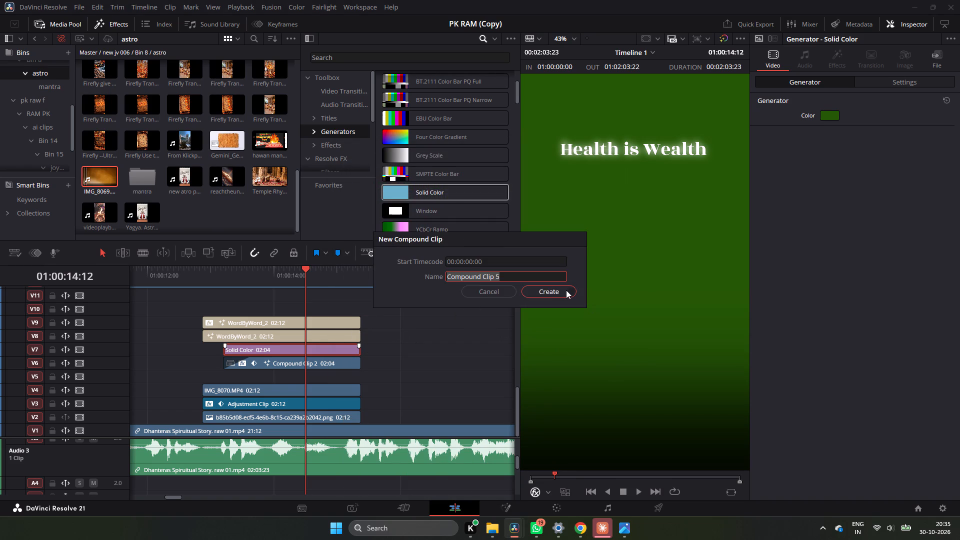
pyautogui.click(566, 290)
# Open the green compound clip in Fusion, paste the rounded Rectangle mask onto its input node, and return to the edit timeline.
pyautogui.rightClick(321, 348)
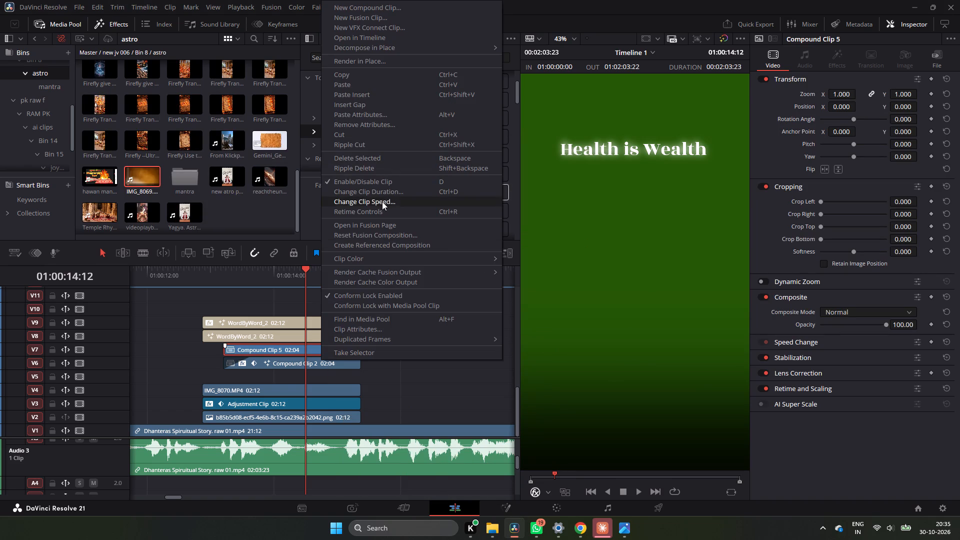
pyautogui.click(369, 224)
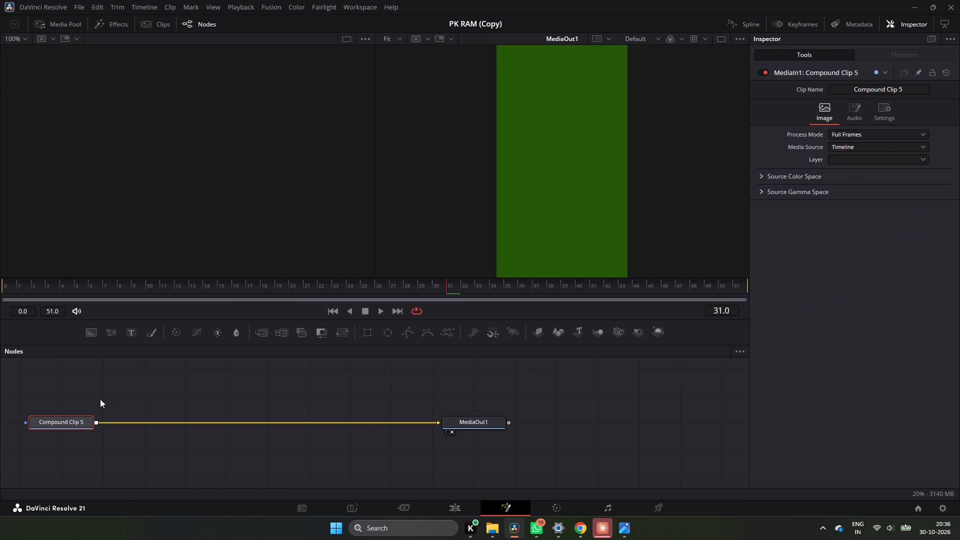
pyautogui.hotkey('ctrl', 'v')
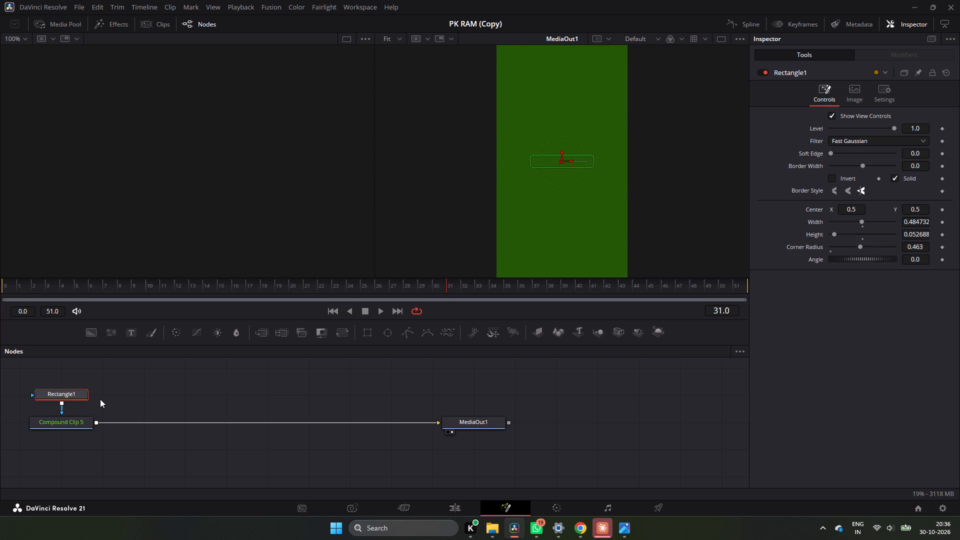
pyautogui.click(451, 504)
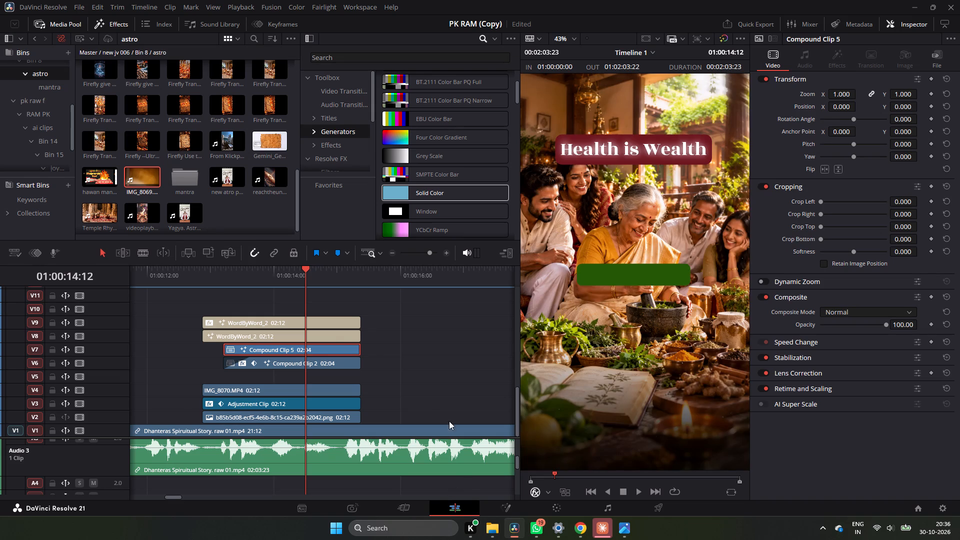
# Paste all video attributes of Compound Clip 2 onto the green compound clip, maintaining keyframe timing, and play it back from its start.
pyautogui.click(269, 363)
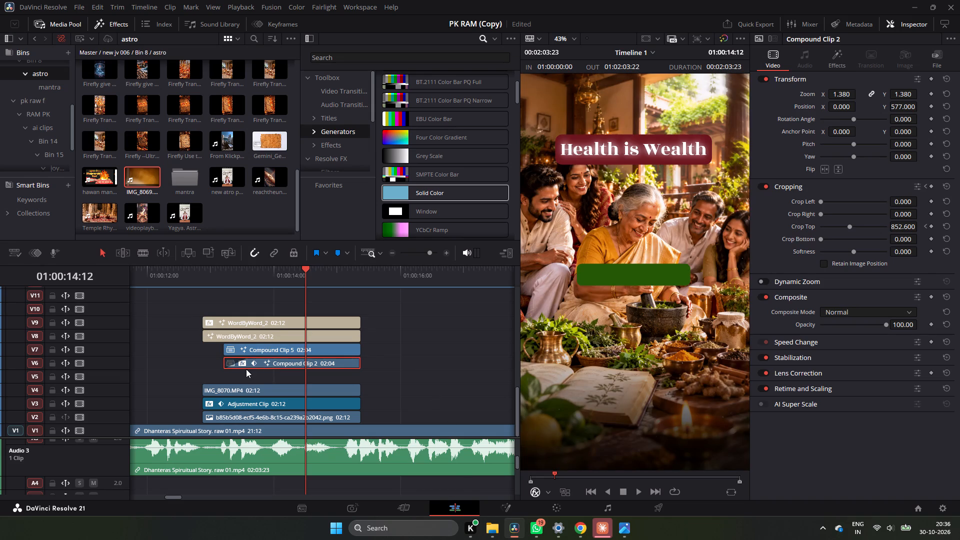
pyautogui.hotkey('ctrl', 'c')
pyautogui.hotkey('ctrl', 'c')
pyautogui.click(265, 353)
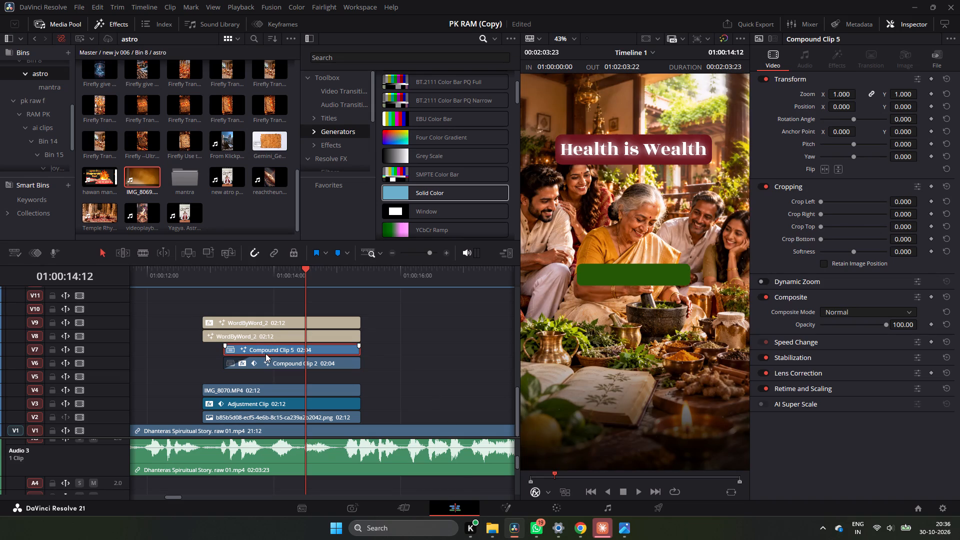
pyautogui.hotkey('alt', 'v')
pyautogui.click(582, 460)
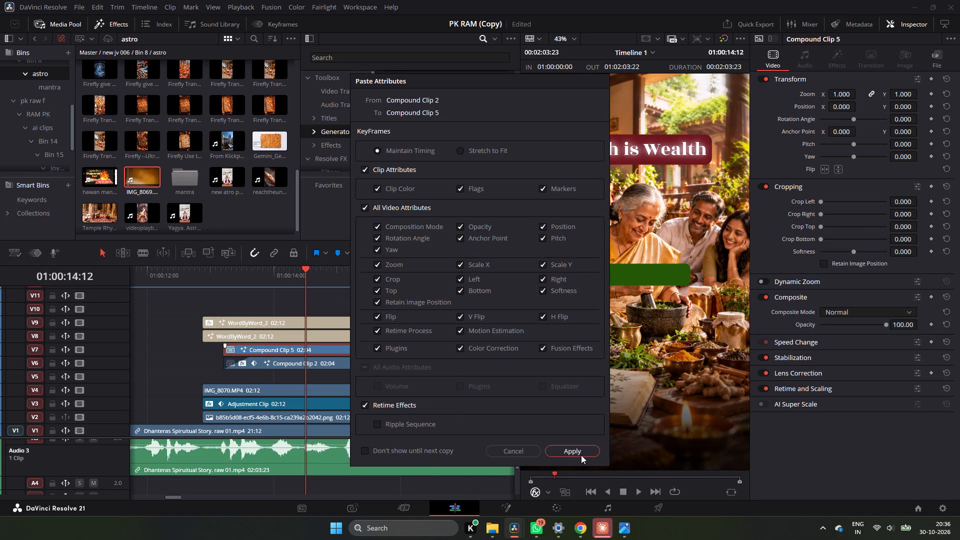
pyautogui.click(581, 455)
pyautogui.click(235, 291)
pyautogui.click(223, 281)
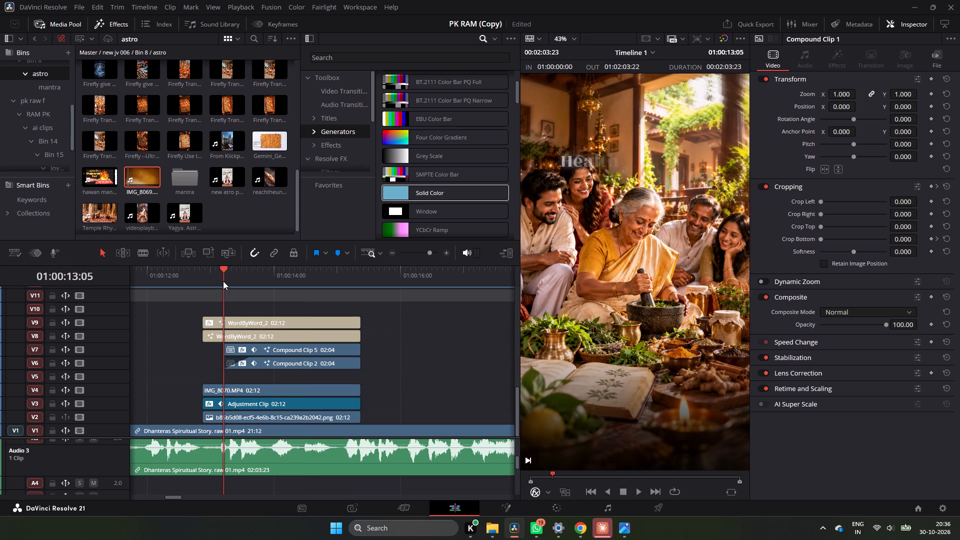
pyautogui.press('space')
pyautogui.press('space')
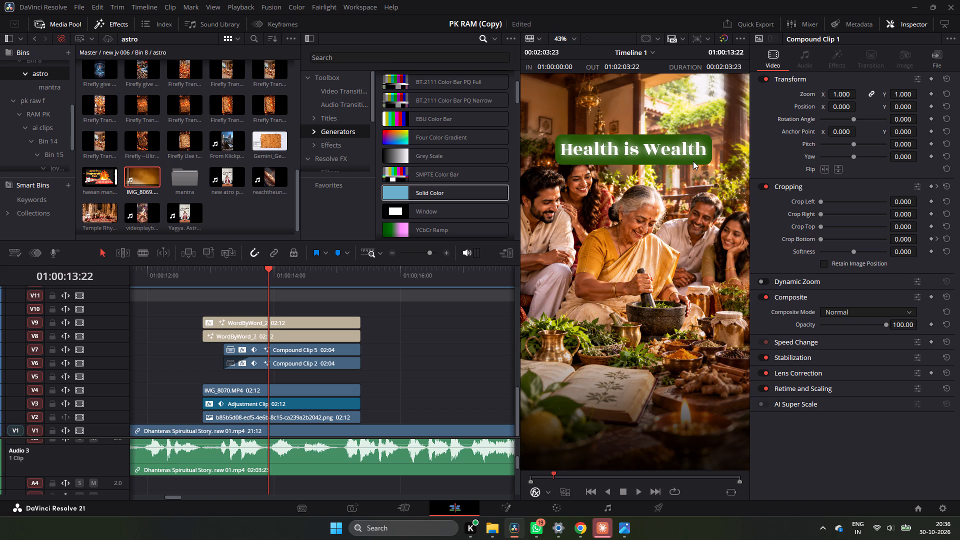
pyautogui.click(579, 531)
pyautogui.scroll(-7, 537, 406)
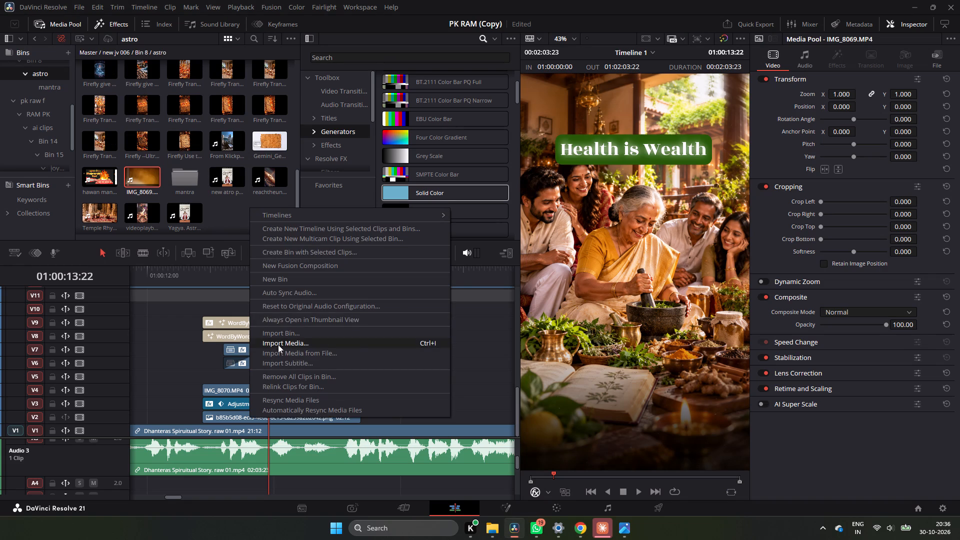
pyautogui.click(279, 342)
pyautogui.scroll(-13, 250, 117)
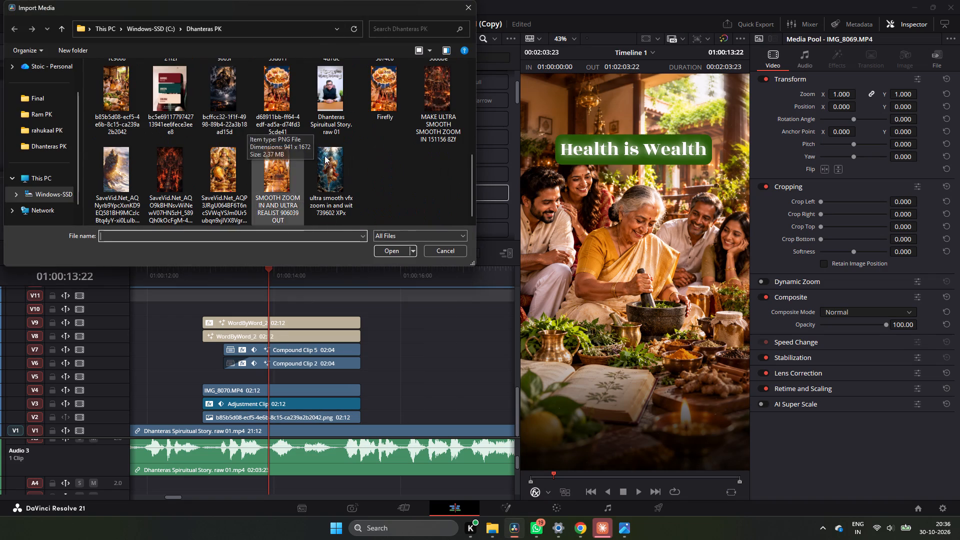
pyautogui.scroll(2, 242, 164)
pyautogui.scroll(1, 295, 169)
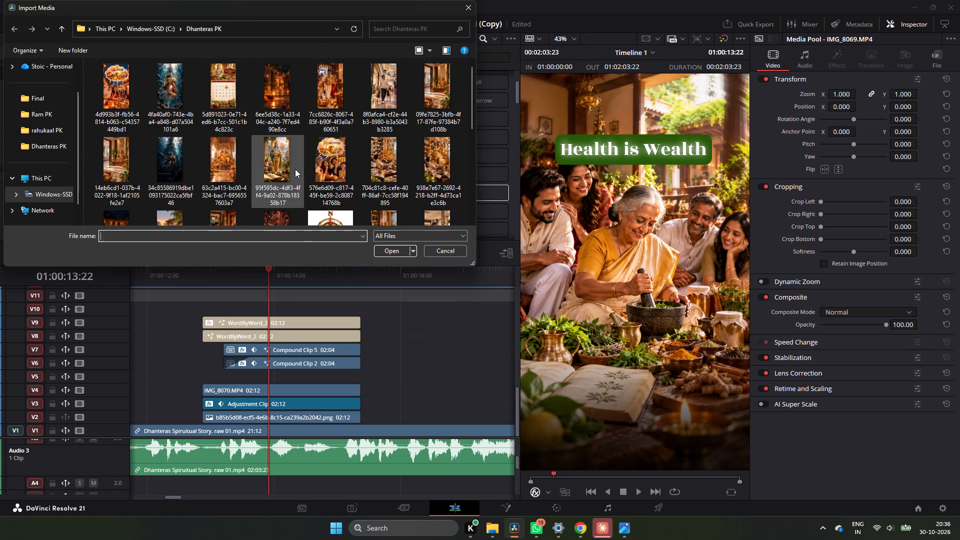
pyautogui.scroll(-2, 295, 169)
pyautogui.scroll(5, 421, 119)
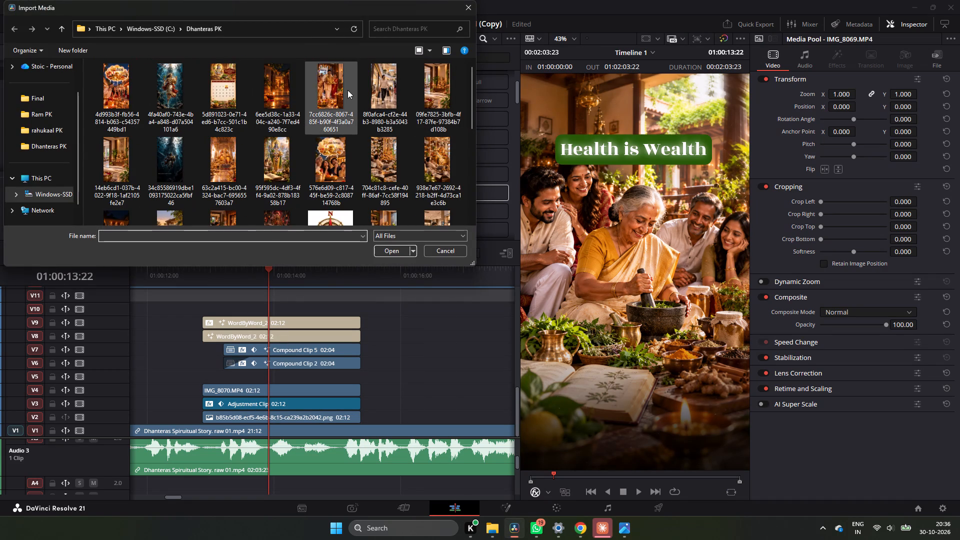
pyautogui.scroll(-4, 224, 93)
pyautogui.scroll(-3, 303, 108)
pyautogui.scroll(2, 318, 129)
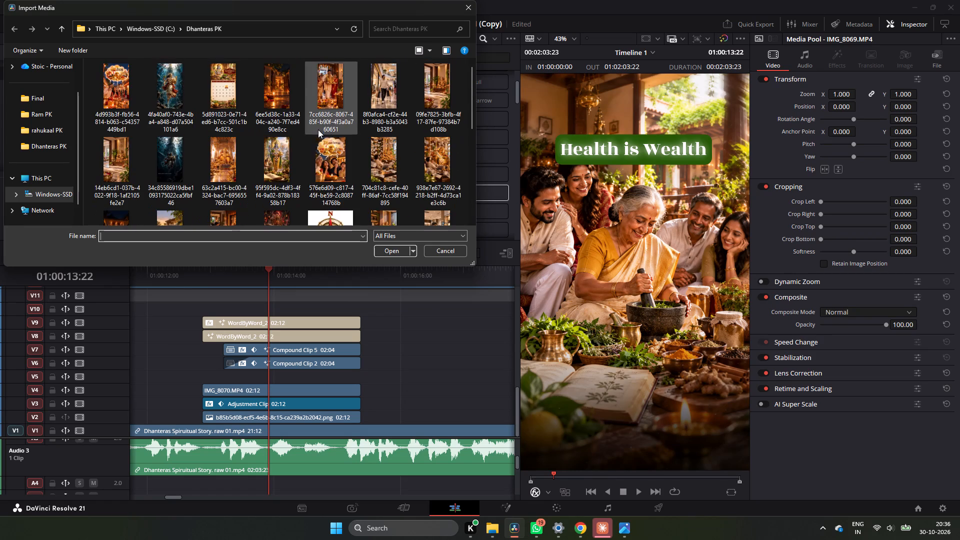
pyautogui.scroll(3, 318, 129)
pyautogui.scroll(-7, 318, 129)
pyautogui.scroll(4, 318, 130)
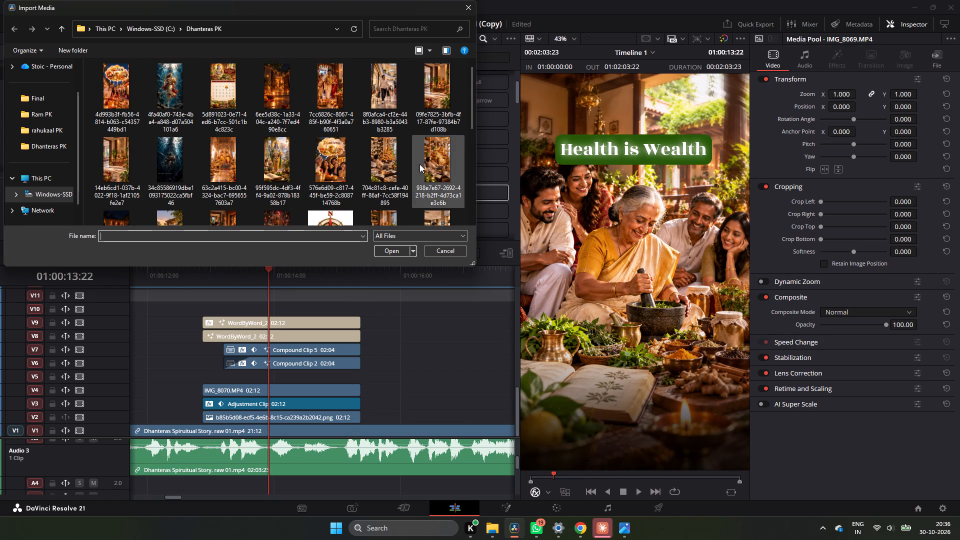
pyautogui.scroll(-5, 437, 164)
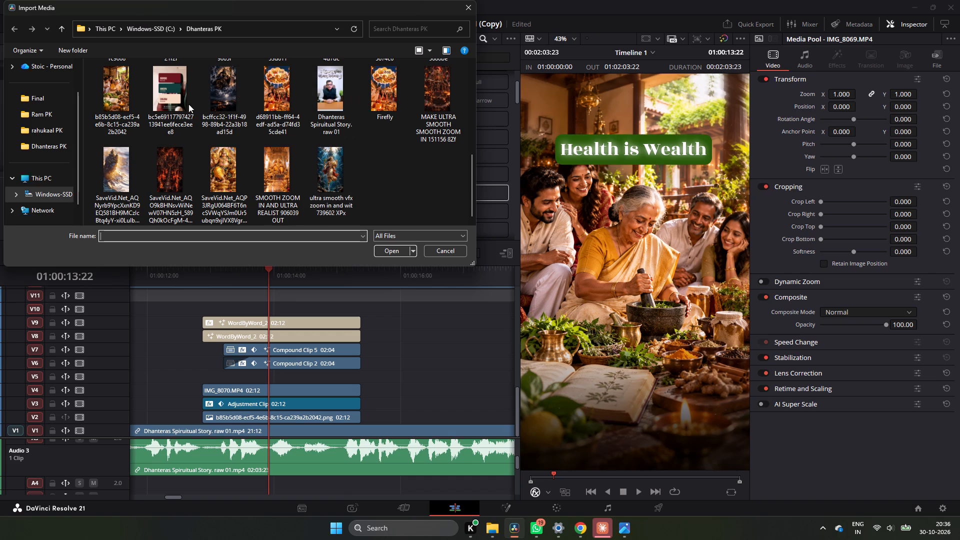
pyautogui.scroll(1, 160, 100)
pyautogui.click(170, 86)
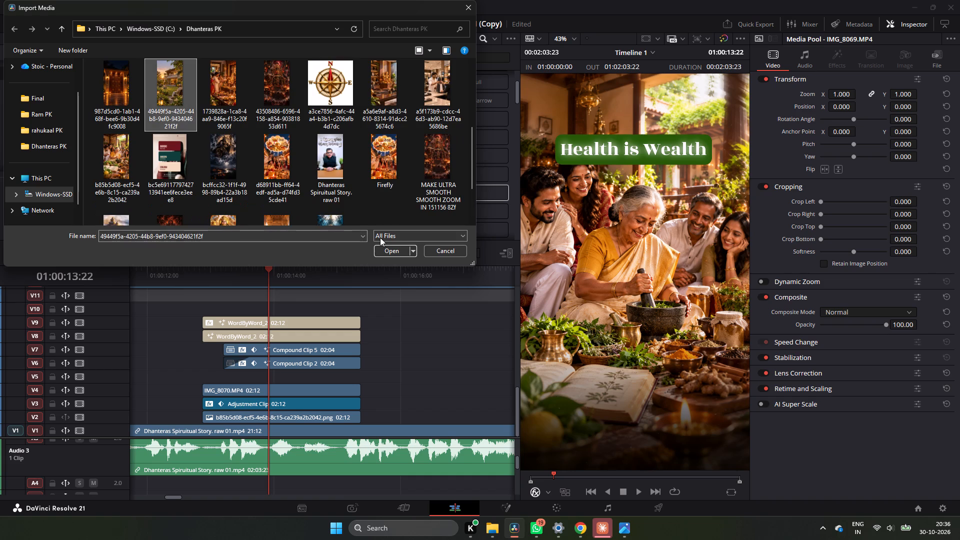
pyautogui.click(384, 247)
# Add the imported villa garden image to V5 of the timeline, near the end of the "Health is Wealth" title stack.
pyautogui.scroll(4, 163, 111)
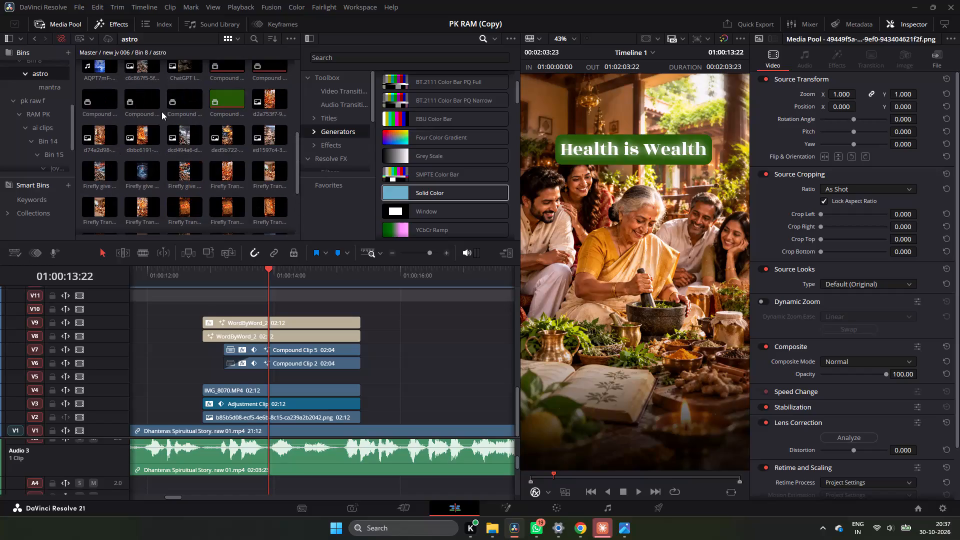
pyautogui.scroll(7, 180, 91)
pyautogui.moveTo(91, 171); pyautogui.dragTo(187, 199)
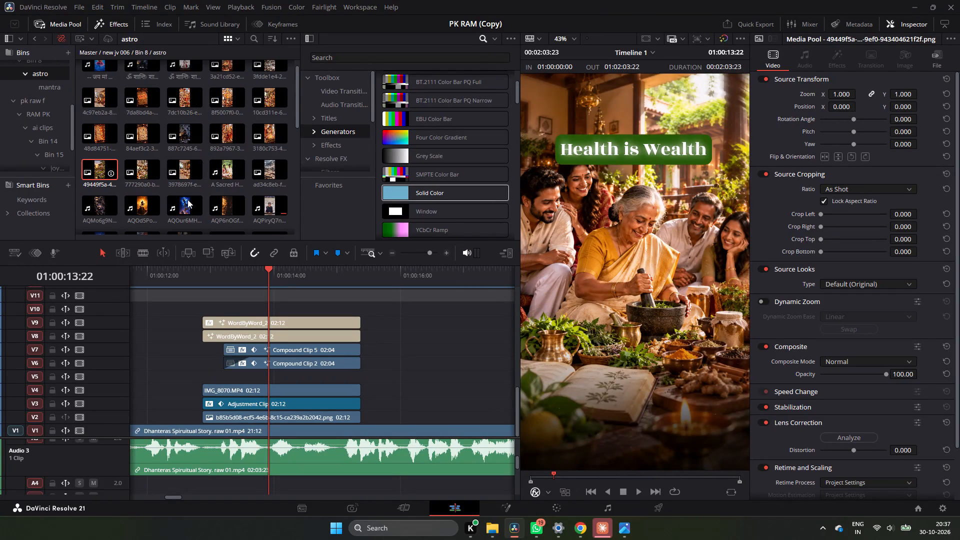
pyautogui.moveTo(187, 199); pyautogui.dragTo(330, 377)
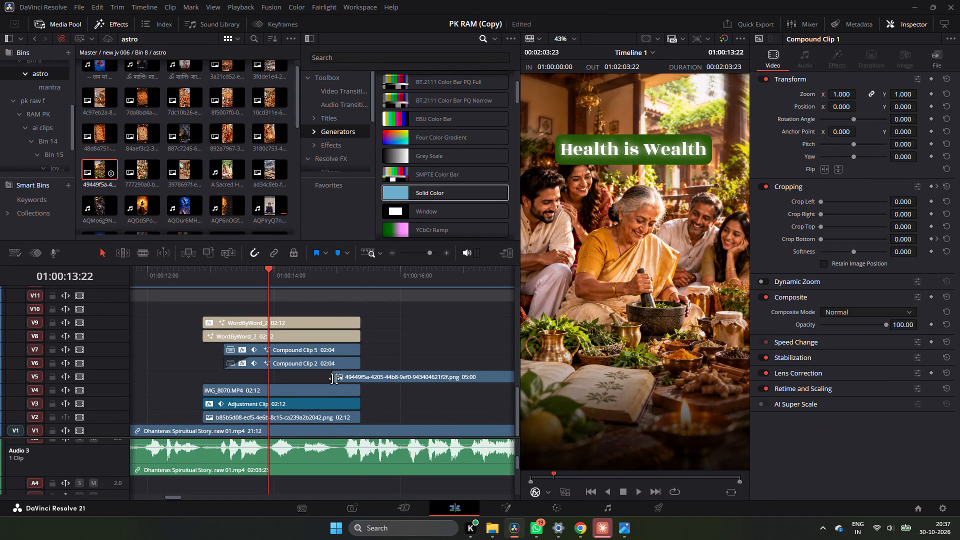
# Copy and delete the b85b5d08 family image clip on V2, and move the villa image into its place starting at 01:00:12:21.
pyautogui.click(330, 416)
pyautogui.hotkey('ctrl', 'c')
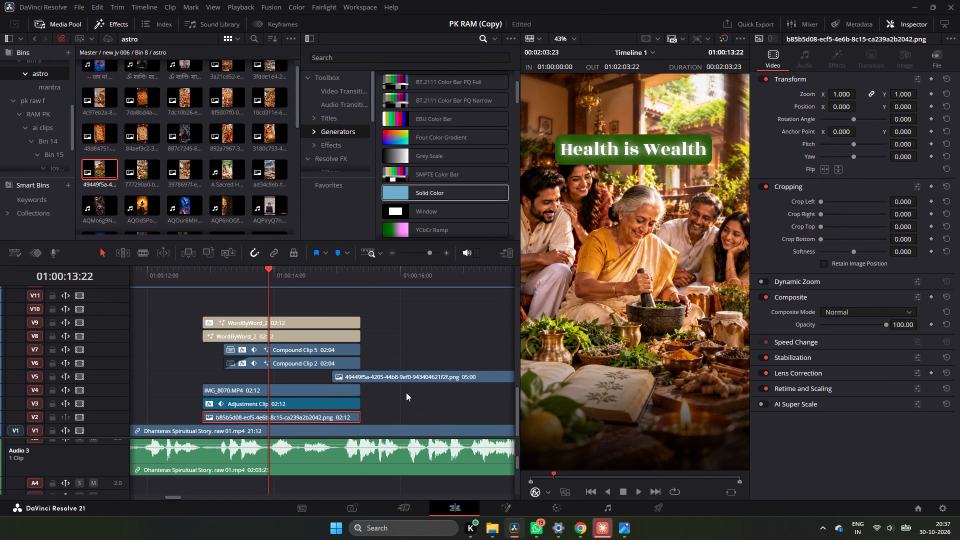
pyautogui.hotkey('ctrl', 'c')
pyautogui.press('BackSpace')
pyautogui.moveTo(405, 377); pyautogui.dragTo(353, 421)
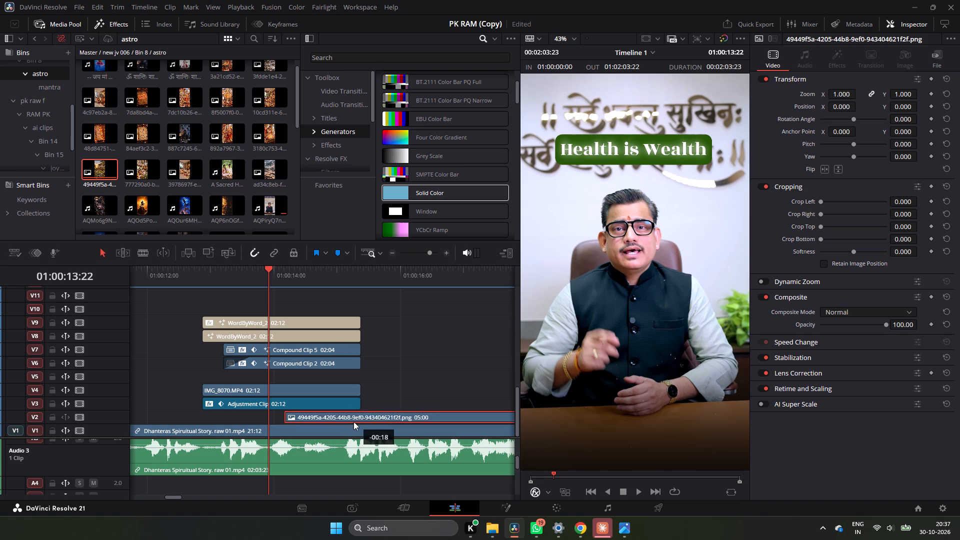
pyautogui.moveTo(353, 421); pyautogui.dragTo(273, 414)
# Trim the end of the villa image clip on V2 to 01:00:15:09, matching the clips above it.
pyautogui.click(360, 274)
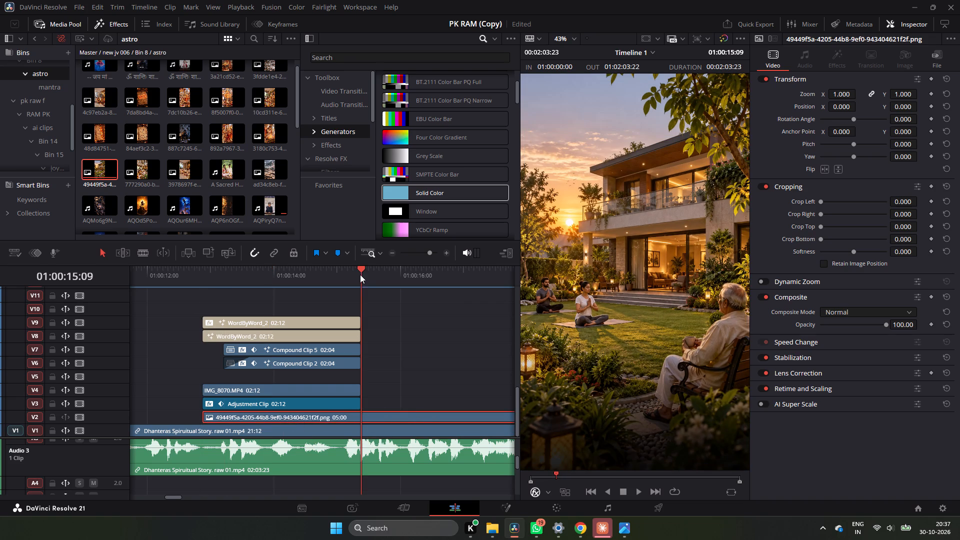
pyautogui.click(390, 251)
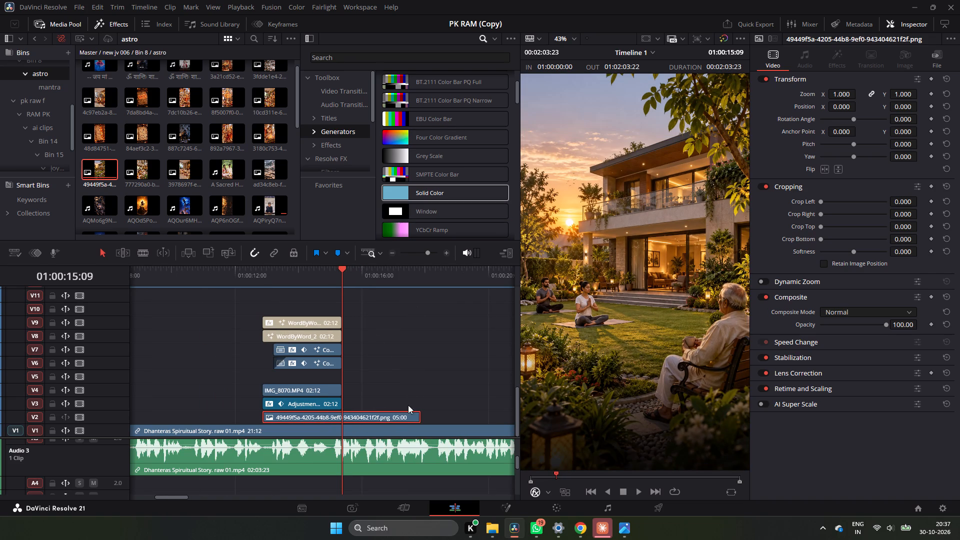
pyautogui.moveTo(417, 417); pyautogui.dragTo(341, 418)
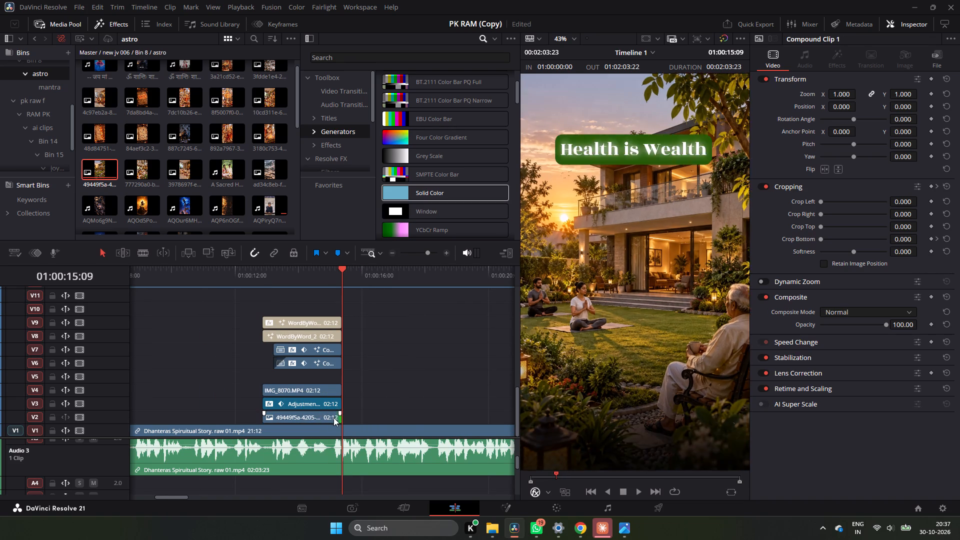
# Paste all clip, video and retime attributes of the deleted family image onto the villa image clip, maintaining keyframe timing.
pyautogui.click(333, 417)
pyautogui.hotkey('alt', 'v')
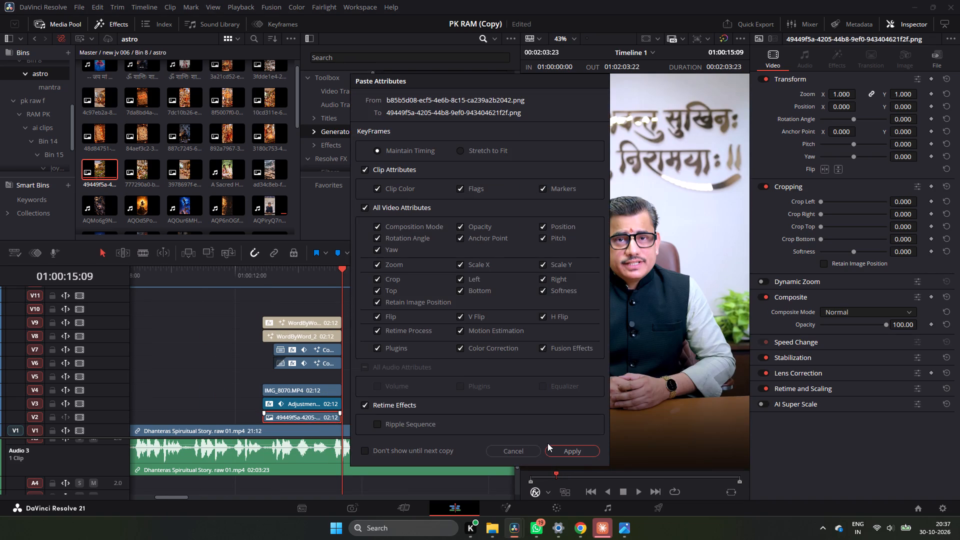
pyautogui.click(553, 448)
# Play back the villa image insert with its title from 01:00:12:21 to check the result.
pyautogui.click(260, 280)
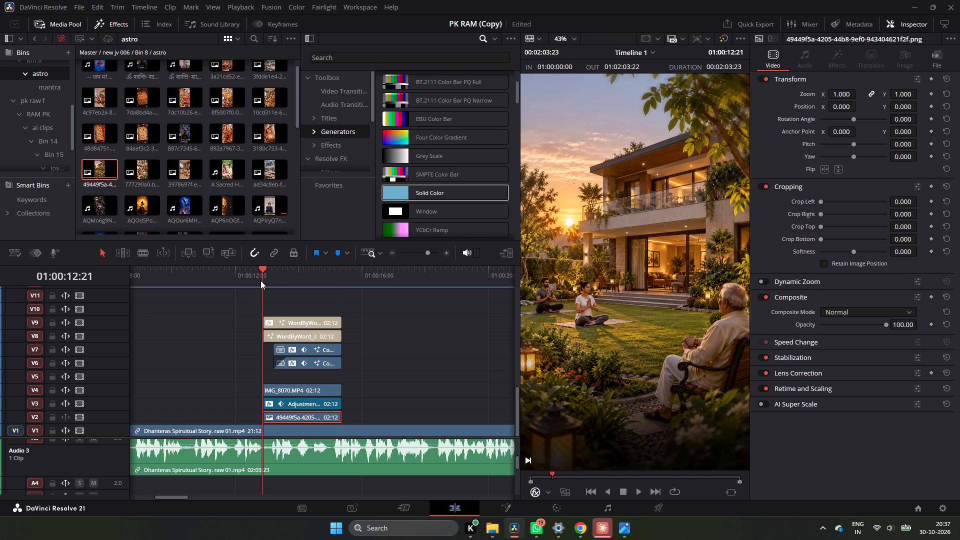
pyautogui.press('space')
pyautogui.press('space')
pyautogui.press('space')
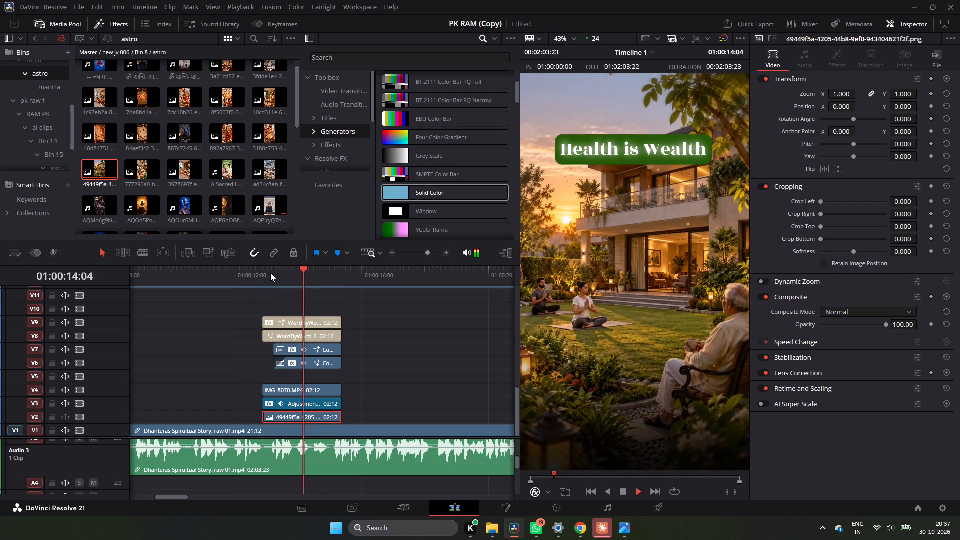
pyautogui.press('space')
pyautogui.click(272, 272)
pyautogui.press('space')
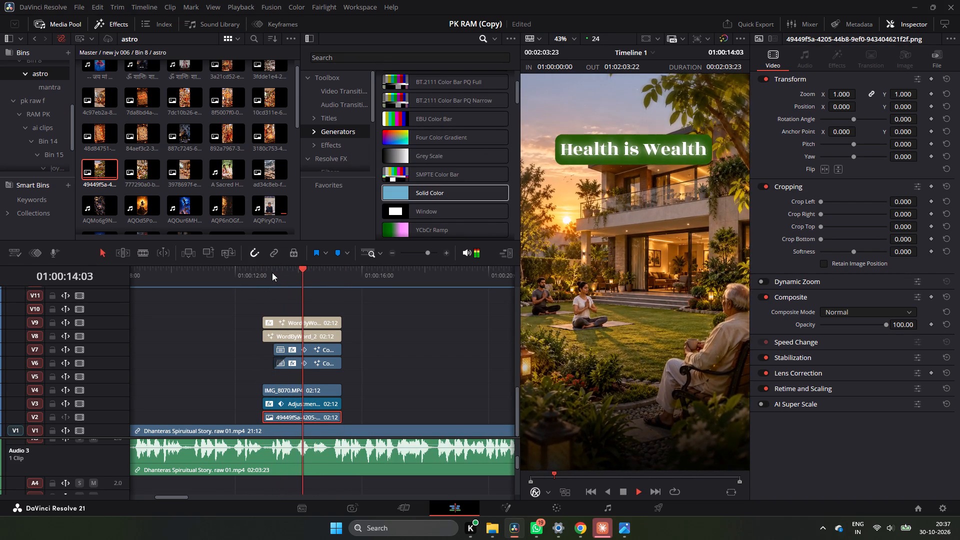
pyautogui.press('space')
pyautogui.press('space')
pyautogui.press('space')
pyautogui.press('space')
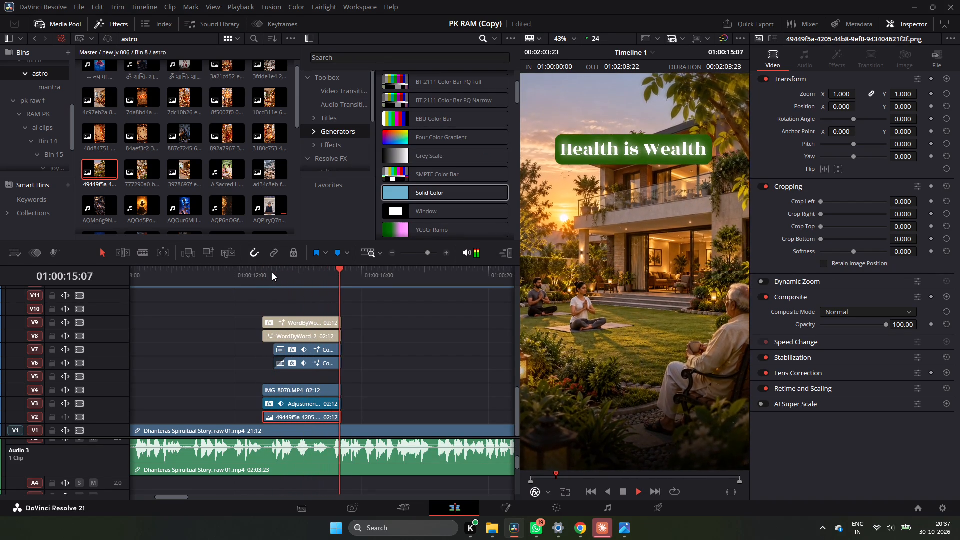
pyautogui.press('space')
# Duplicate the second IMG_8069.MP4 overlay clip on V14 to the start of the villa insert, overlapping 01:00:12:21.
pyautogui.moveTo(272, 274); pyautogui.dragTo(261, 280)
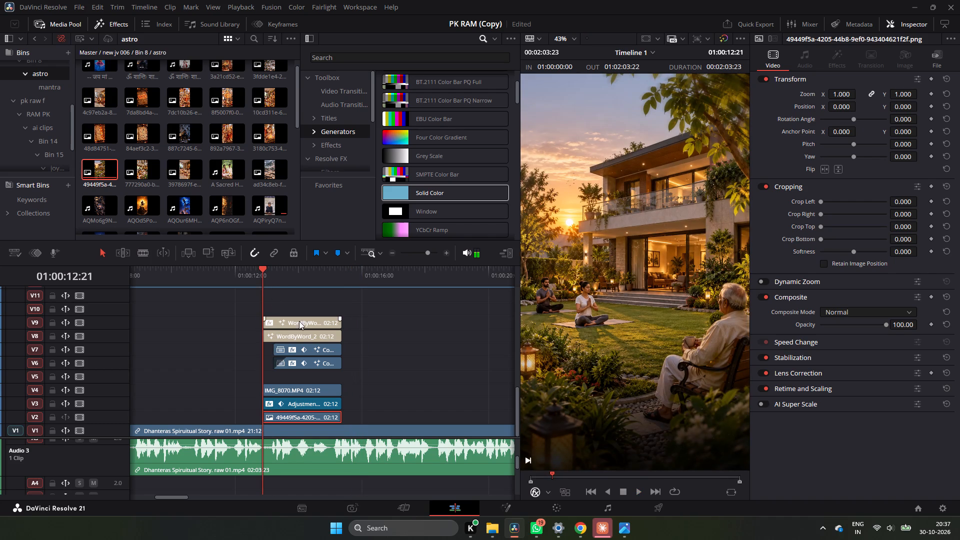
pyautogui.scroll(2, 299, 321)
pyautogui.doubleClick(391, 252)
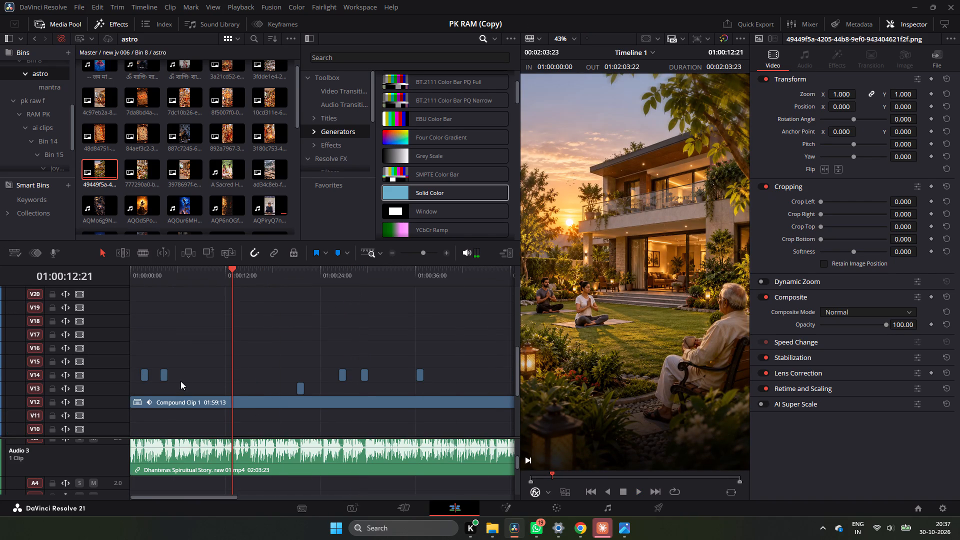
pyautogui.click(164, 377)
pyautogui.keyDown('alt'); pyautogui.moveTo(164, 378); pyautogui.dragTo(212, 379); pyautogui.keyUp('alt')
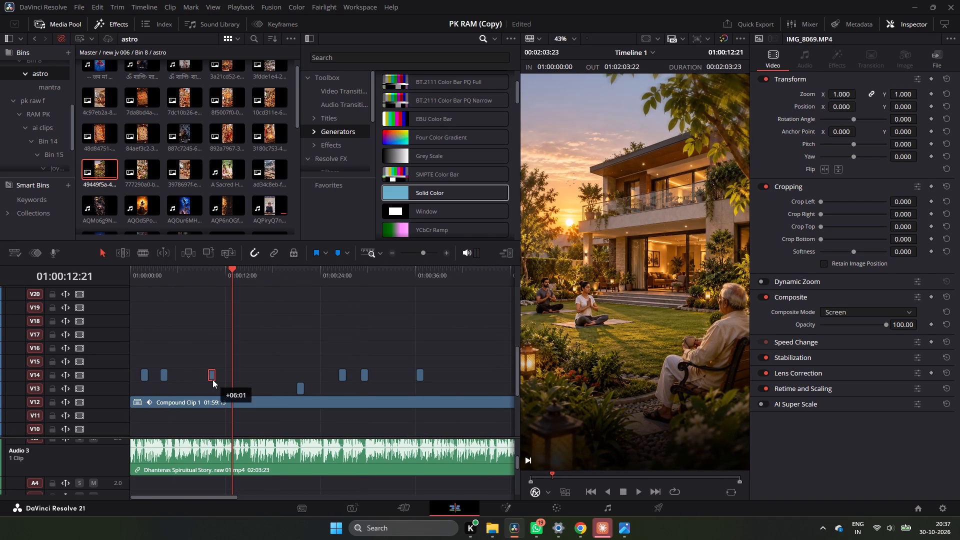
pyautogui.keyDown('alt'); pyautogui.moveTo(212, 379); pyautogui.dragTo(230, 376); pyautogui.keyUp('alt')
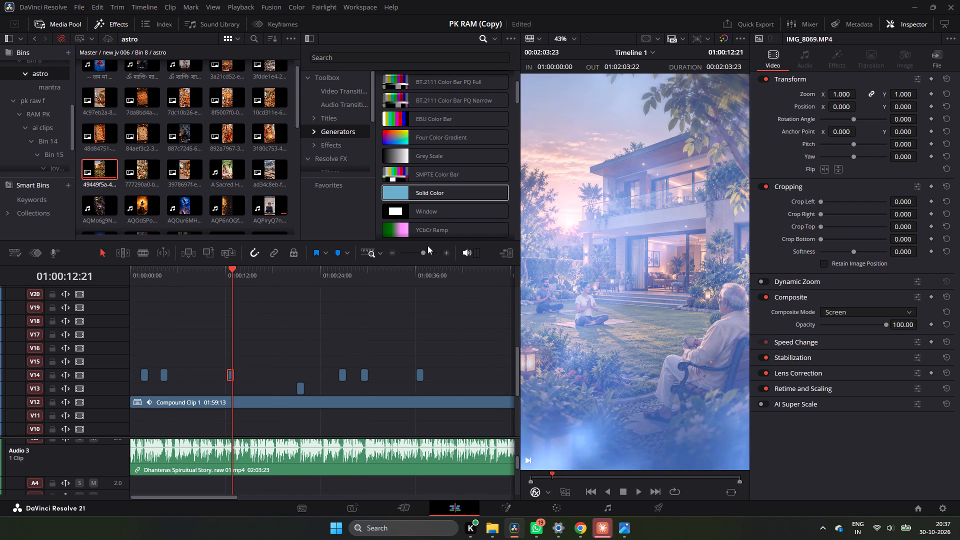
# Duplicate the new IMG_8069.MP4 overlay onto V15 and place the copy across the end of the villa insert at 01:00:15:09.
pyautogui.doubleClick(448, 251)
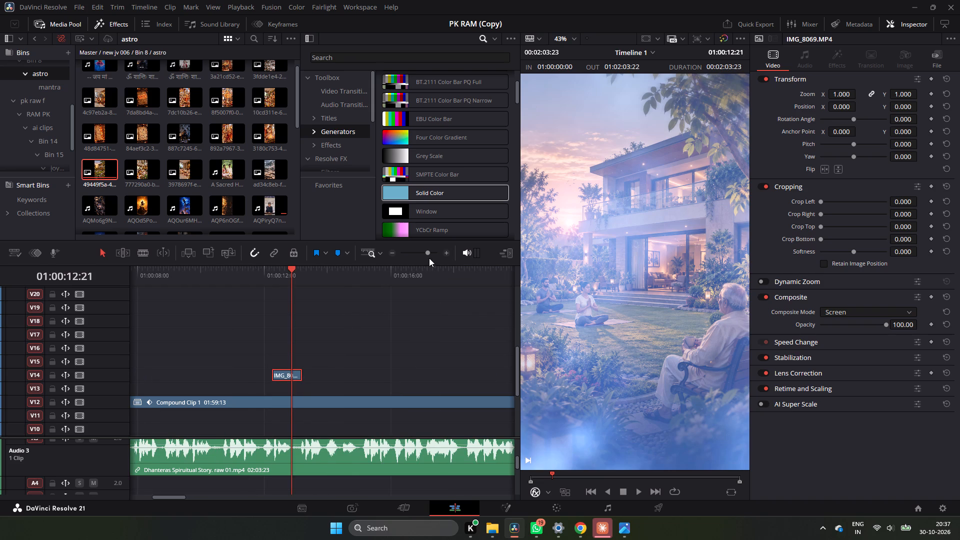
pyautogui.doubleClick(442, 252)
pyautogui.moveTo(332, 372); pyautogui.dragTo(360, 368)
pyautogui.keyDown('alt'); pyautogui.moveTo(352, 369); pyautogui.dragTo(459, 360); pyautogui.keyUp('alt')
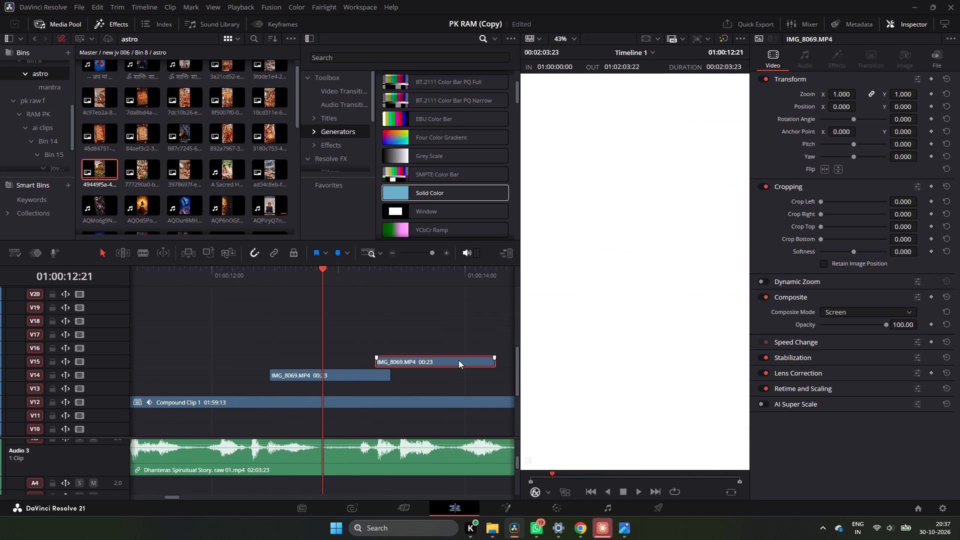
pyautogui.keyDown('ctrl'); pyautogui.scroll(-2, 458, 360); pyautogui.keyUp('ctrl')
pyautogui.click(350, 276)
pyautogui.scroll(-4, 352, 287)
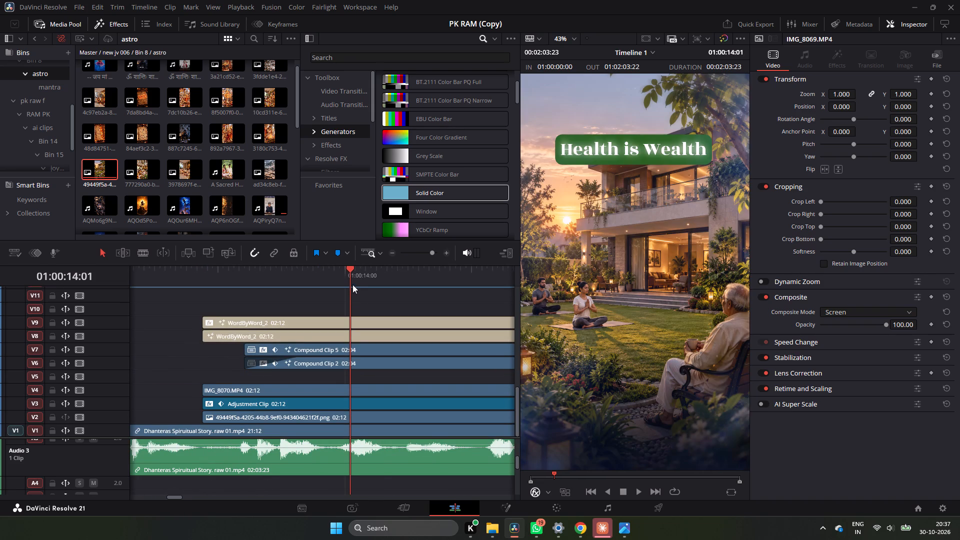
pyautogui.keyDown('ctrl'); pyautogui.scroll(-5, 355, 278); pyautogui.keyUp('ctrl')
pyautogui.click(216, 272)
pyautogui.scroll(3, 236, 313)
pyautogui.doubleClick(389, 250)
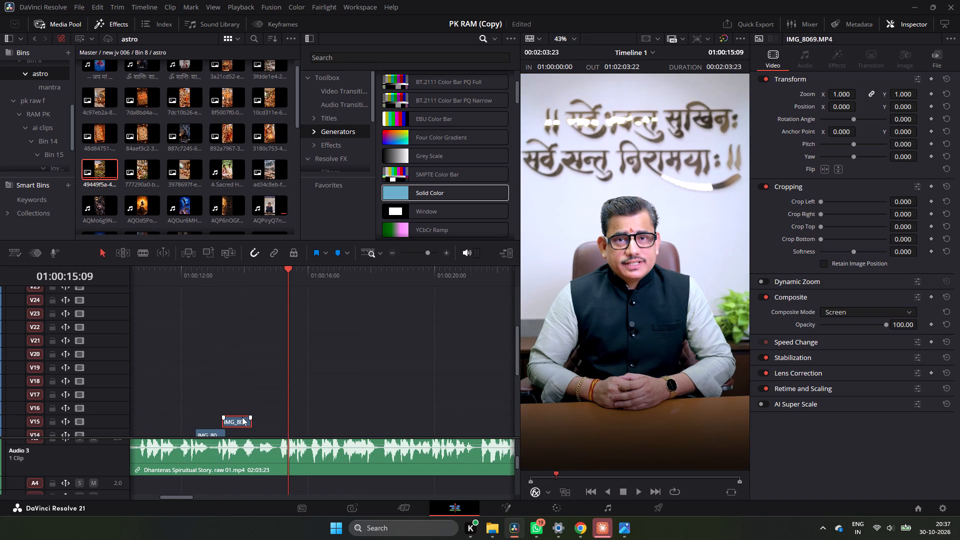
pyautogui.moveTo(242, 418); pyautogui.dragTo(298, 415)
# Move both new IMG_8069.MP4 overlays down to V13, shifting the end one slightly earlier across the cut at 01:00:15:09.
pyautogui.moveTo(299, 438); pyautogui.dragTo(306, 493)
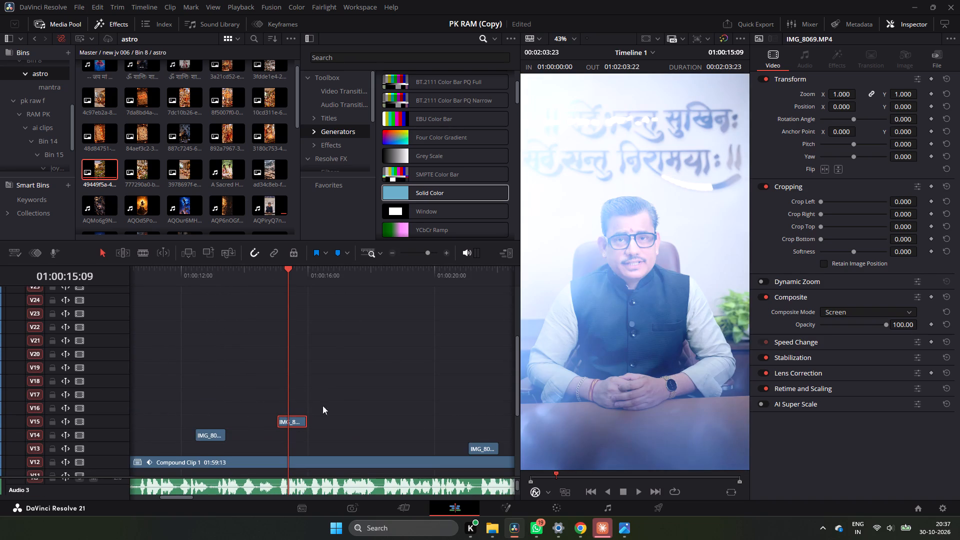
pyautogui.moveTo(344, 239); pyautogui.dragTo(346, 231)
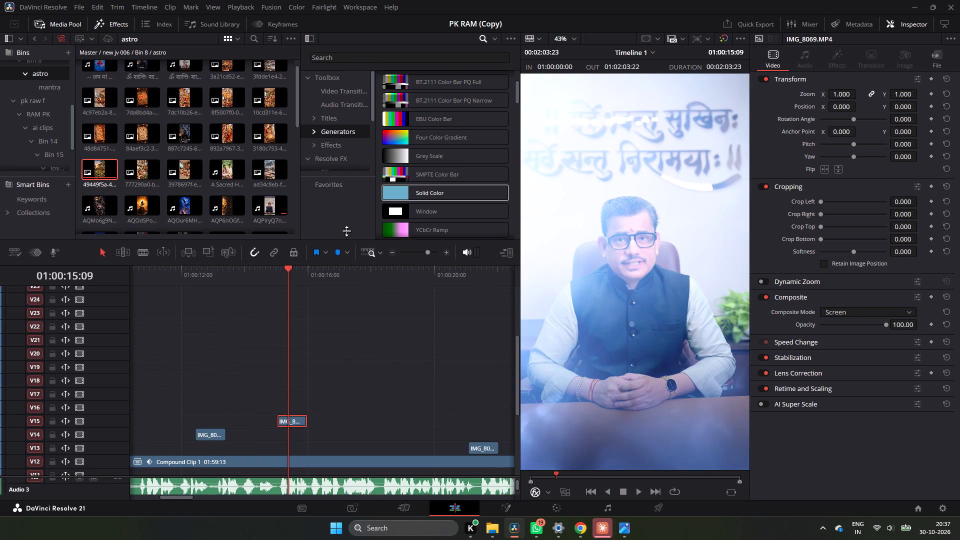
pyautogui.moveTo(346, 231); pyautogui.dragTo(368, 125)
pyautogui.scroll(-3, 331, 345)
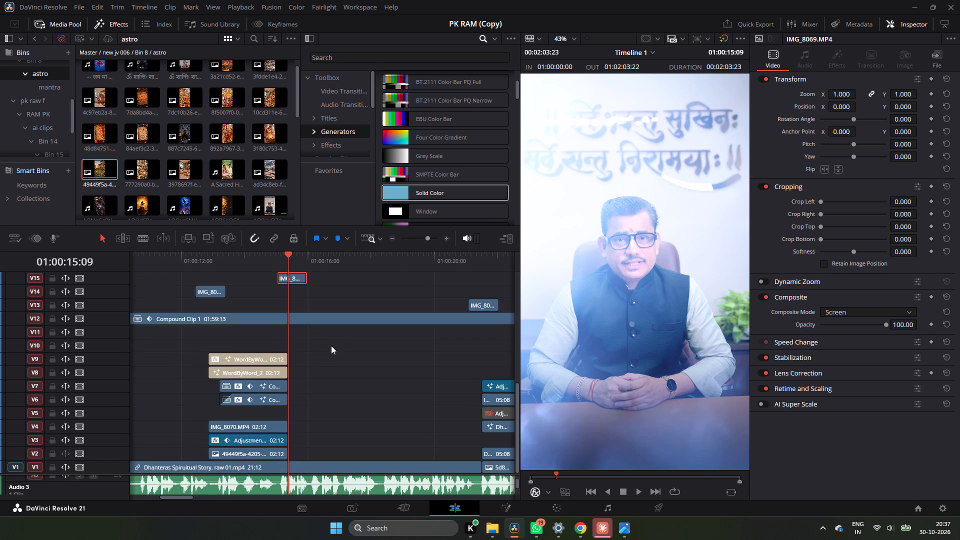
pyautogui.scroll(1, 330, 345)
pyautogui.scroll(-1, 330, 345)
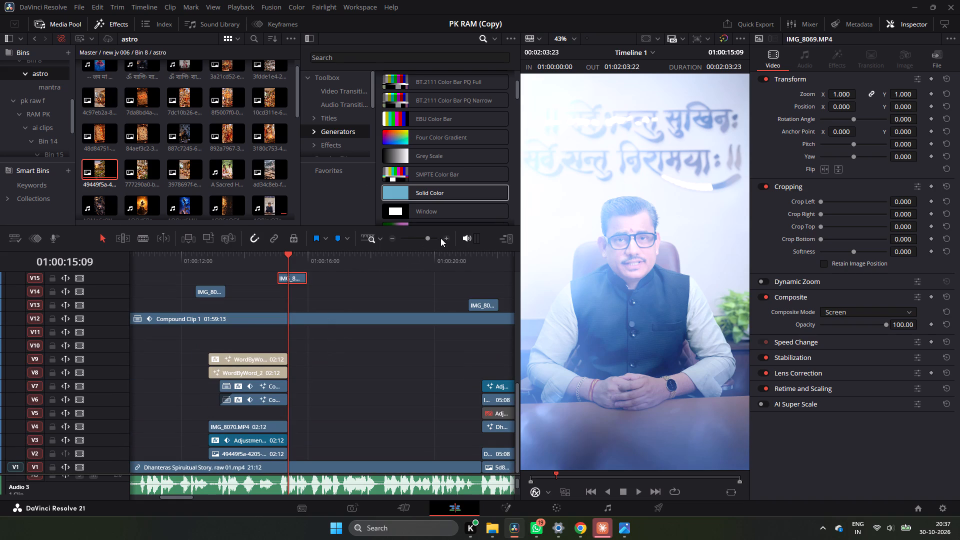
pyautogui.doubleClick(445, 236)
pyautogui.moveTo(346, 272); pyautogui.dragTo(357, 303)
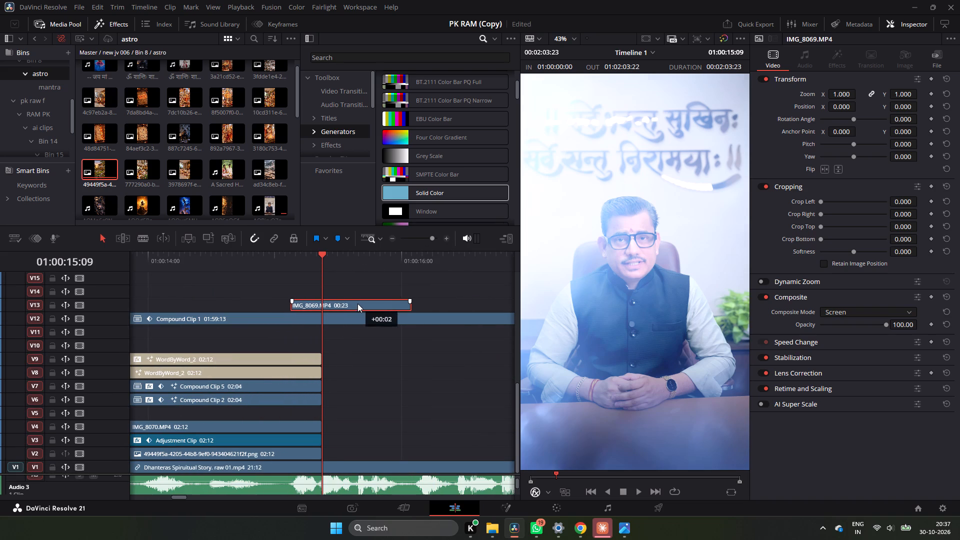
pyautogui.moveTo(357, 303); pyautogui.dragTo(335, 303)
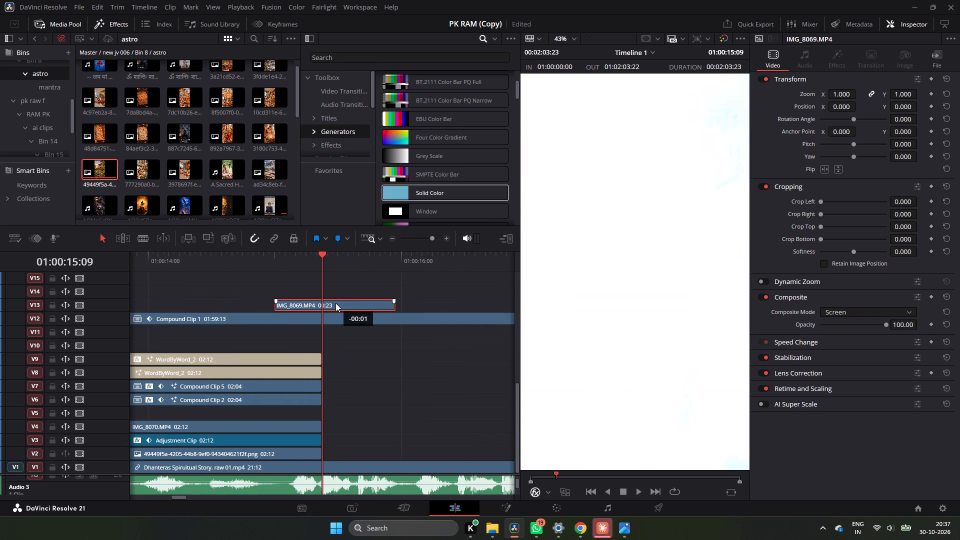
pyautogui.moveTo(335, 303); pyautogui.dragTo(333, 302)
pyautogui.doubleClick(390, 235)
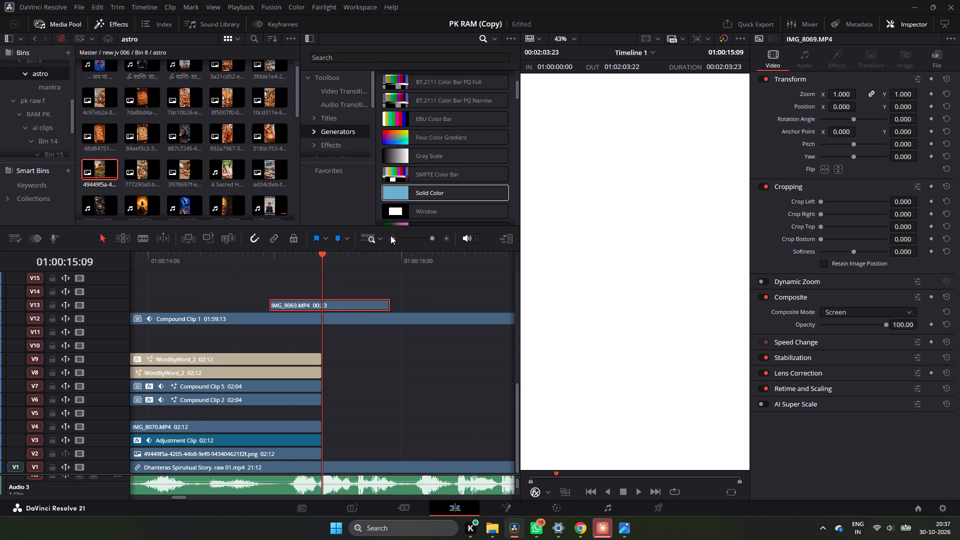
pyautogui.moveTo(244, 295); pyautogui.dragTo(243, 303)
# Play back the villa insert from 01:00:12:11 to review the overlay transitions and the timing of the title.
pyautogui.click(241, 271)
pyautogui.click(229, 267)
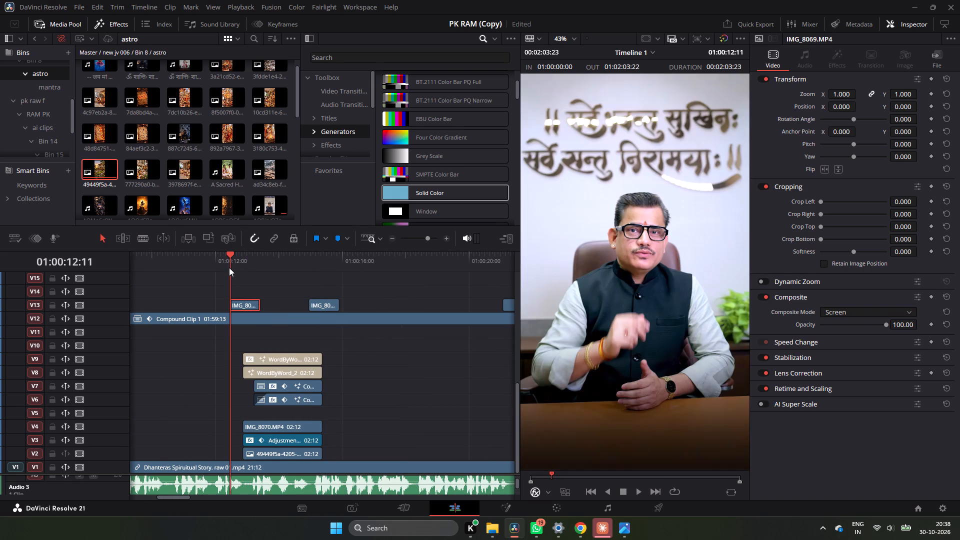
pyautogui.press('space')
pyautogui.press('space')
pyautogui.click(229, 267)
pyautogui.press('space')
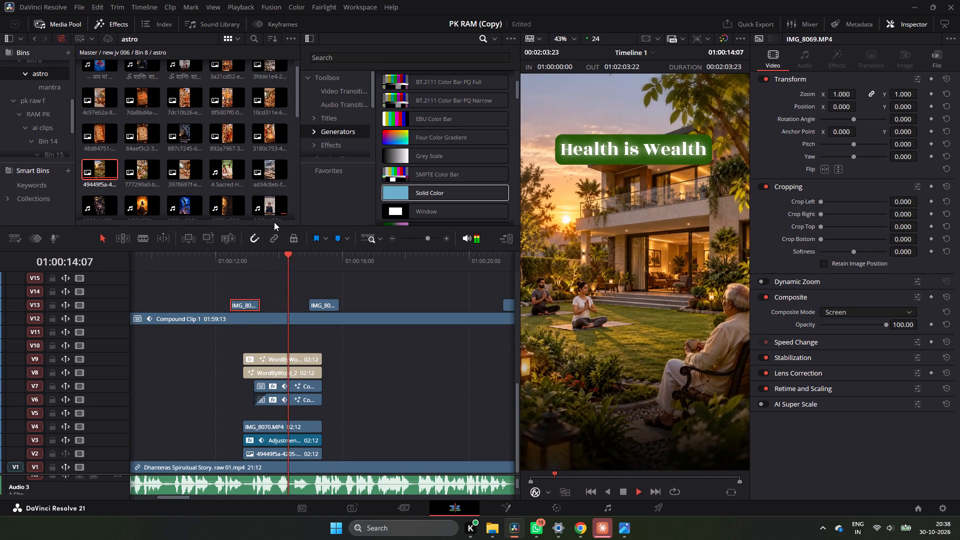
pyautogui.press('space')
pyautogui.click(240, 262)
pyautogui.press('space')
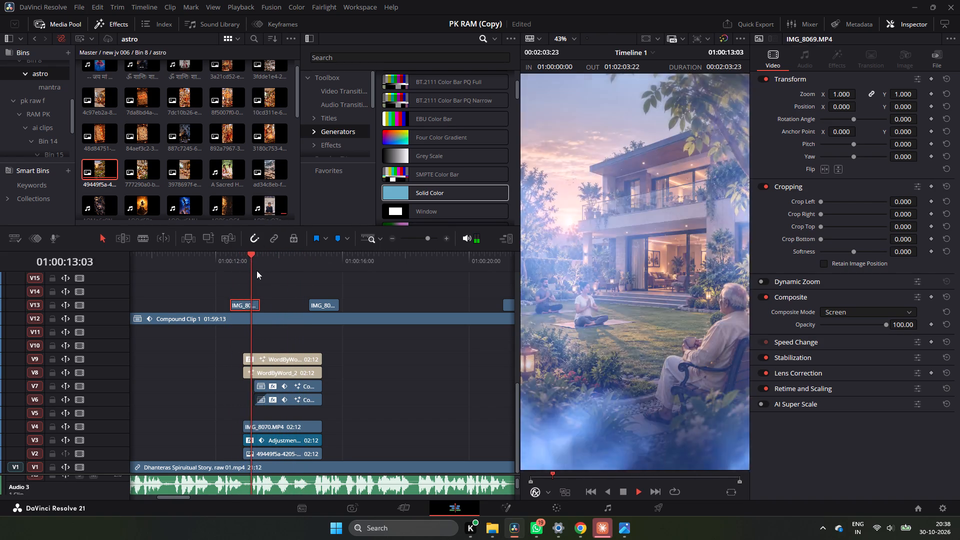
pyautogui.press('space')
pyautogui.press('space')
pyautogui.press('space')
pyautogui.press('space')
pyautogui.press('space')
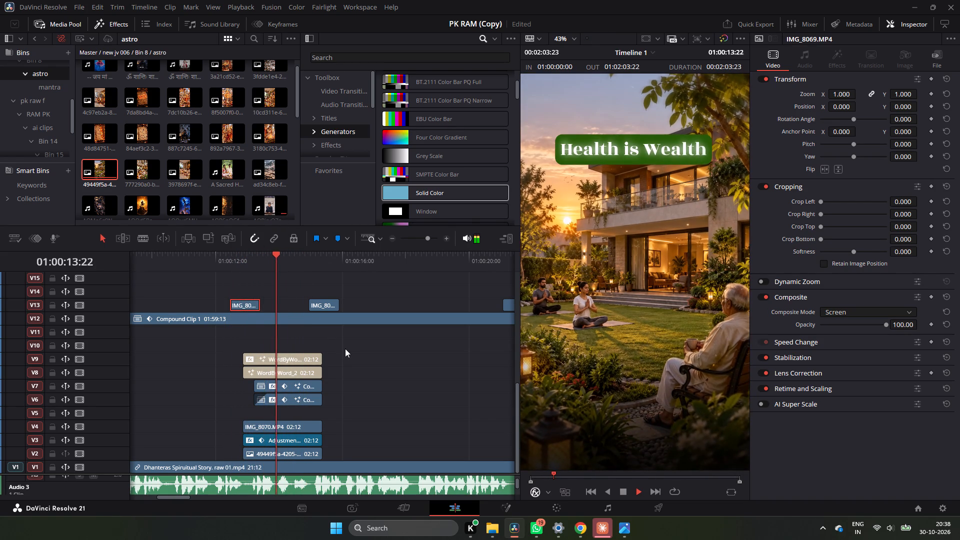
# Shift the title clips on V6 to V9 to start at 01:00:13:23, trimming their ends to the villa insert's end.
pyautogui.moveTo(348, 349); pyautogui.dragTo(290, 402)
pyautogui.moveTo(299, 375); pyautogui.dragTo(314, 375)
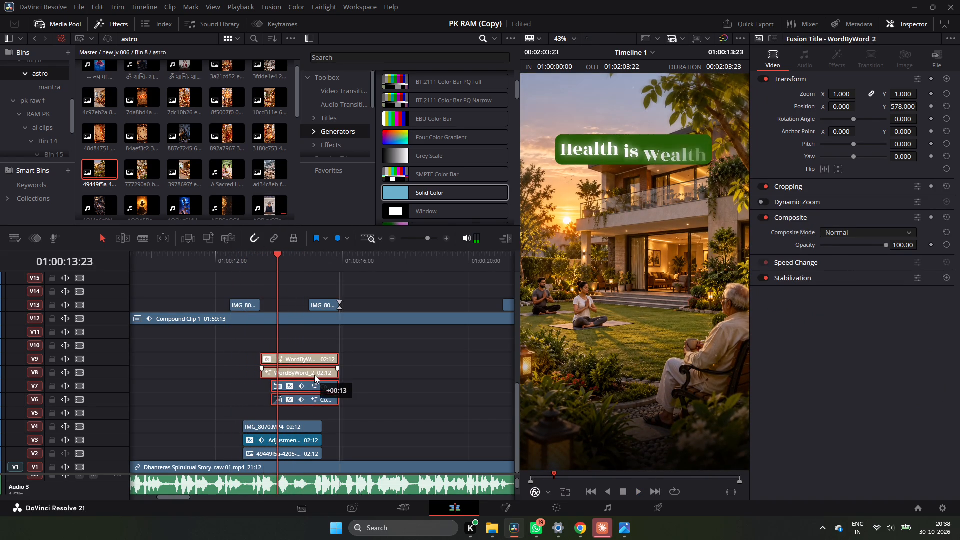
pyautogui.moveTo(314, 375); pyautogui.dragTo(329, 376)
pyautogui.moveTo(356, 374); pyautogui.dragTo(342, 376)
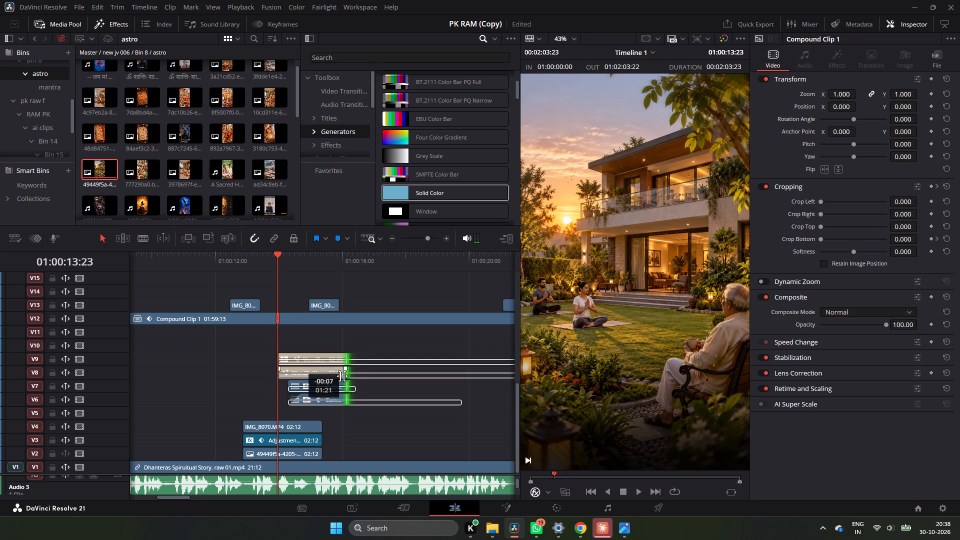
pyautogui.moveTo(342, 376); pyautogui.dragTo(322, 378)
pyautogui.press('space')
pyautogui.press('space')
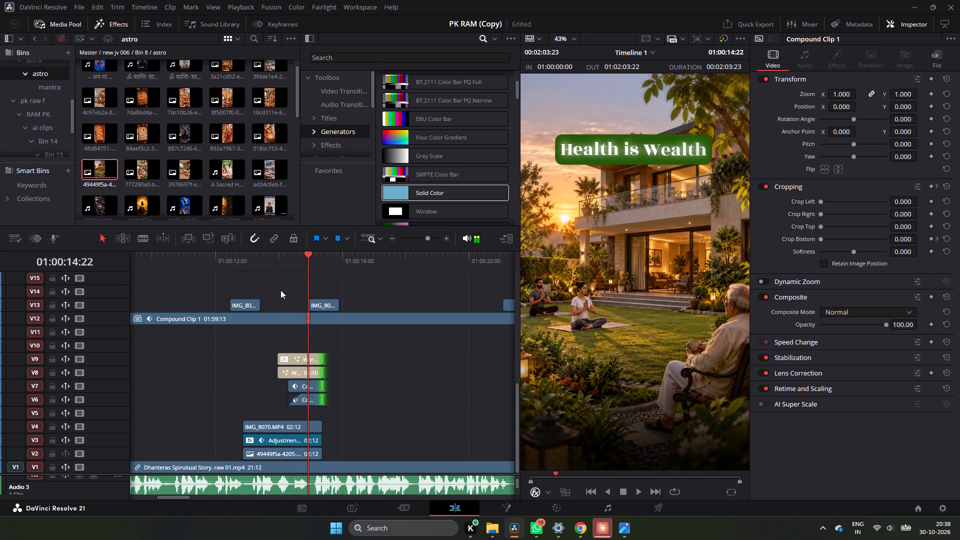
pyautogui.click(272, 263)
pyautogui.press('space')
pyautogui.press('space')
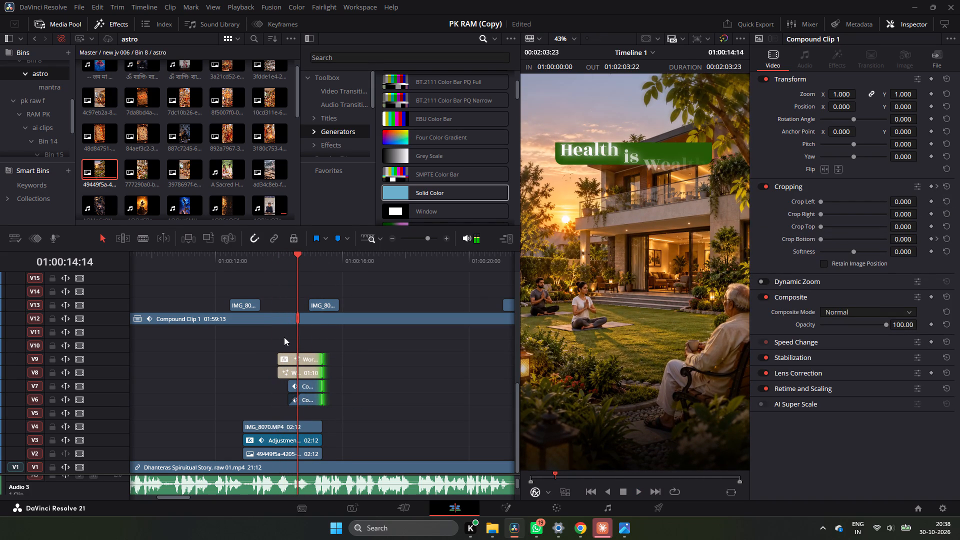
# Move the title clips on V6 to V9 back to start at 01:00:13:18 and extend their ends to the villa insert's end.
pyautogui.moveTo(270, 343); pyautogui.dragTo(326, 401)
pyautogui.click(277, 255)
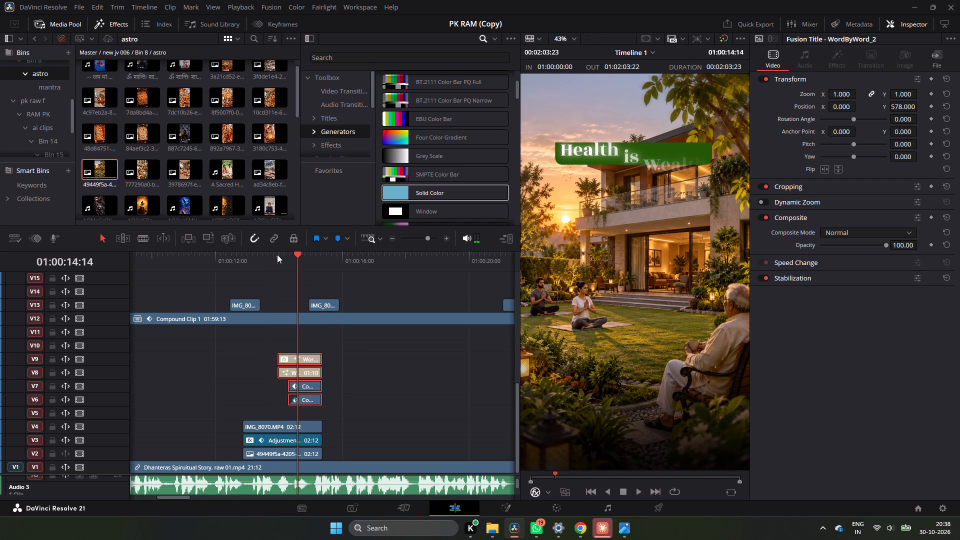
pyautogui.press('Left')
pyautogui.press('Left')
pyautogui.press('Left')
pyautogui.press('Left')
pyautogui.press('Left')
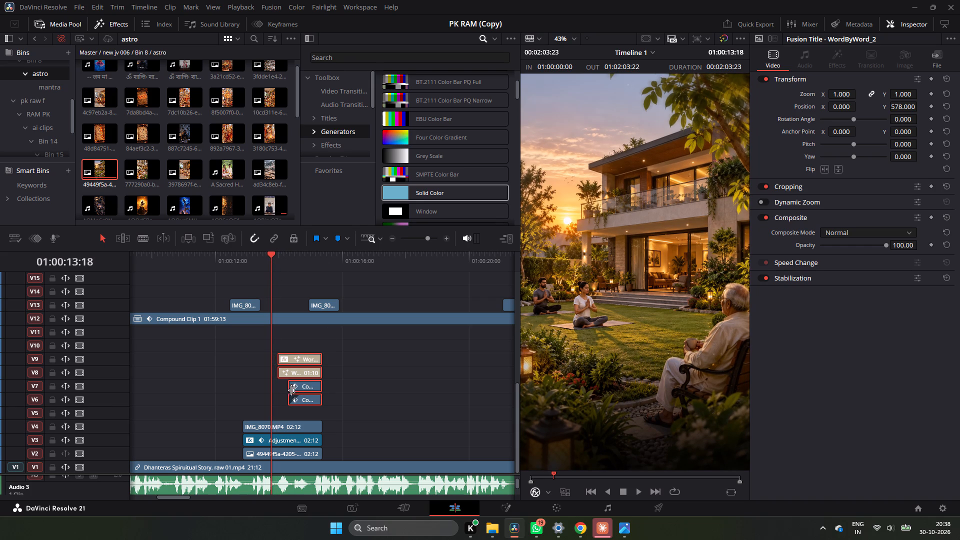
pyautogui.moveTo(301, 363); pyautogui.dragTo(294, 363)
pyautogui.moveTo(315, 372); pyautogui.dragTo(321, 380)
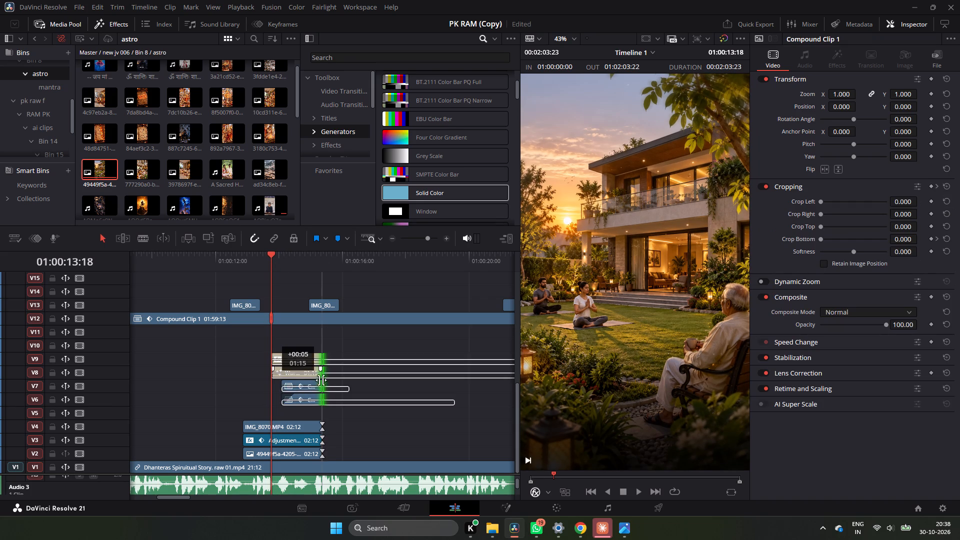
pyautogui.moveTo(321, 380); pyautogui.dragTo(322, 380)
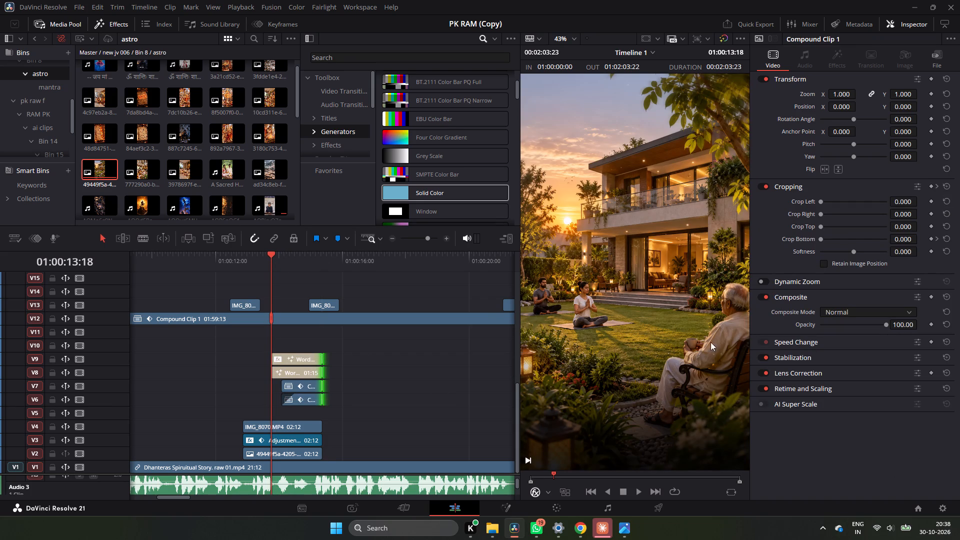
# Disable the compound clips on V6 and V7 and the upper WordByWord_2 title on V9, keeping the V8 title enabled.
pyautogui.moveTo(342, 383); pyautogui.dragTo(314, 397)
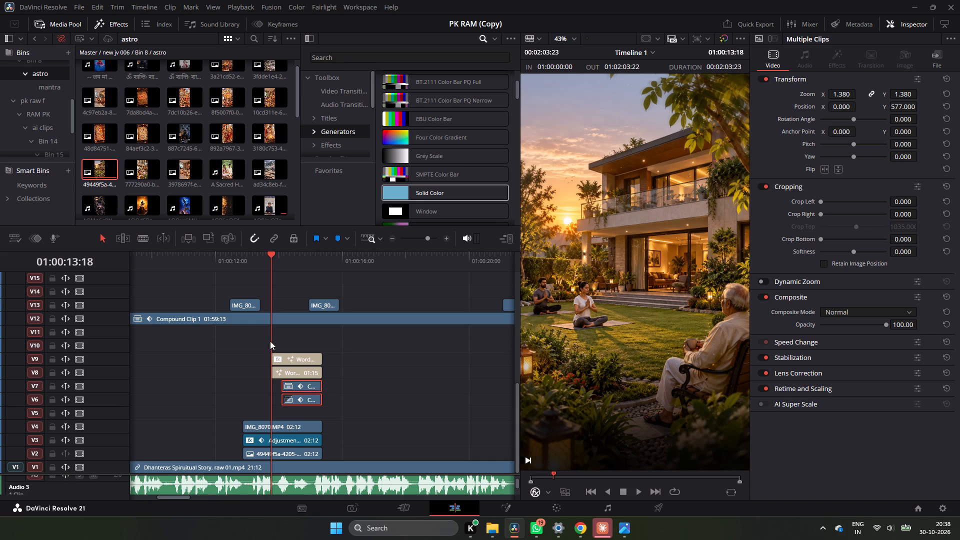
pyautogui.click(300, 270)
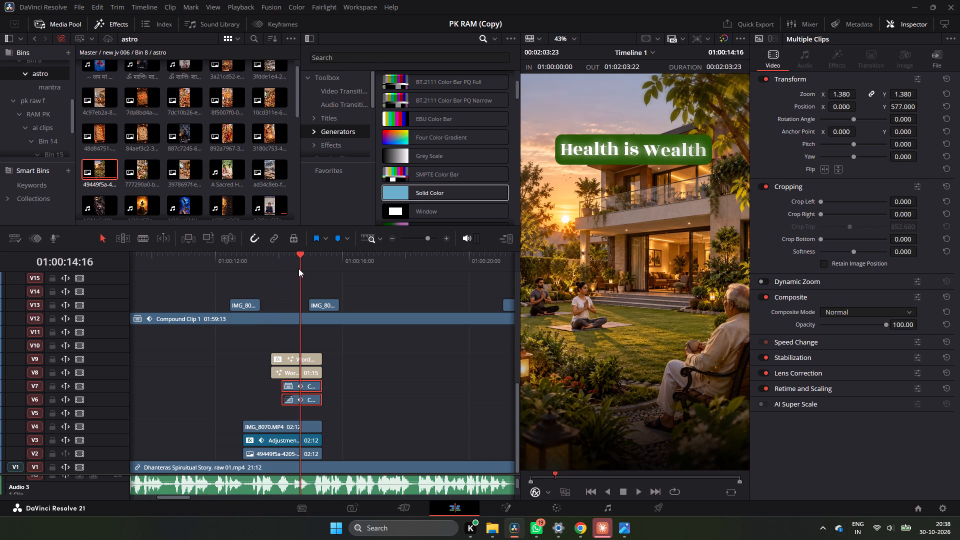
pyautogui.write('ddd')
pyautogui.click(356, 371)
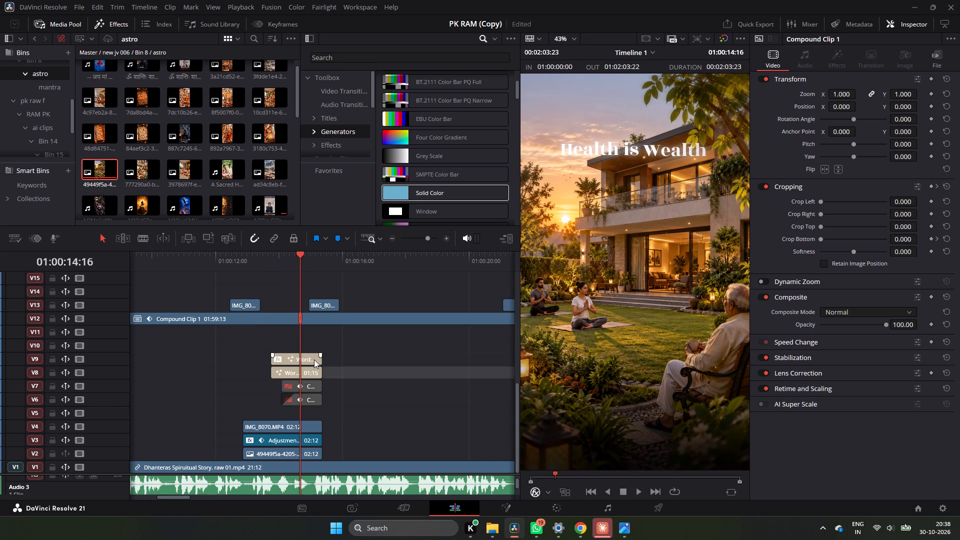
pyautogui.click(305, 358)
pyautogui.write('dd')
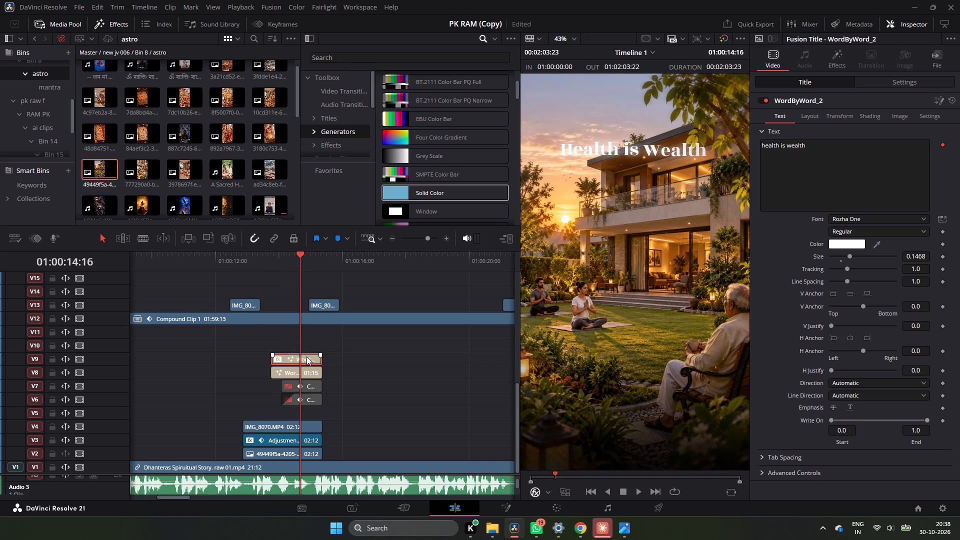
pyautogui.click(308, 366)
pyautogui.press('d')
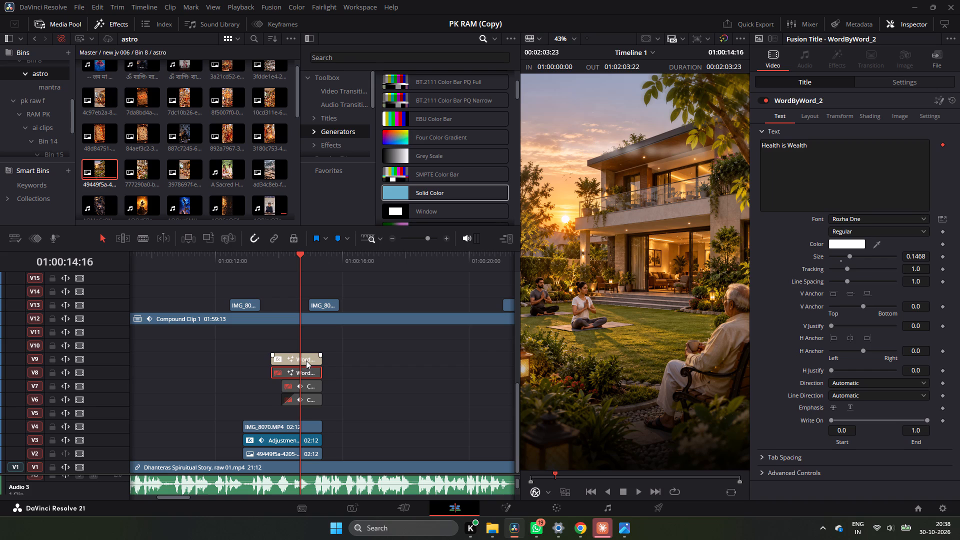
pyautogui.press('d')
pyautogui.click(306, 360)
pyautogui.press('d')
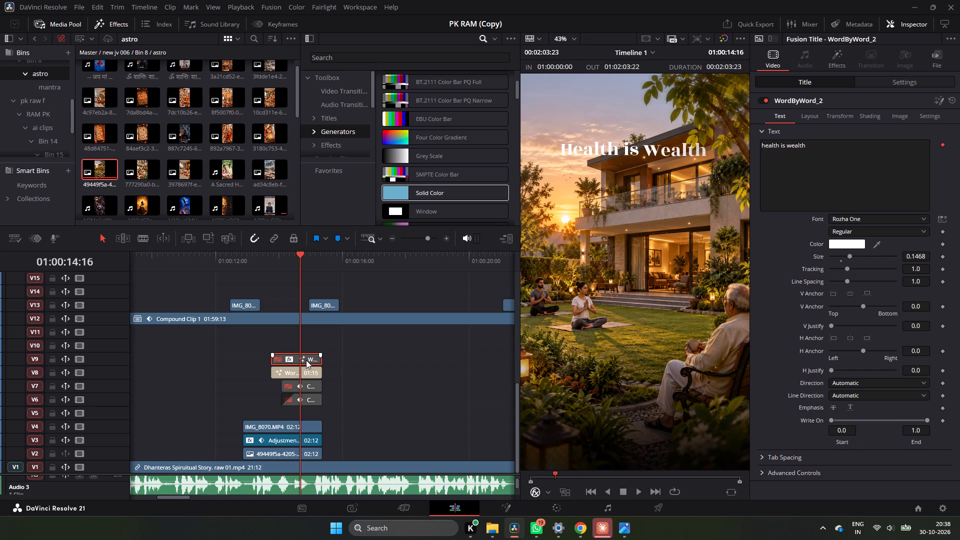
# Open the WordByWord_2 title on V8 in the Fusion page.
pyautogui.click(307, 370)
pyautogui.rightClick(308, 370)
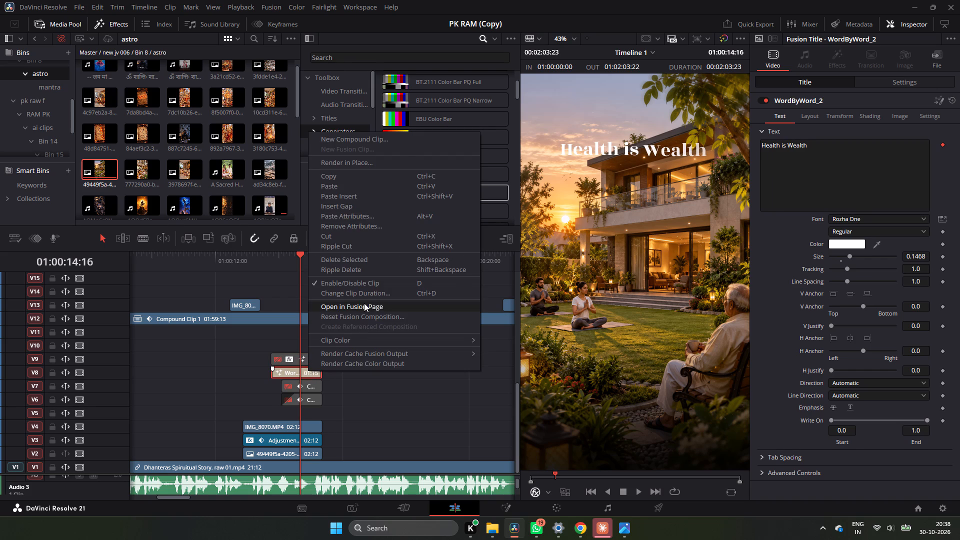
pyautogui.click(367, 304)
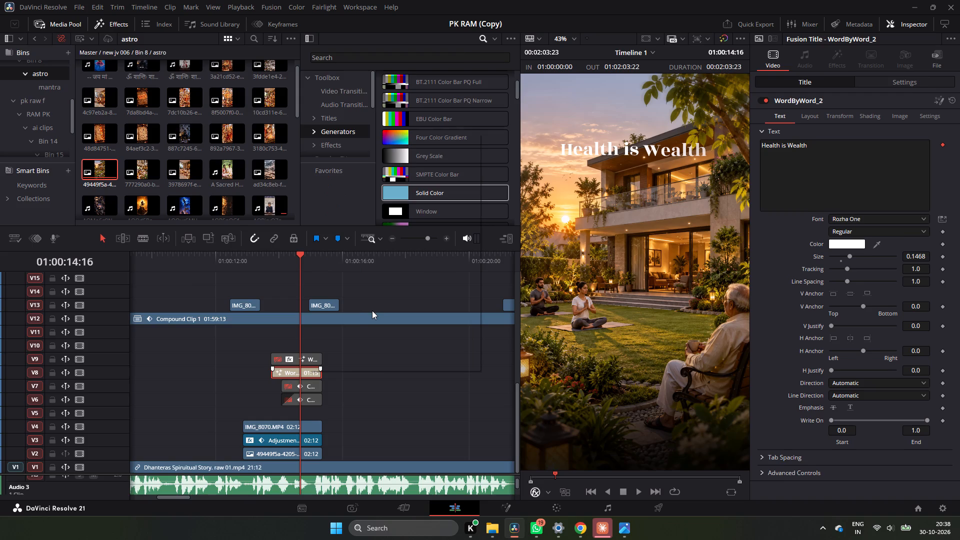
# Give the Template text layout an opaque dark green background with alpha 1.0, red about 0.09, green about 0.26 and blue 0.
pyautogui.click(814, 124)
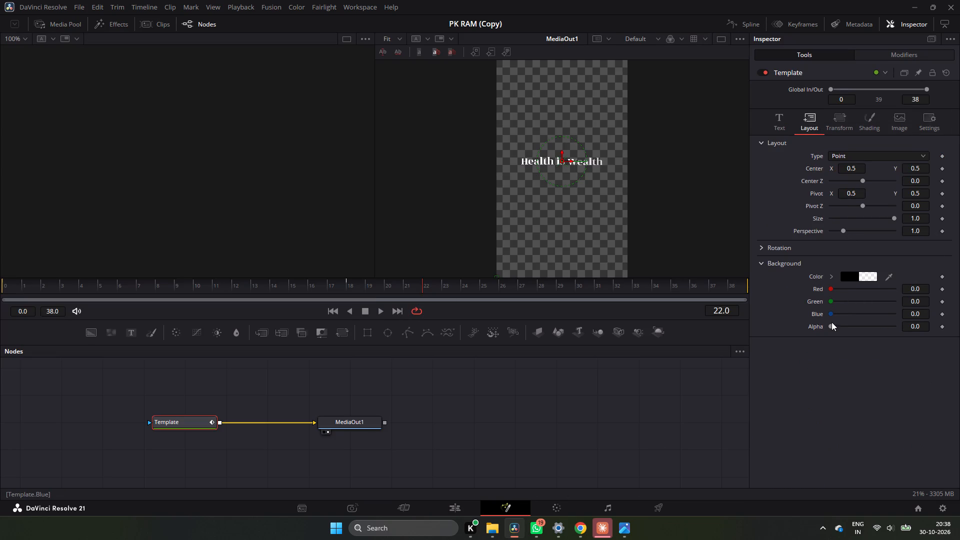
pyautogui.moveTo(830, 327); pyautogui.dragTo(959, 341)
pyautogui.click(866, 277)
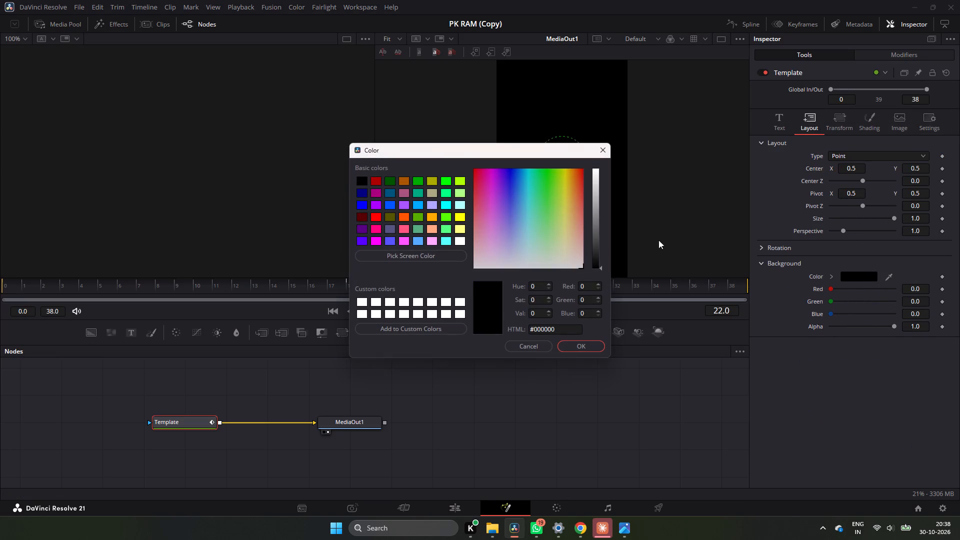
pyautogui.moveTo(564, 201); pyautogui.dragTo(559, 147)
pyautogui.moveTo(559, 176); pyautogui.dragTo(557, 161)
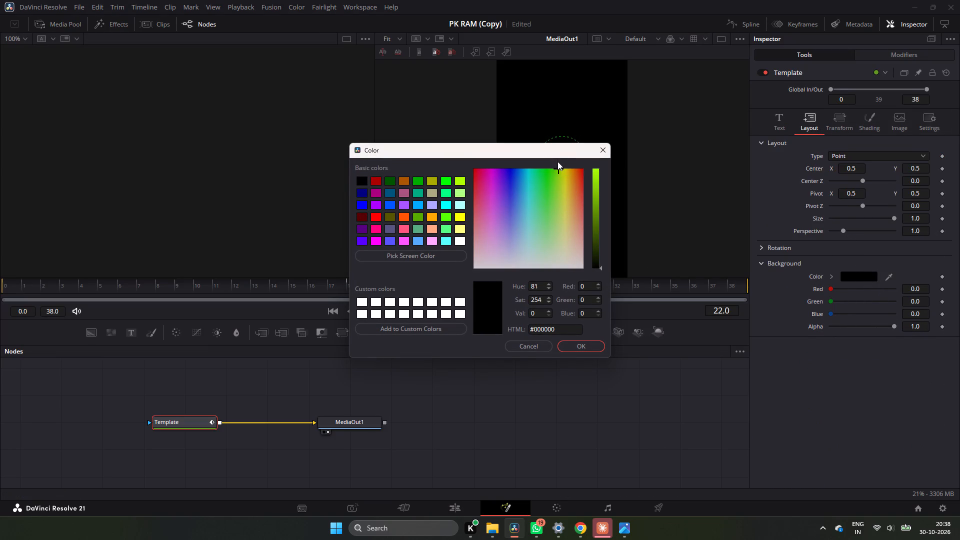
pyautogui.moveTo(557, 161); pyautogui.dragTo(553, 153)
pyautogui.moveTo(592, 227); pyautogui.dragTo(592, 234)
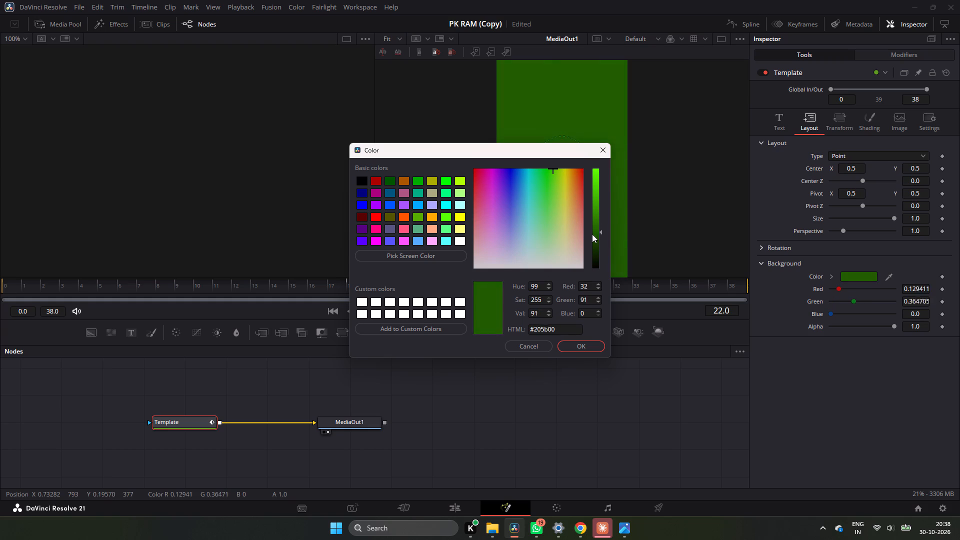
pyautogui.moveTo(592, 234); pyautogui.dragTo(591, 242)
pyautogui.click(582, 341)
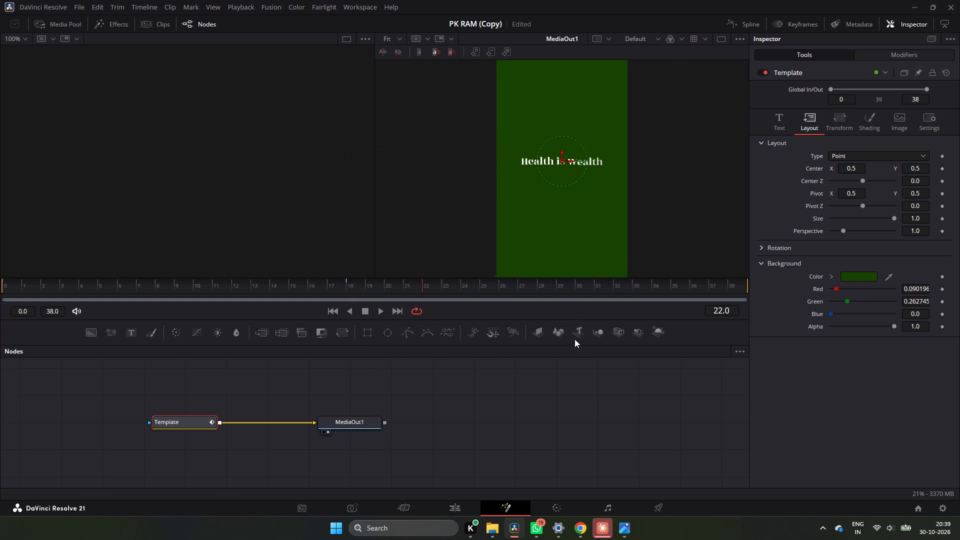
# Add a Rectangle mask to the Template node and set its width to 0.666 and height to 0.085 around the text.
pyautogui.click(370, 337)
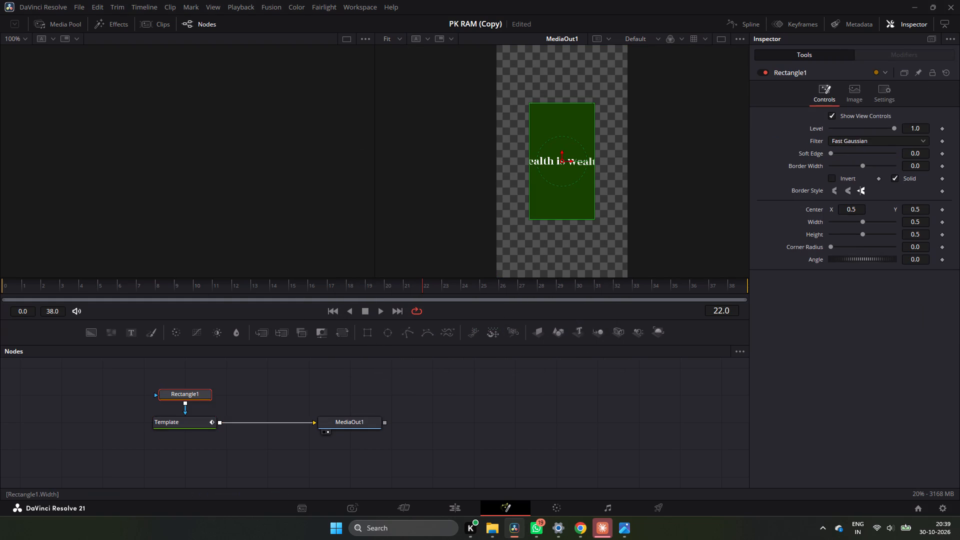
pyautogui.moveTo(917, 224); pyautogui.dragTo(529, 250)
pyautogui.moveTo(916, 235); pyautogui.dragTo(709, 255)
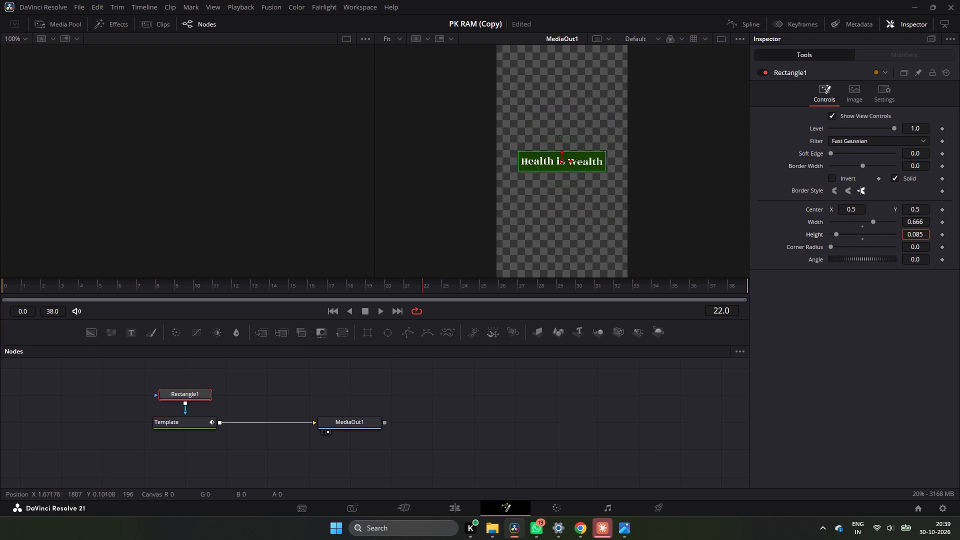
# Set the Rectangle mask's height to 0.06 and corner radius to 0.421, and return to the Edit page.
pyautogui.moveTo(709, 255); pyautogui.dragTo(696, 257)
pyautogui.moveTo(918, 248); pyautogui.dragTo(942, 248)
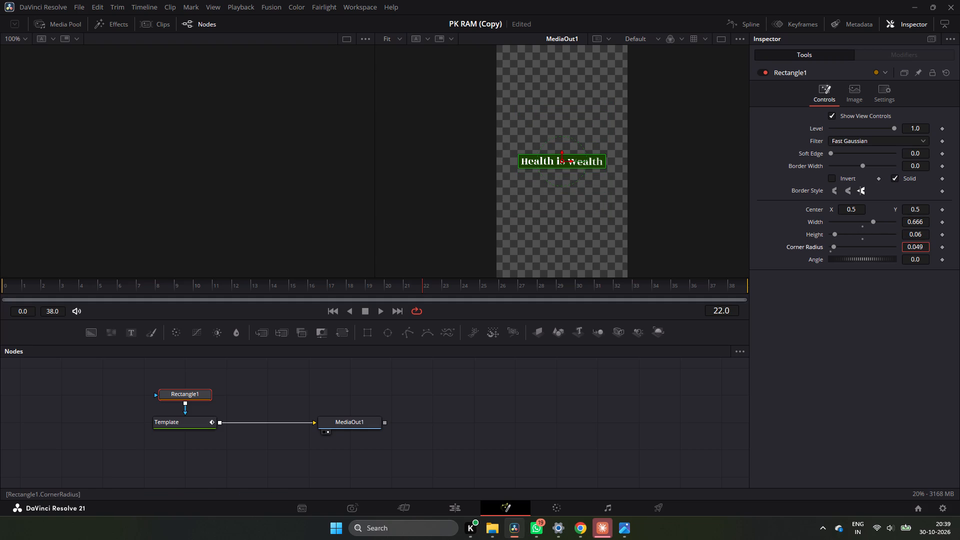
pyautogui.moveTo(942, 248); pyautogui.dragTo(658, 265)
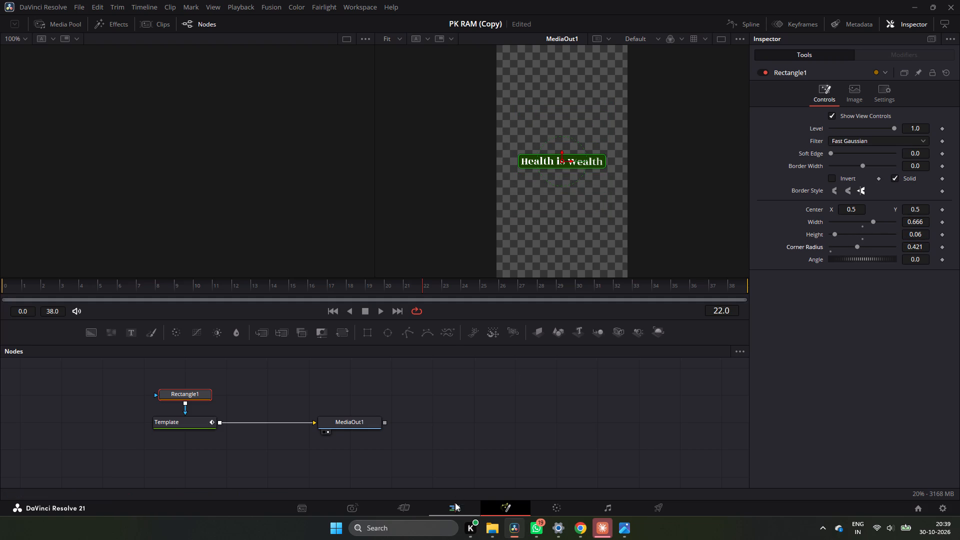
pyautogui.click(455, 504)
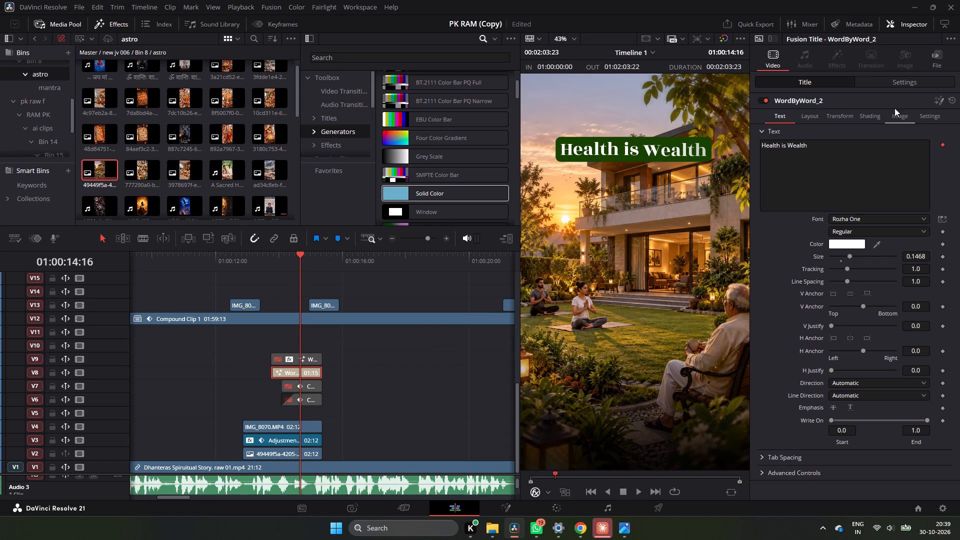
# Set the V8 title's transform zoom to 0.770 and its Y position to 501.
pyautogui.click(903, 82)
pyautogui.moveTo(899, 118); pyautogui.dragTo(881, 123)
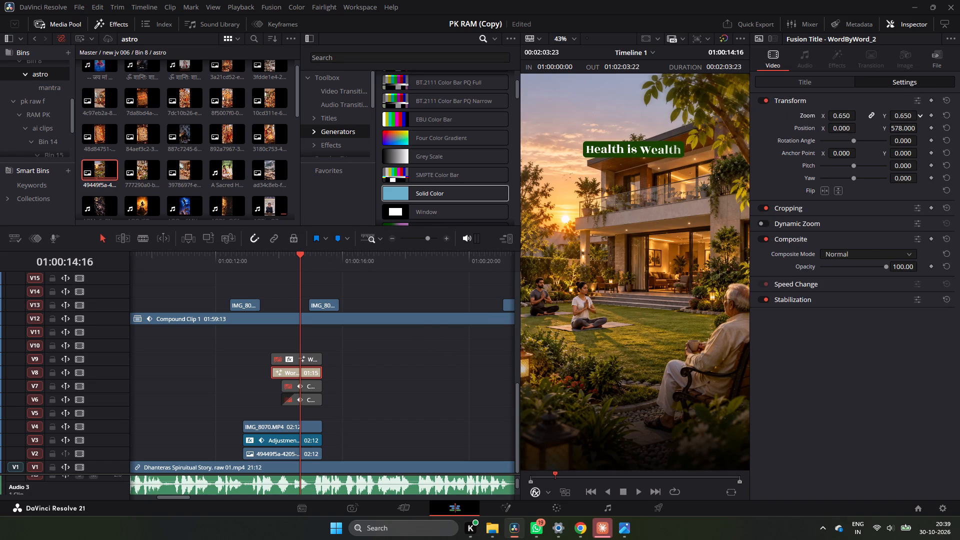
pyautogui.moveTo(881, 123); pyautogui.dragTo(887, 123)
pyautogui.moveTo(907, 129); pyautogui.dragTo(868, 141)
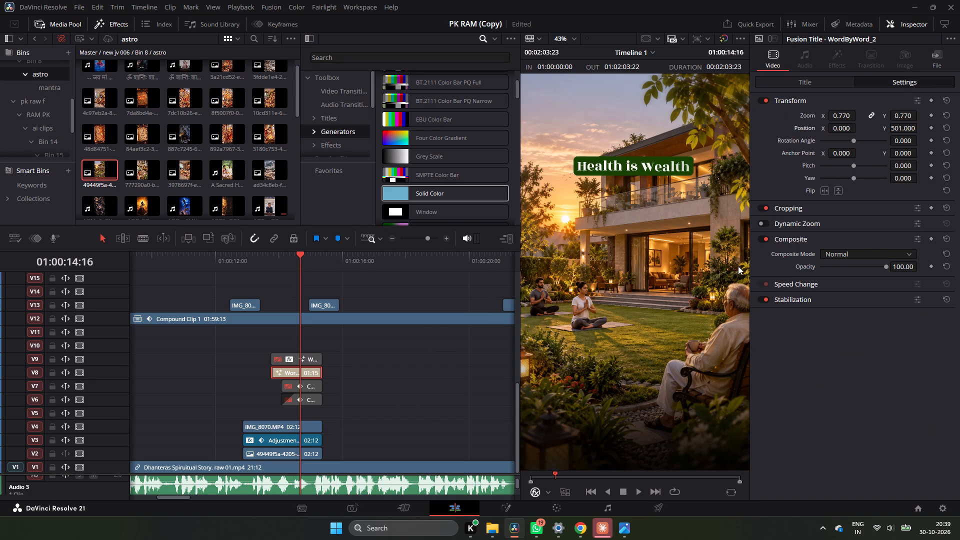
# Play back the villa insert several times to examine how the boxed "Health is Wealth" title appears.
pyautogui.click(275, 266)
pyautogui.press('space')
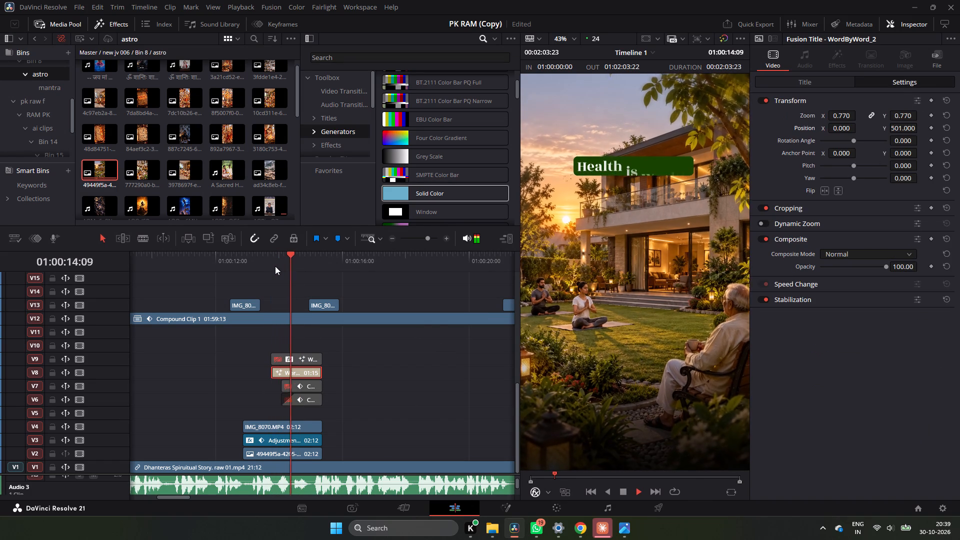
pyautogui.press('space')
pyautogui.press('space')
pyautogui.press('space')
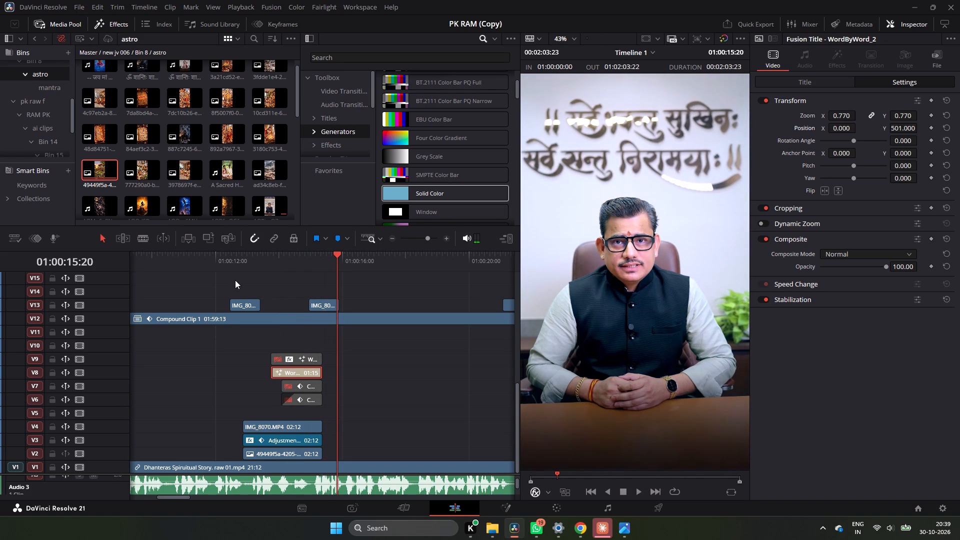
pyautogui.click(235, 256)
pyautogui.press('space')
pyautogui.press('space')
pyautogui.press('space')
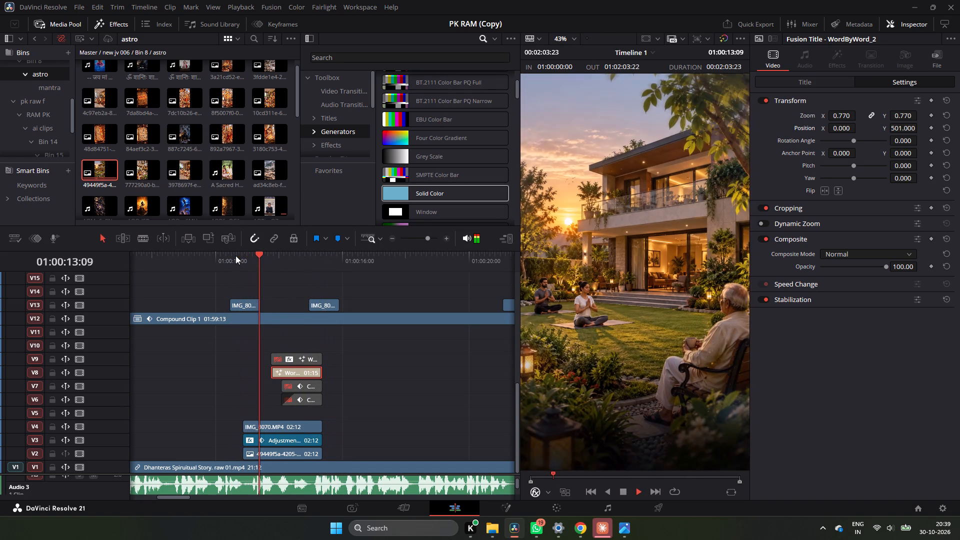
pyautogui.press('space')
pyautogui.press('space')
pyautogui.press('space')
pyautogui.click(257, 257)
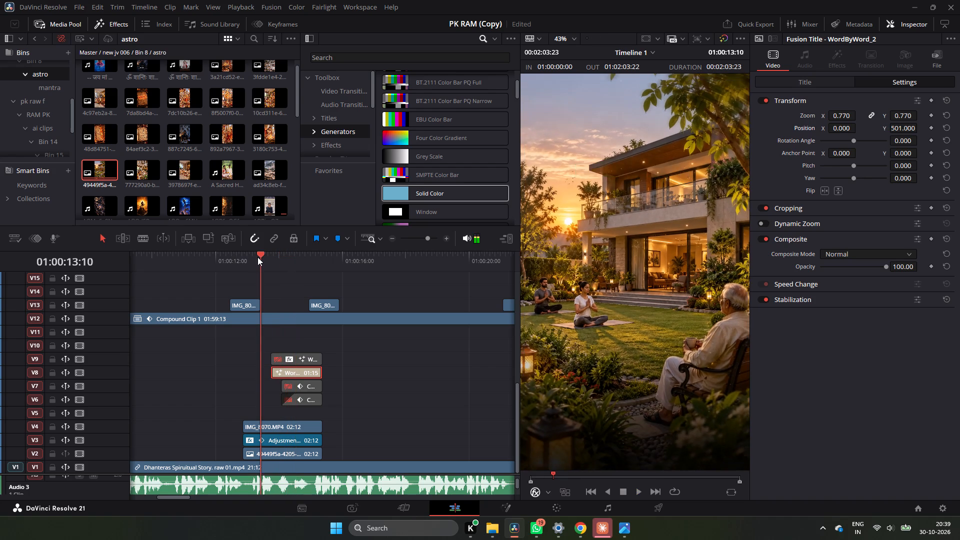
pyautogui.press('space')
pyautogui.press('space')
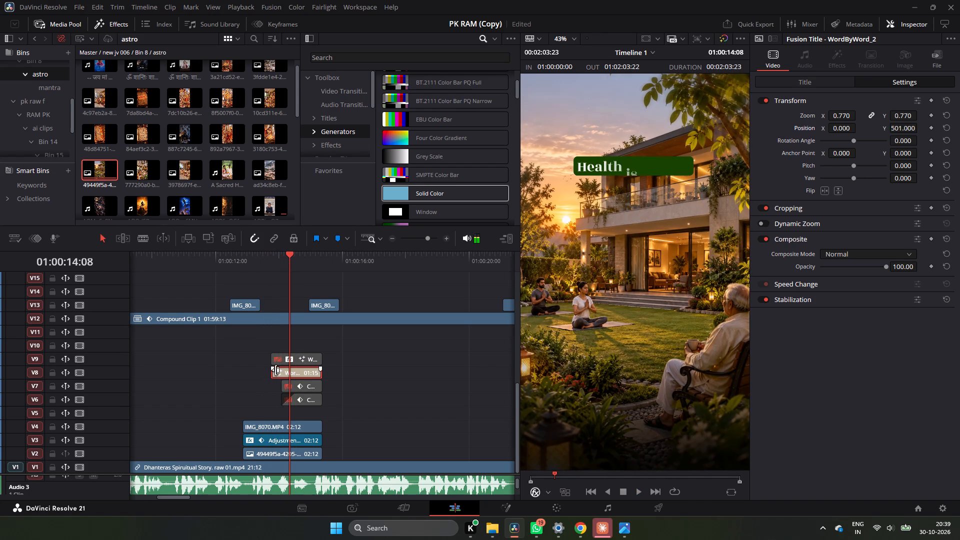
# Add a short fade-in to the start of the WordByWord_2 title clip on V8.
pyautogui.moveTo(272, 368); pyautogui.dragTo(280, 366)
# Play back the villa insert from about 01:00:13:10 to check the title's fade-in.
pyautogui.click(264, 267)
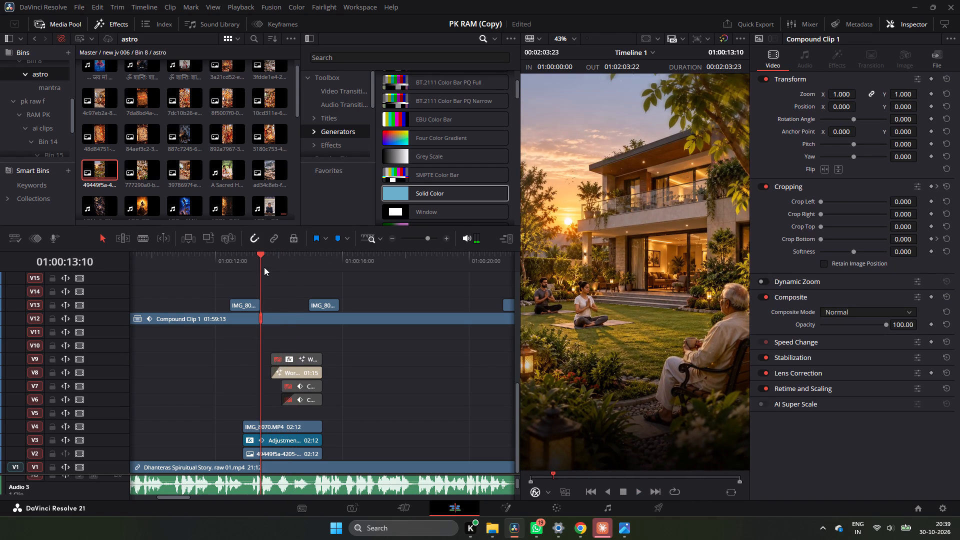
pyautogui.press('space')
pyautogui.press('space')
pyautogui.click(262, 267)
pyautogui.press('space')
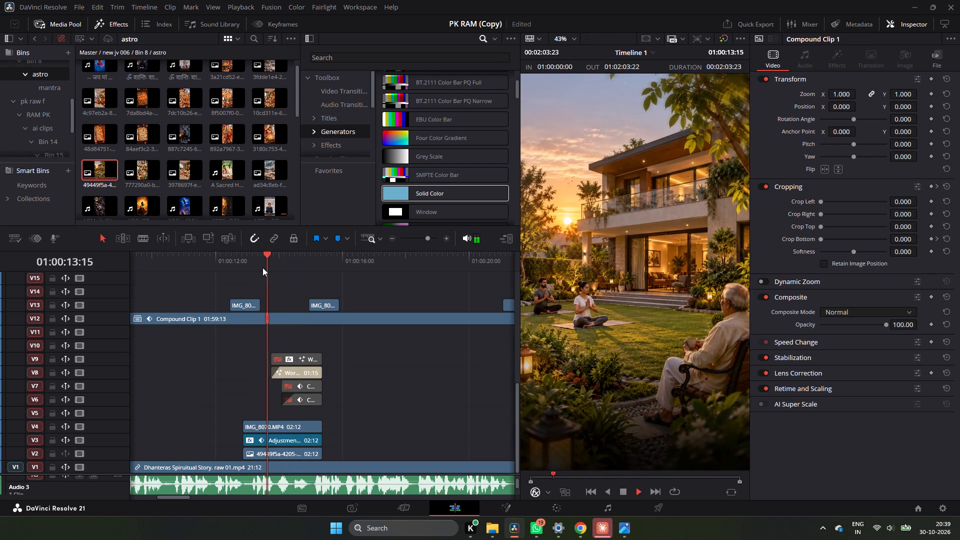
pyautogui.press('space')
pyautogui.press('space')
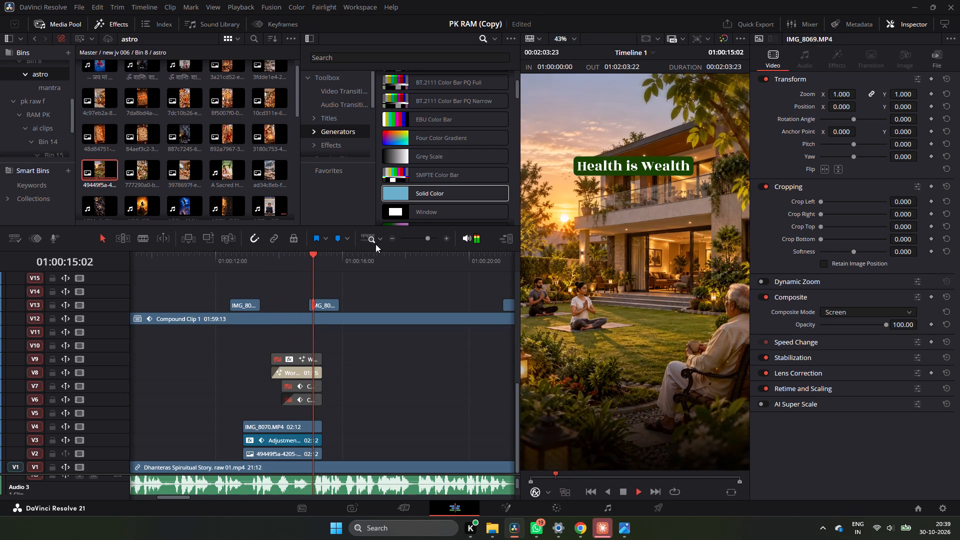
pyautogui.press('space')
# Review the speaker-only section between the first insert and the villa insert, around 01:00:05 to 01:00:10.
pyautogui.click(387, 238)
pyautogui.click(390, 238)
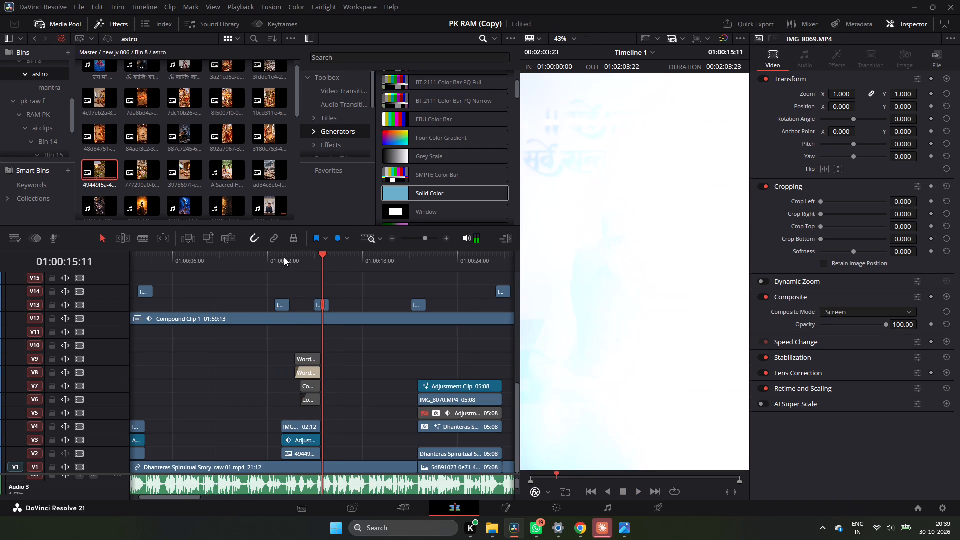
pyautogui.click(284, 257)
pyautogui.press('space')
pyautogui.press('space')
pyautogui.click(166, 262)
pyautogui.press('space')
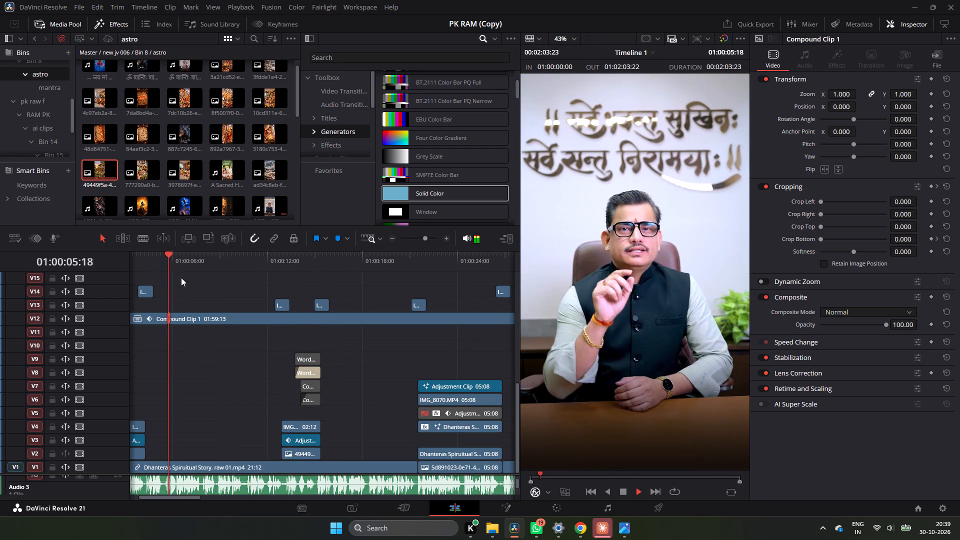
pyautogui.click(143, 257)
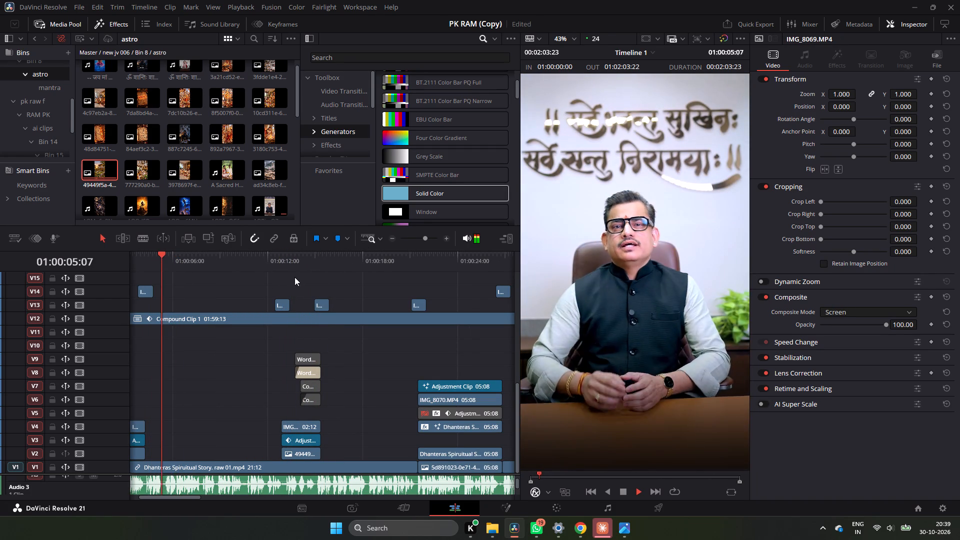
pyautogui.press('space')
pyautogui.click(391, 240)
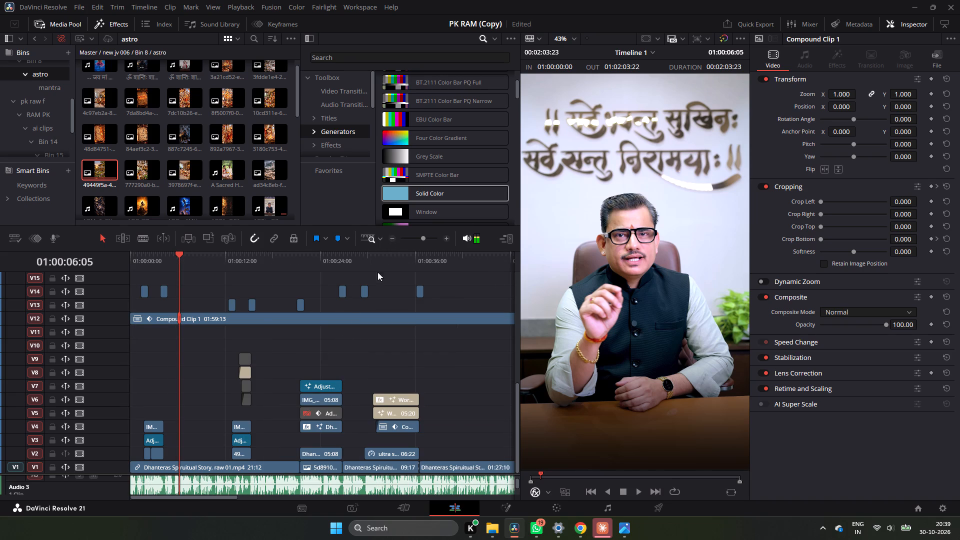
pyautogui.scroll(-3, 336, 341)
pyautogui.press('space')
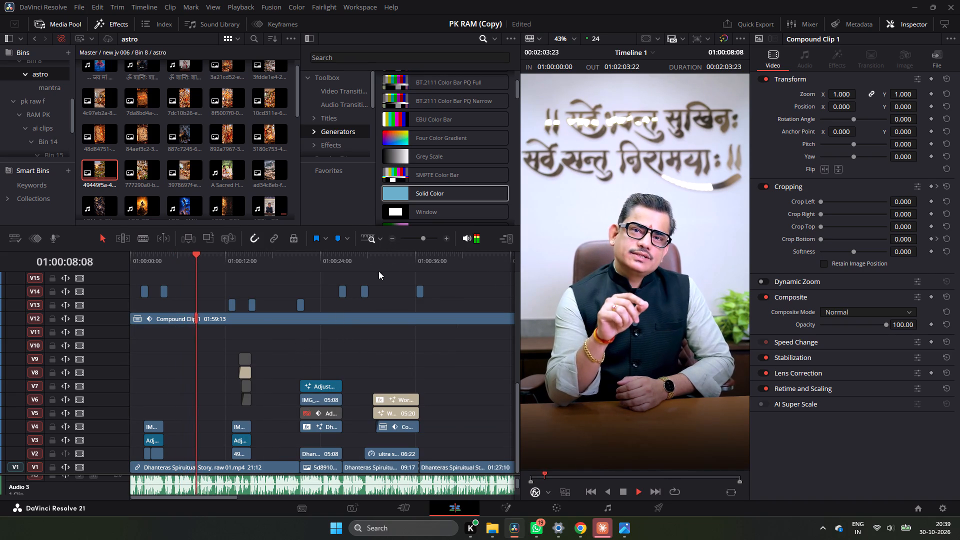
pyautogui.press('space')
pyautogui.click(447, 239)
pyautogui.click(175, 264)
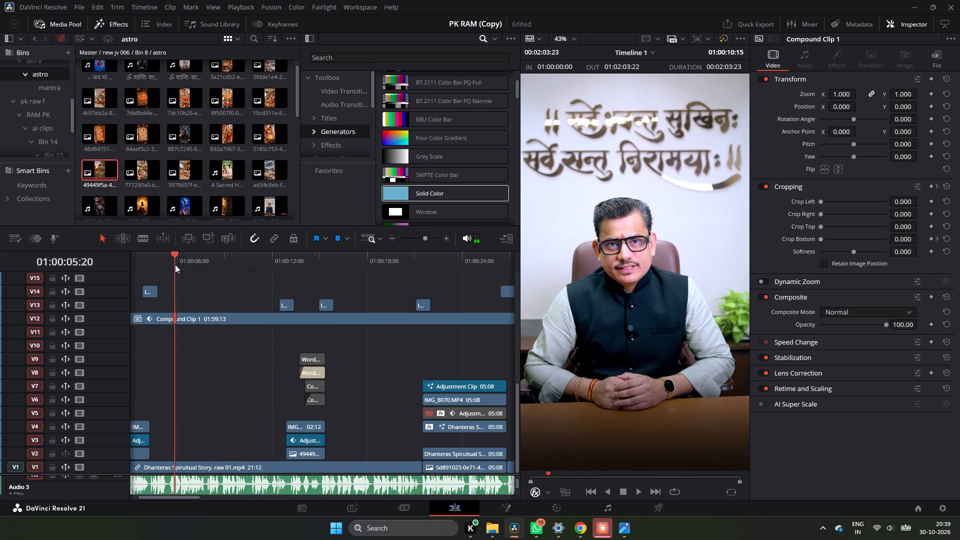
pyautogui.press('space')
pyautogui.press('space')
pyautogui.scroll(-3, 181, 409)
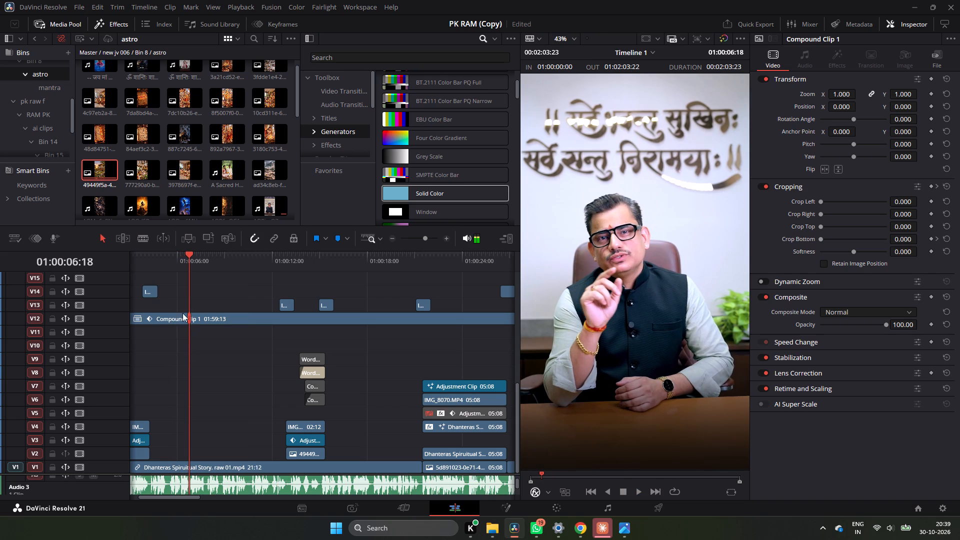
pyautogui.moveTo(188, 274); pyautogui.dragTo(149, 291)
pyautogui.press('space')
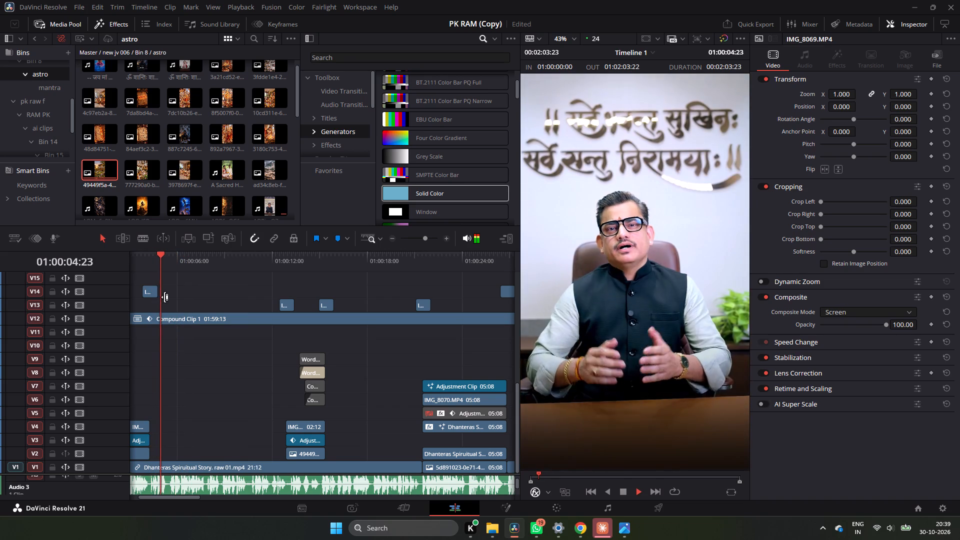
pyautogui.press('space')
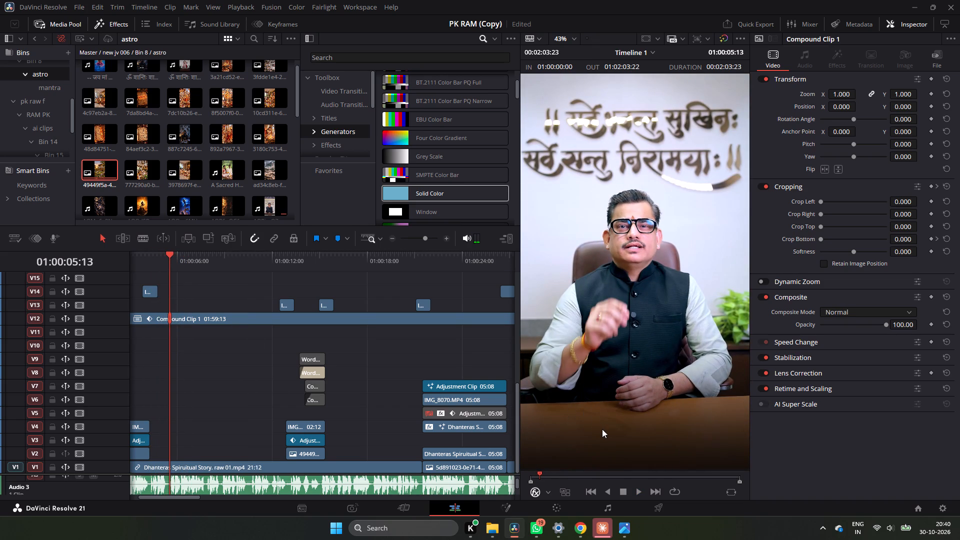
pyautogui.click(587, 531)
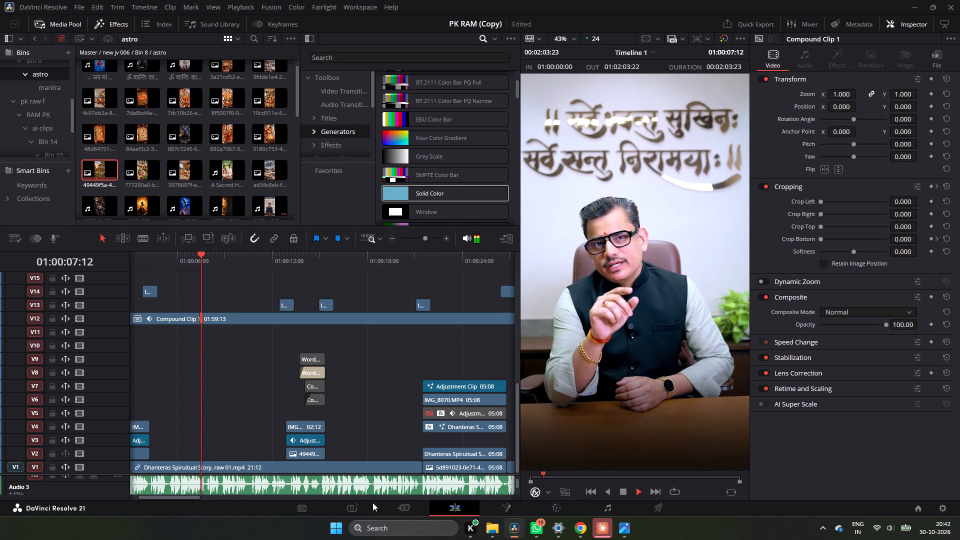
# Review the Timeline 1 playback from about 13 seconds in, and again from just before the Dhanteras calendar scene.
pyautogui.click(290, 259)
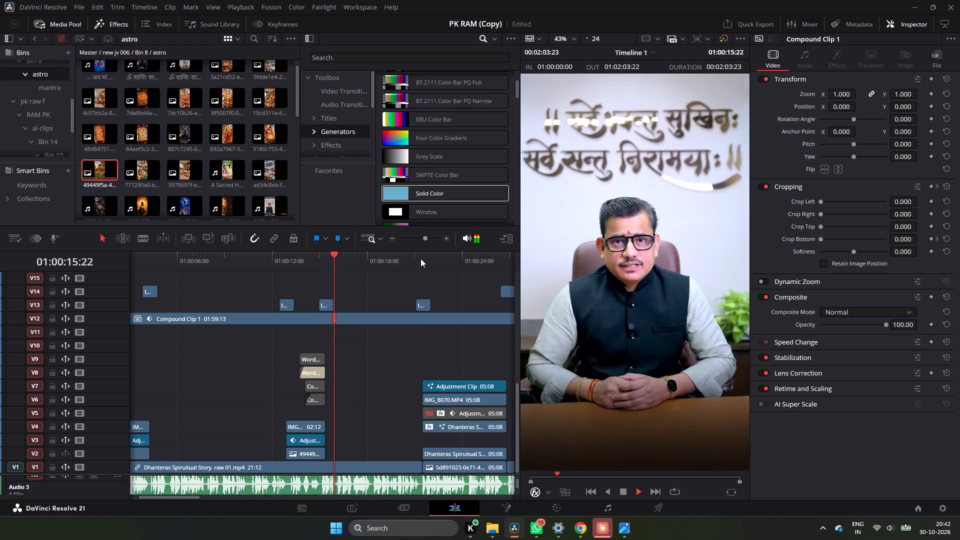
pyautogui.click(420, 260)
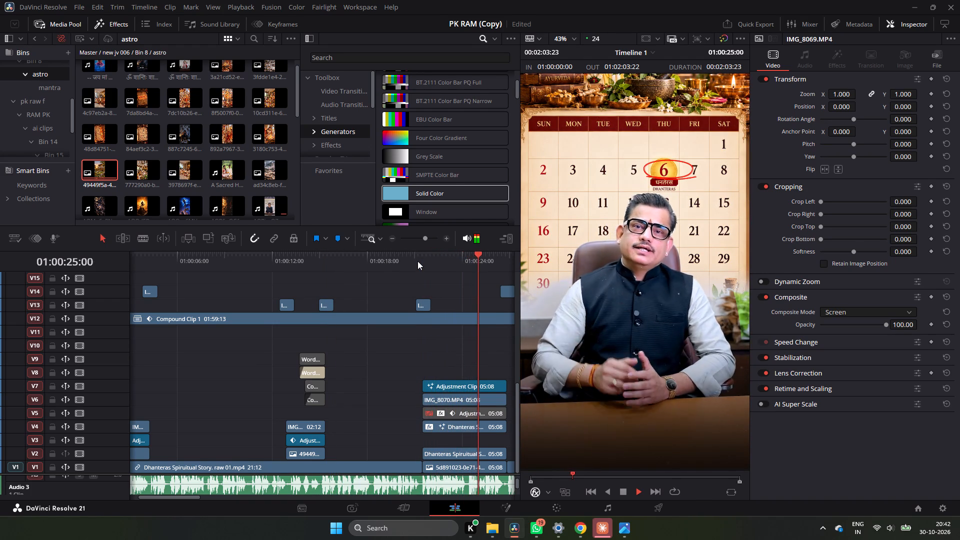
# Switch to DaVinci Resolve and review the calendar insert, from about 01:00:21 to 01:00:26.
pyautogui.press('space')
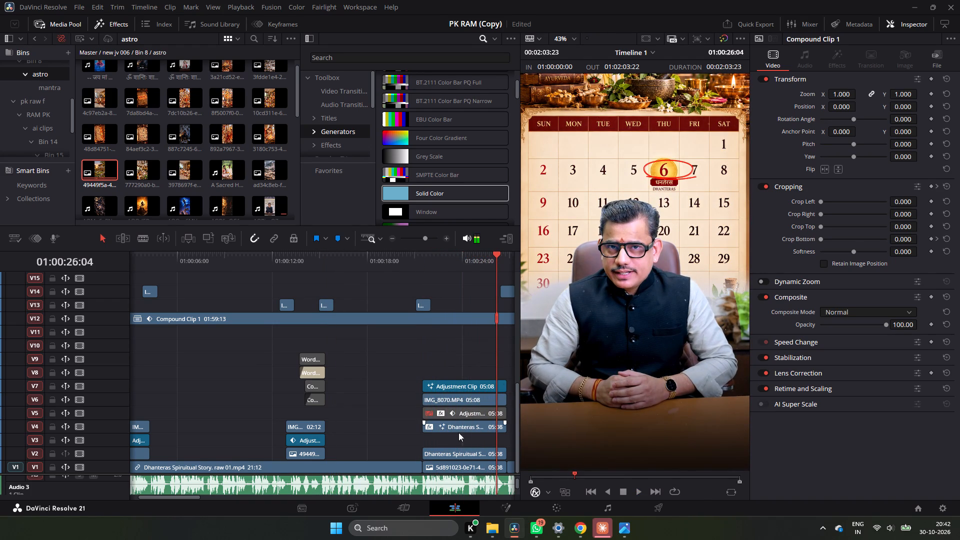
pyautogui.click(459, 449)
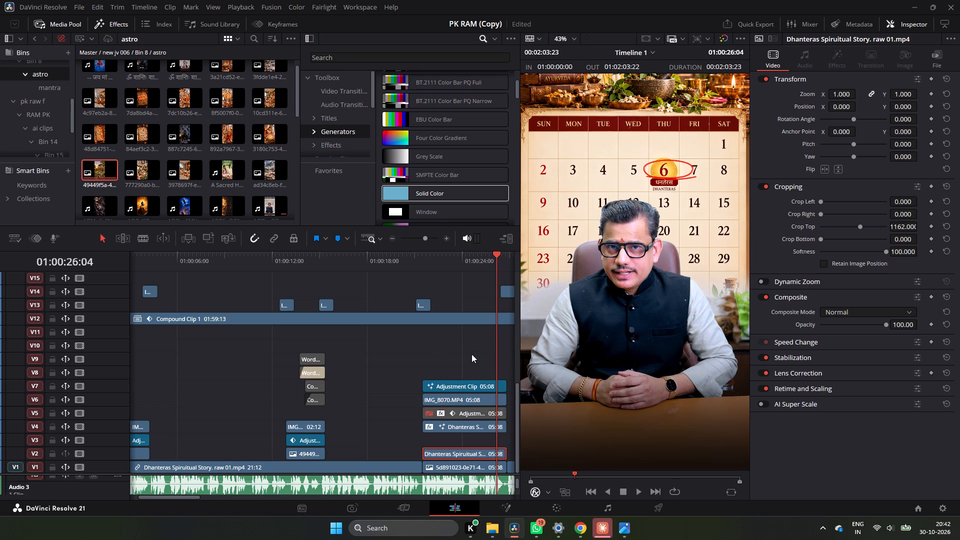
pyautogui.click(412, 261)
pyautogui.press('space')
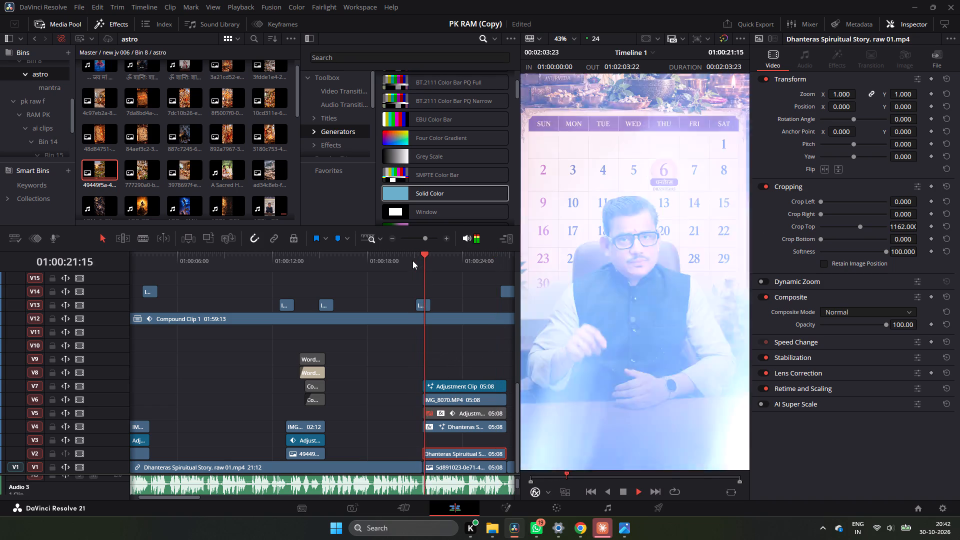
pyautogui.press('space')
# Toggle the V4 speaker clip and the V6 IMG_8070.MP4 clip off and back on to compare their effect at 01:00:21:21.
pyautogui.click(444, 238)
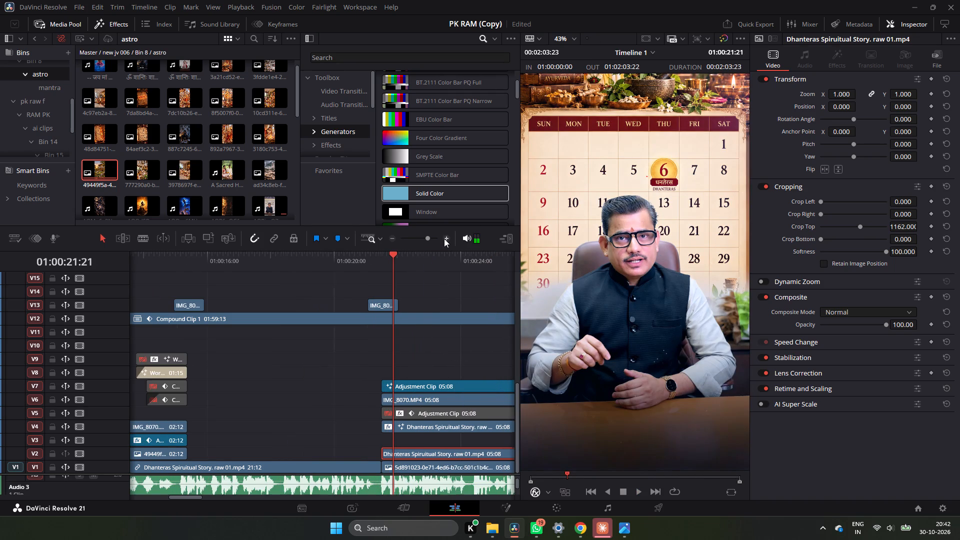
pyautogui.click(444, 238)
pyautogui.click(444, 238)
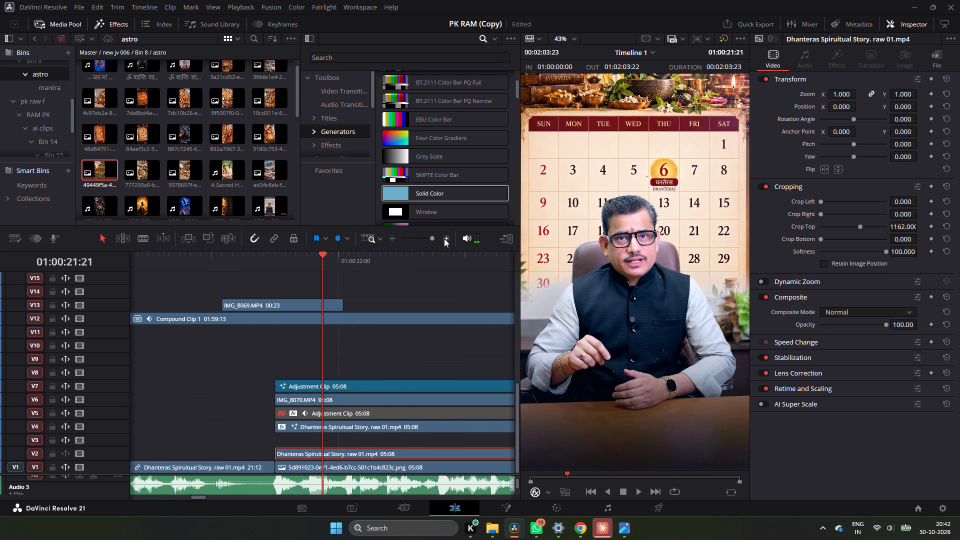
pyautogui.keyDown('ctrl'); pyautogui.scroll(-2, 399, 302); pyautogui.keyUp('ctrl')
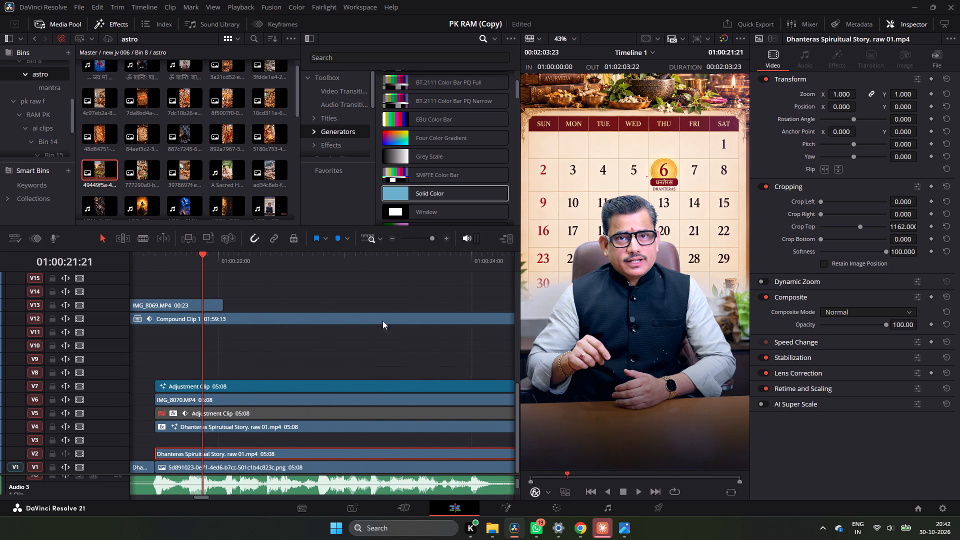
pyautogui.keyDown('ctrl'); pyautogui.scroll(1, 342, 347); pyautogui.keyUp('ctrl')
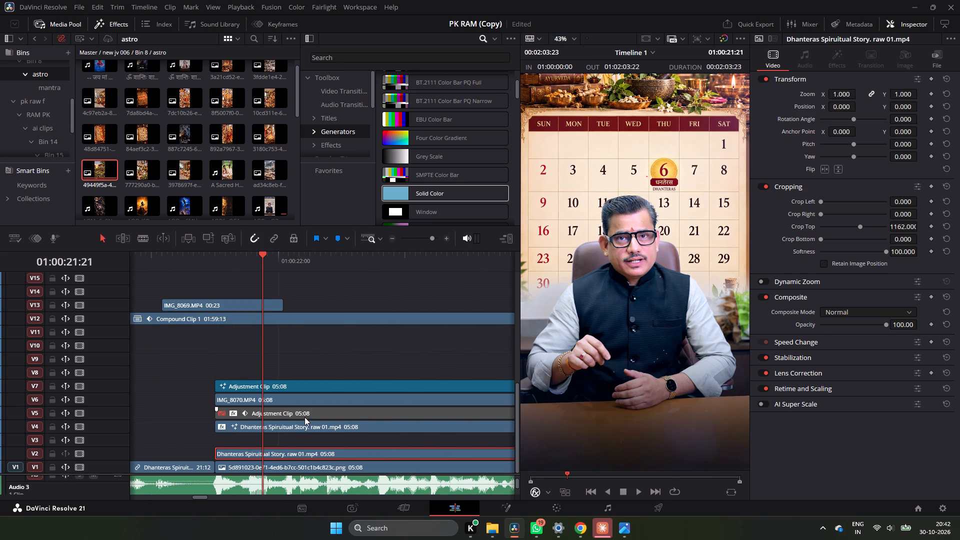
pyautogui.click(296, 428)
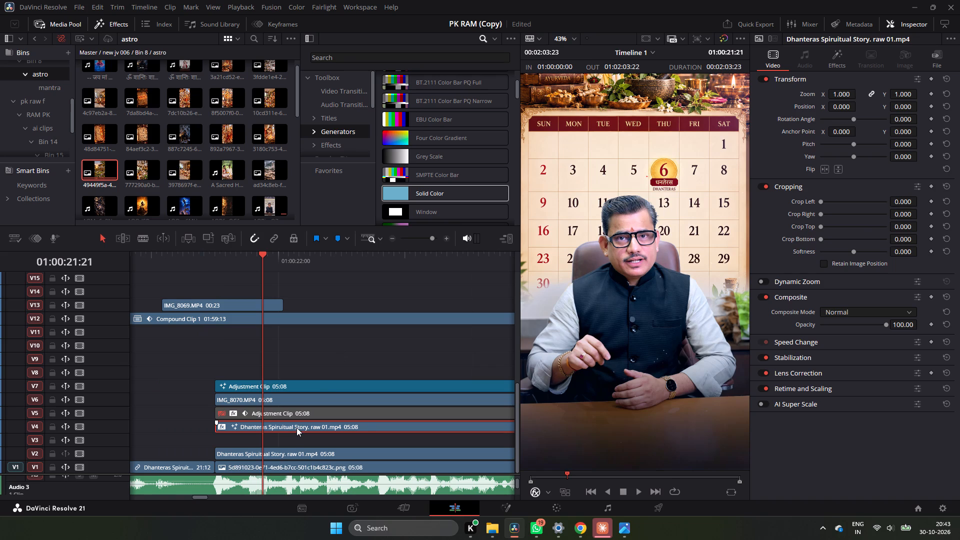
pyautogui.press('d')
pyautogui.press('d')
pyautogui.click(306, 396)
pyautogui.write('dd')
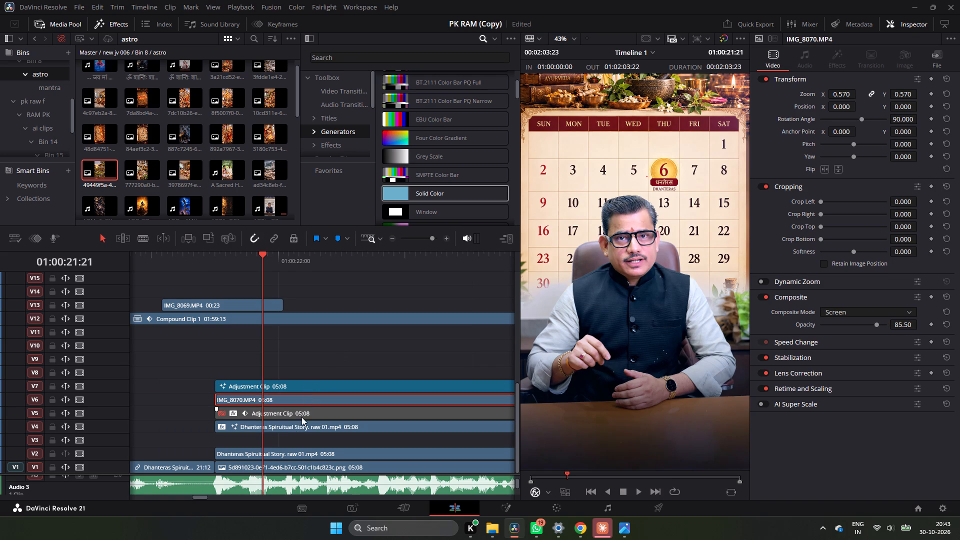
# Open the V4 speaker clip of the calendar insert in Fusion to examine its ellipse mask, and return to the Edit page.
pyautogui.click(300, 425)
pyautogui.rightClick(300, 425)
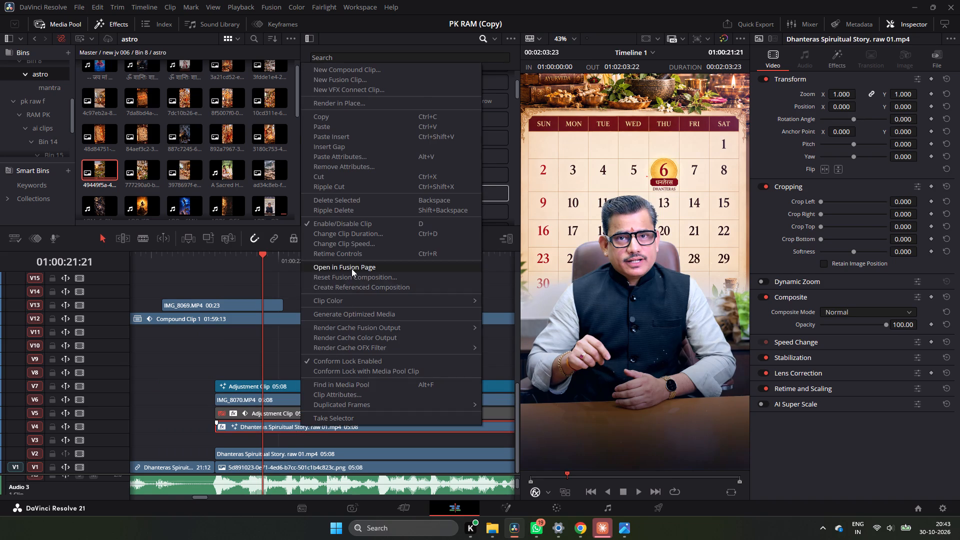
pyautogui.click(351, 268)
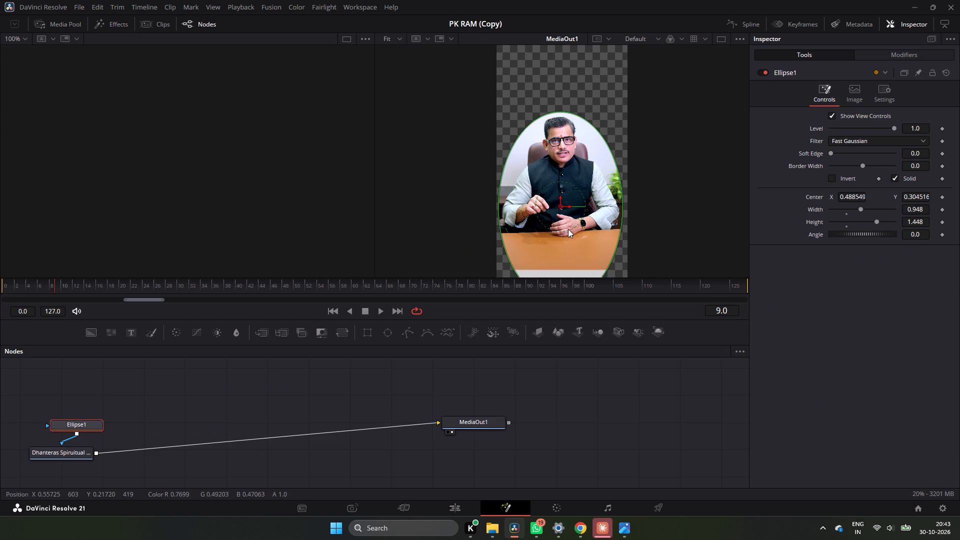
pyautogui.click(458, 506)
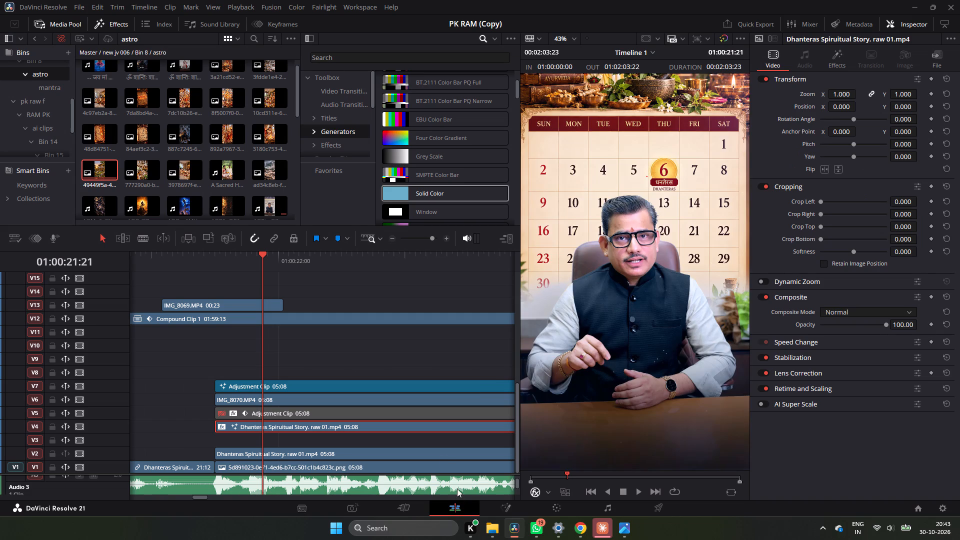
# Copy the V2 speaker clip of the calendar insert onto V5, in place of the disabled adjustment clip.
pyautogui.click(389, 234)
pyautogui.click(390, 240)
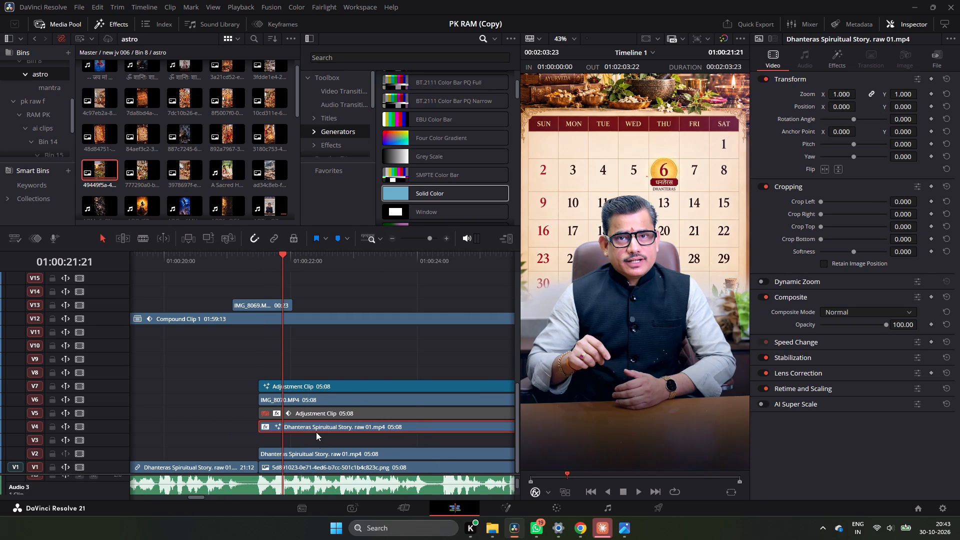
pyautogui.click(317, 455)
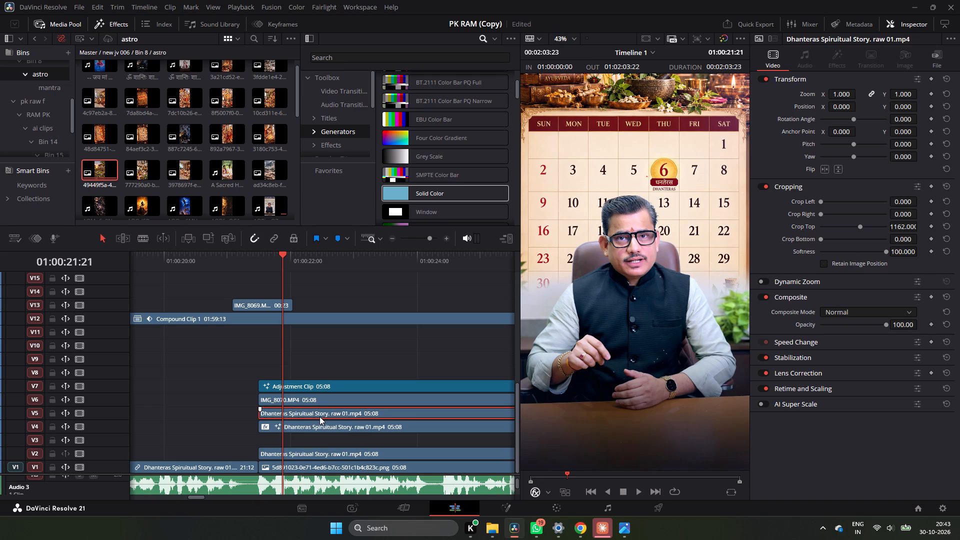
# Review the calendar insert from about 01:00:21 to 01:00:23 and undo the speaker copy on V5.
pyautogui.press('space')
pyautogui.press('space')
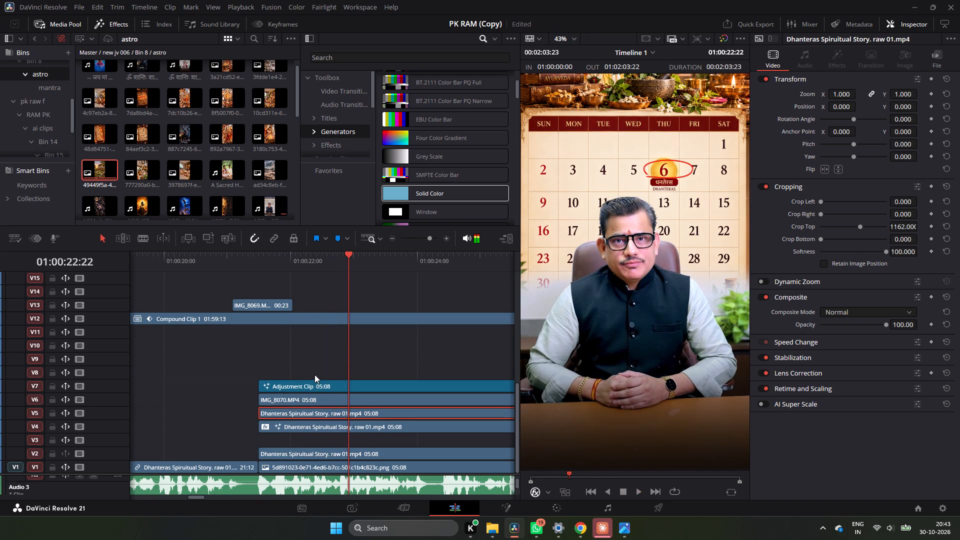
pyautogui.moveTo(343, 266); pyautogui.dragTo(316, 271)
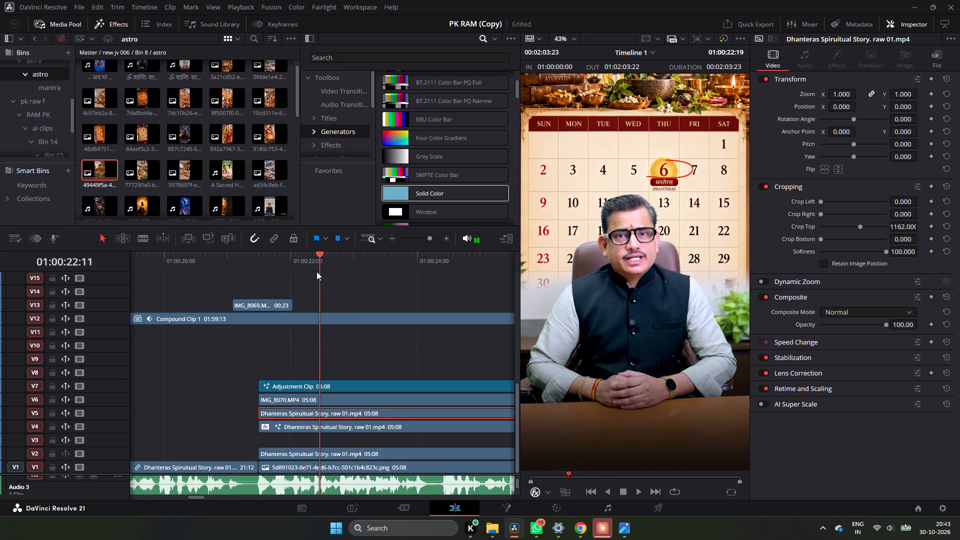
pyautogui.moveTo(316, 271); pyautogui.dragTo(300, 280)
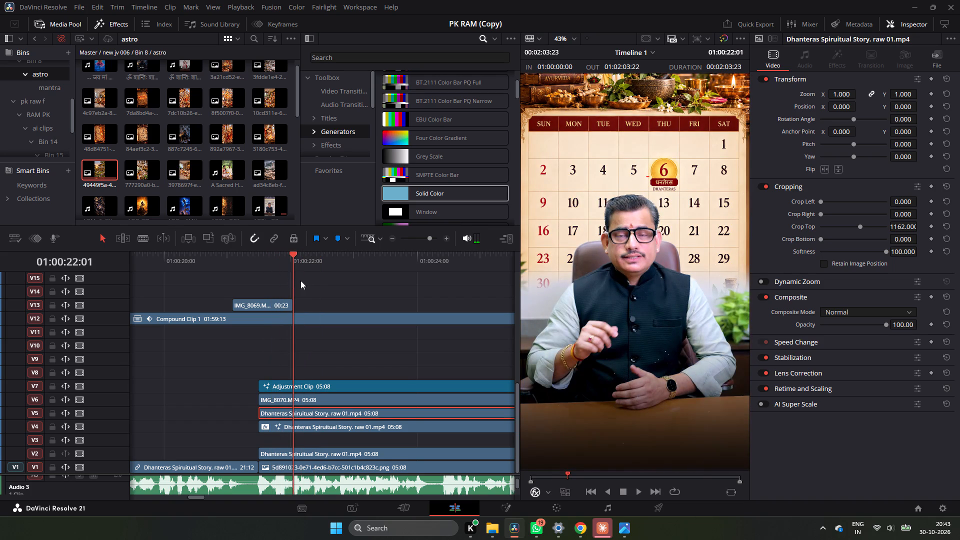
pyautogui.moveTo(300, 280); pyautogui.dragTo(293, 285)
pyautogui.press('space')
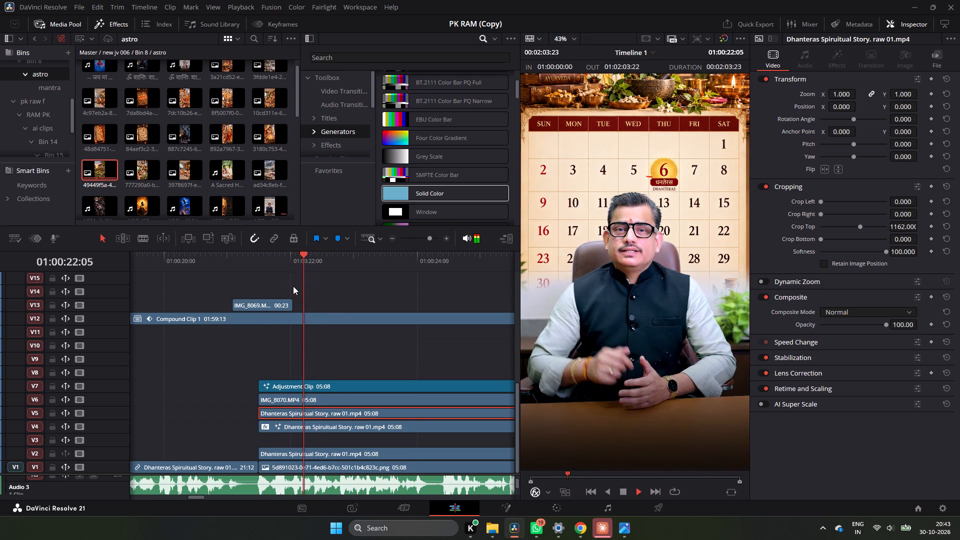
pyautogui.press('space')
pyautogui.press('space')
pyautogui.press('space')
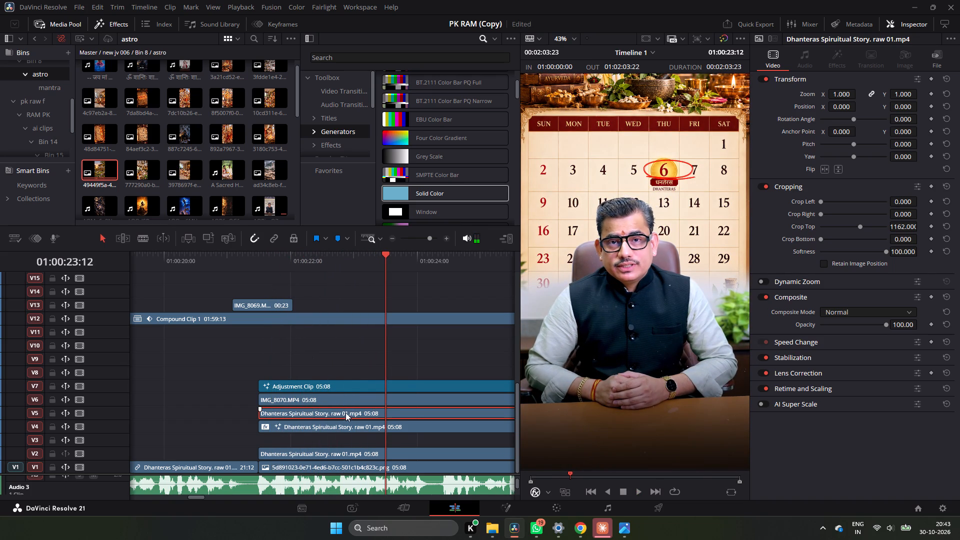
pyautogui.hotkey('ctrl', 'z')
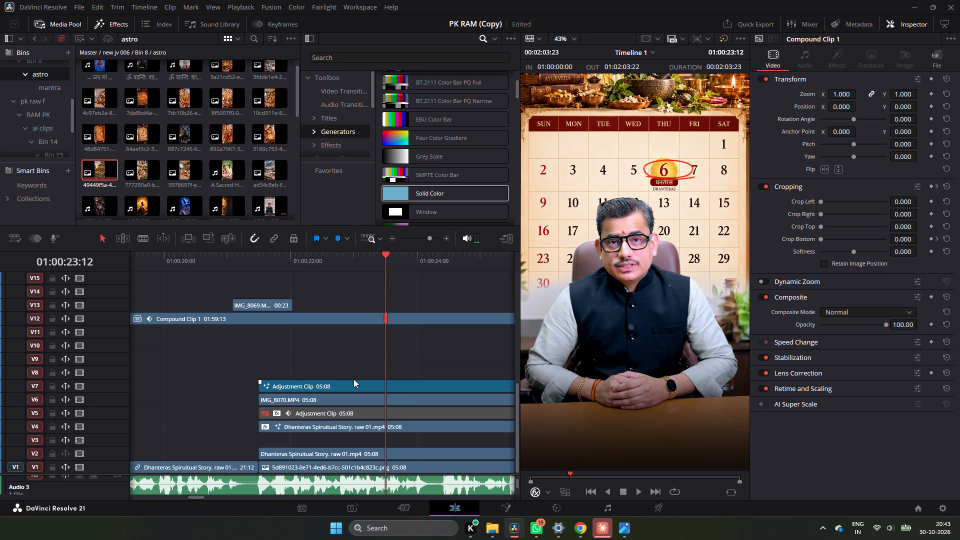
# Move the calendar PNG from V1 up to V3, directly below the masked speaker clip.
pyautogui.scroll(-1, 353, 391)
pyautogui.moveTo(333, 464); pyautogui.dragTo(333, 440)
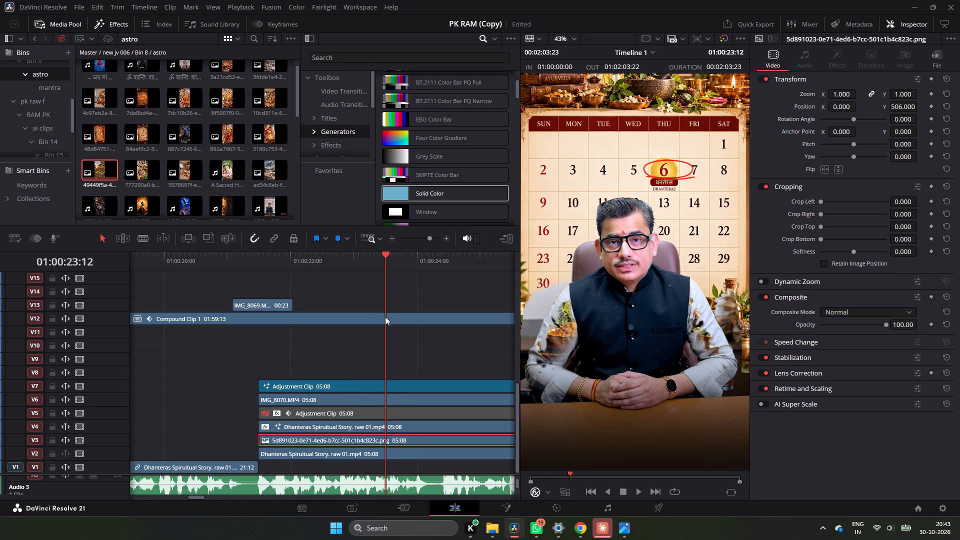
# Shift the calendar insert's V5, V6 and V7 clips up one track each, keeping the masked speaker clip on V4.
pyautogui.click(389, 238)
pyautogui.moveTo(404, 350); pyautogui.dragTo(390, 411)
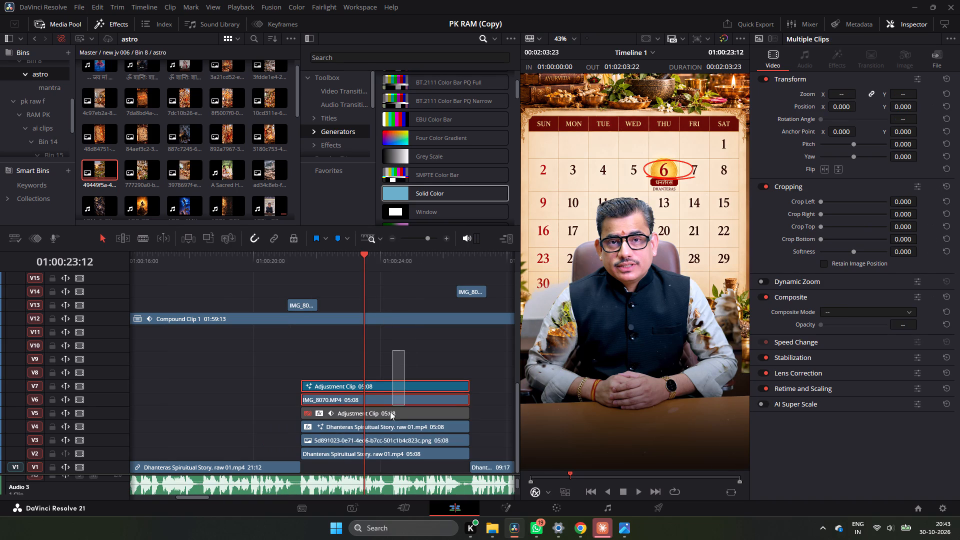
pyautogui.moveTo(390, 411); pyautogui.dragTo(387, 428)
pyautogui.moveTo(387, 414); pyautogui.dragTo(388, 404)
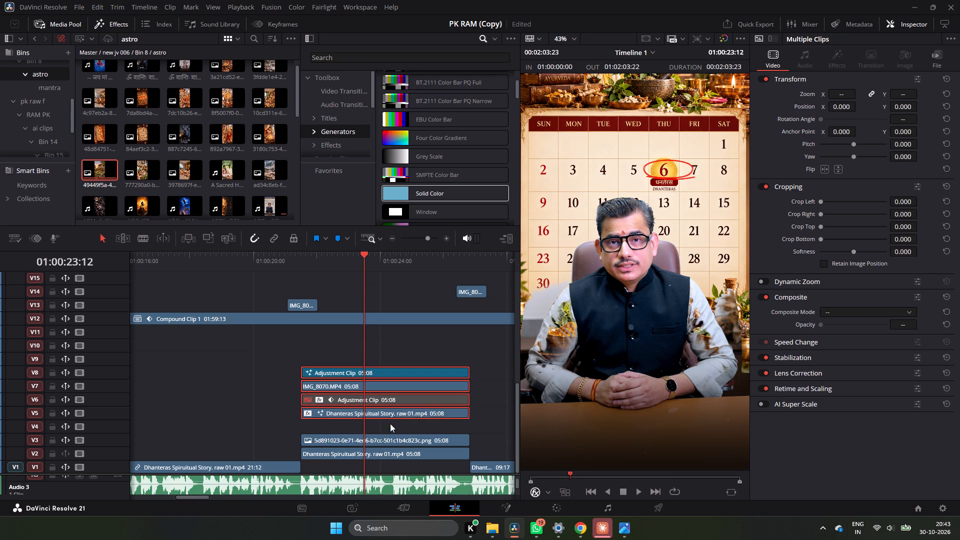
pyautogui.click(391, 428)
pyautogui.moveTo(392, 414); pyautogui.dragTo(392, 427)
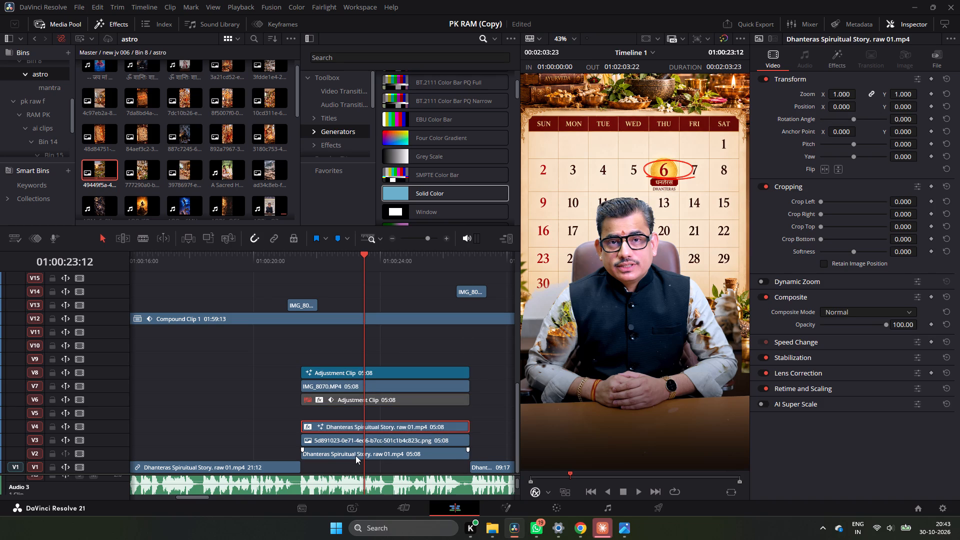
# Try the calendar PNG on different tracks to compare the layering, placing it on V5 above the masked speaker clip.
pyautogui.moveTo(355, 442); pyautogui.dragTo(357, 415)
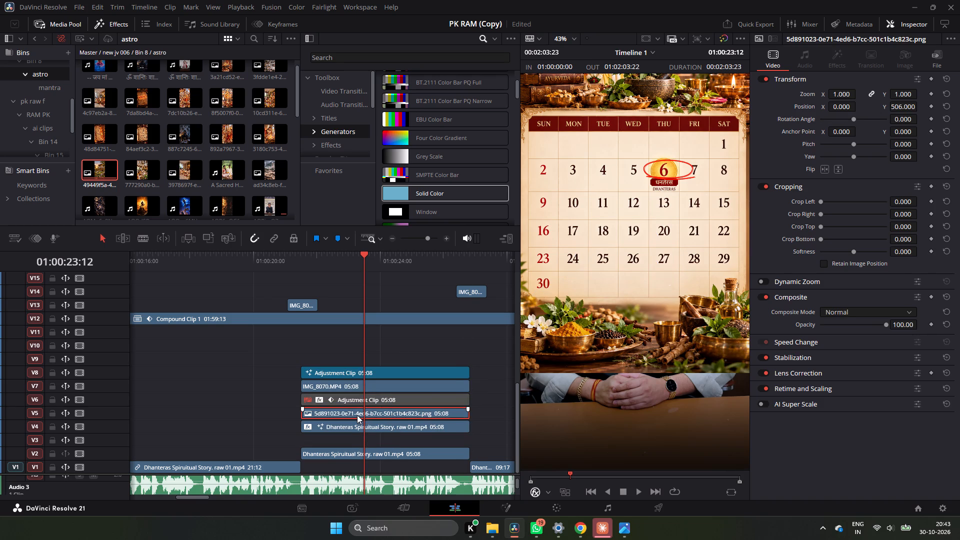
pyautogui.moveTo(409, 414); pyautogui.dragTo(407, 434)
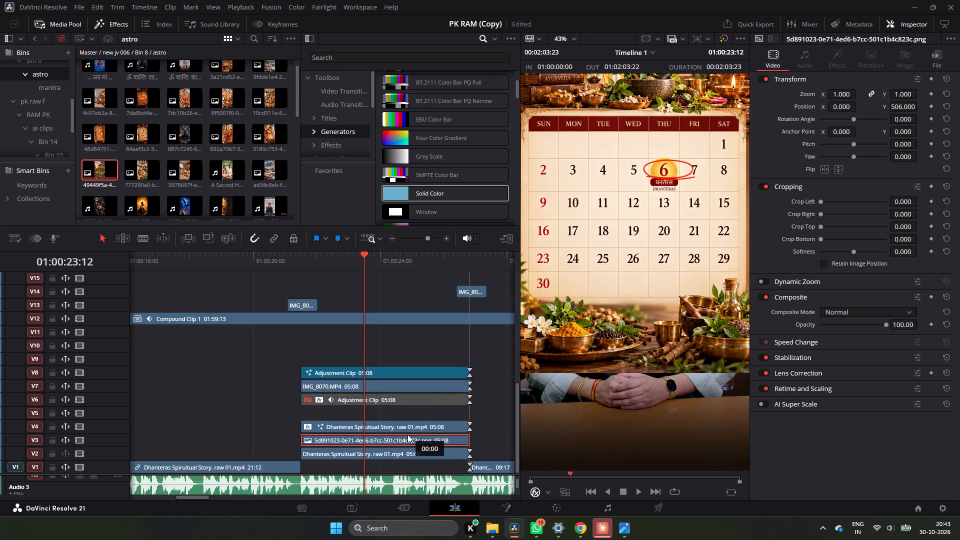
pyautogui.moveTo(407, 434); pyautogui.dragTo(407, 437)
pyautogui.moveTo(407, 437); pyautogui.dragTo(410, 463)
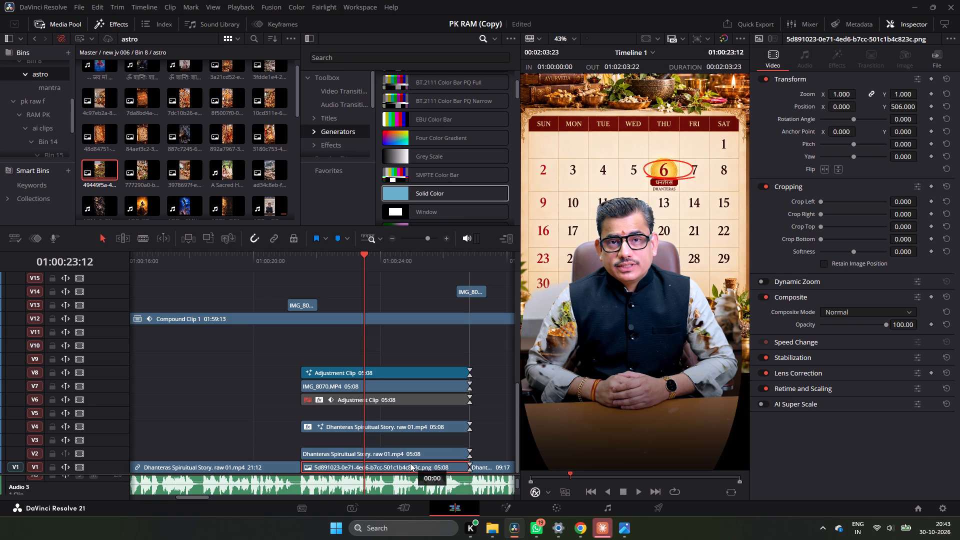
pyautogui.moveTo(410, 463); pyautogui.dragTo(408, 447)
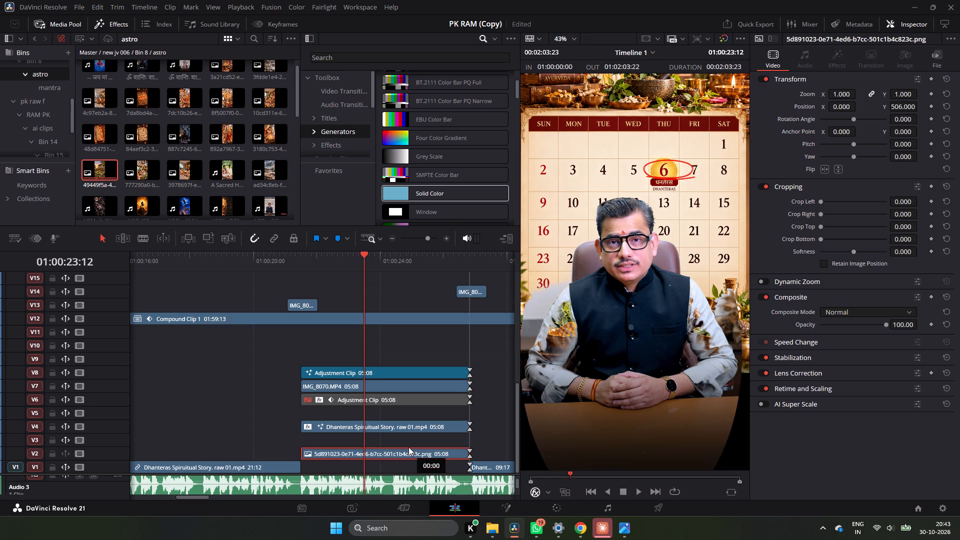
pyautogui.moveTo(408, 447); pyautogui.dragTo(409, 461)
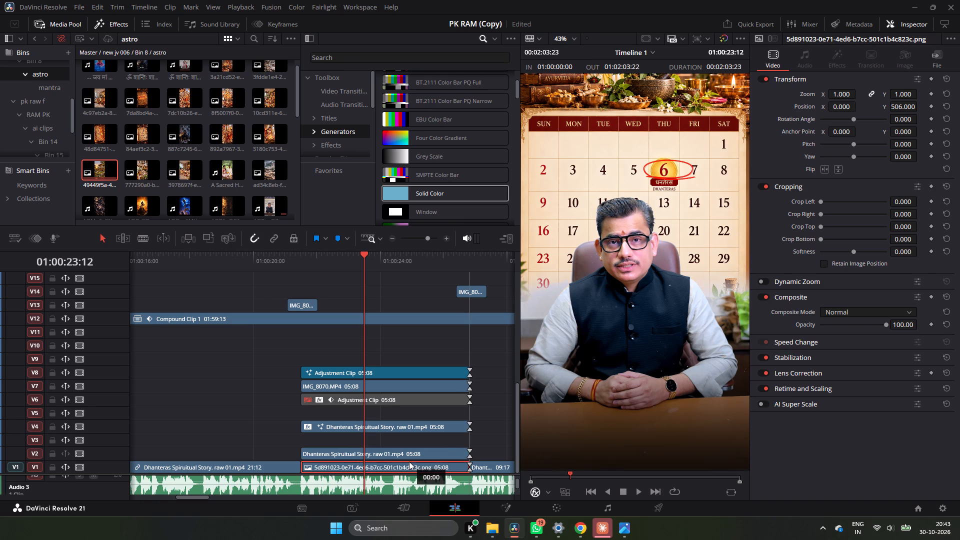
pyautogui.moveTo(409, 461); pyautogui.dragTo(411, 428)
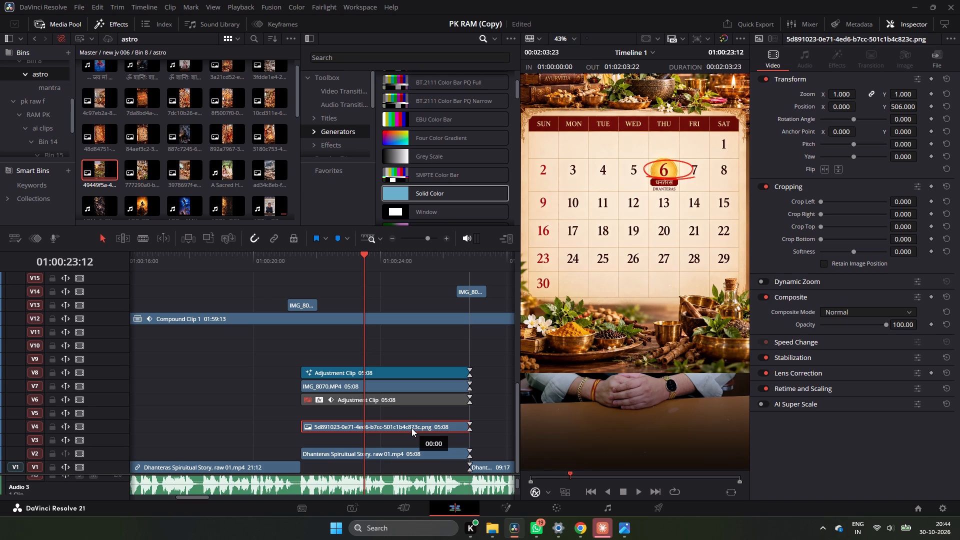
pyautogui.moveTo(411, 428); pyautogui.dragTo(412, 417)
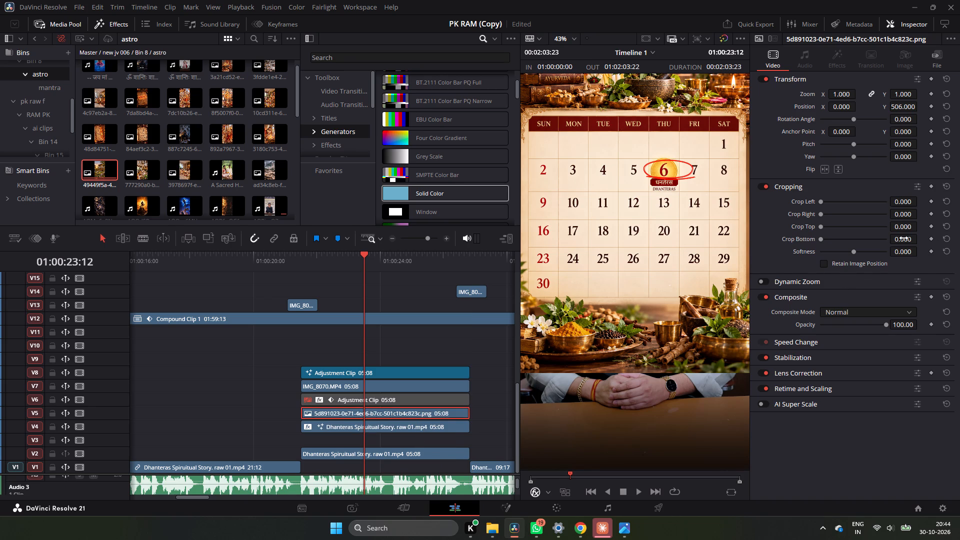
# Set the calendar PNG's Crop Bottom to 83.
pyautogui.moveTo(903, 238); pyautogui.dragTo(801, 279)
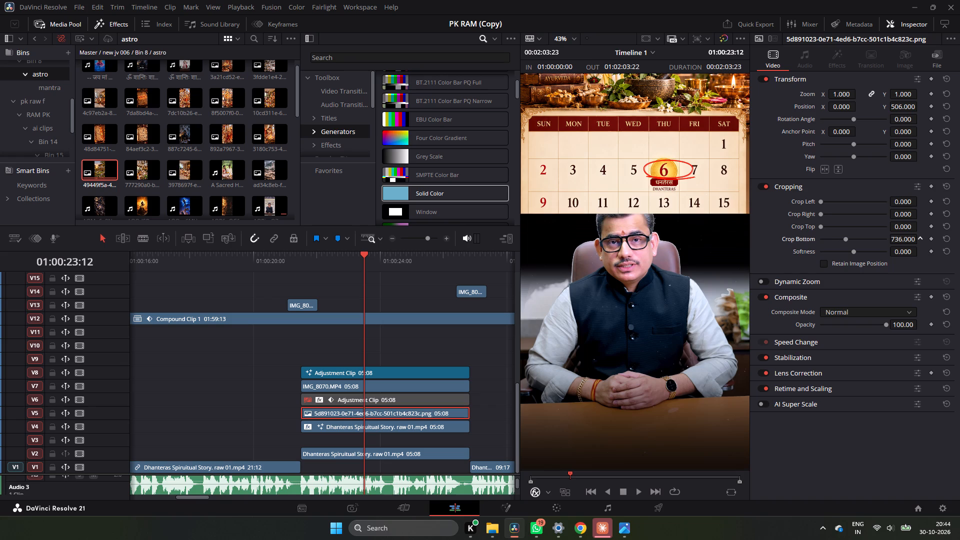
pyautogui.moveTo(801, 279); pyautogui.dragTo(475, 465)
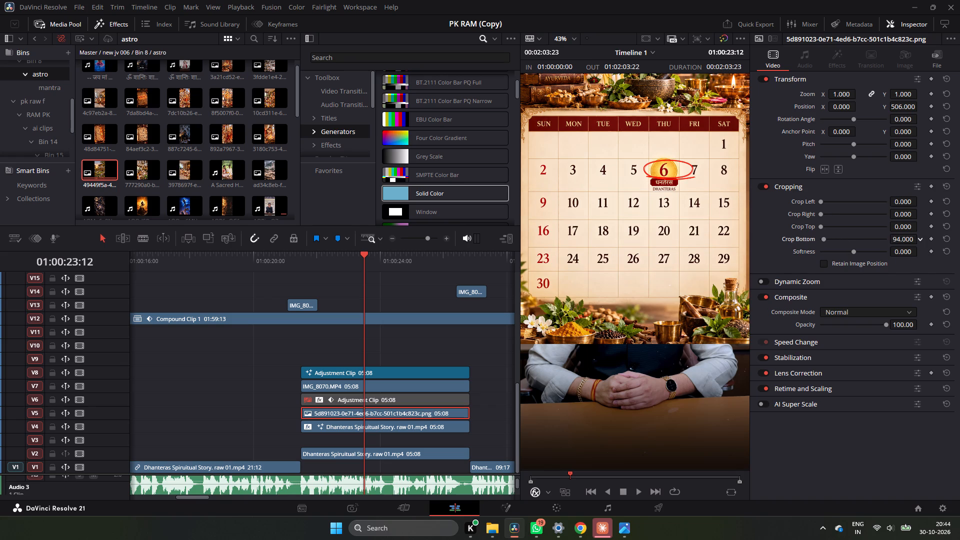
pyautogui.moveTo(475, 465); pyautogui.dragTo(474, 465)
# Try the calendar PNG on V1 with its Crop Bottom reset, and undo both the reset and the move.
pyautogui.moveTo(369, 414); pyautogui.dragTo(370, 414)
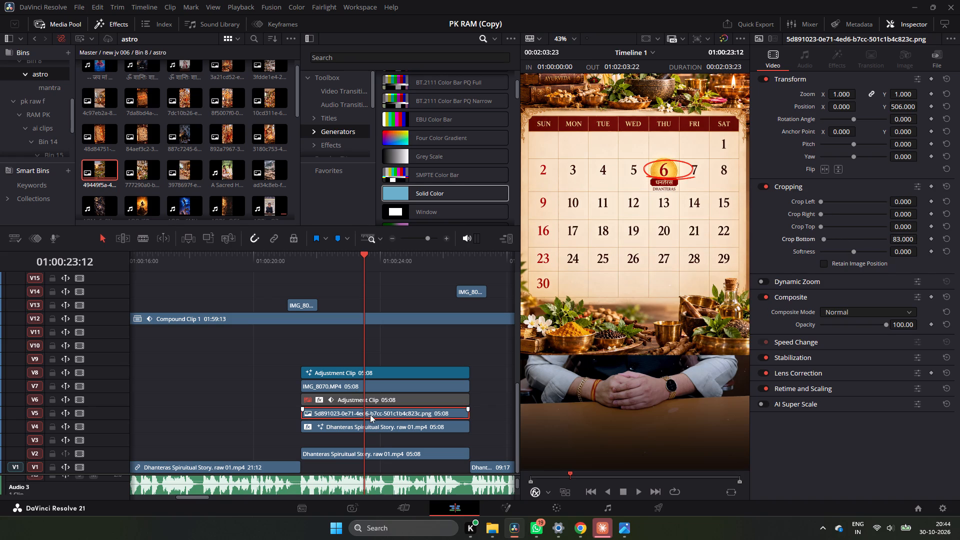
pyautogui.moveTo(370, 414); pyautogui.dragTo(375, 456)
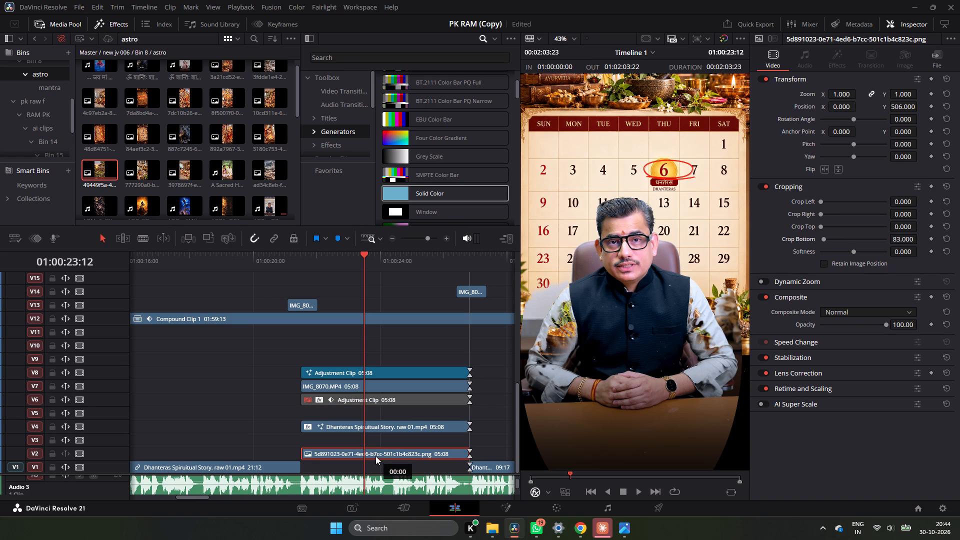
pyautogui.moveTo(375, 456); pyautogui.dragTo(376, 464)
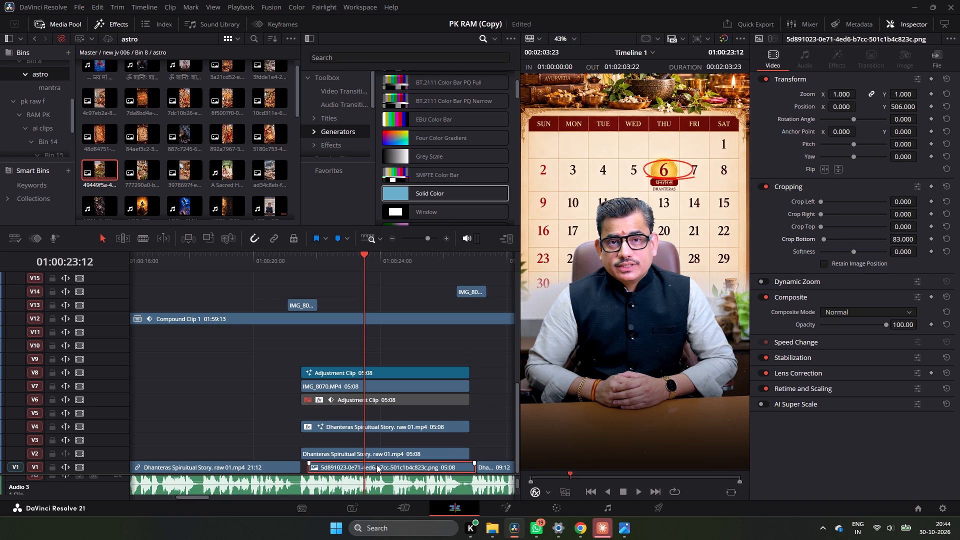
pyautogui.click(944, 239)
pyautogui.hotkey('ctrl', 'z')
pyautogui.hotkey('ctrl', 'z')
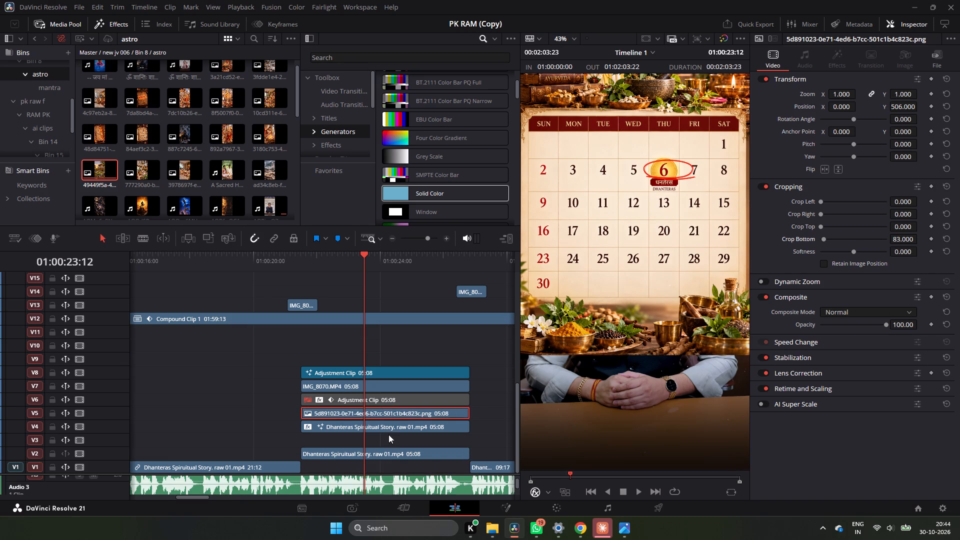
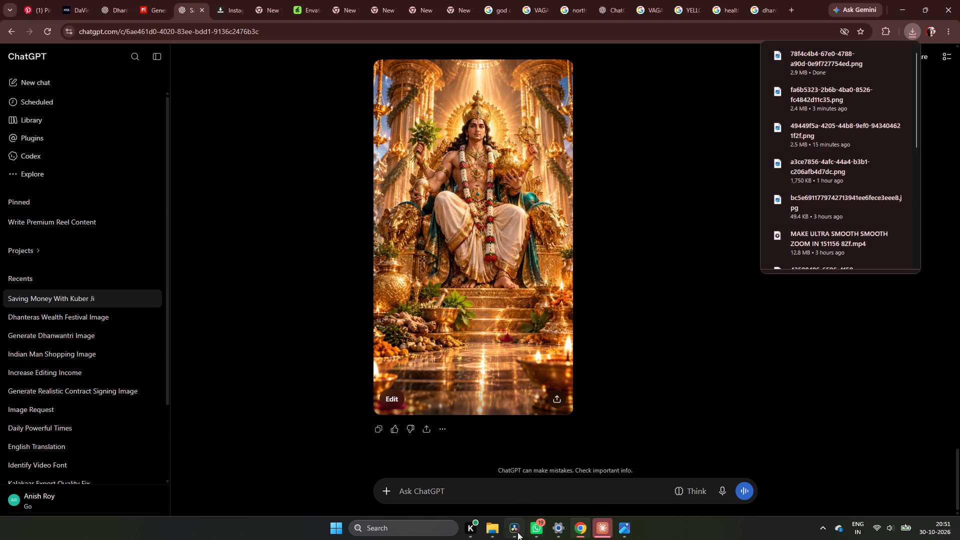
# Switch to DaVinci Resolve and import all files from the Dhanteras PK folder into the astro bin.
pyautogui.click(517, 532)
pyautogui.scroll(-13, 263, 191)
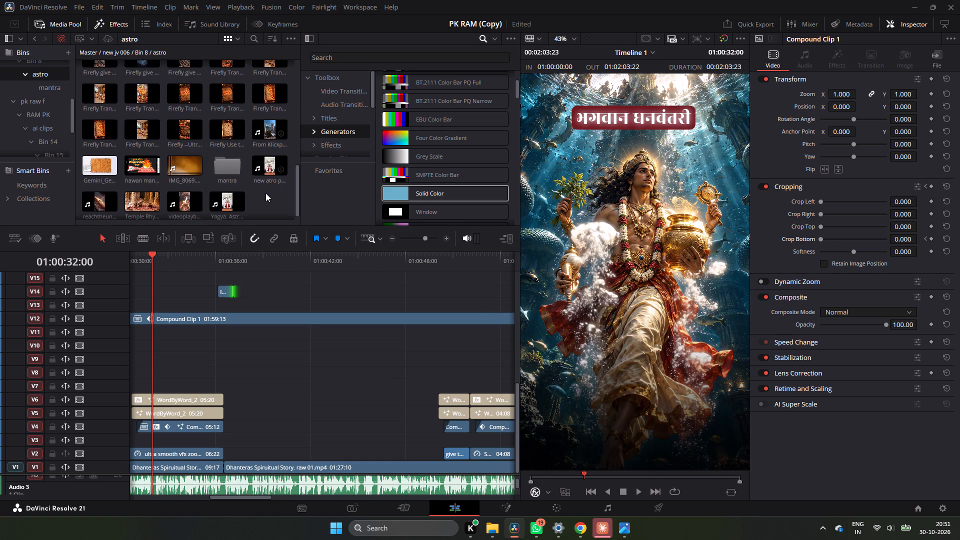
pyautogui.scroll(-5, 265, 193)
pyautogui.rightClick(273, 201)
pyautogui.click(321, 338)
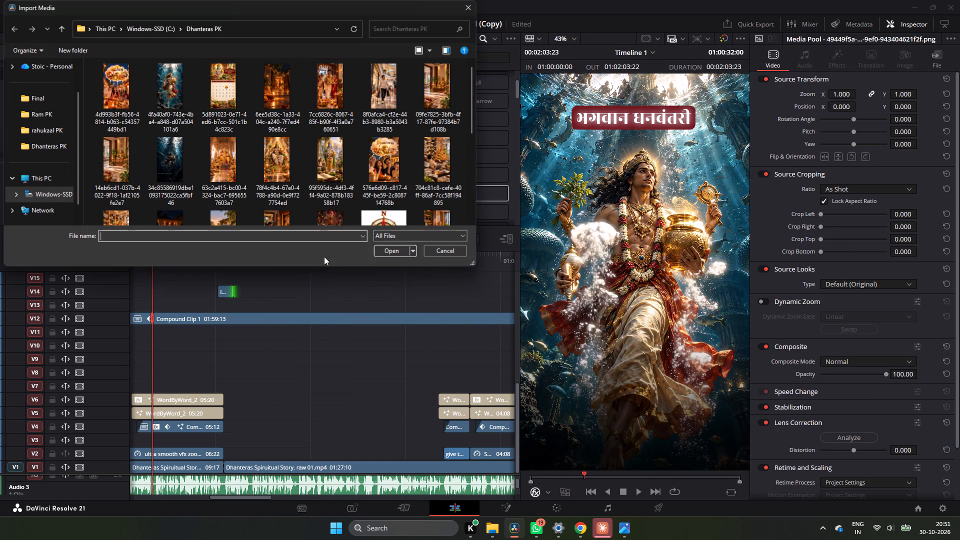
pyautogui.click(340, 204)
pyautogui.hotkey('ctrl', 'a')
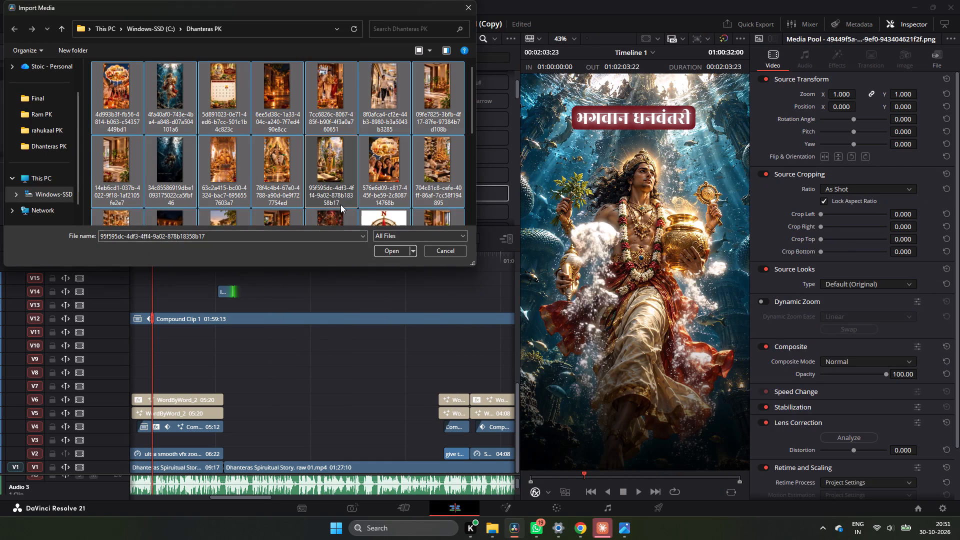
pyautogui.click(392, 248)
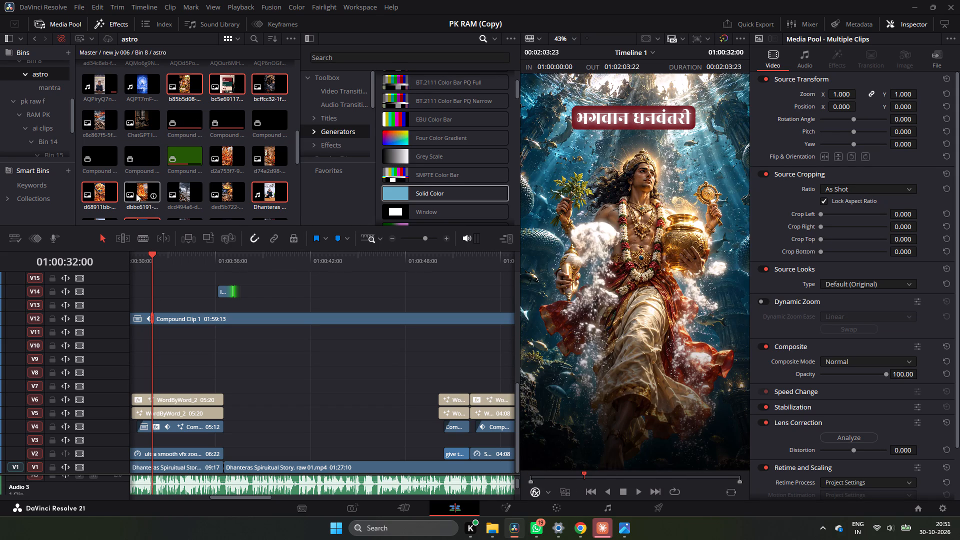
# Open the ai CLIPS bin inside the dhantersa bin of the media pool.
pyautogui.scroll(-8, 139, 193)
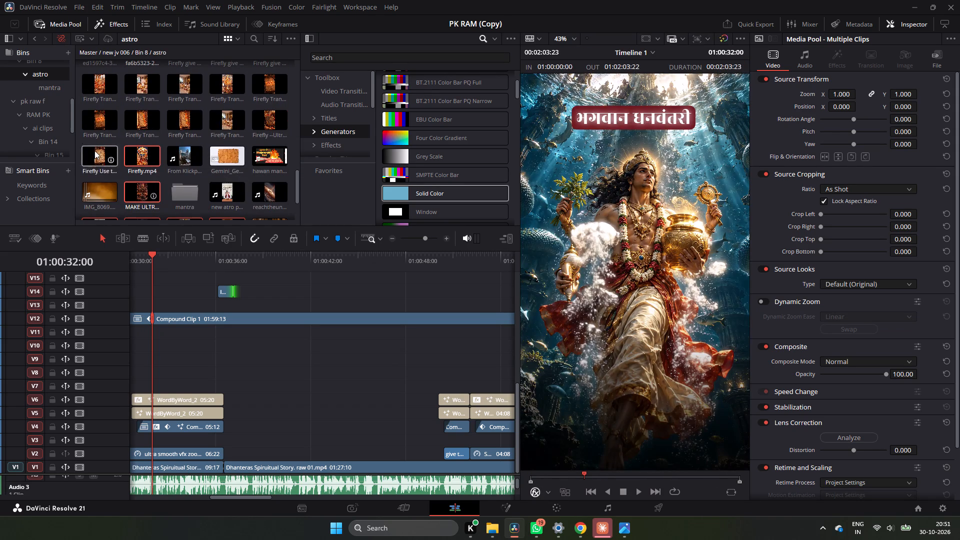
pyautogui.scroll(-9, 58, 134)
pyautogui.click(56, 130)
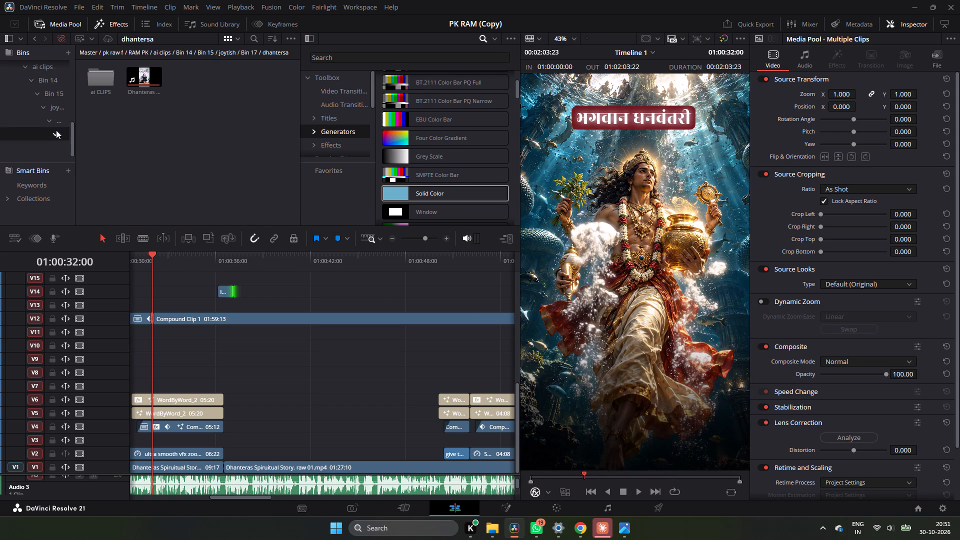
pyautogui.doubleClick(99, 76)
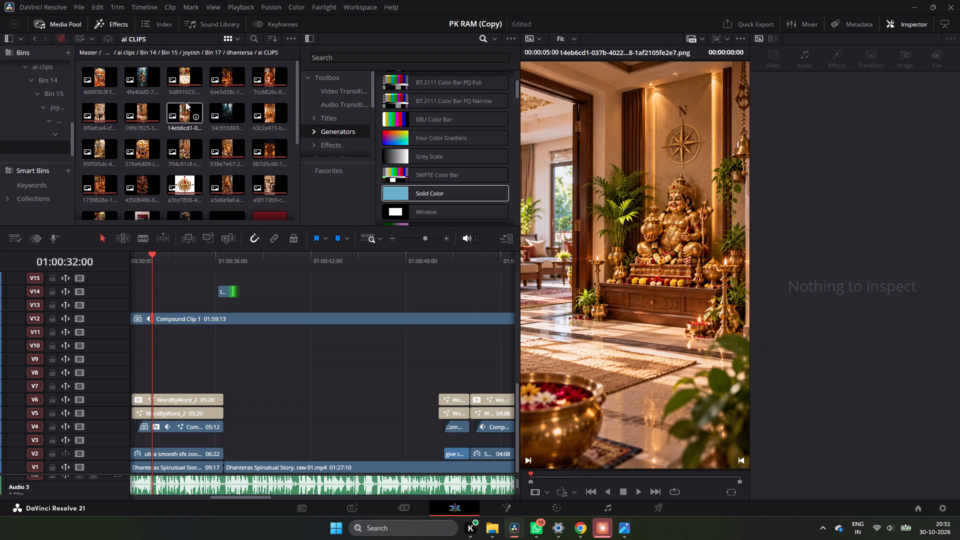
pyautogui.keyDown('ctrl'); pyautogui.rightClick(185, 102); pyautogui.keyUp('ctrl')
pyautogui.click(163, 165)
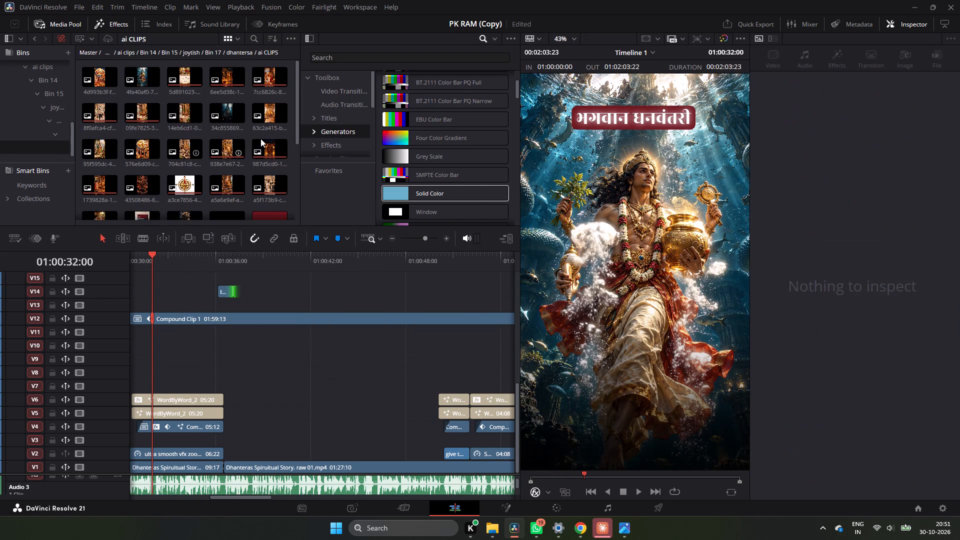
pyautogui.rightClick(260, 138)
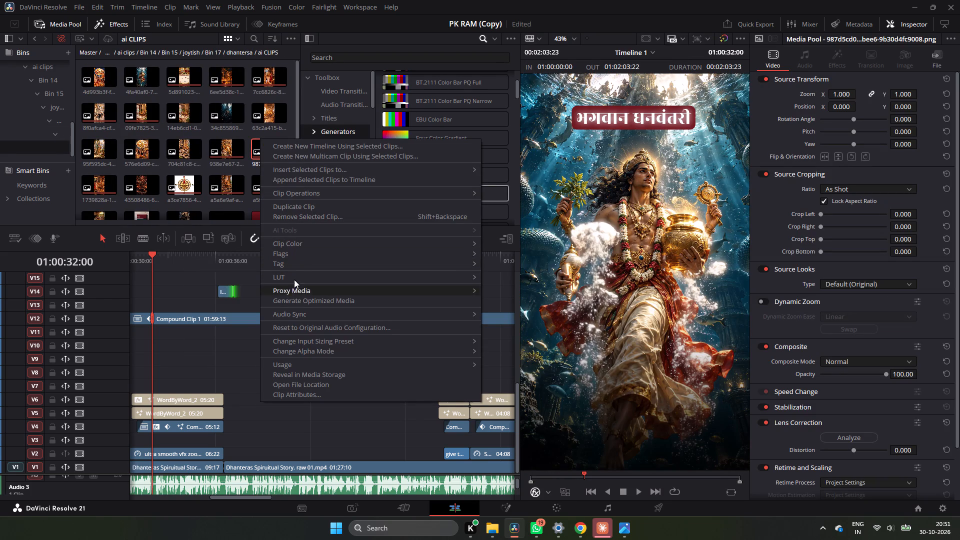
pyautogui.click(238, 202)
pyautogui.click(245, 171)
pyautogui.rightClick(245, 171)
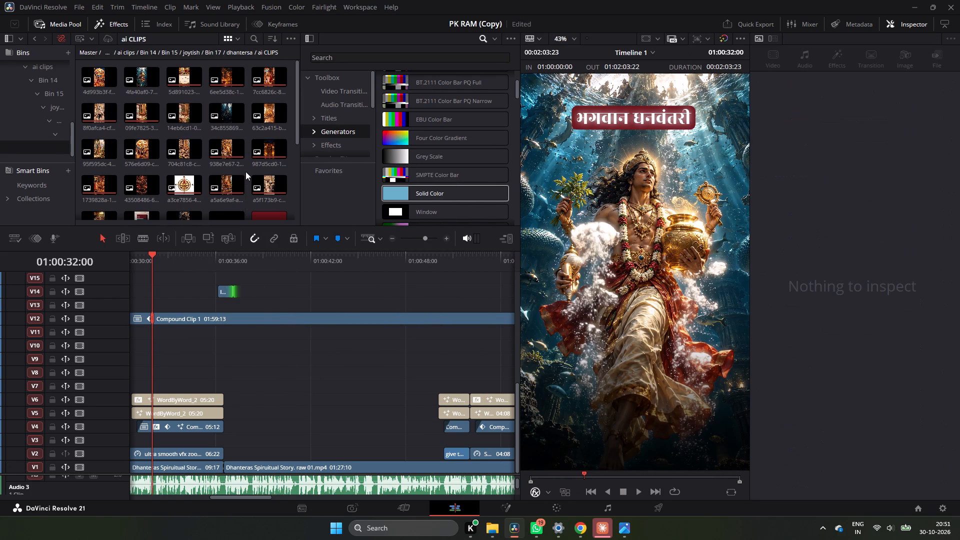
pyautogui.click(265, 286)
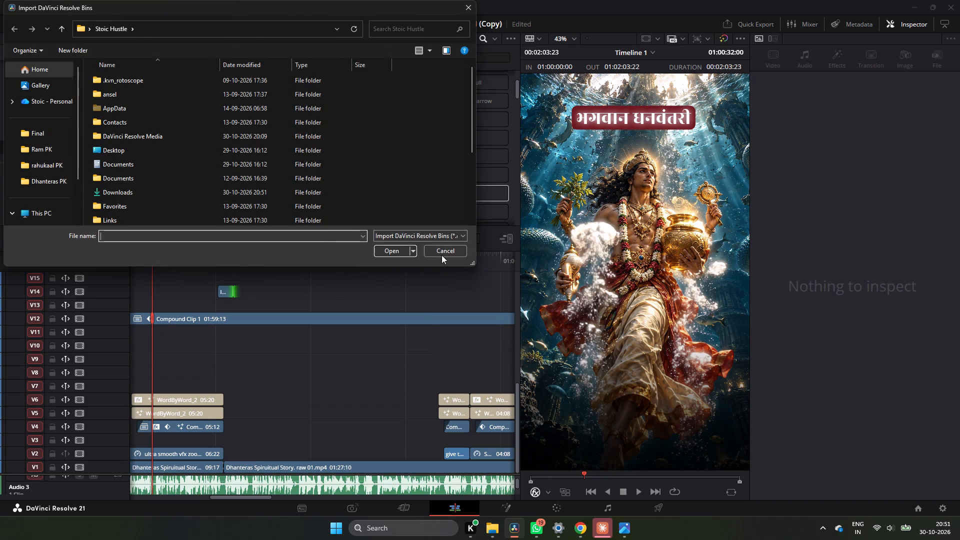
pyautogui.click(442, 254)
# Import the throne image 78f4c4b4-67e0-4788-a90d-0e9f727754ed from the Dhanteras PK folder into the ai CLIPS bin.
pyautogui.rightClick(236, 169)
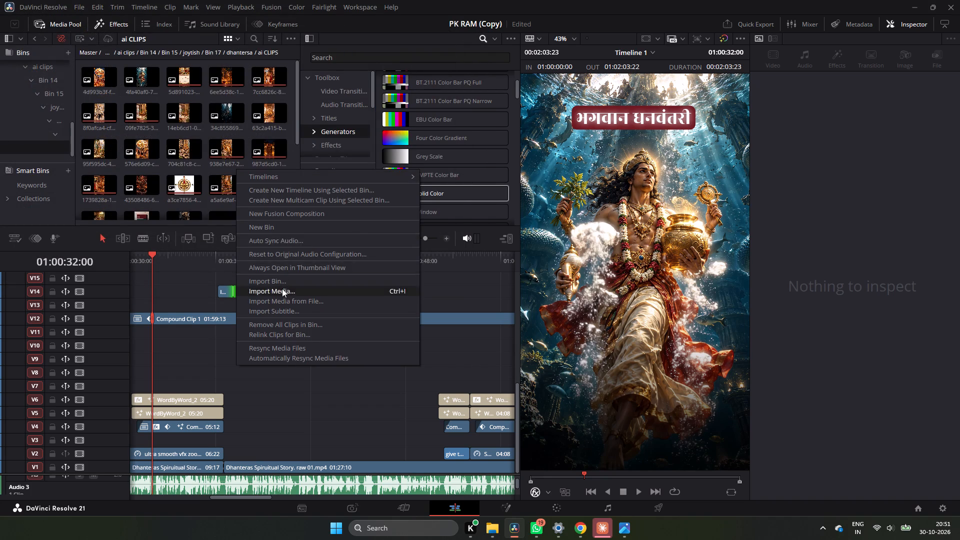
pyautogui.click(282, 288)
pyautogui.click(281, 146)
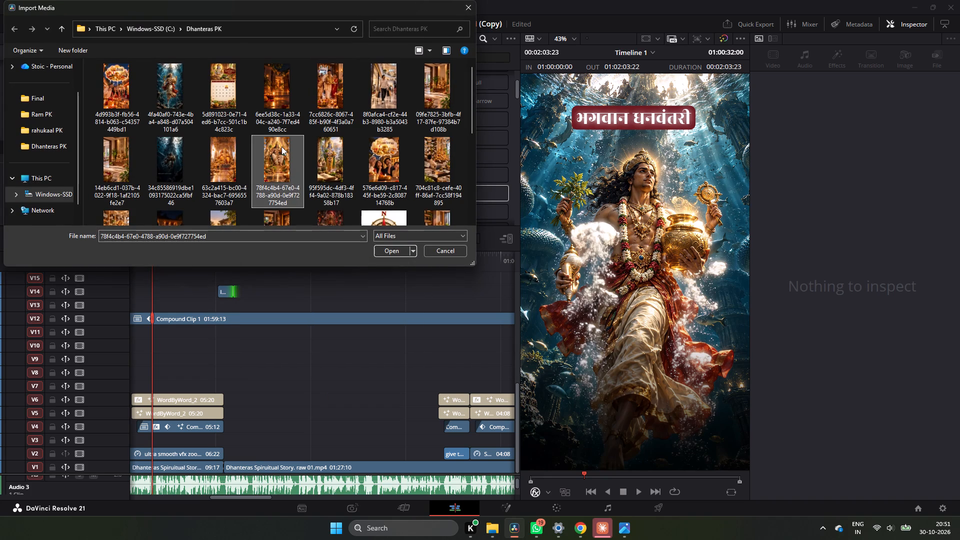
pyautogui.click(281, 146)
pyautogui.click(385, 246)
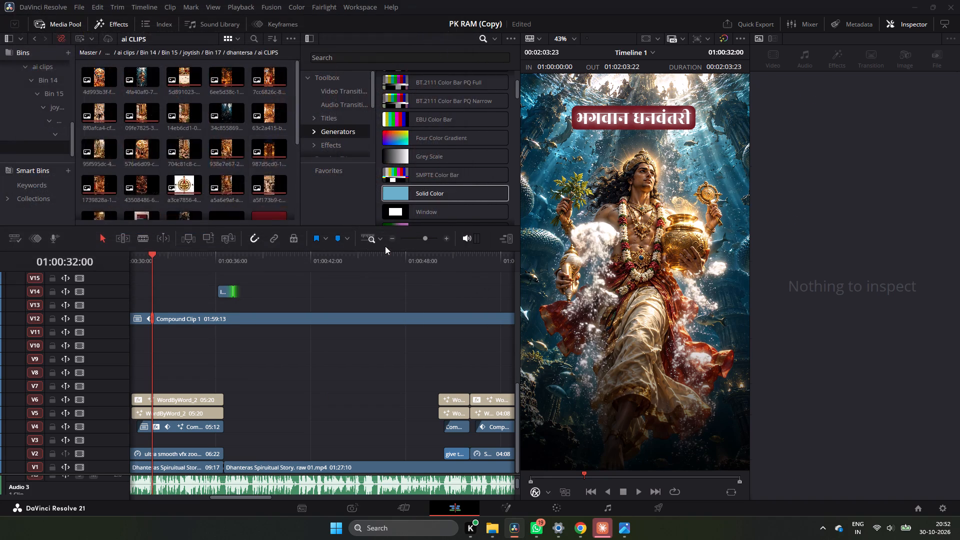
# Place the throne image on track V10 of the timeline, starting at about 01:00:39.
pyautogui.moveTo(103, 144); pyautogui.dragTo(263, 350)
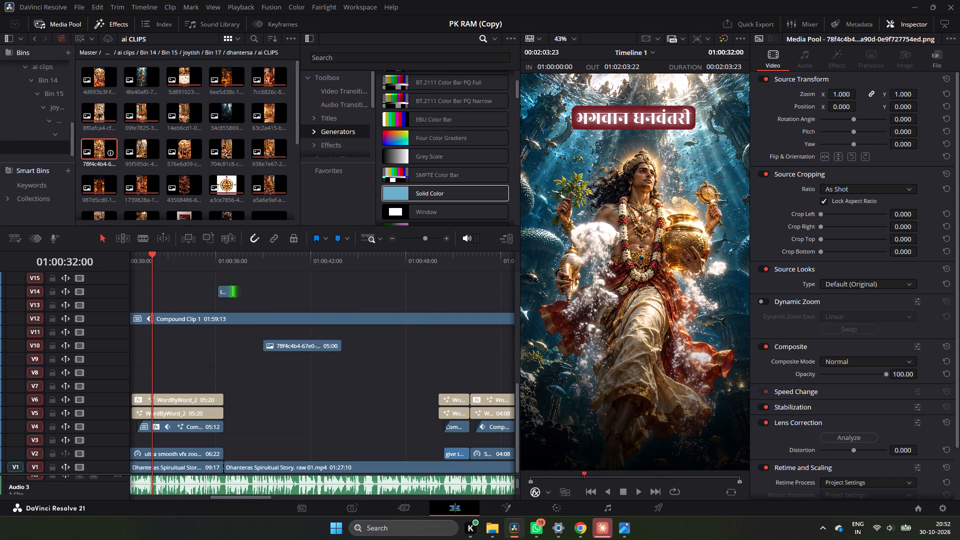
# Move the throne image from track V10 down to track V3, starting at about 01:00:39.
pyautogui.moveTo(263, 350); pyautogui.dragTo(269, 446)
# Play back the timeline repeatedly between about 01:00:39 and 01:00:44 to find where the throne image should begin.
pyautogui.click(277, 273)
pyautogui.press('space')
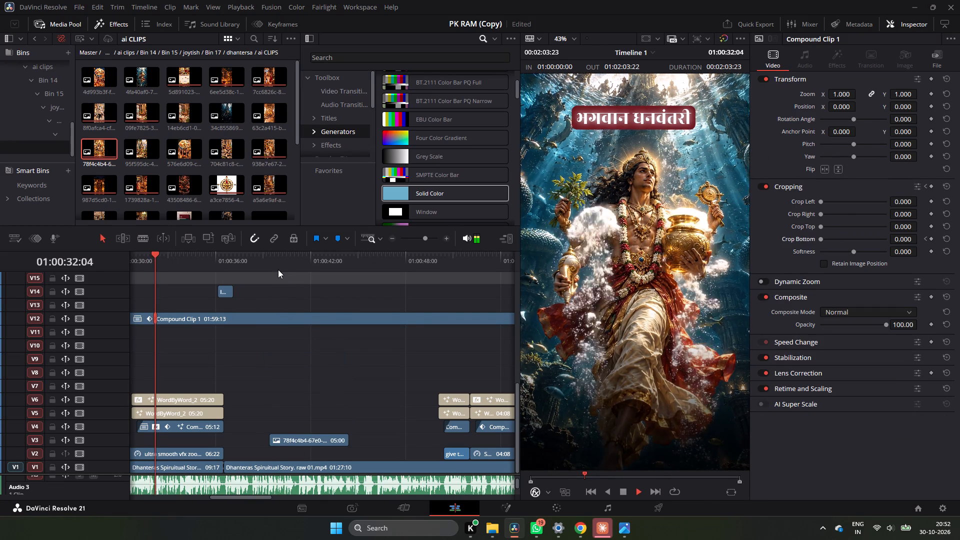
pyautogui.click(279, 257)
pyautogui.press('space')
pyautogui.press('space')
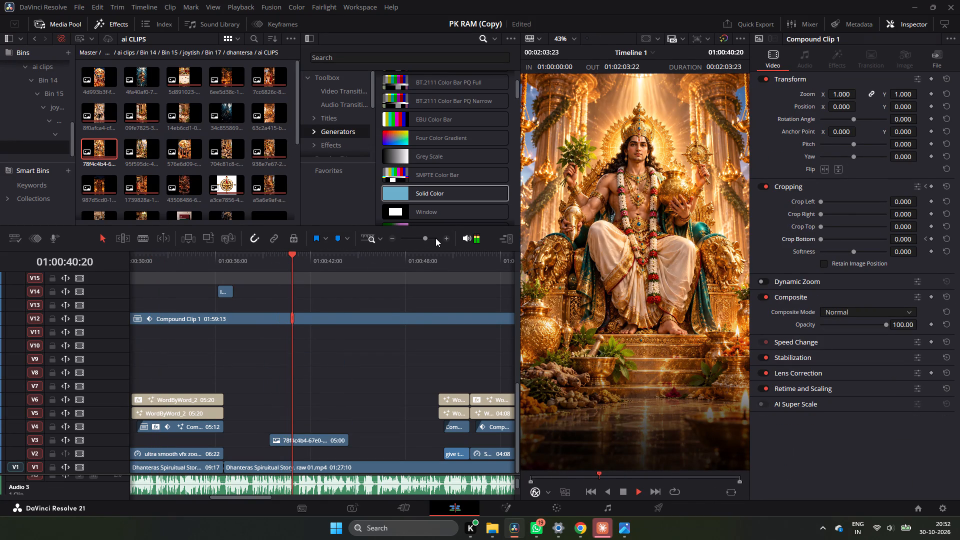
pyautogui.click(445, 236)
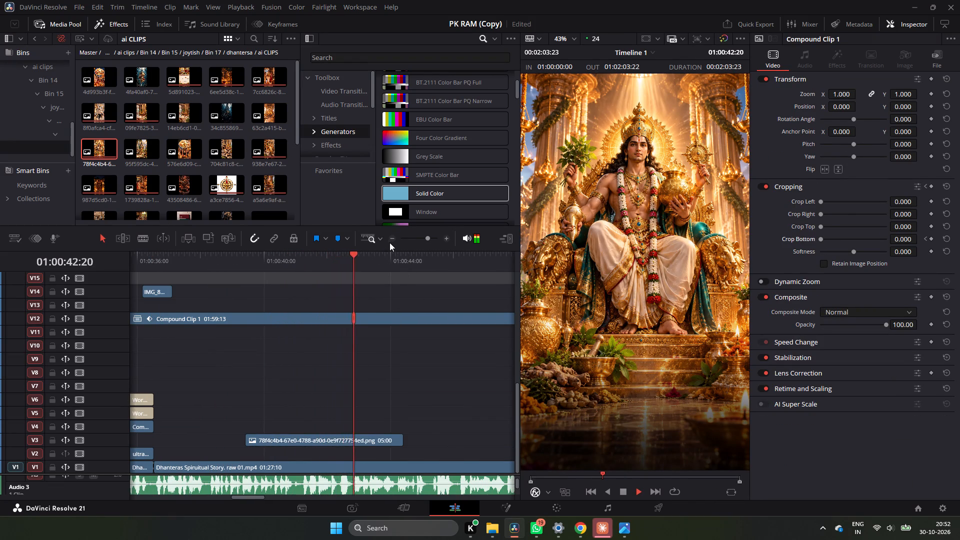
pyautogui.click(393, 241)
pyautogui.press('space')
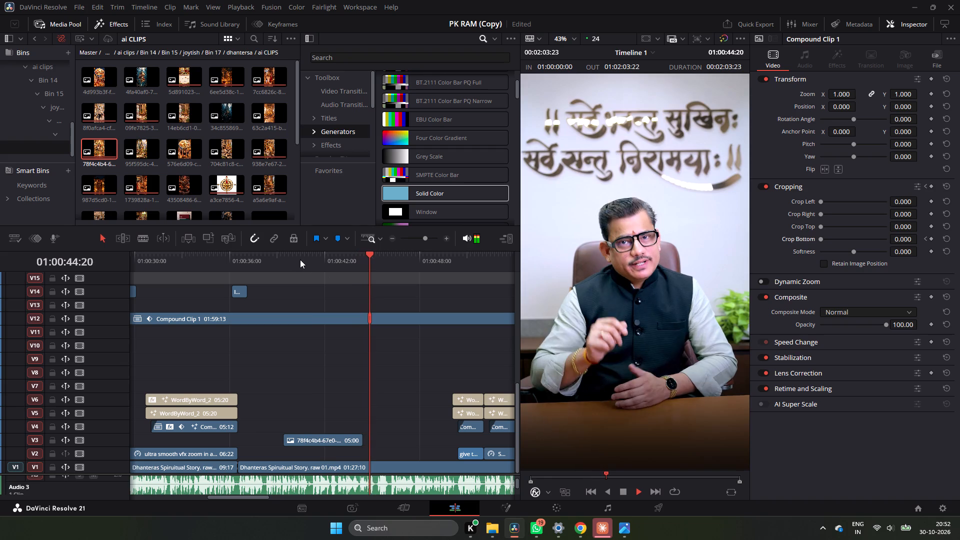
pyautogui.click(307, 259)
pyautogui.press('space')
pyautogui.press('space')
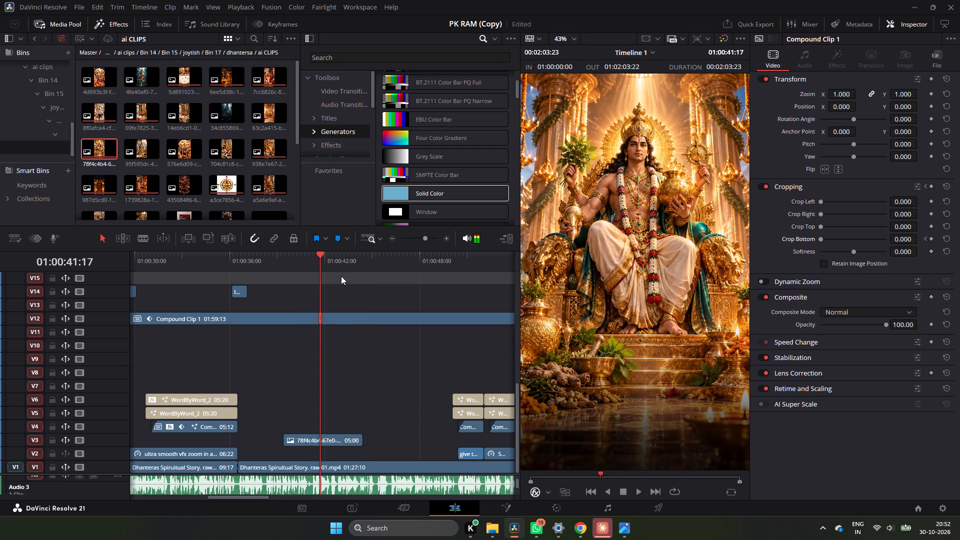
pyautogui.moveTo(317, 256); pyautogui.dragTo(305, 269)
pyautogui.press('space')
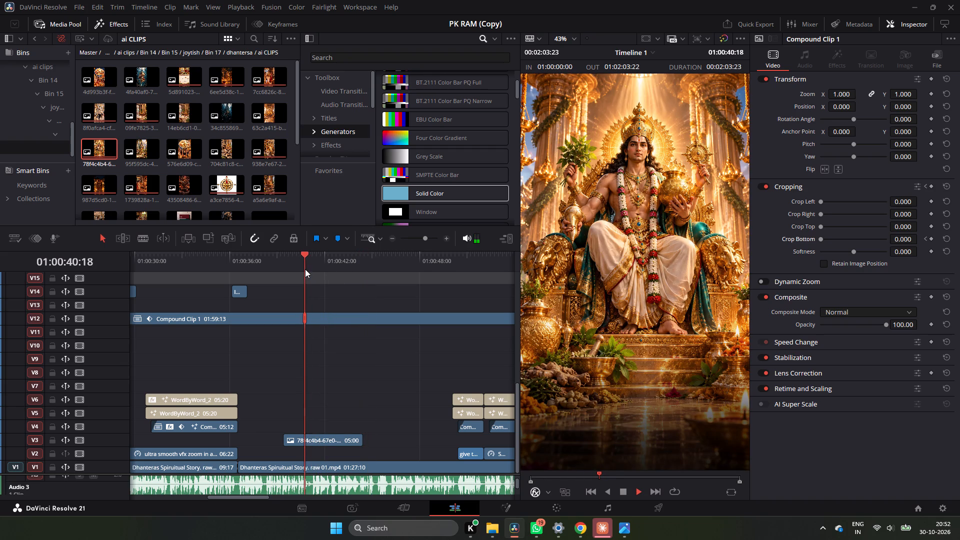
pyautogui.press('space')
pyautogui.click(310, 271)
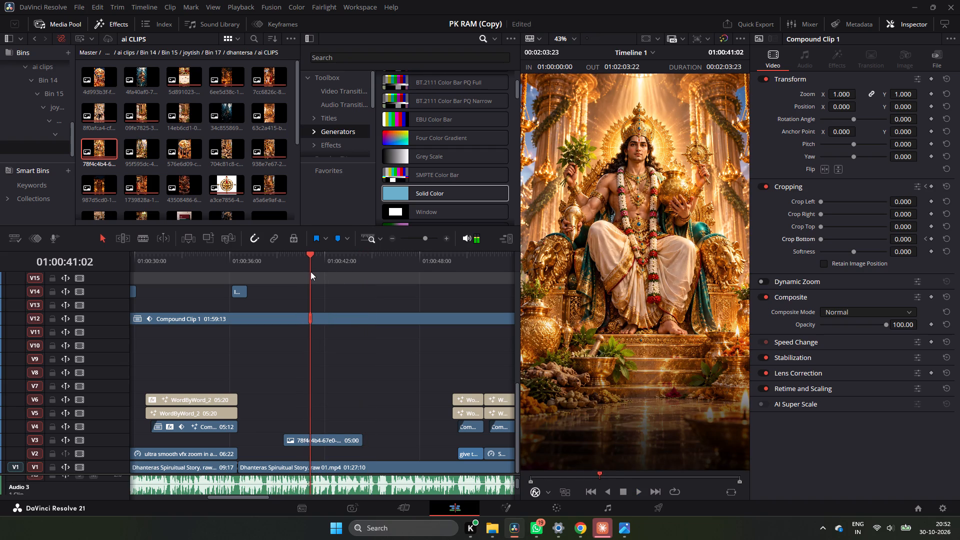
pyautogui.press('space')
pyautogui.press('space')
pyautogui.moveTo(314, 273); pyautogui.dragTo(308, 277)
pyautogui.press('space')
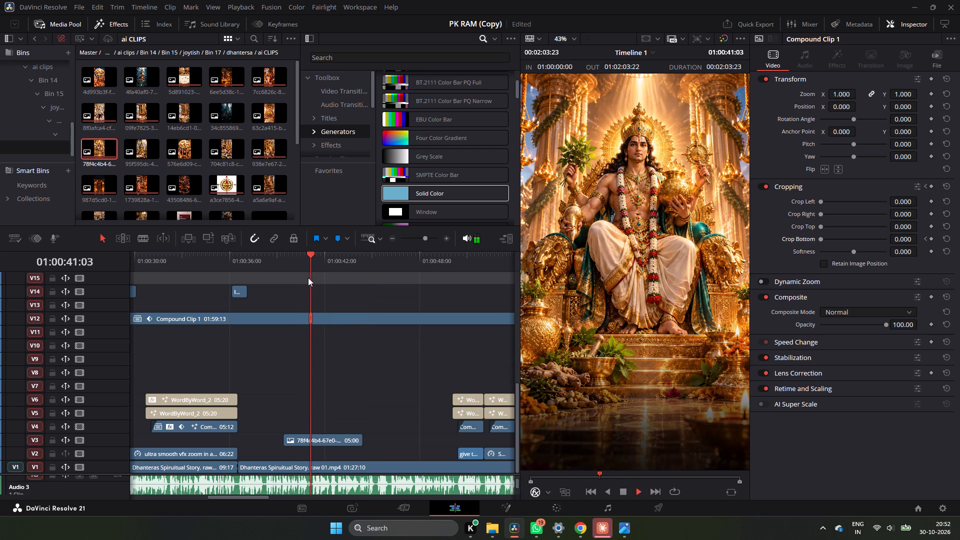
pyautogui.press('space')
pyautogui.click(315, 277)
pyautogui.click(459, 235)
pyautogui.doubleClick(444, 234)
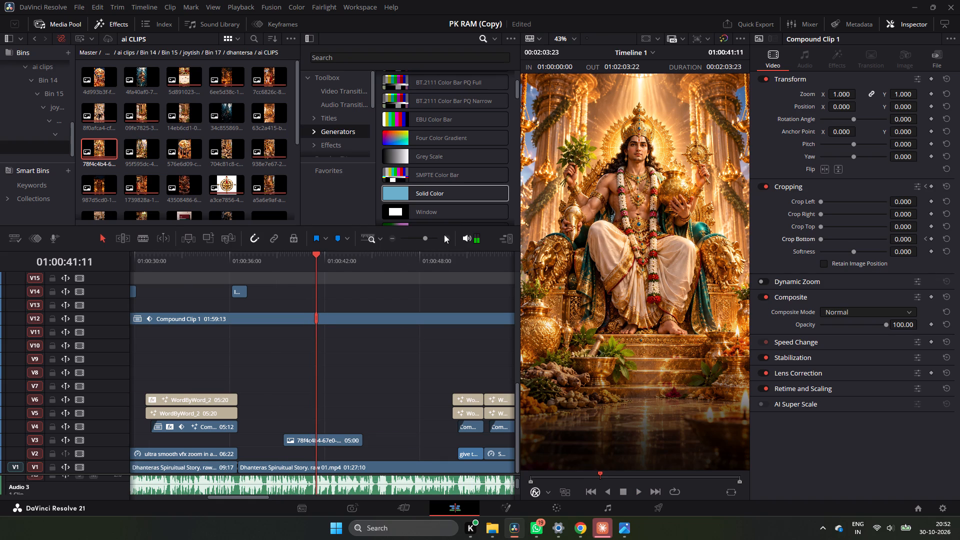
pyautogui.moveTo(326, 263); pyautogui.dragTo(296, 268)
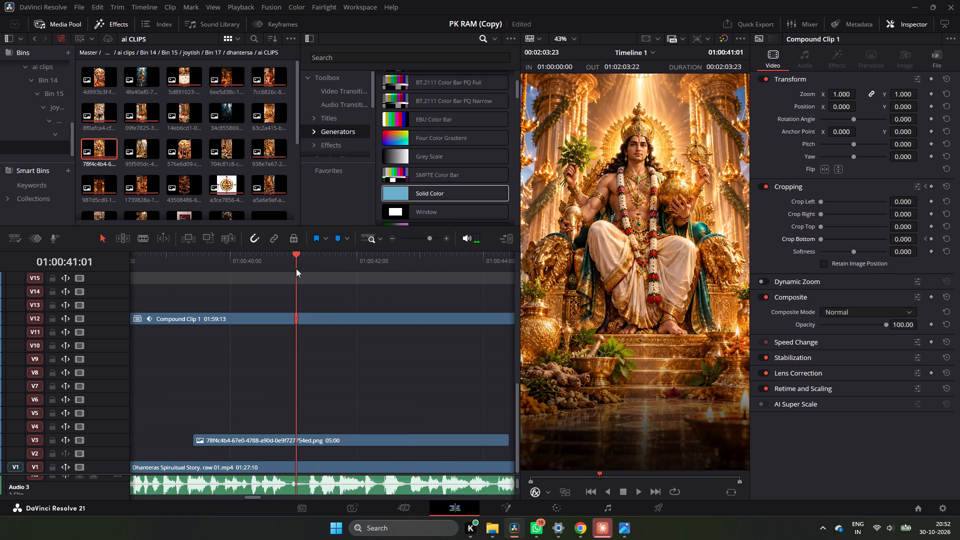
pyautogui.moveTo(296, 268); pyautogui.dragTo(304, 271)
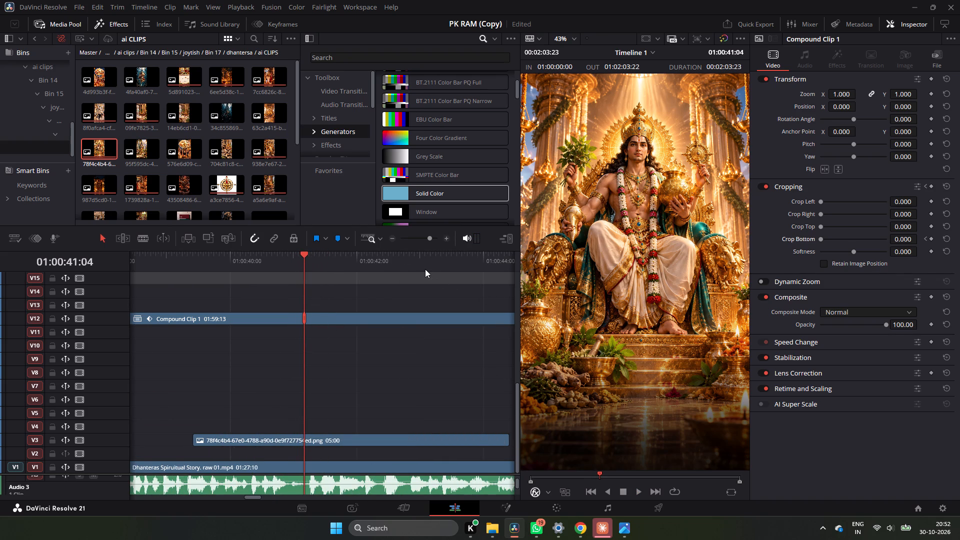
pyautogui.moveTo(333, 441); pyautogui.dragTo(423, 433)
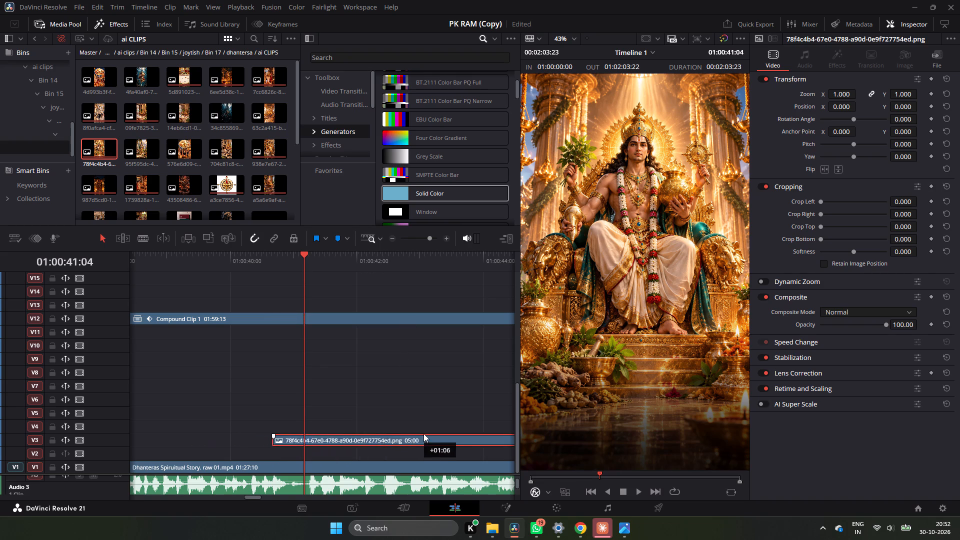
pyautogui.moveTo(423, 433); pyautogui.dragTo(442, 443)
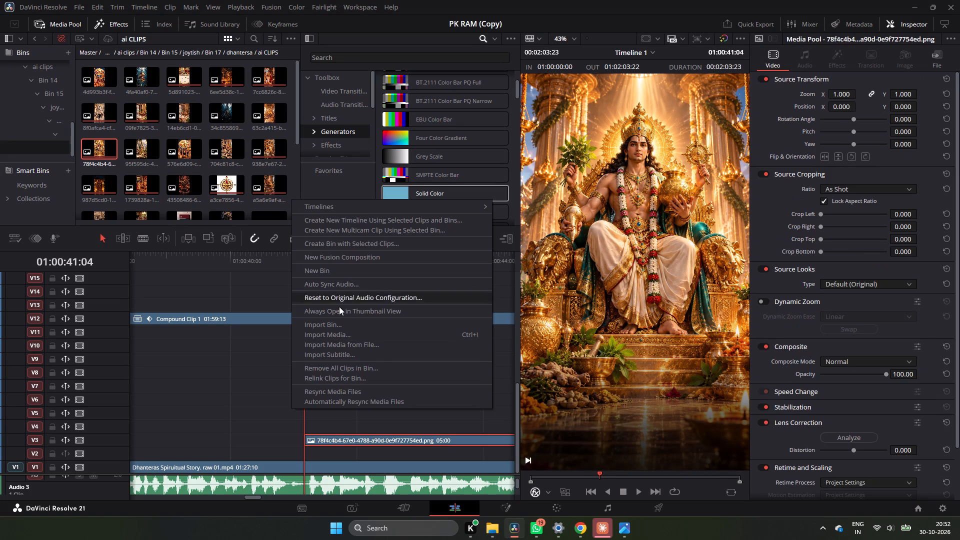
pyautogui.click(339, 333)
pyautogui.click(355, 159)
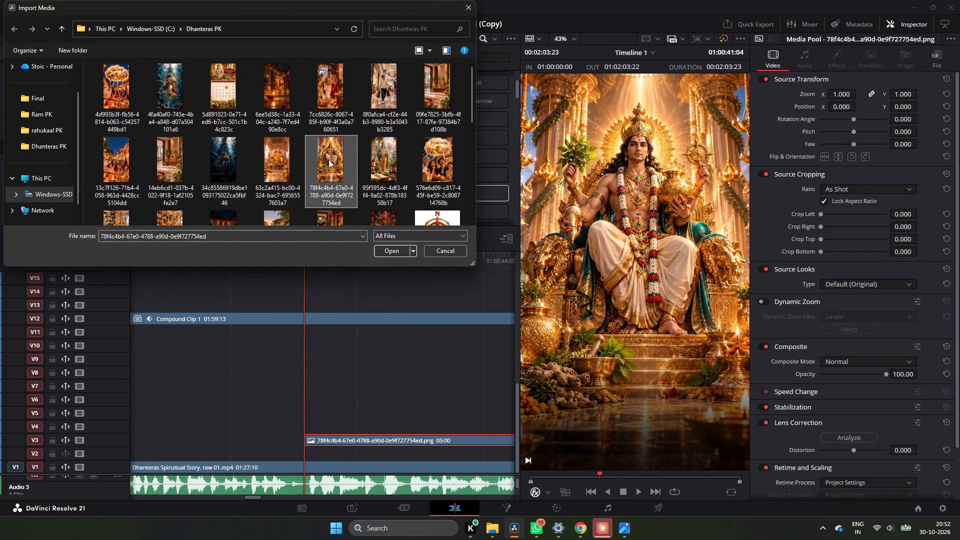
pyautogui.hotkey('ctrl', 'a')
pyautogui.click(388, 249)
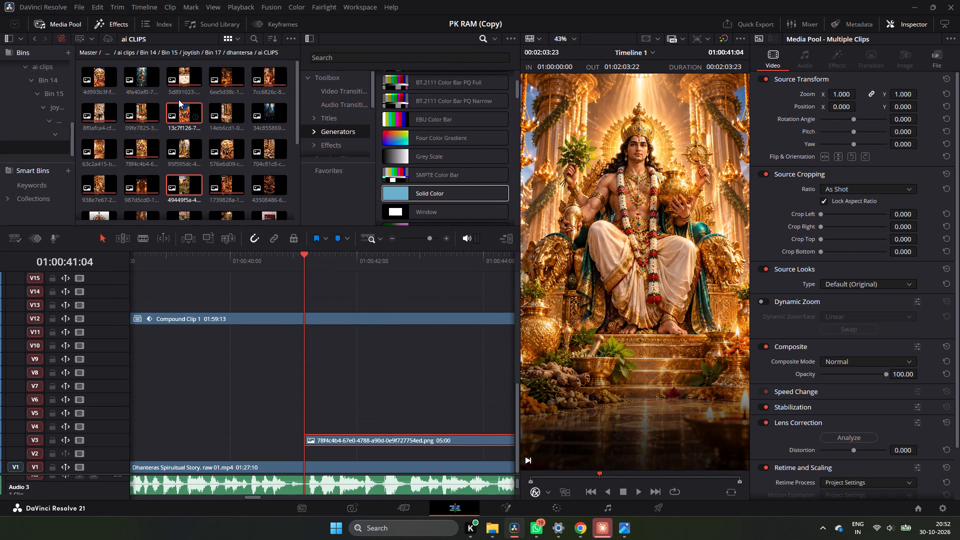
# Place the newly imported images, starting with family image 13c7f126, on track V9 at about 01:00:40.
pyautogui.moveTo(183, 114); pyautogui.dragTo(211, 367)
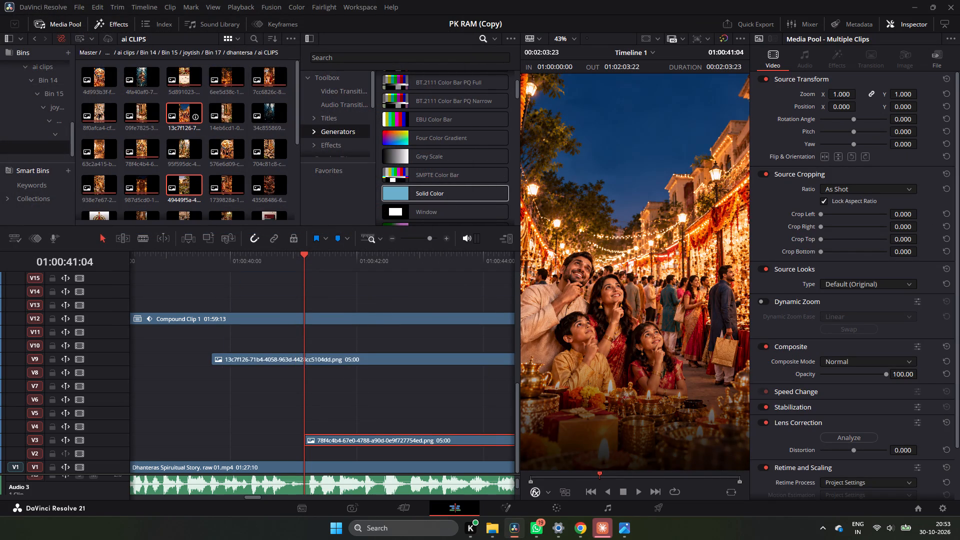
pyautogui.moveTo(211, 367); pyautogui.dragTo(212, 366)
# Check the images placed on track V9 and delete the garden house image 49449f5a from the timeline.
pyautogui.tripleClick(391, 241)
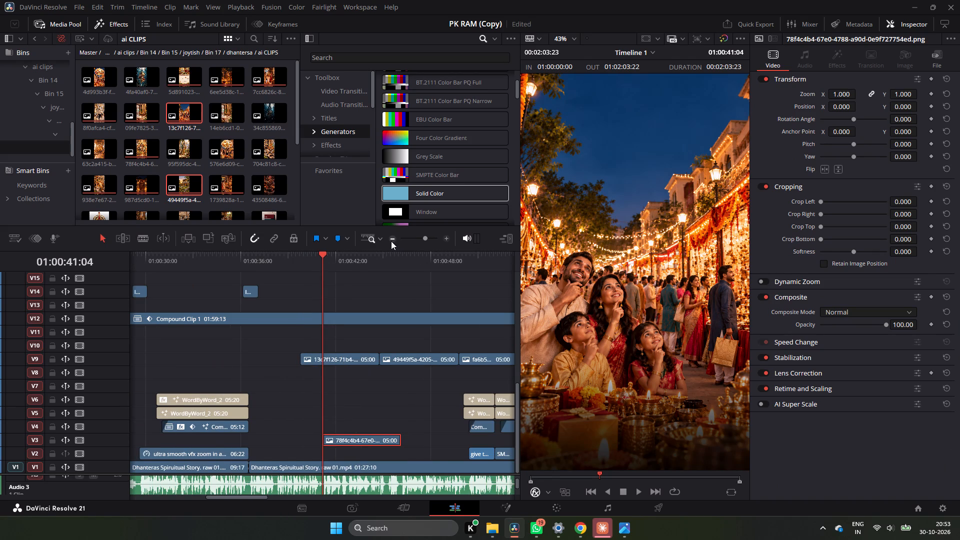
pyautogui.moveTo(327, 258); pyautogui.dragTo(360, 263)
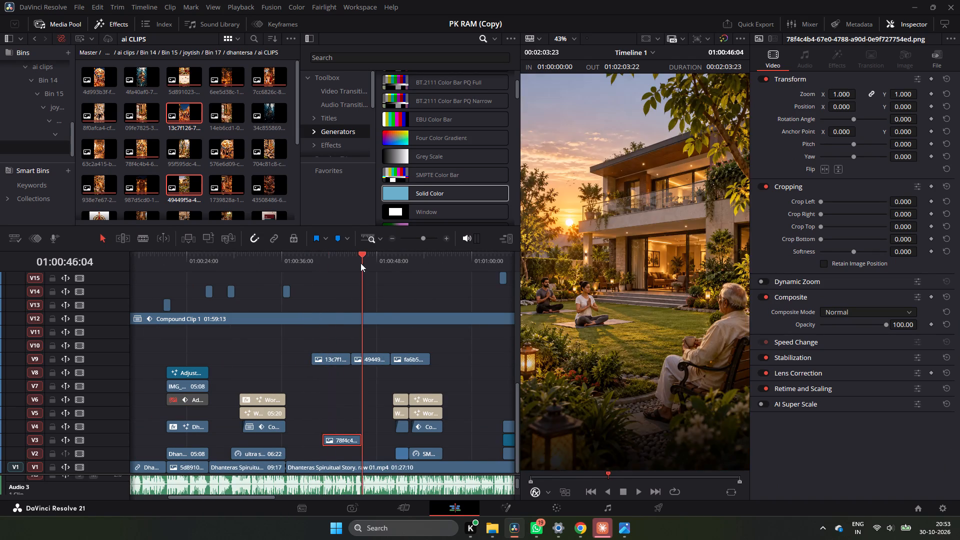
pyautogui.moveTo(360, 263); pyautogui.dragTo(402, 285)
pyautogui.click(380, 361)
pyautogui.press('BackSpace')
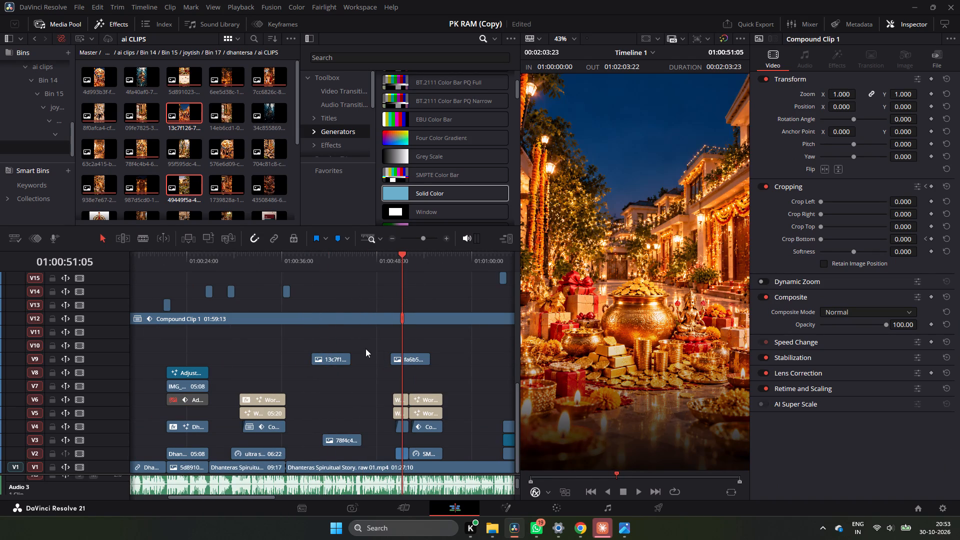
# Move the family market image 13c7f126 from track V9 to track V4, starting at about 01:00:06.
pyautogui.moveTo(386, 252); pyautogui.dragTo(204, 289)
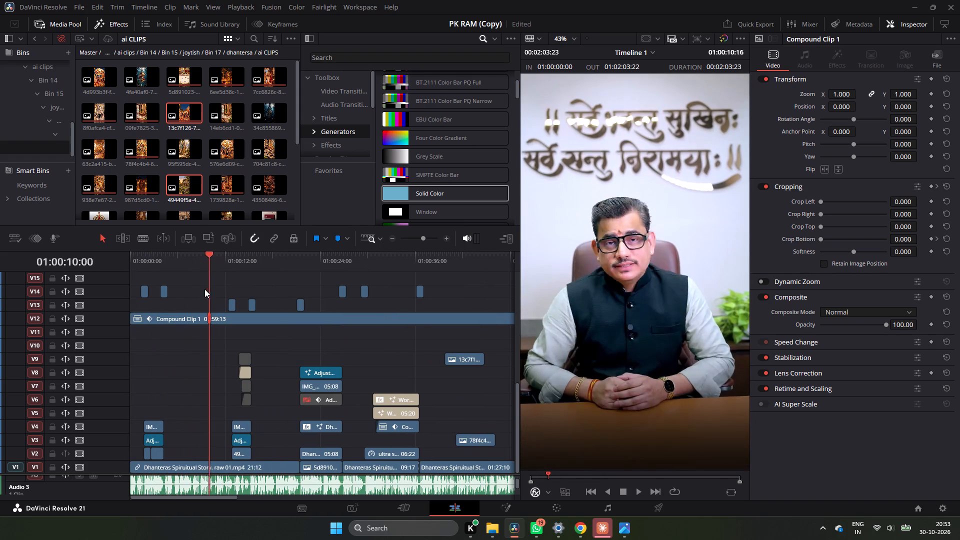
pyautogui.moveTo(204, 289); pyautogui.dragTo(193, 290)
pyautogui.moveTo(463, 358); pyautogui.dragTo(193, 374)
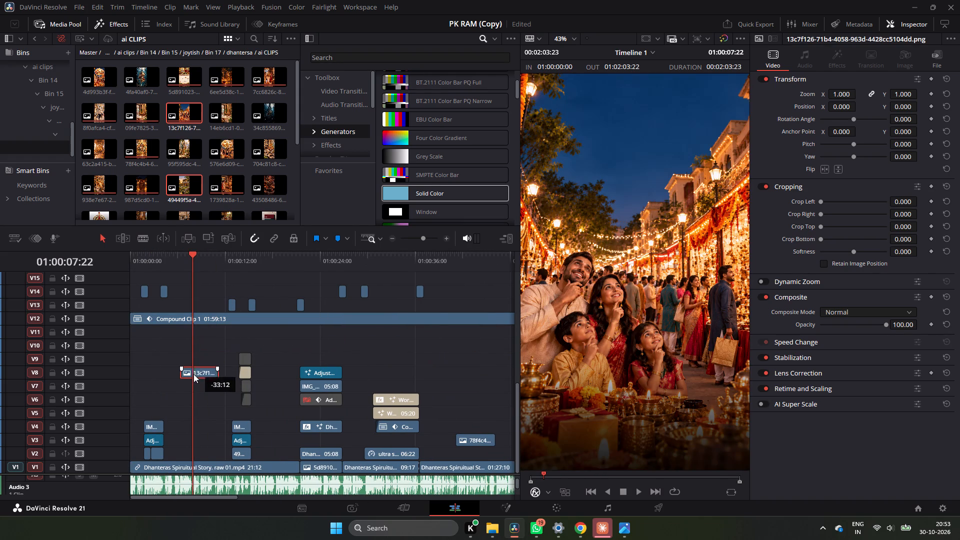
pyautogui.moveTo(193, 374); pyautogui.dragTo(197, 429)
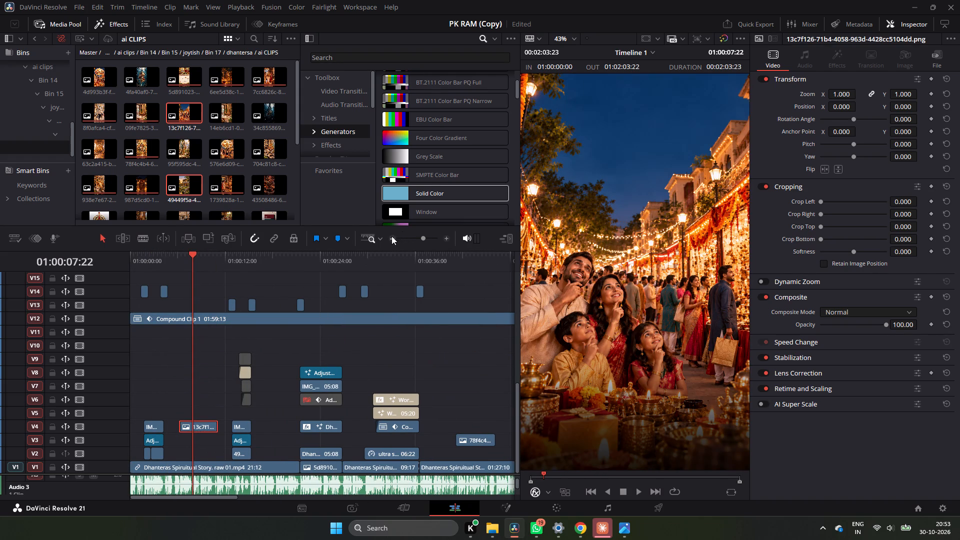
# Move the gold pot image fa6b5323 from track V9 to track V5, directly above the family market image.
pyautogui.click(391, 236)
pyautogui.moveTo(340, 357); pyautogui.dragTo(192, 344)
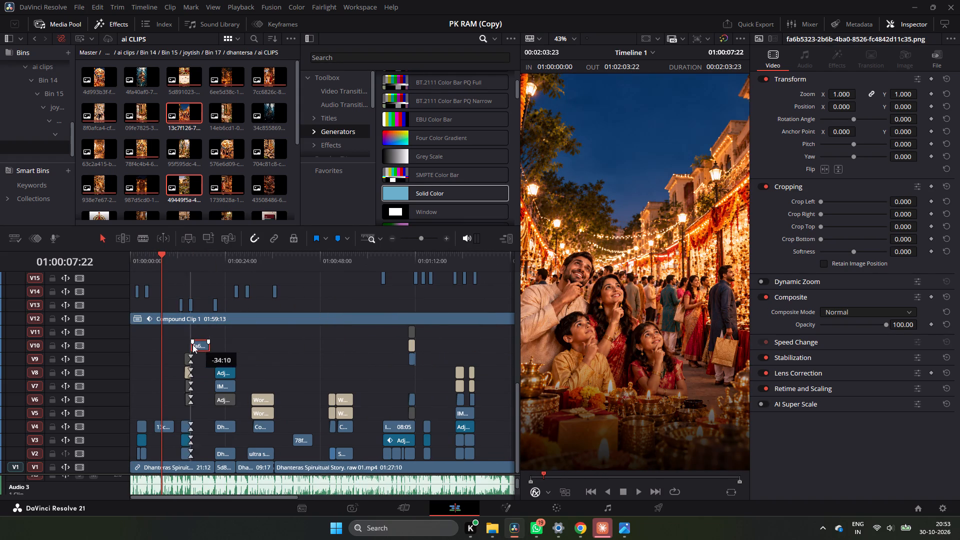
pyautogui.moveTo(192, 344); pyautogui.dragTo(164, 413)
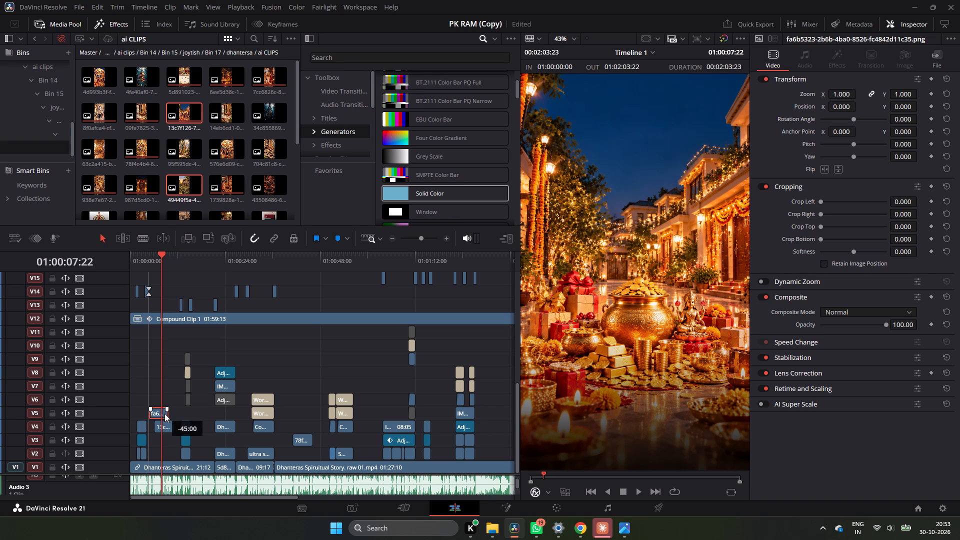
pyautogui.moveTo(164, 413); pyautogui.dragTo(167, 414)
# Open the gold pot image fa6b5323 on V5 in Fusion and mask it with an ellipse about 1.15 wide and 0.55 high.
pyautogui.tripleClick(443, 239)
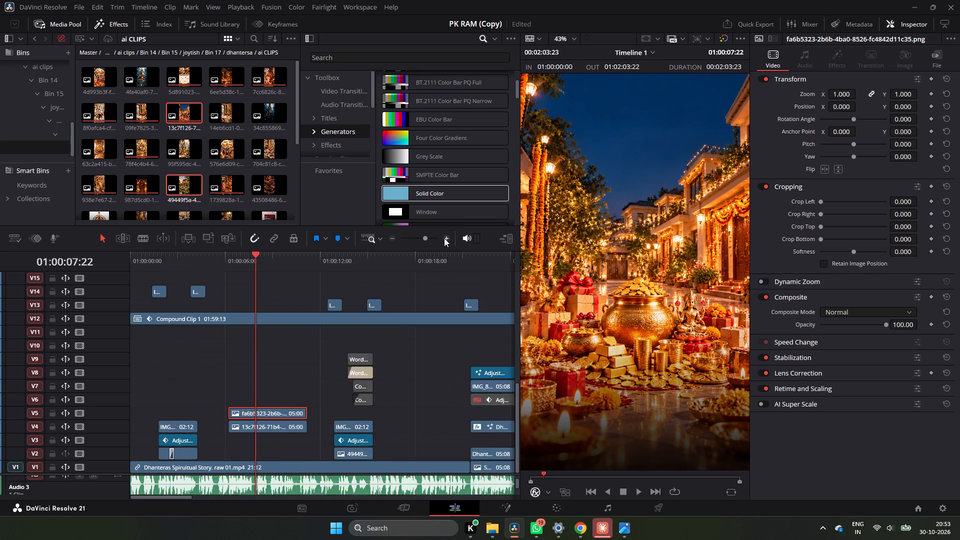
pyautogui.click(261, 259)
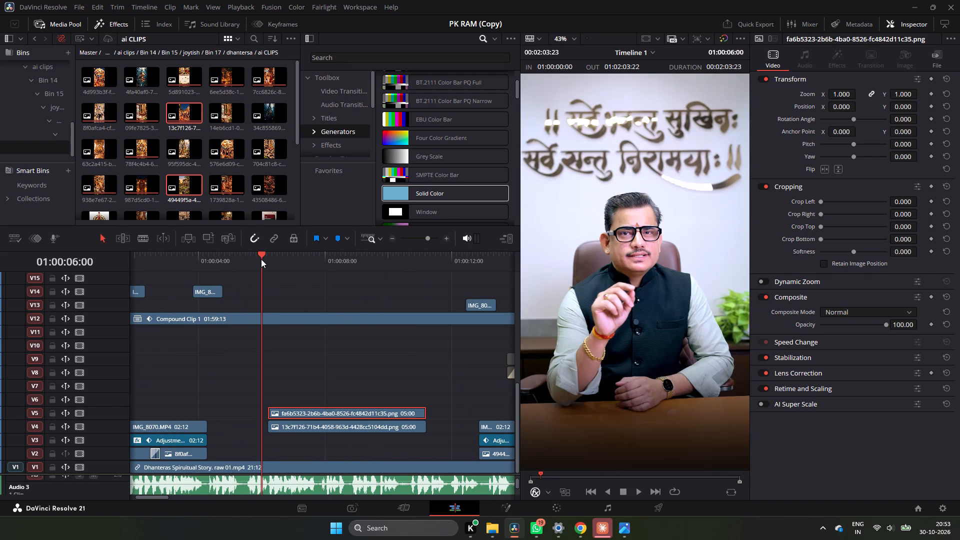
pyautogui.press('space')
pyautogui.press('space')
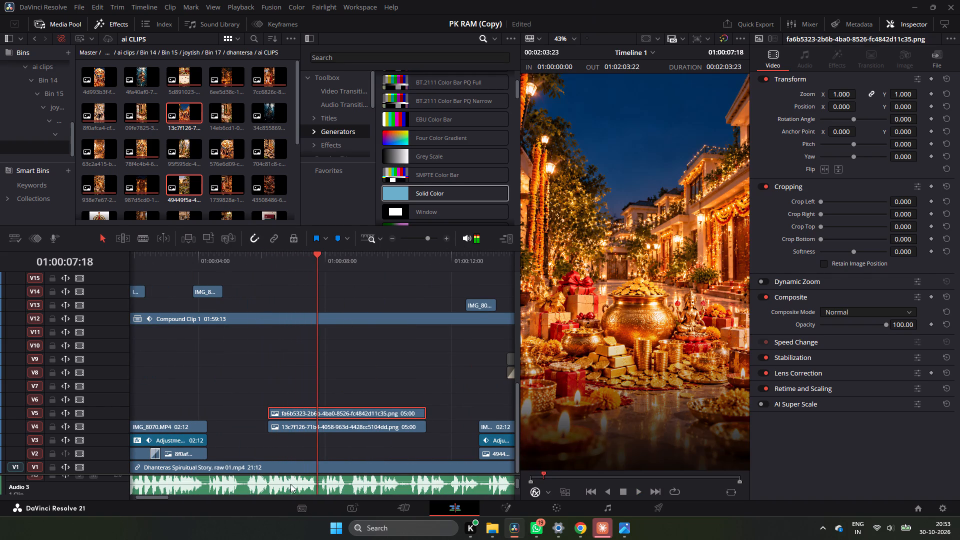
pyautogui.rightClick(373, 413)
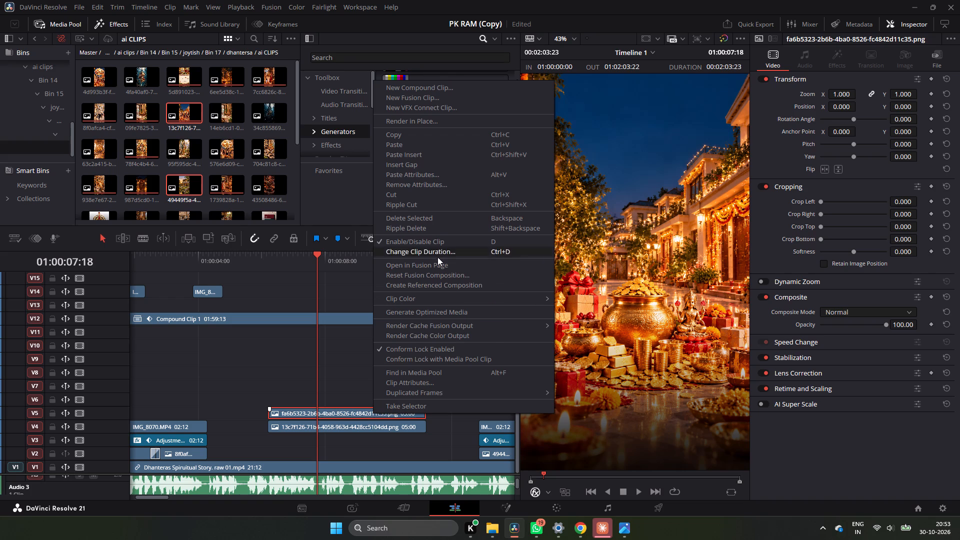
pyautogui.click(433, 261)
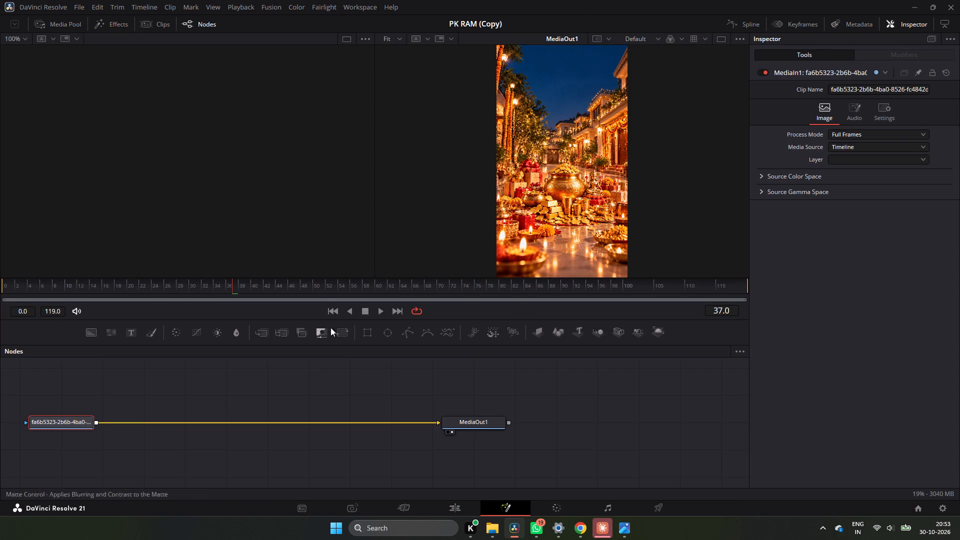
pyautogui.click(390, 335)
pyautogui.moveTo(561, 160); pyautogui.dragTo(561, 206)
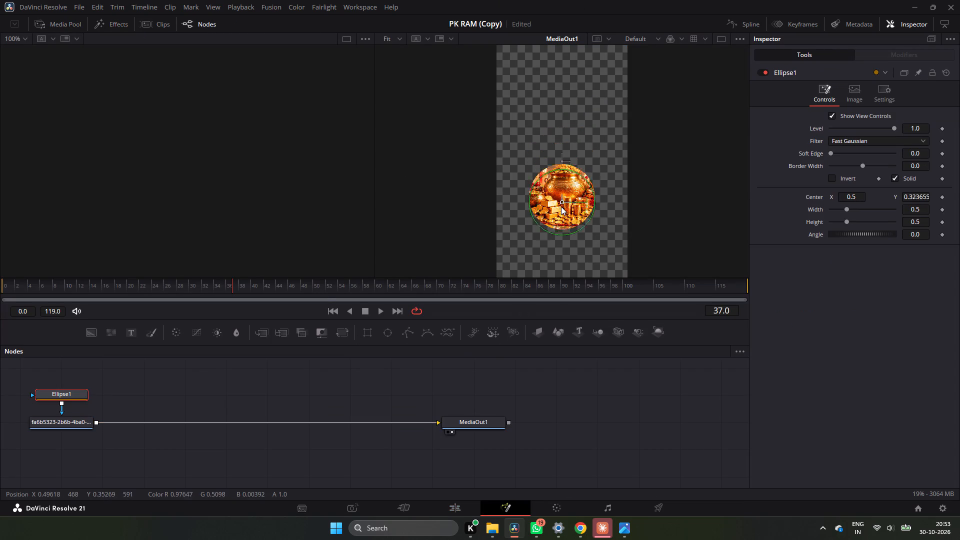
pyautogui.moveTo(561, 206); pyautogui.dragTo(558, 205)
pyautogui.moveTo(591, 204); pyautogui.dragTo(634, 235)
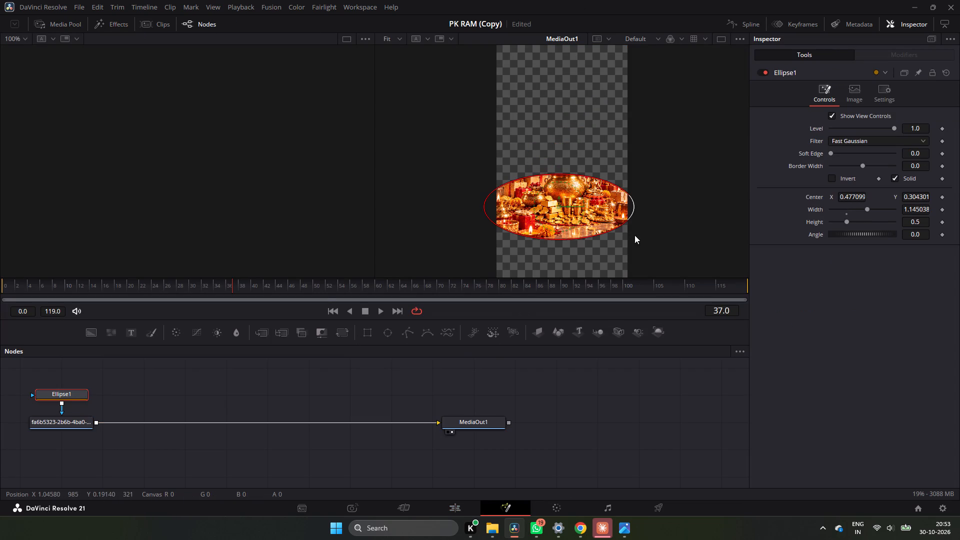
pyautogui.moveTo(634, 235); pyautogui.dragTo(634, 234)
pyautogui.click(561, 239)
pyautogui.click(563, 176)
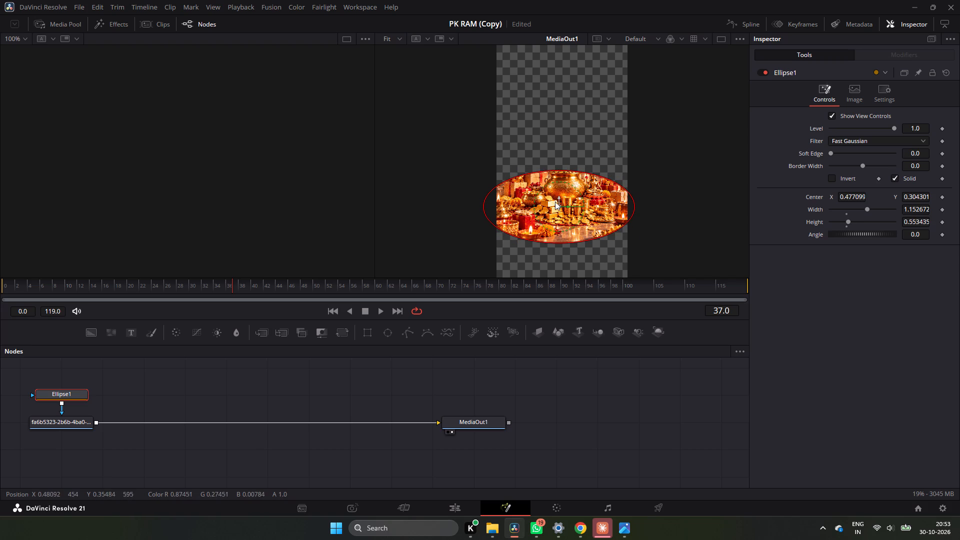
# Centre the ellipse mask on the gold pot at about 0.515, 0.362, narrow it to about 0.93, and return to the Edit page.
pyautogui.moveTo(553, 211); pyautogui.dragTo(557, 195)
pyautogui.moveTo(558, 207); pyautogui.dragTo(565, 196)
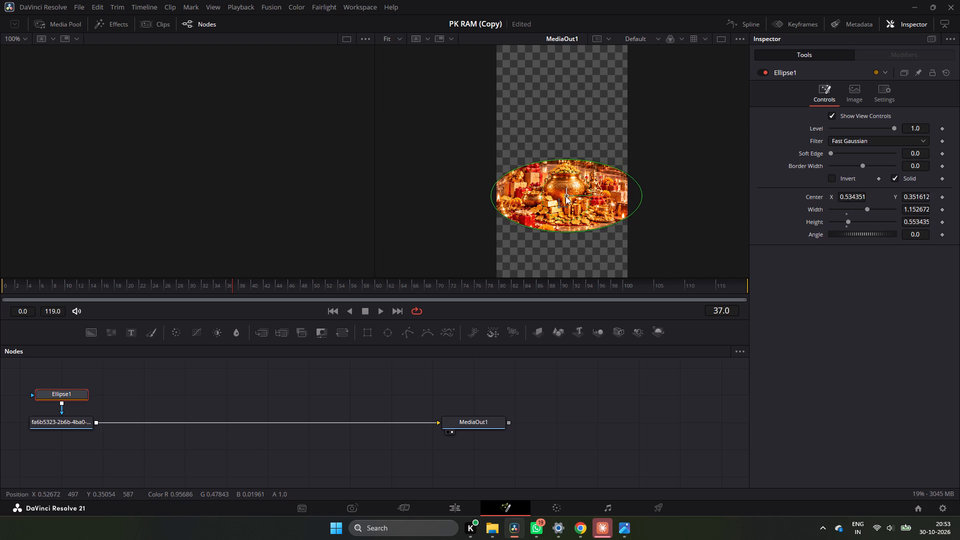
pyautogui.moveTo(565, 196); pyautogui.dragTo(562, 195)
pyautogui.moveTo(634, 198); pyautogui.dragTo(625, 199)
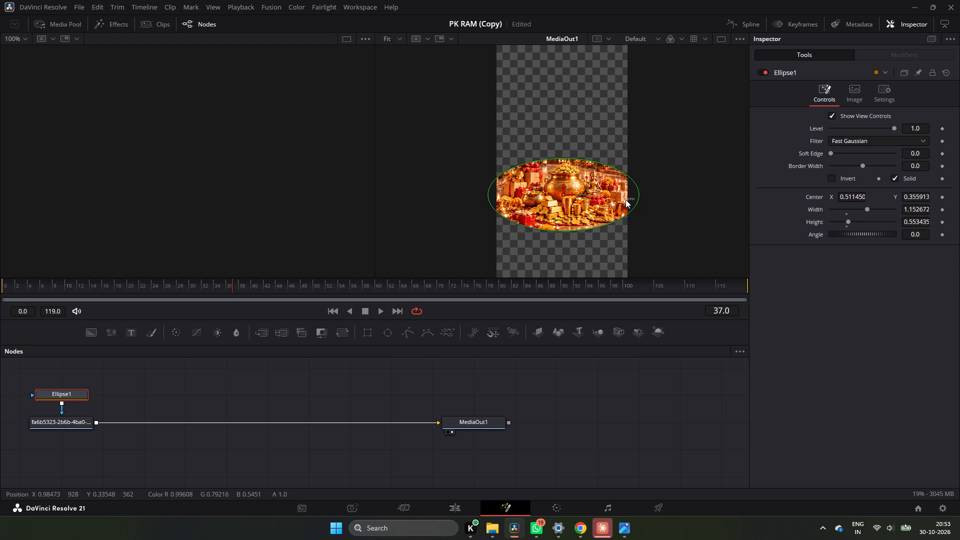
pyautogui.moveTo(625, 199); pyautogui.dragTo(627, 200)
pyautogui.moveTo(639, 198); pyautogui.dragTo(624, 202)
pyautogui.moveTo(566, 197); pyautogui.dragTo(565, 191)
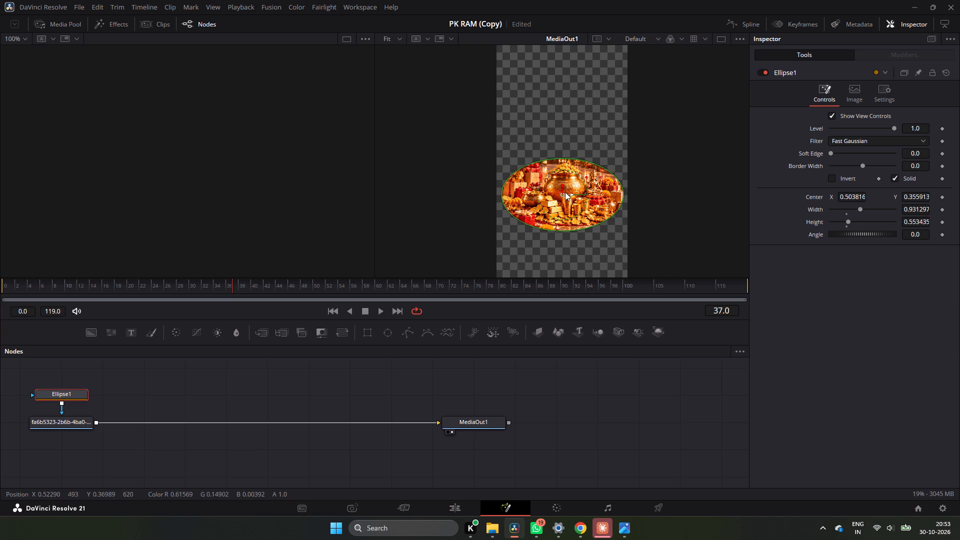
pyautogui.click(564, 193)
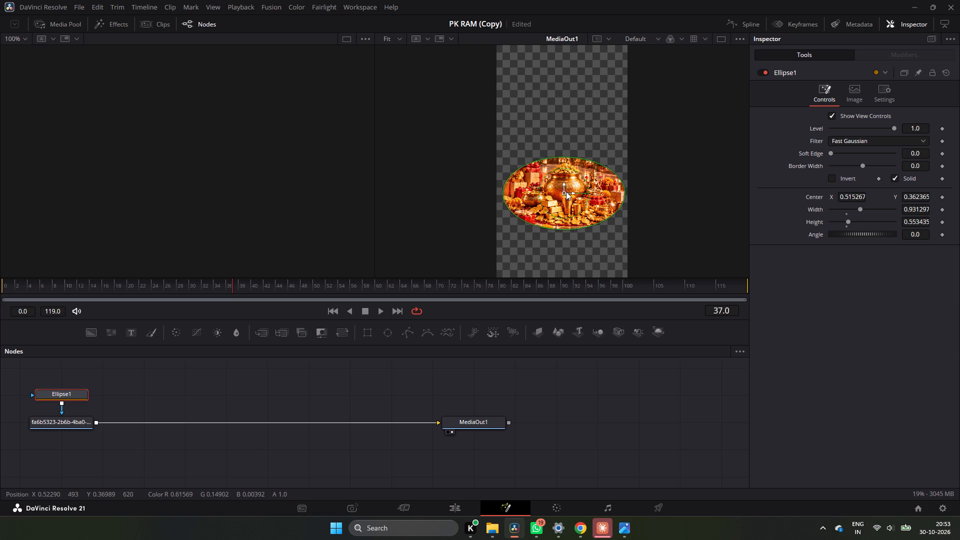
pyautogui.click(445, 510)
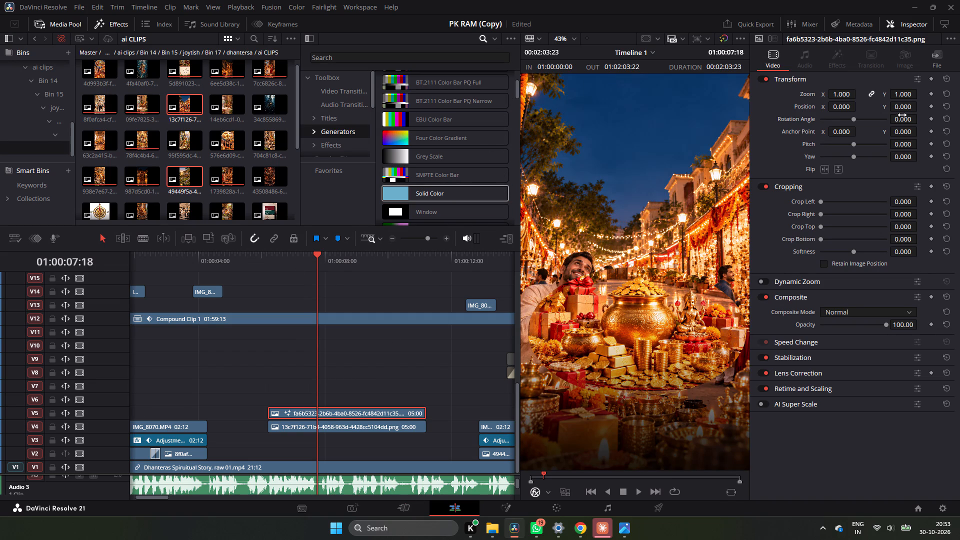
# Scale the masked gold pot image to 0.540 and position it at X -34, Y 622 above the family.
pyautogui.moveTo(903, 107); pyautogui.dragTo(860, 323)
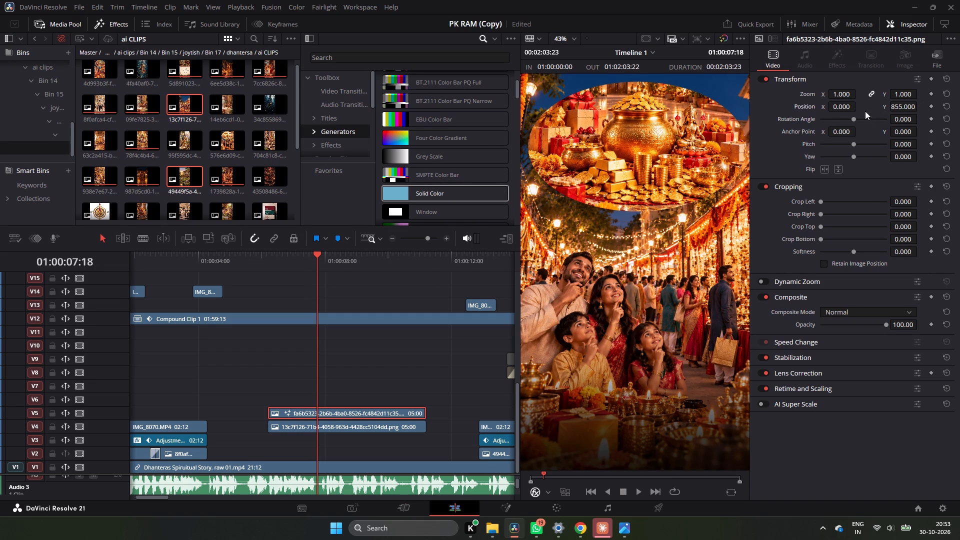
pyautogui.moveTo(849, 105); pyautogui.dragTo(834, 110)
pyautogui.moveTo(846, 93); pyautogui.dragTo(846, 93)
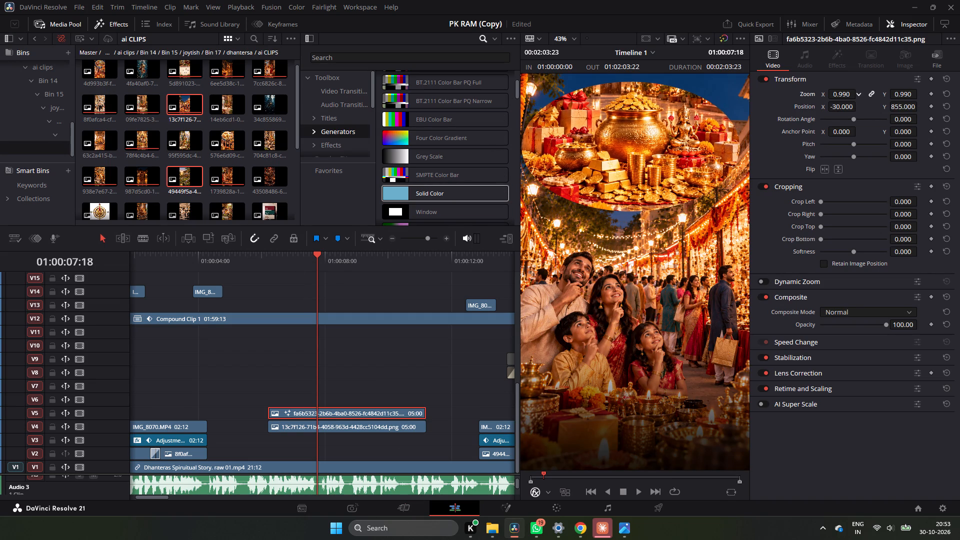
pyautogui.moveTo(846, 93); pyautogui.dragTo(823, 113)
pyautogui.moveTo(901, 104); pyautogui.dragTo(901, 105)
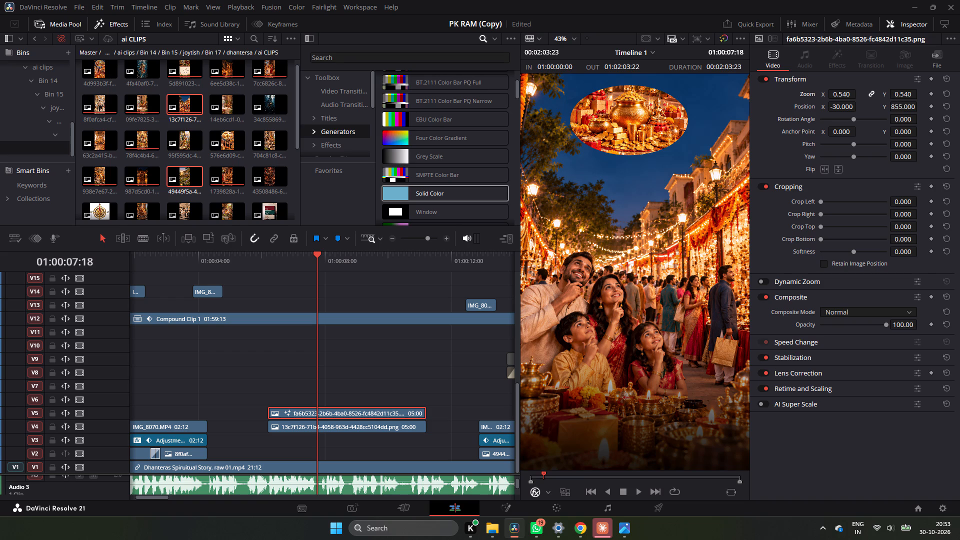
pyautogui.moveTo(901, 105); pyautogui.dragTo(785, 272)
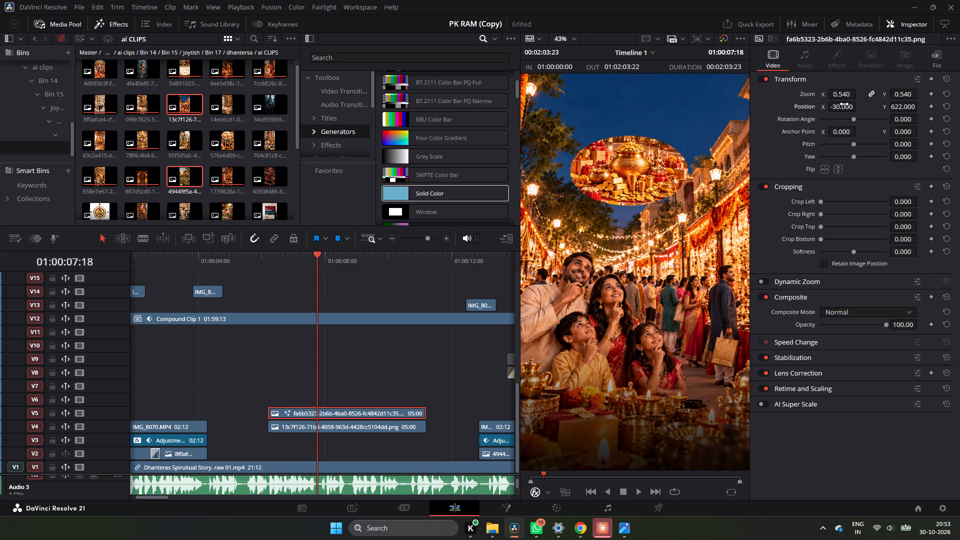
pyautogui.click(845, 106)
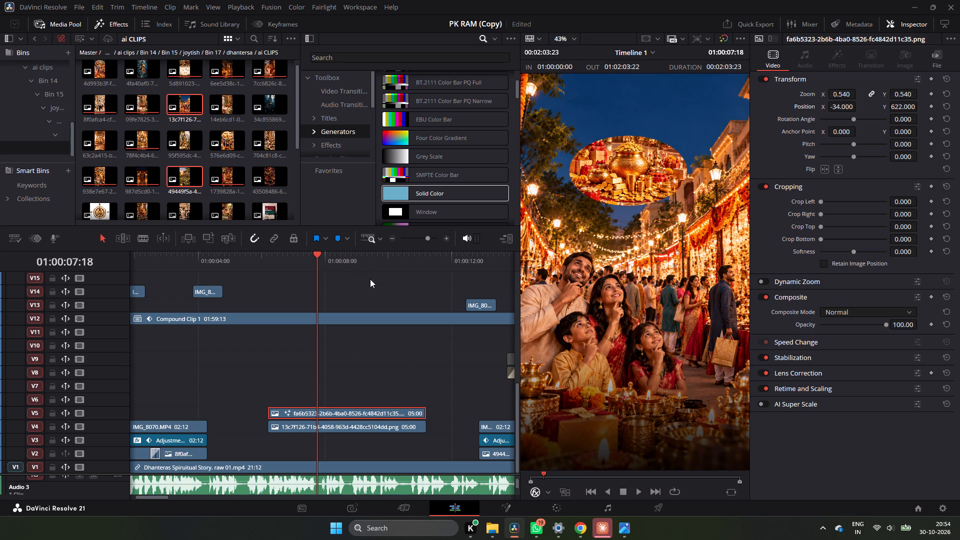
# Play back the masked gold pot composite from about 01:00:06 and the garden house section from about 01:00:12.
pyautogui.click(264, 258)
pyautogui.press('space')
pyautogui.press('space')
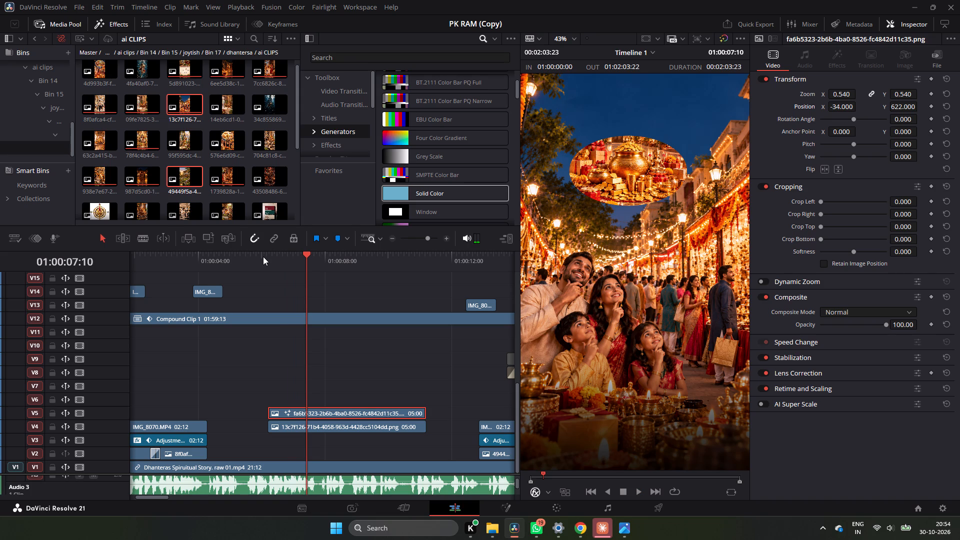
pyautogui.click(465, 266)
pyautogui.press('space')
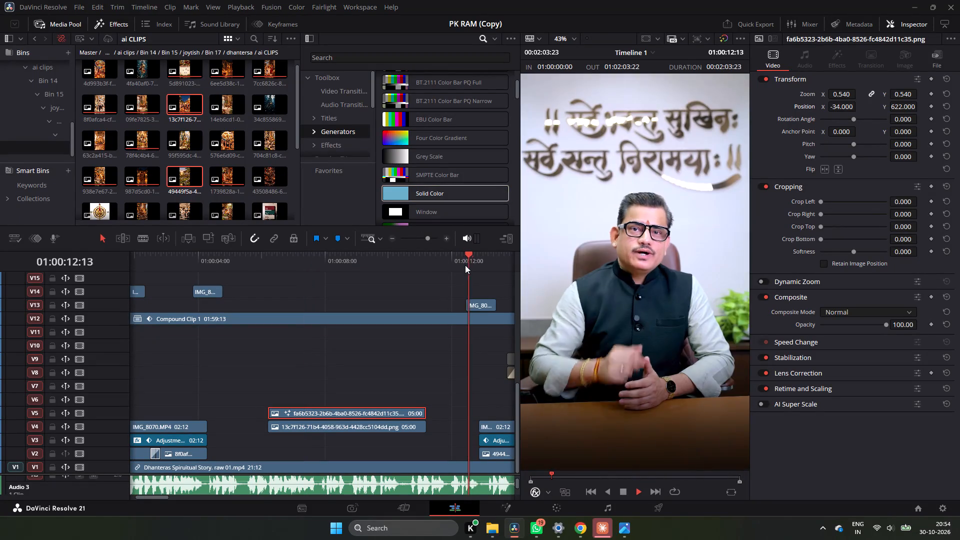
pyautogui.press('space')
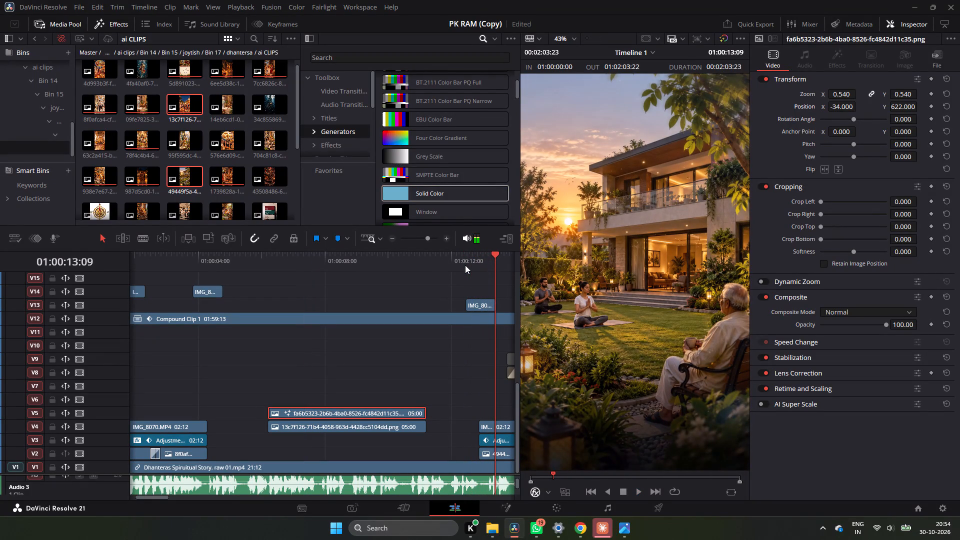
# Search Pinterest in Chrome for "imagination cloud" and browse the results for a thought-bubble reference.
pyautogui.click(584, 522)
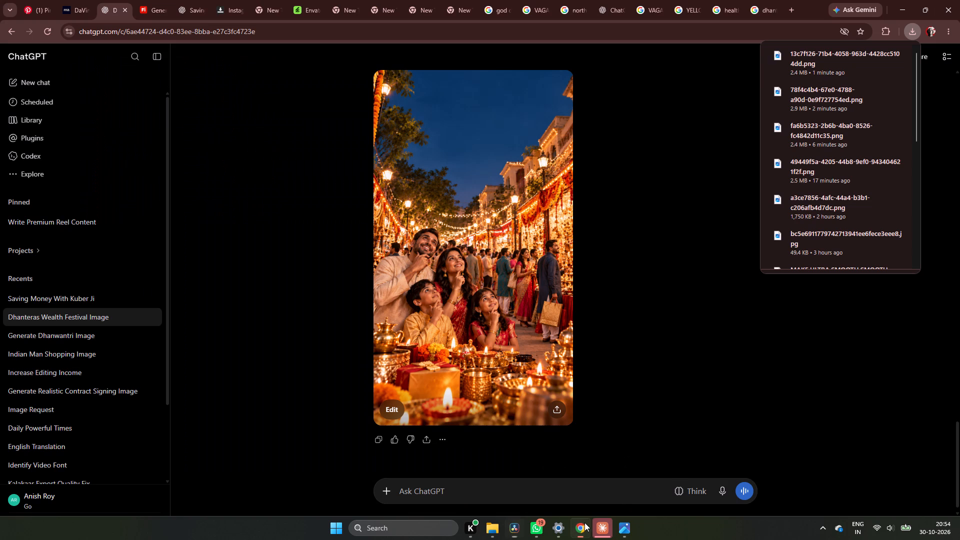
pyautogui.click(789, 8)
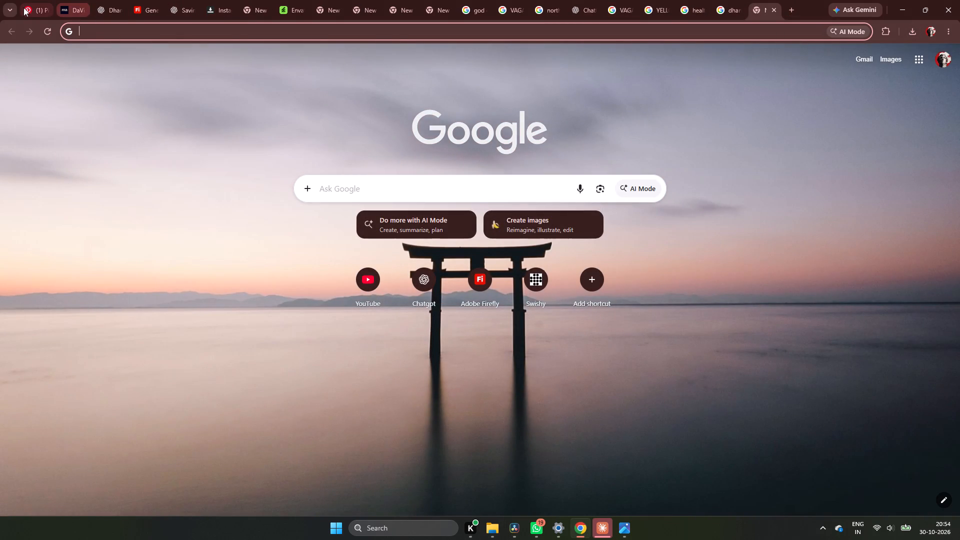
pyautogui.click(22, 7)
pyautogui.click(203, 63)
pyautogui.press('BackSpace')
pyautogui.press('BackSpace')
pyautogui.press('BackSpace')
pyautogui.press('BackSpace')
pyautogui.press('BackSpace')
pyautogui.press('BackSpace')
pyautogui.press('BackSpace')
pyautogui.press('BackSpace')
pyautogui.press('BackSpace')
pyautogui.press('BackSpace')
pyautogui.press('BackSpace')
pyautogui.press('BackSpace')
pyautogui.press('BackSpace')
pyautogui.press('BackSpace')
pyautogui.press('BackSpace')
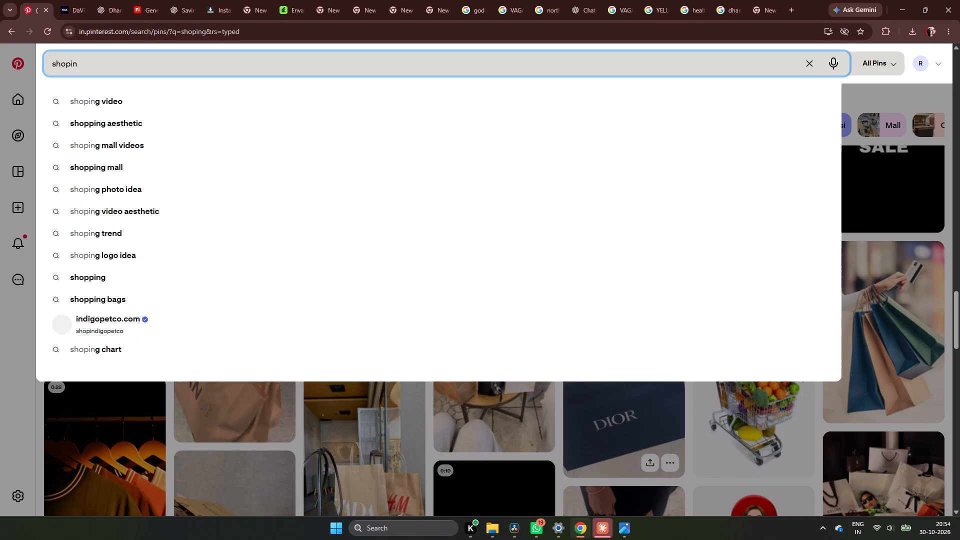
pyautogui.write('imaginatino')
pyautogui.press('BackSpace')
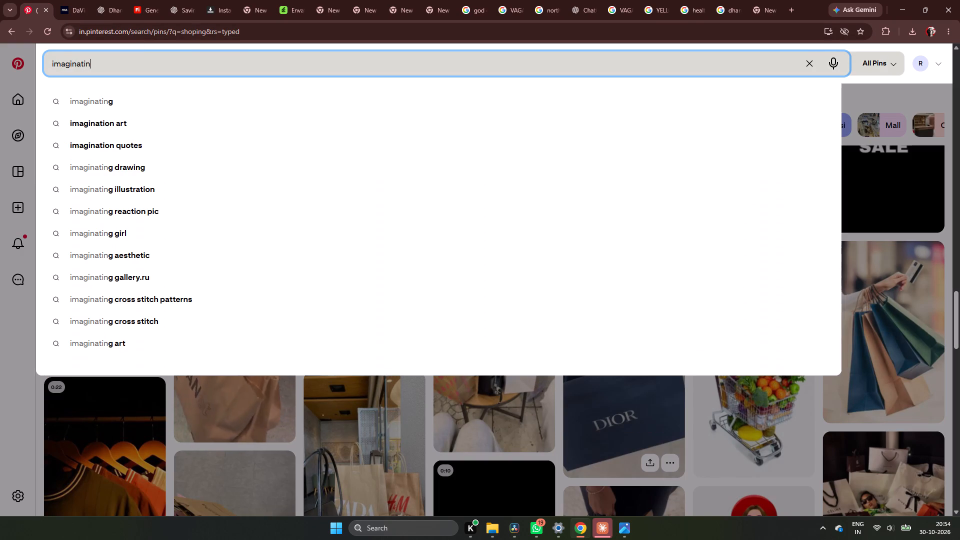
pyautogui.press('BackSpace')
pyautogui.write('on cloud')
pyautogui.press('Return')
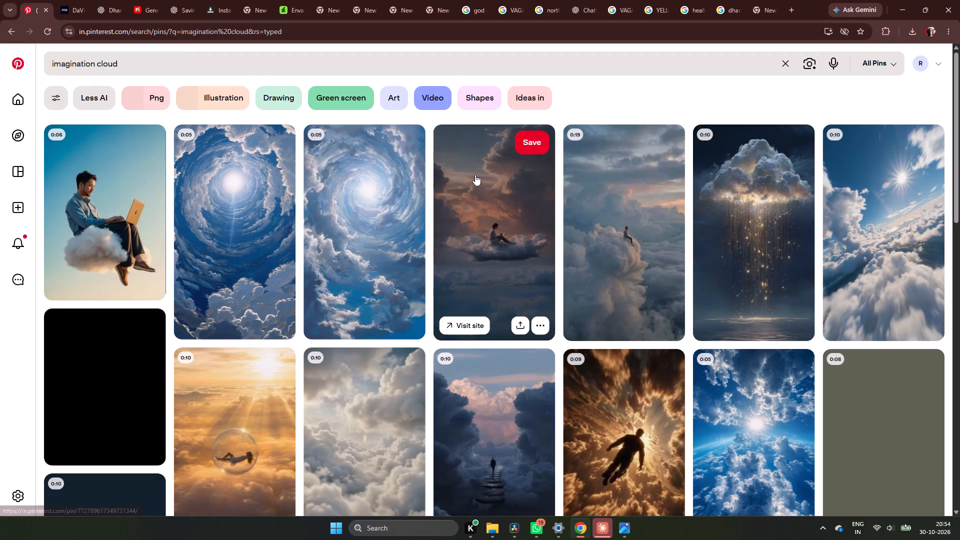
pyautogui.scroll(-7, 368, 209)
pyautogui.scroll(-7, 523, 272)
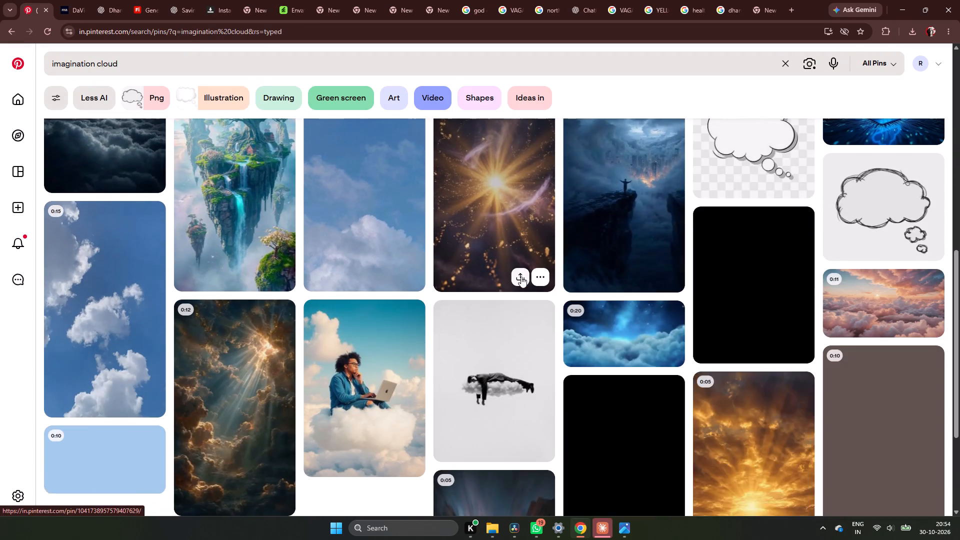
pyautogui.scroll(-6, 521, 276)
# Return to DaVinci Resolve and delete the masked gold pot image fa6b5323 from track V5.
pyautogui.click(513, 525)
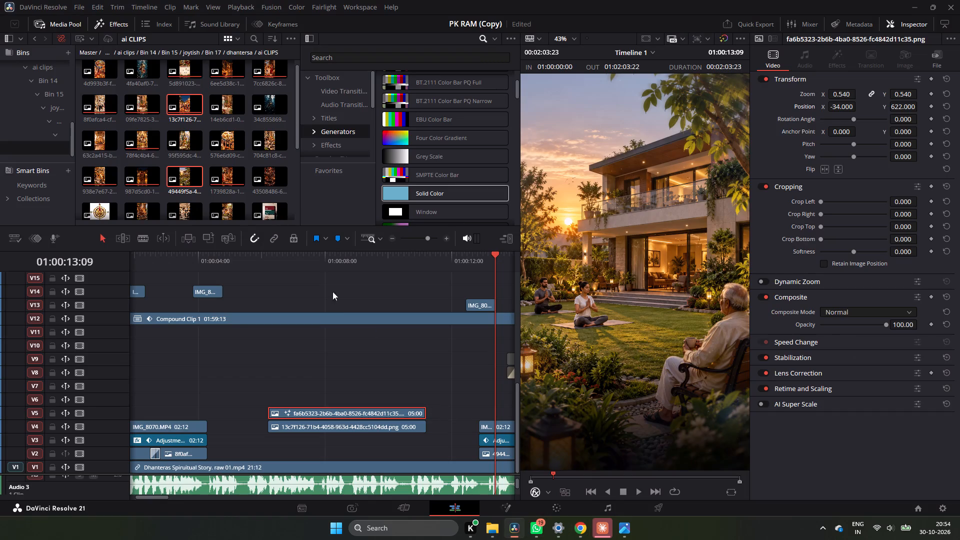
pyautogui.moveTo(310, 266); pyautogui.dragTo(292, 267)
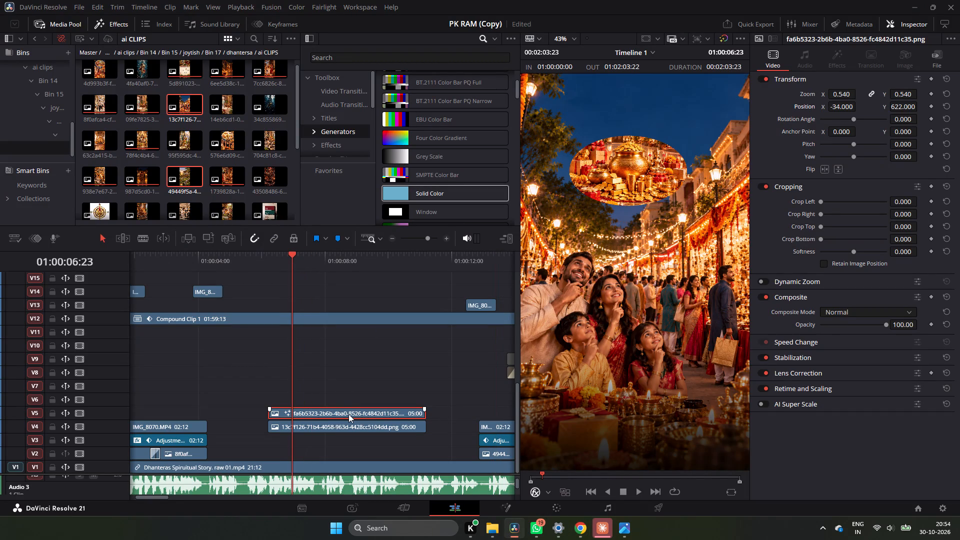
pyautogui.press('BackSpace')
# Play back the section around 01:00:06 repeatedly to review the start of the family market image on V4.
pyautogui.click(264, 267)
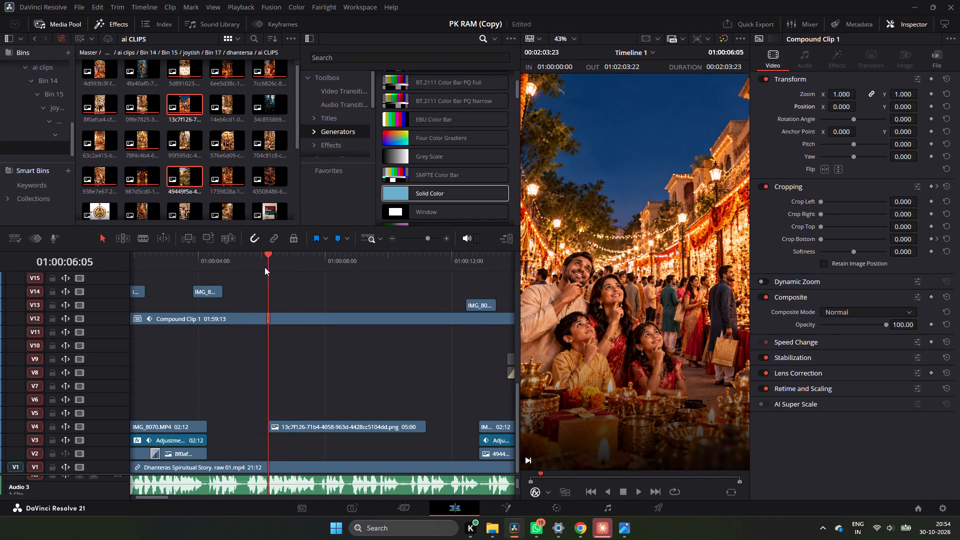
pyautogui.press('space')
pyautogui.click(264, 267)
pyautogui.click(264, 267)
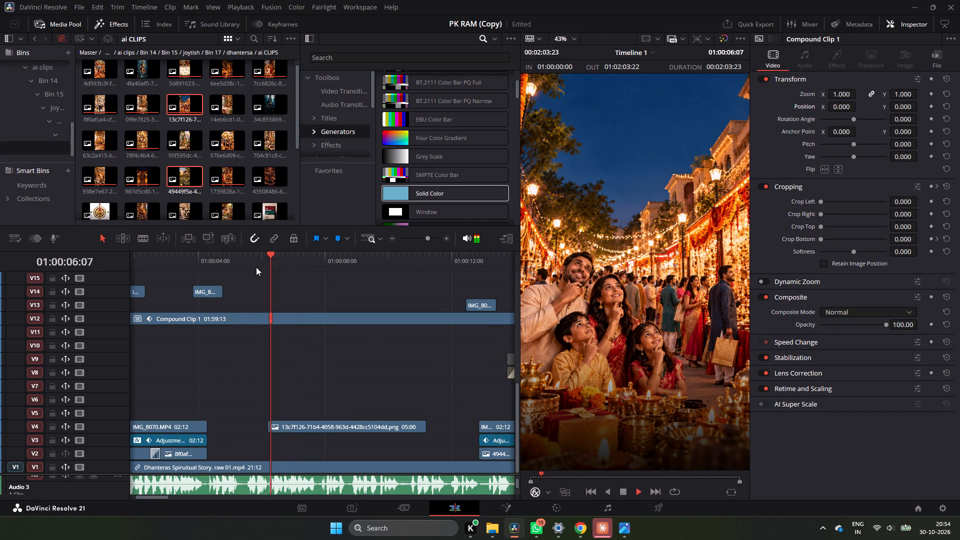
pyautogui.click(210, 256)
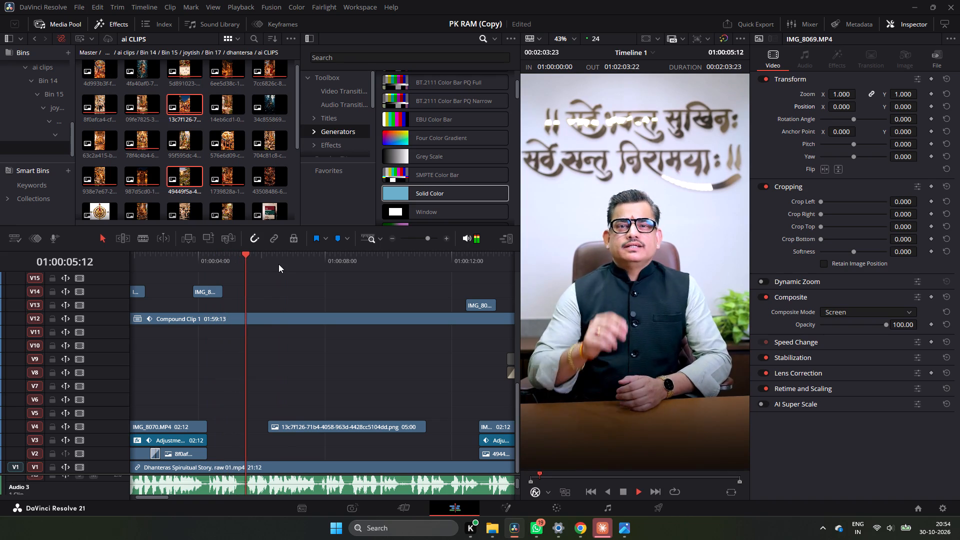
pyautogui.press('space')
pyautogui.moveTo(298, 260); pyautogui.dragTo(276, 264)
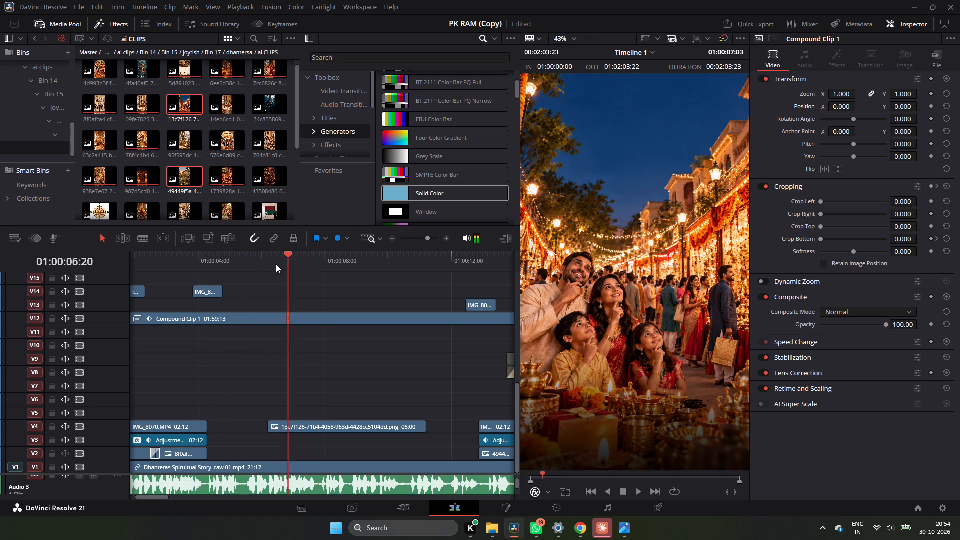
pyautogui.moveTo(276, 264); pyautogui.dragTo(272, 265)
pyautogui.press('space')
pyautogui.press('space')
pyautogui.click(272, 265)
pyautogui.press('space')
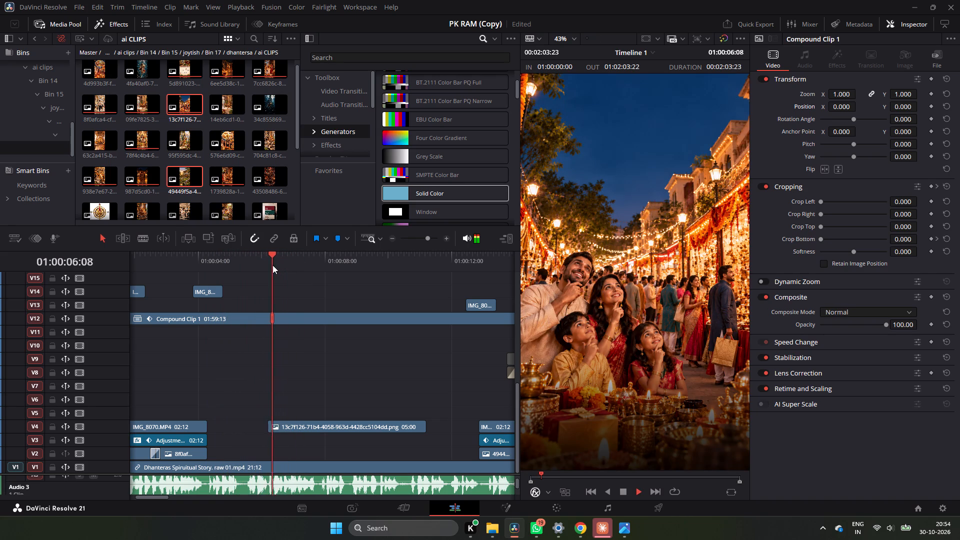
pyautogui.click(272, 265)
pyautogui.press('space')
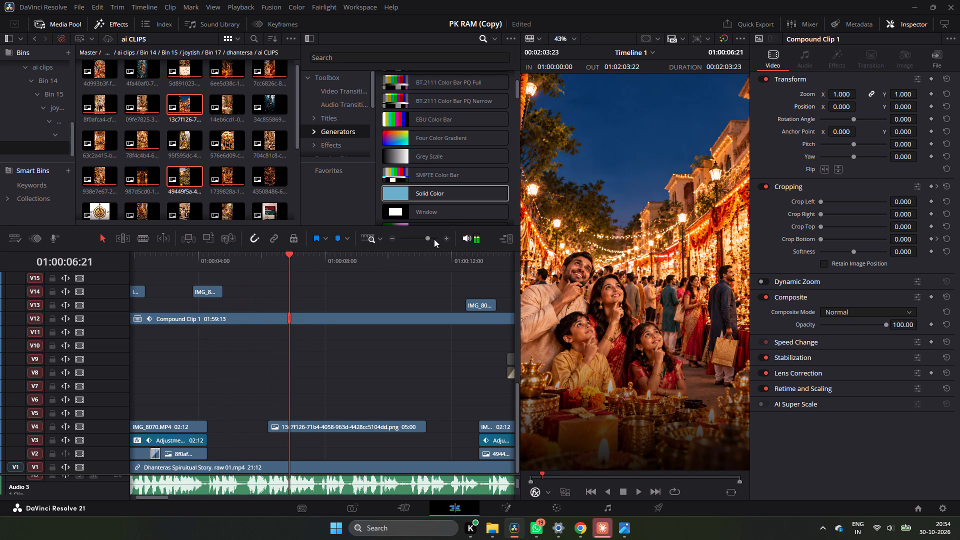
# Play back the narration repeatedly between about 01:00:05 and 01:00:06 to find the family market image's start point.
pyautogui.click(444, 237)
pyautogui.moveTo(308, 261); pyautogui.dragTo(239, 267)
pyautogui.press('space')
pyautogui.press('space')
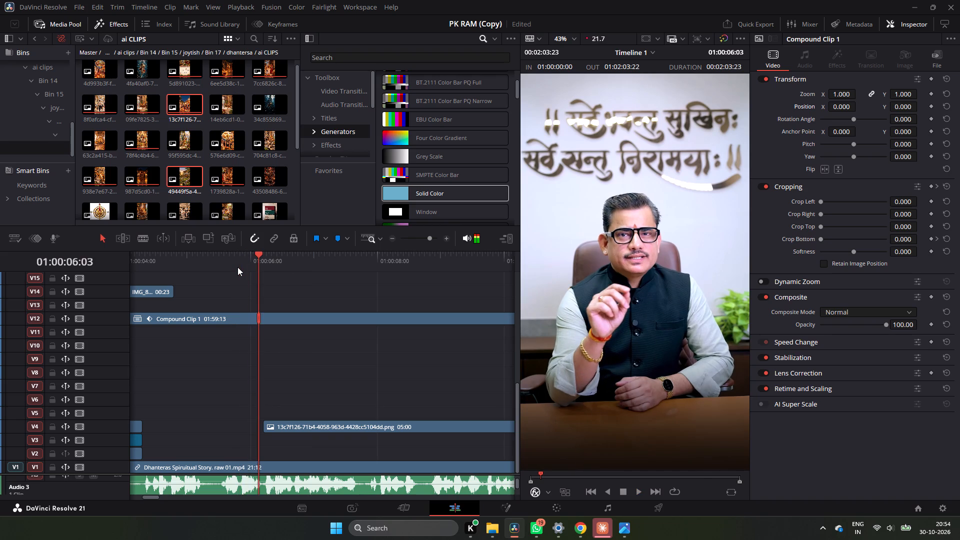
pyautogui.click(237, 267)
pyautogui.press('space')
pyautogui.press('space')
pyautogui.click(217, 266)
pyautogui.press('space')
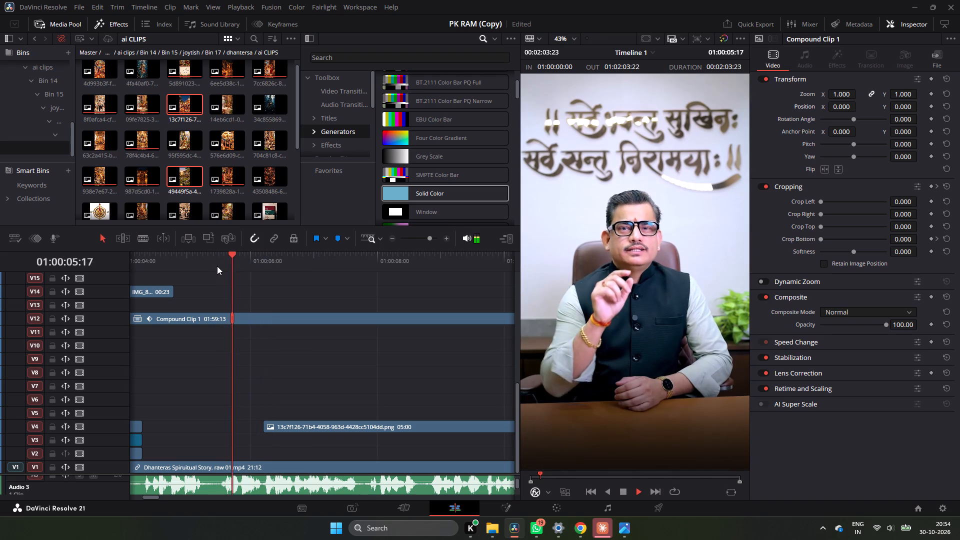
pyautogui.press('space')
pyautogui.click(217, 266)
pyautogui.click(221, 262)
pyautogui.press('space')
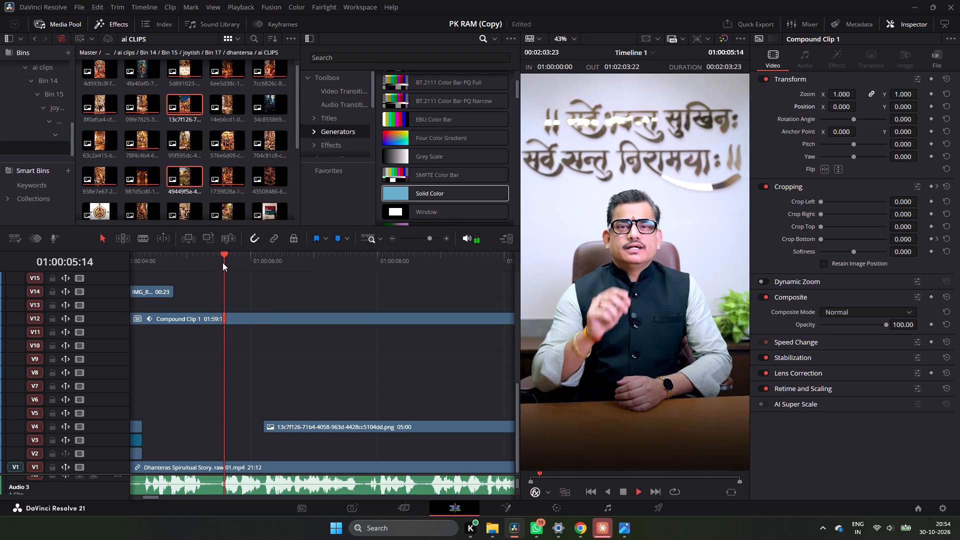
pyautogui.press('space')
pyautogui.click(222, 262)
pyautogui.press('space')
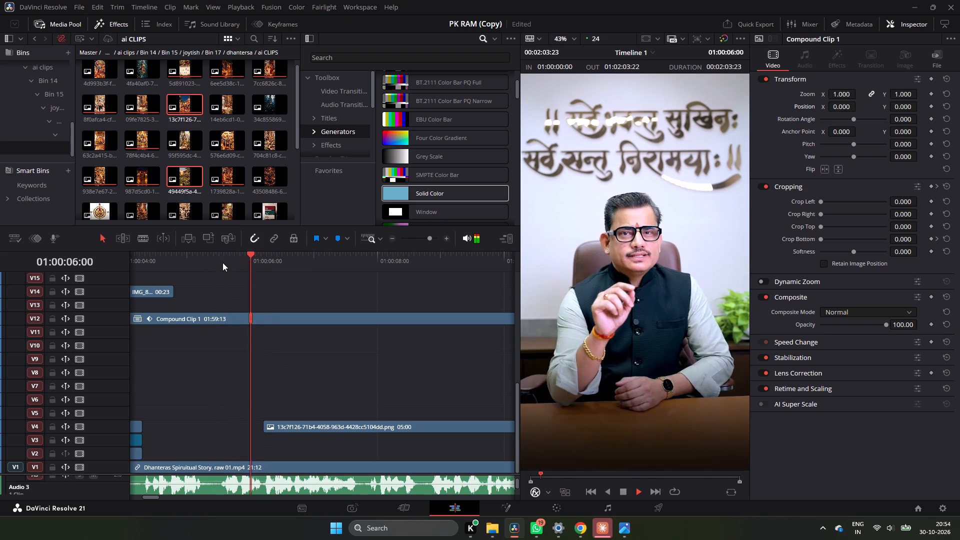
pyautogui.press('space')
# Move the family market image 13c7f126 from V4 down to V2, starting at 01:00:05:13.
pyautogui.click(222, 262)
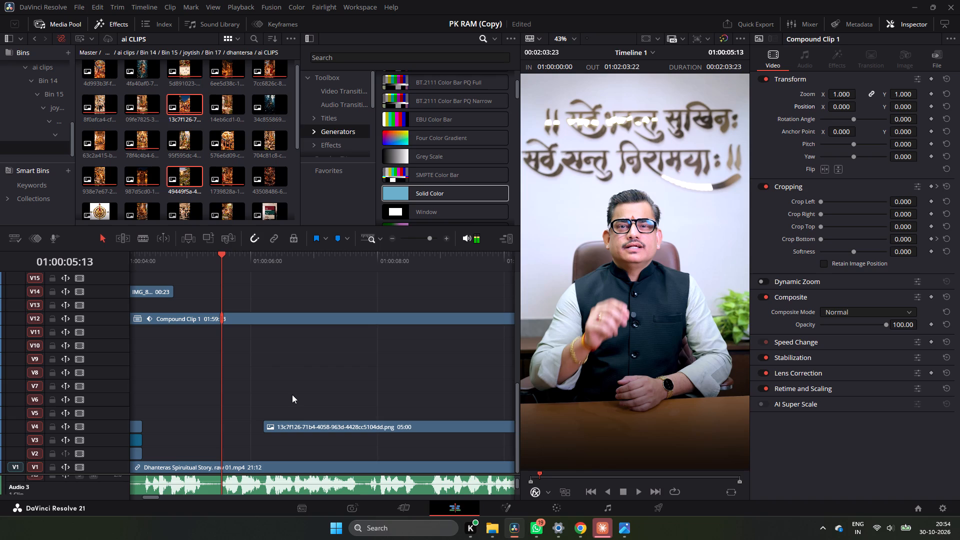
pyautogui.moveTo(304, 423); pyautogui.dragTo(252, 453)
pyautogui.press('space')
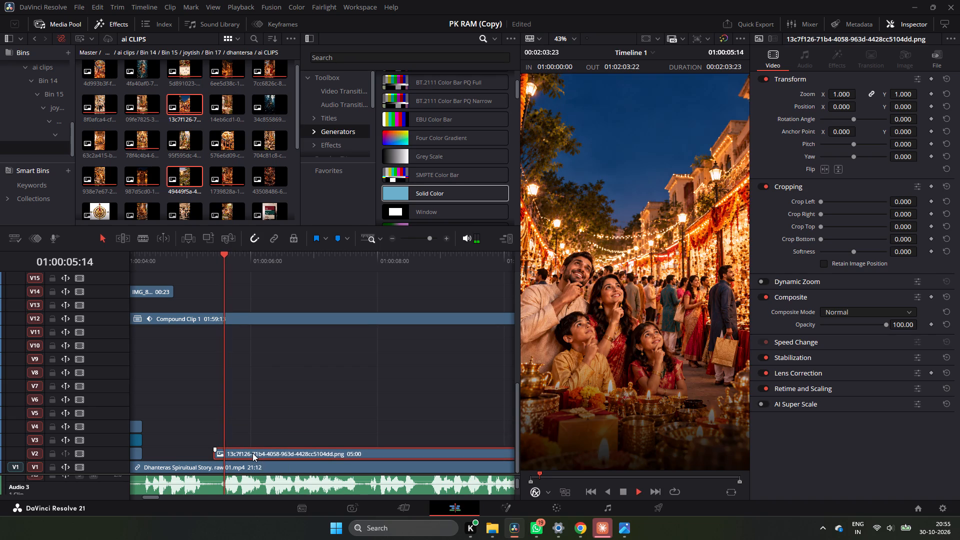
pyautogui.press('space')
pyautogui.moveTo(258, 266); pyautogui.dragTo(219, 282)
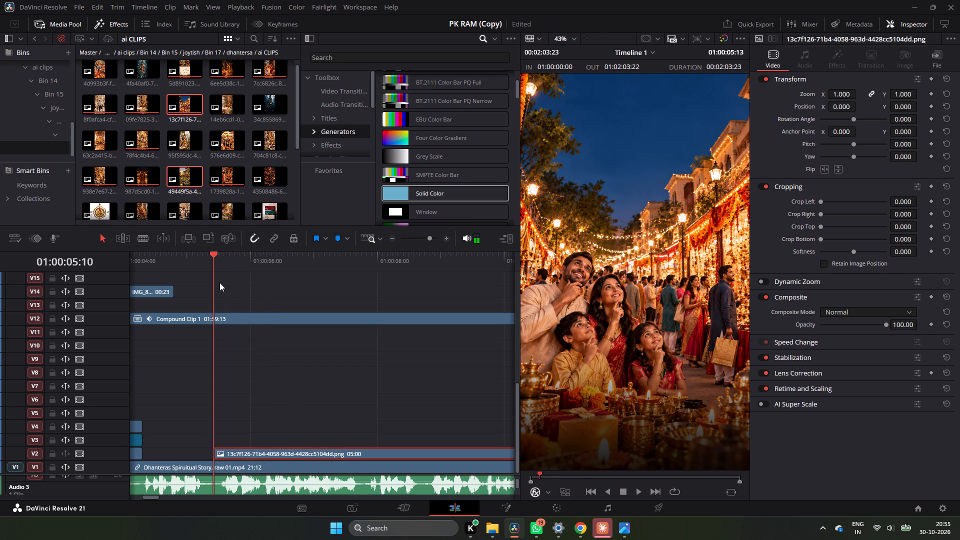
pyautogui.moveTo(219, 282); pyautogui.dragTo(222, 287)
pyautogui.moveTo(248, 448); pyautogui.dragTo(263, 449)
# Extend the end of the family market image on V2 to 01:00:10:16, for a duration of 05:03.
pyautogui.press('space')
pyautogui.doubleClick(394, 241)
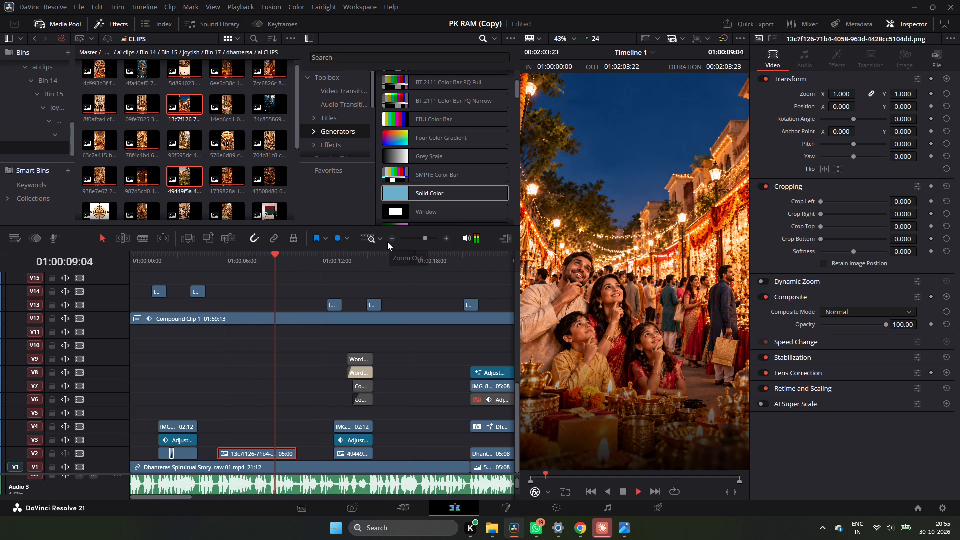
pyautogui.press('space')
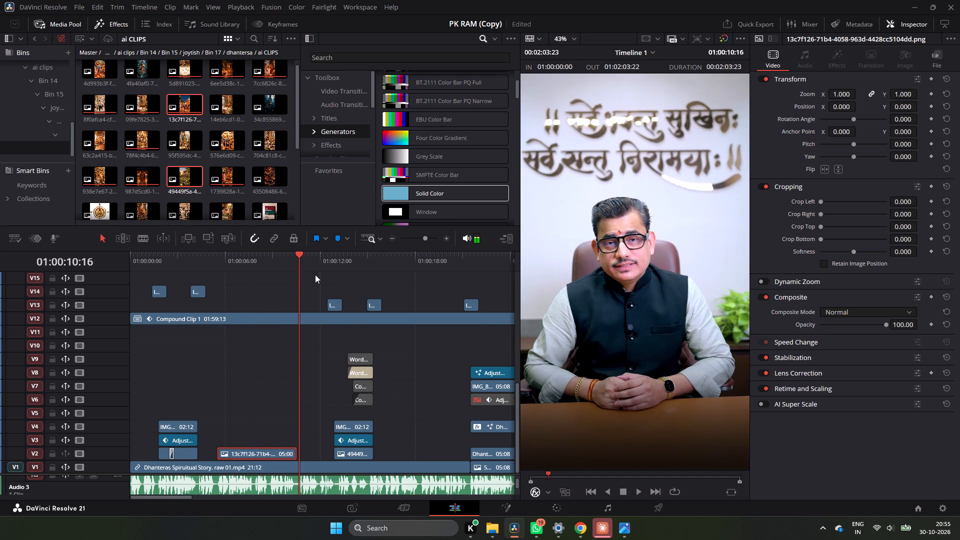
pyautogui.click(303, 264)
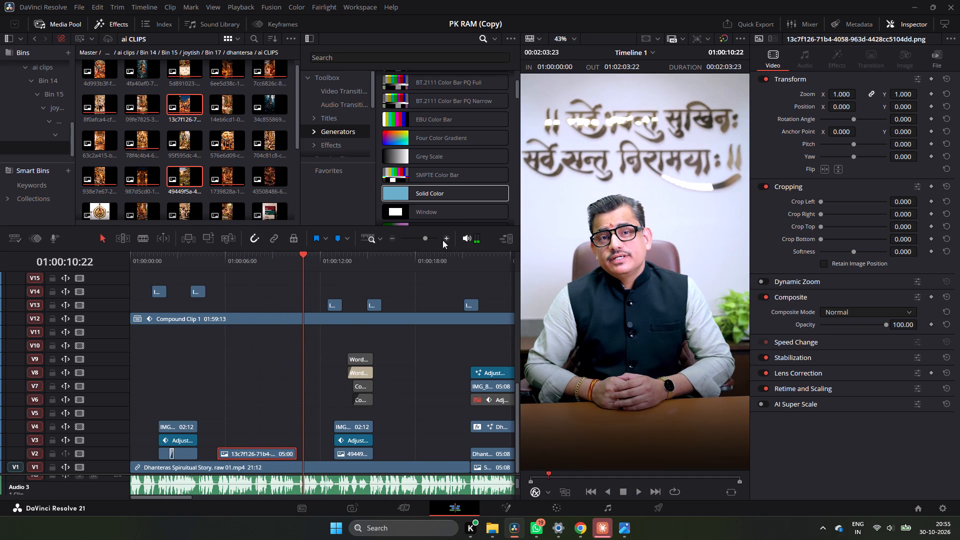
pyautogui.doubleClick(442, 239)
pyautogui.moveTo(321, 256); pyautogui.dragTo(307, 262)
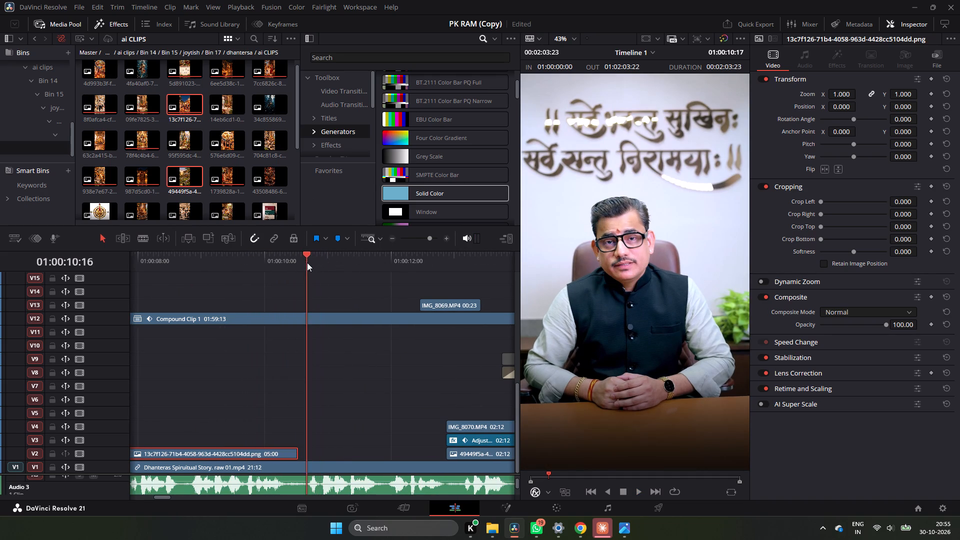
pyautogui.moveTo(307, 262); pyautogui.dragTo(306, 266)
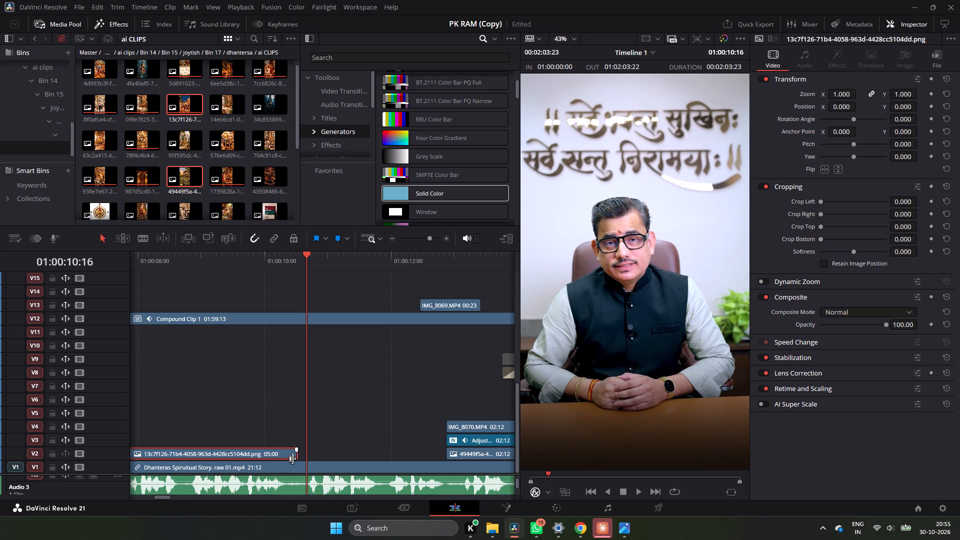
pyautogui.moveTo(299, 455); pyautogui.dragTo(304, 455)
# Scrub and play back the family market image on V2 to review its timing against the narration.
pyautogui.moveTo(302, 264); pyautogui.dragTo(225, 286)
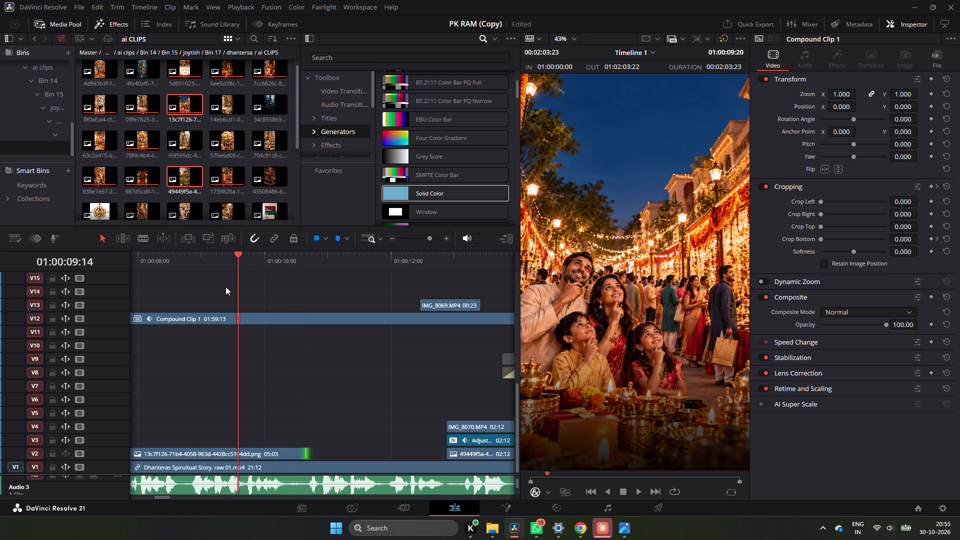
pyautogui.moveTo(225, 286); pyautogui.dragTo(190, 292)
pyautogui.doubleClick(395, 238)
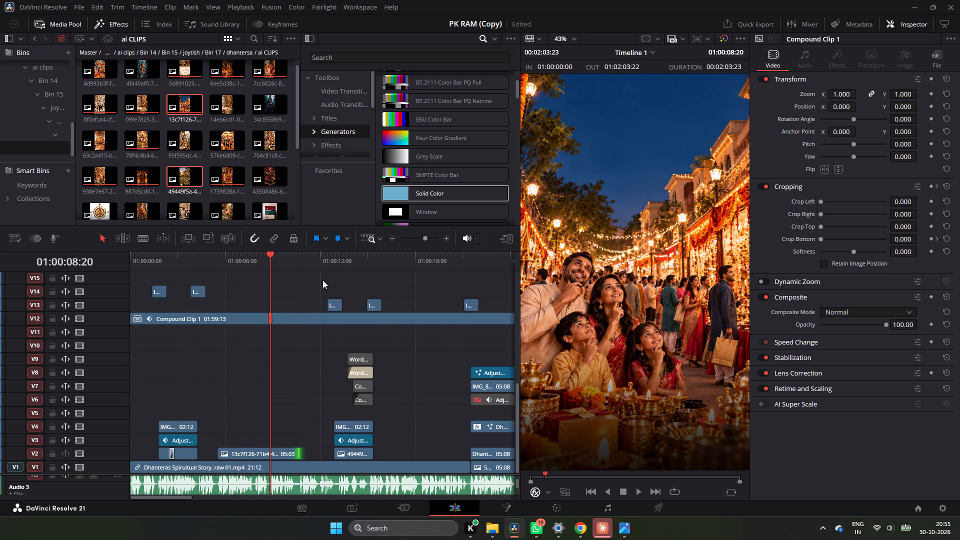
pyautogui.click(233, 268)
pyautogui.press('space')
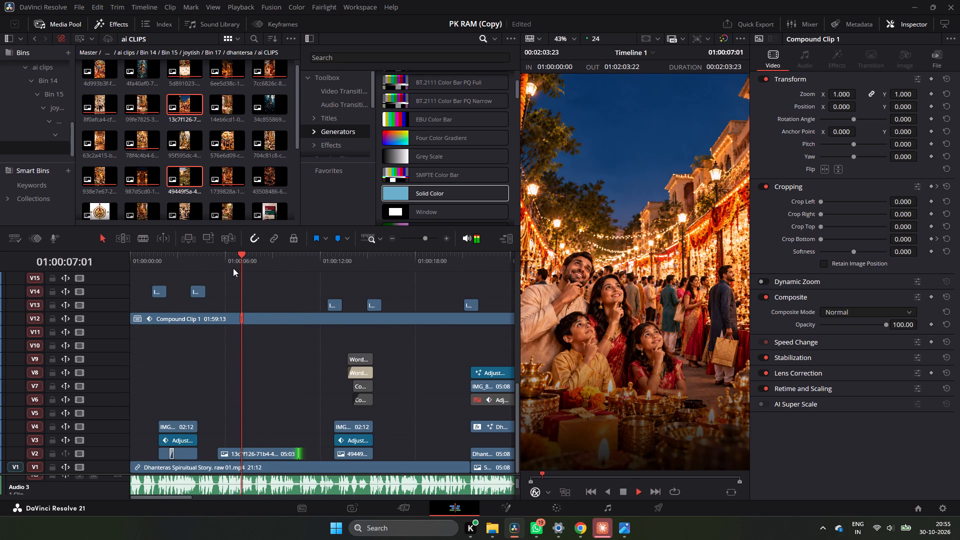
pyautogui.press('space')
pyautogui.press('space')
pyautogui.press('space')
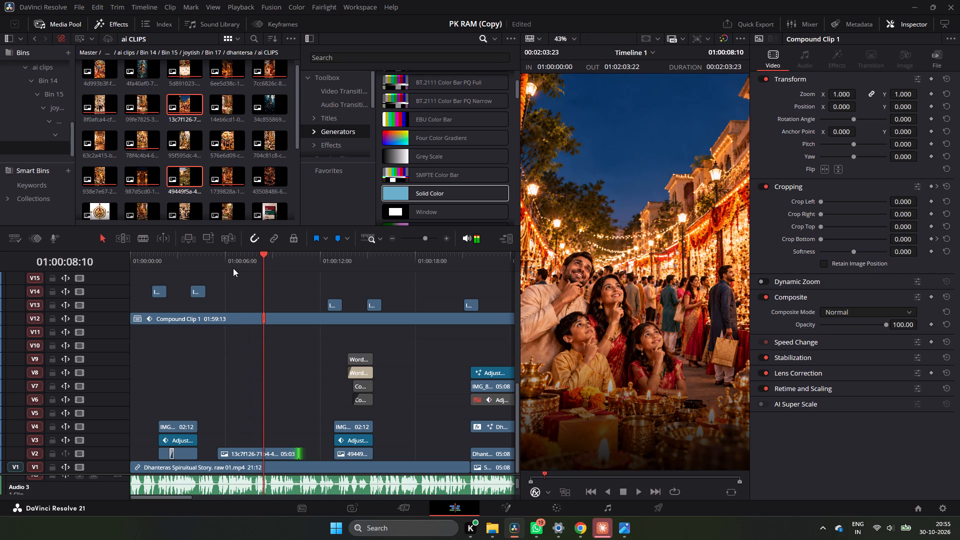
pyautogui.press('space')
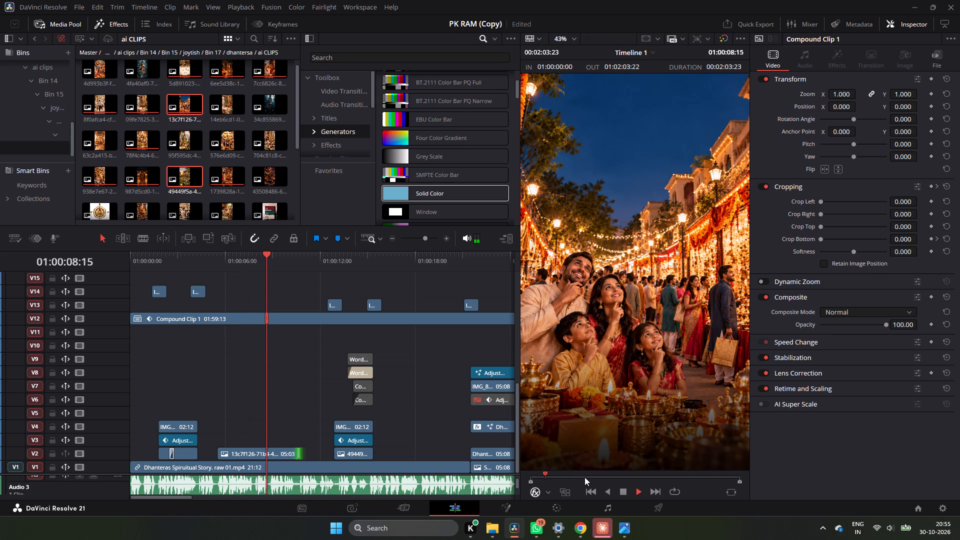
pyautogui.press('space')
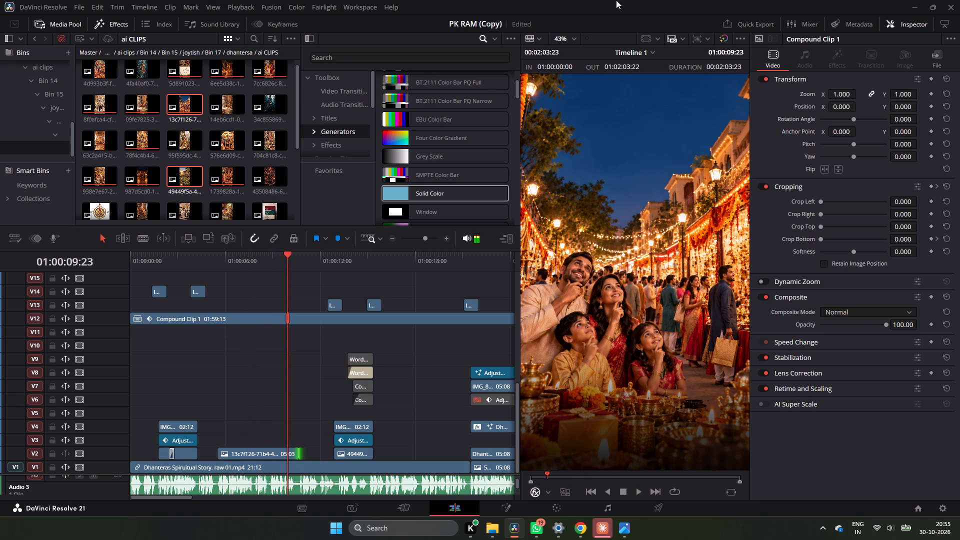
pyautogui.click(212, 266)
pyautogui.press('space')
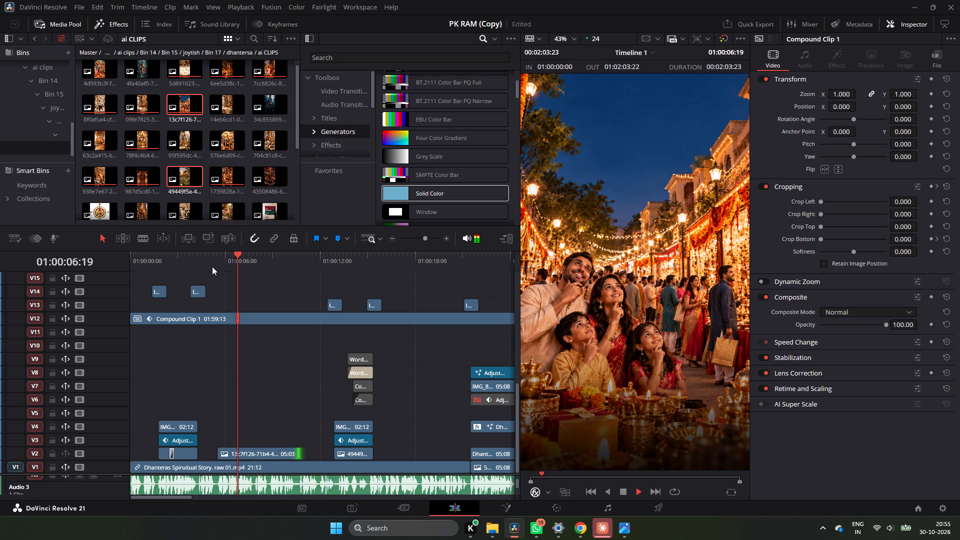
pyautogui.press('space')
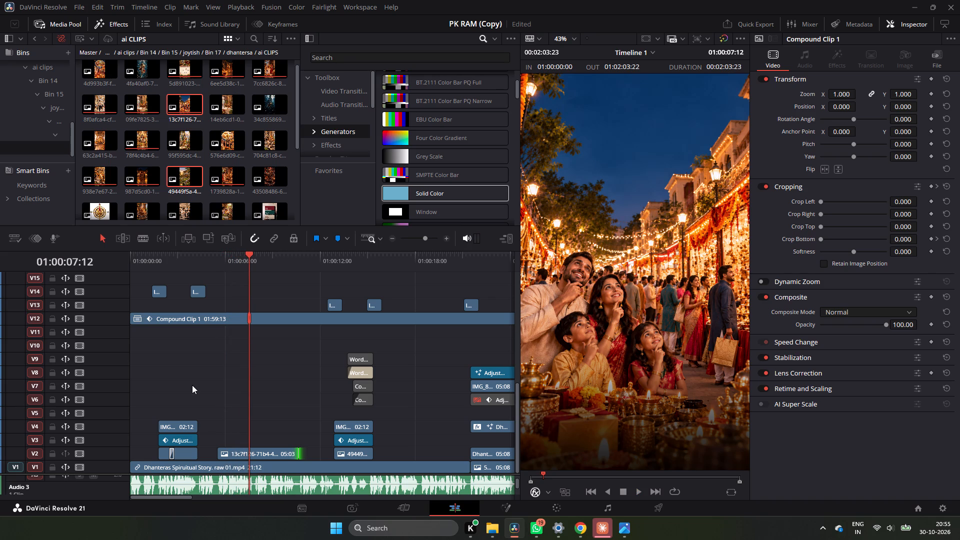
# Duplicate the first IMG_8070.MP4 overlay and Adjustment Clip above the family market image on V4 and V3, extending both to 05:03.
pyautogui.moveTo(202, 412); pyautogui.dragTo(178, 439)
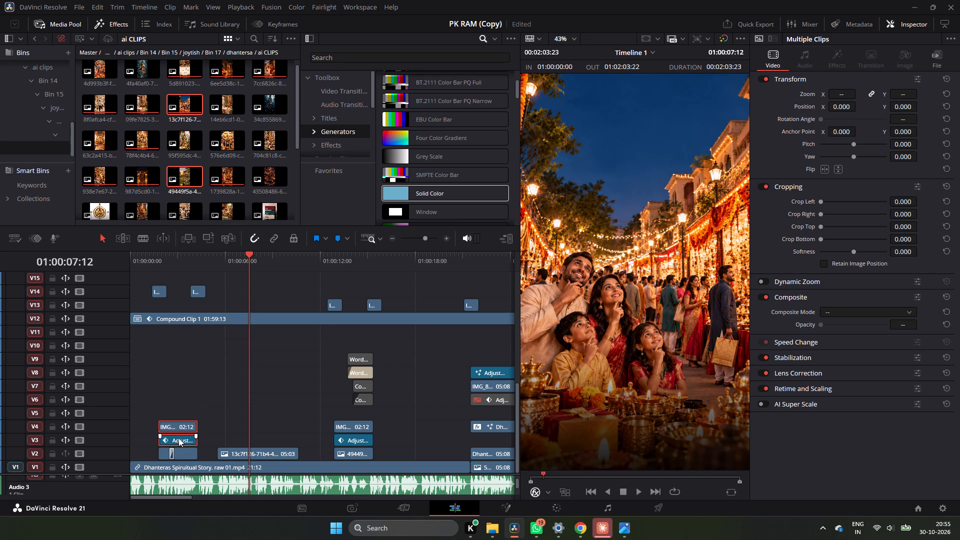
pyautogui.moveTo(178, 438); pyautogui.dragTo(238, 446)
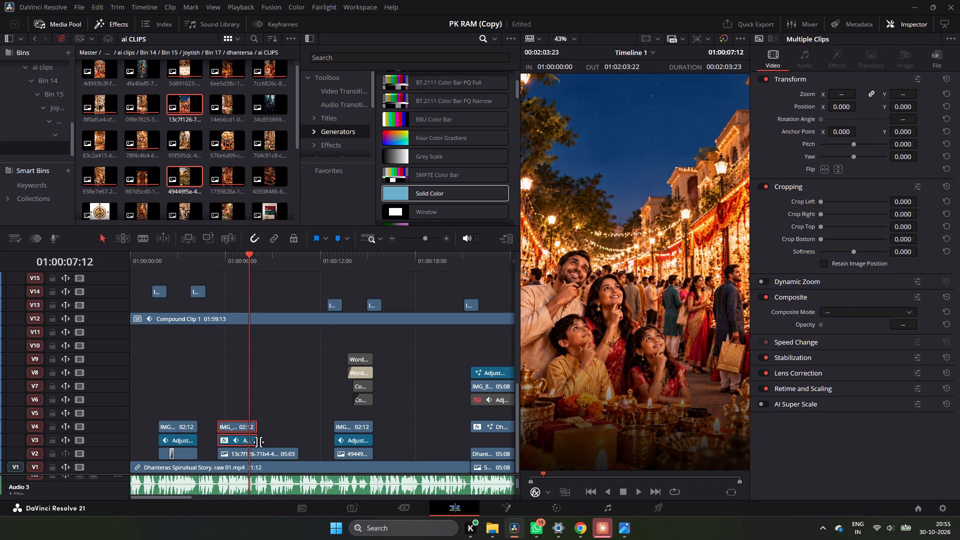
pyautogui.moveTo(255, 442); pyautogui.dragTo(294, 450)
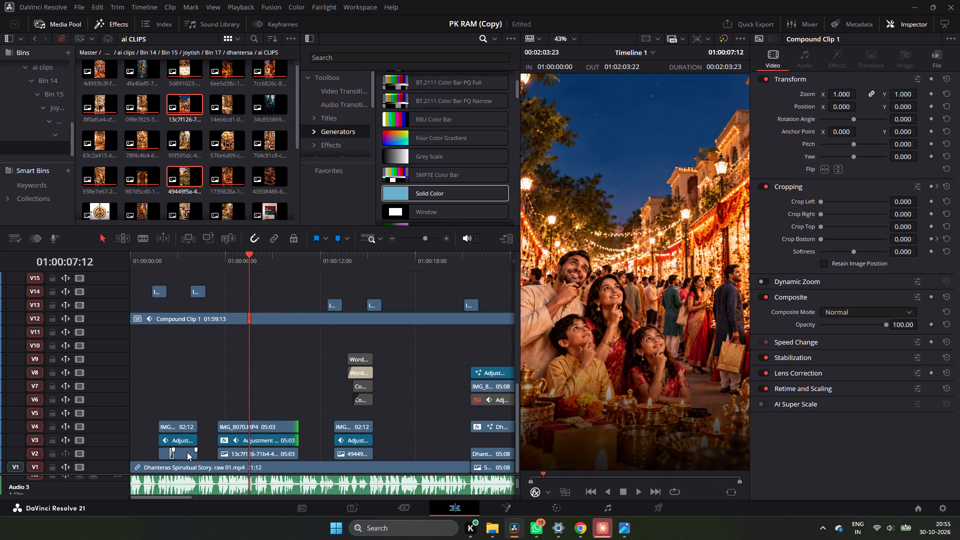
# Copy image 8f0afca4 on V2 and paste all its video attributes onto the family market image 13c7f126.
pyautogui.click(187, 452)
pyautogui.hotkey('ctrl', 'c')
pyautogui.hotkey('ctrl', 'c')
pyautogui.click(236, 456)
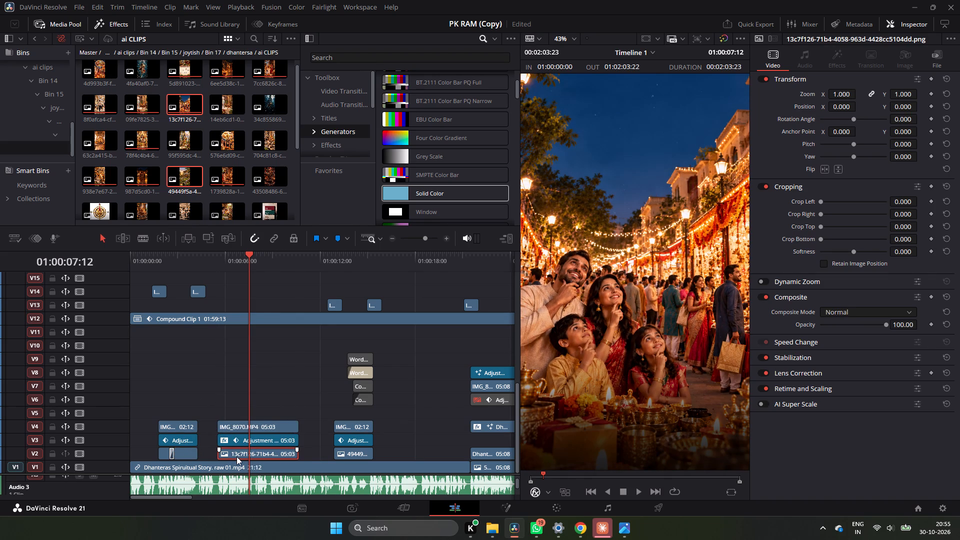
pyautogui.hotkey('alt', 'v')
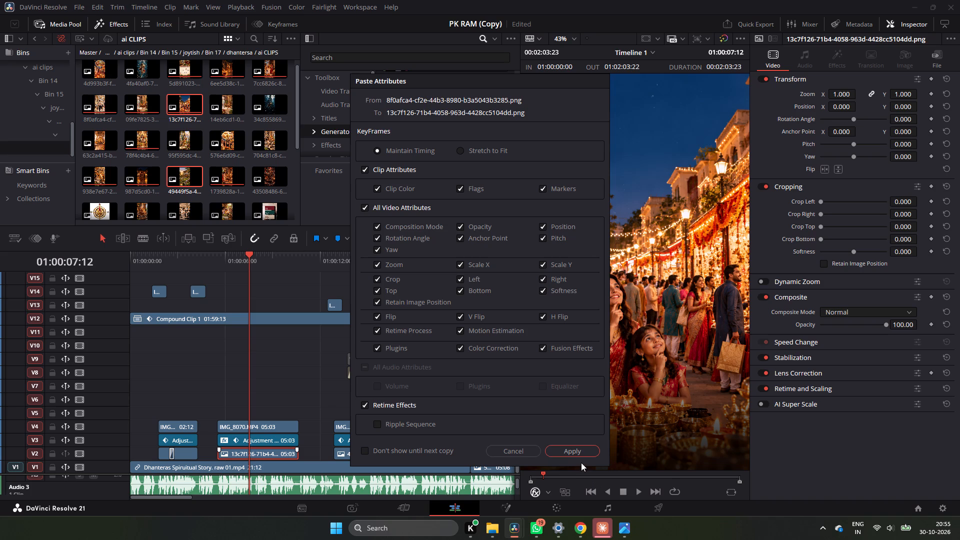
pyautogui.click(579, 457)
pyautogui.click(578, 453)
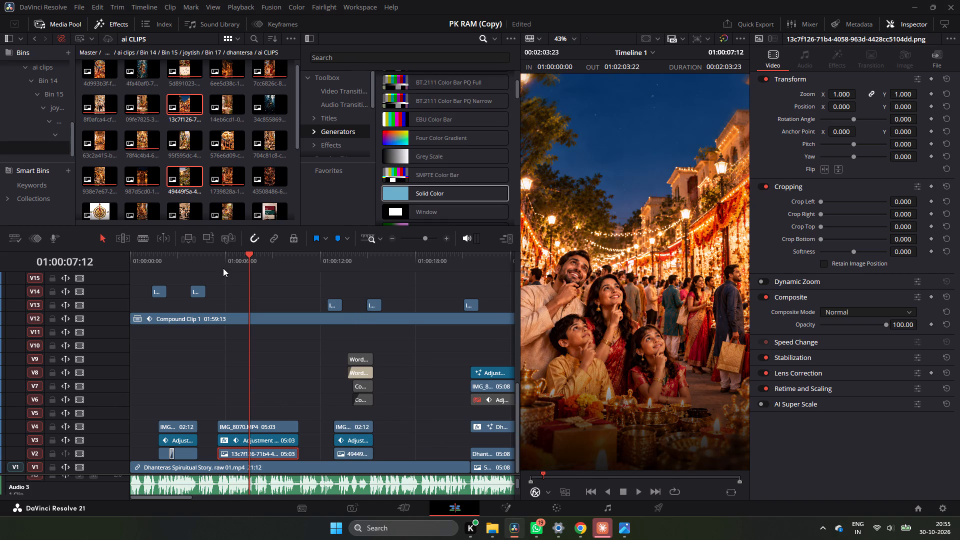
# Play back the family market section with its overlays, continuing into the garden house image at about 01:00:13.
pyautogui.press('space')
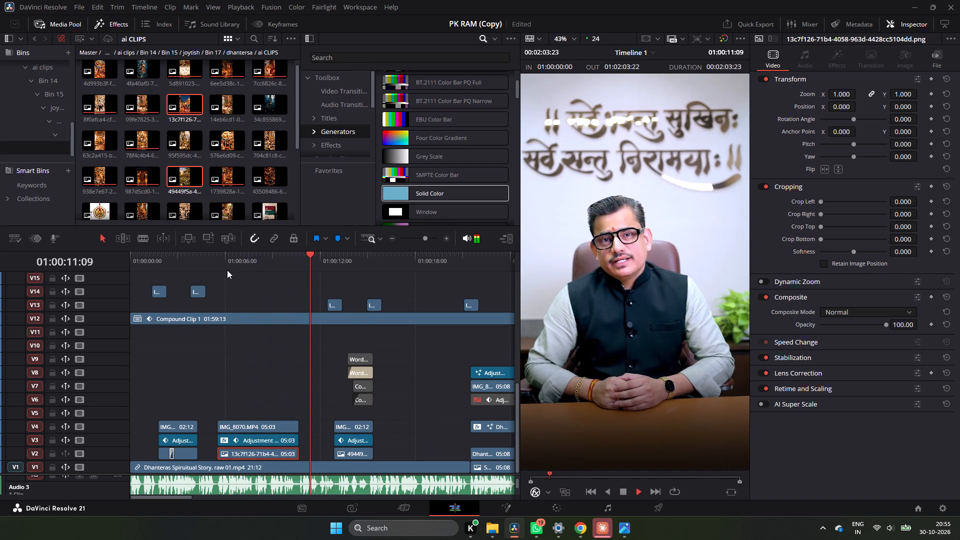
pyautogui.press('space')
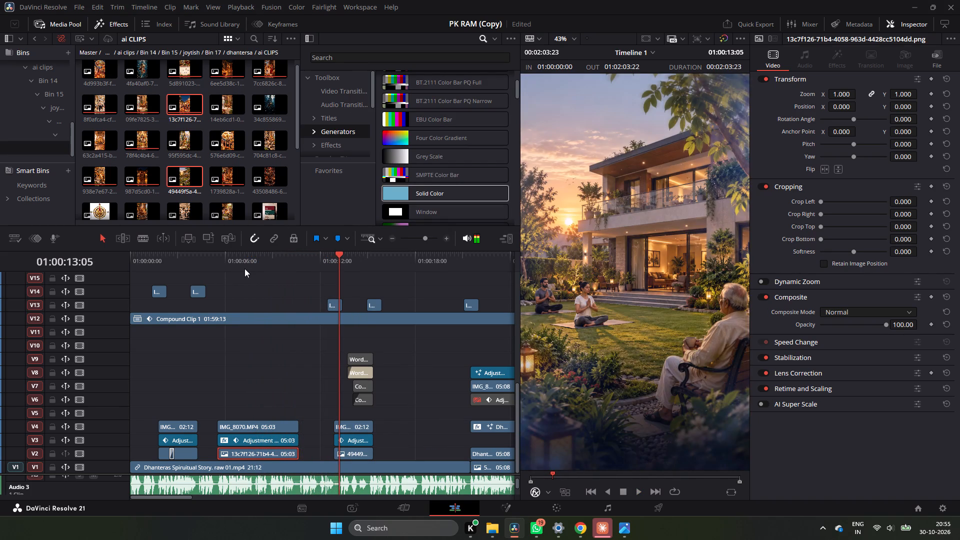
pyautogui.click(229, 260)
pyautogui.press('space')
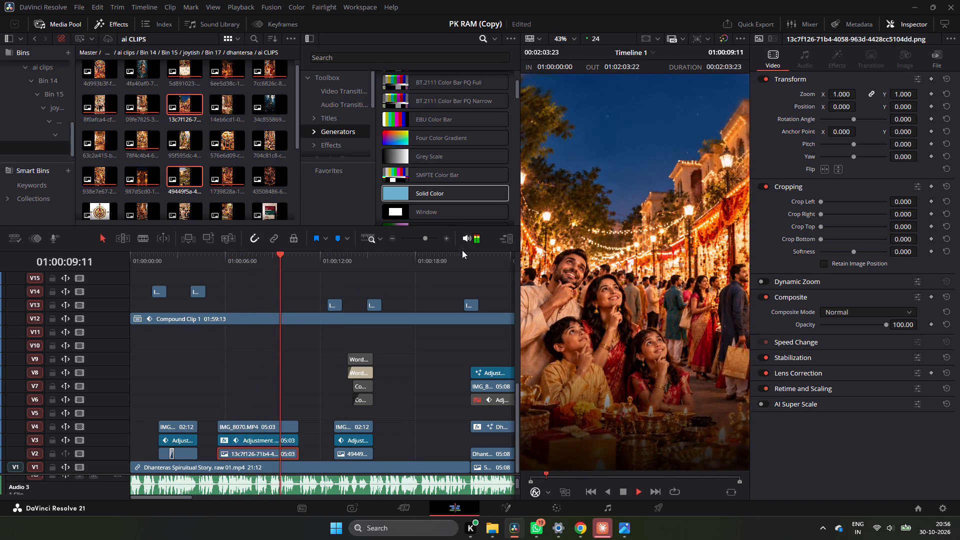
pyautogui.press('space')
pyautogui.press('space')
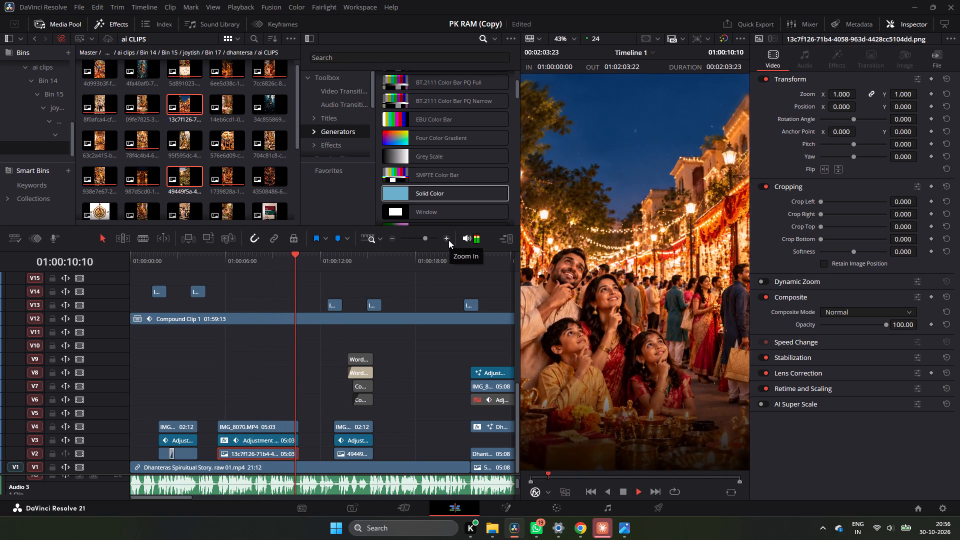
pyautogui.press('space')
pyautogui.press('space')
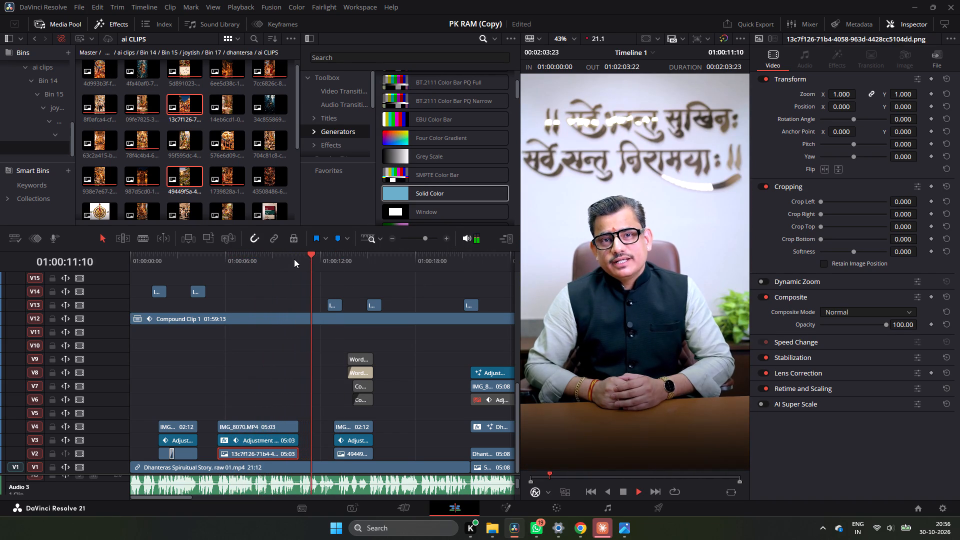
pyautogui.press('space')
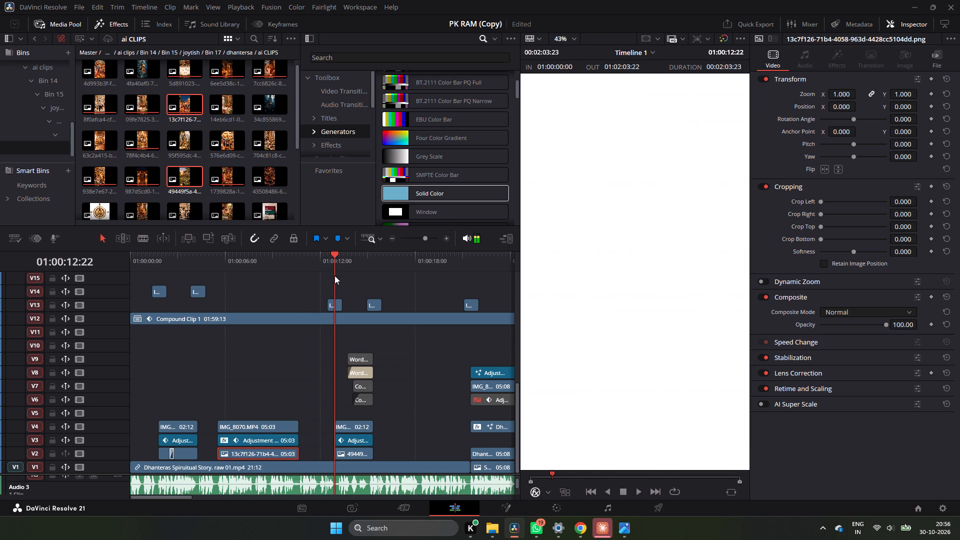
# Duplicate the IMG_8069.MP4 overlay on V13 to the start of the family market image, centring it on the cut at 01:00:05:13.
pyautogui.moveTo(335, 303); pyautogui.dragTo(237, 305)
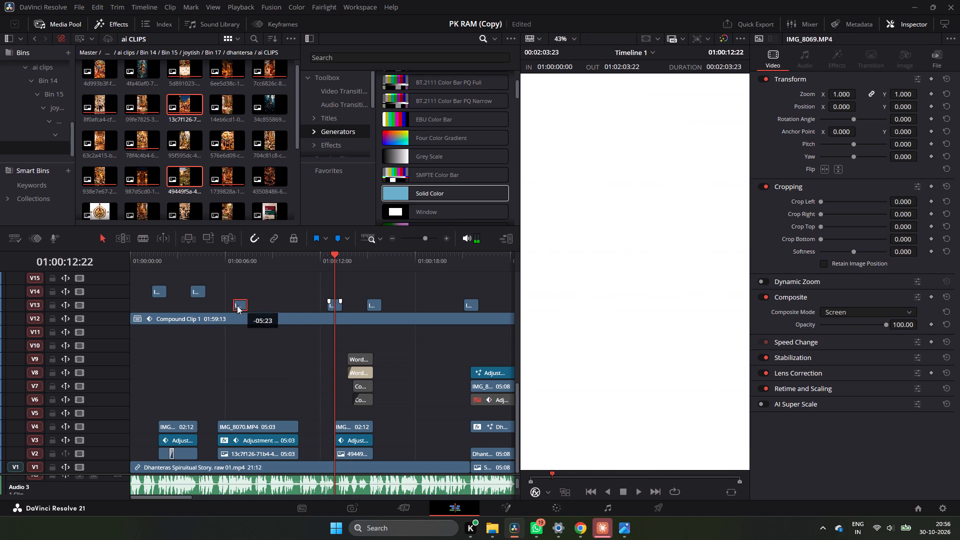
pyautogui.moveTo(237, 305); pyautogui.dragTo(223, 308)
pyautogui.click(217, 252)
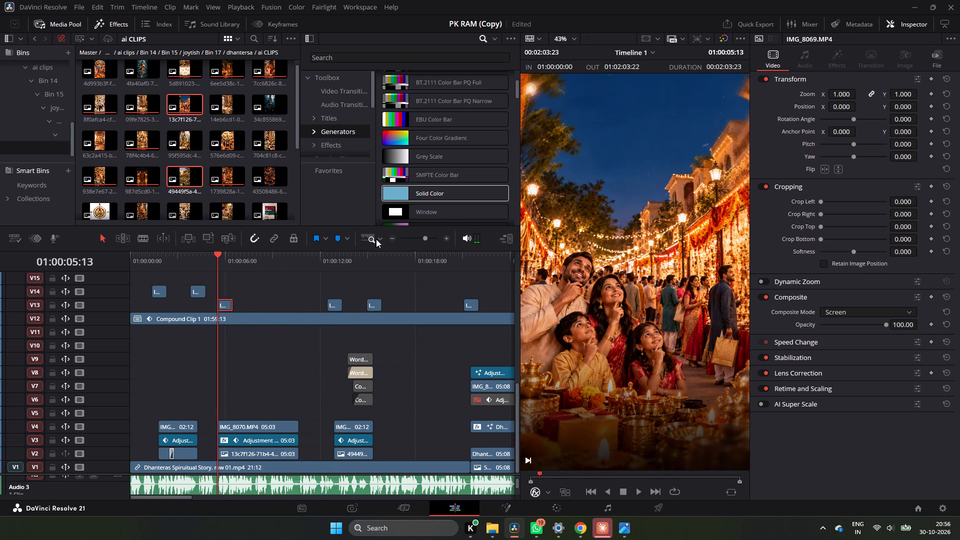
pyautogui.doubleClick(444, 235)
pyautogui.moveTo(321, 300); pyautogui.dragTo(299, 303)
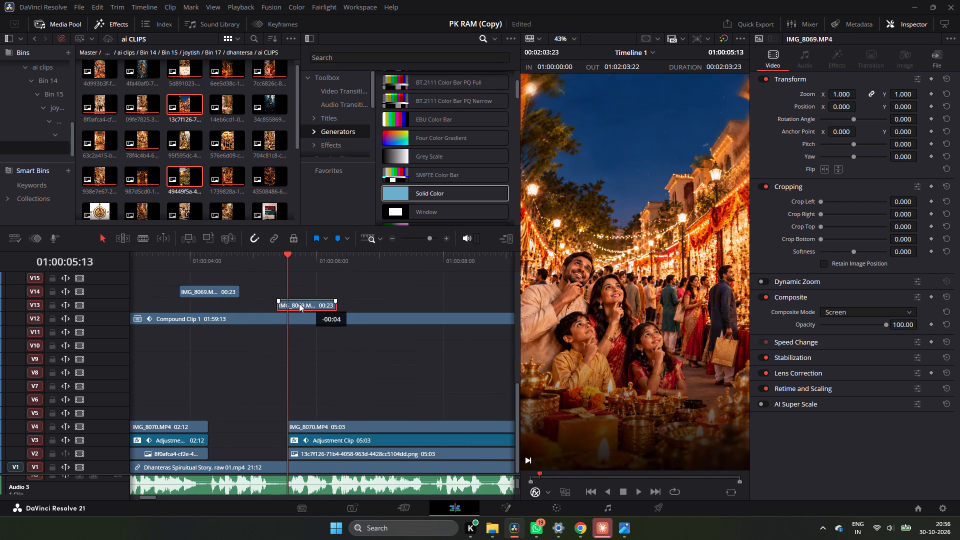
pyautogui.moveTo(299, 303); pyautogui.dragTo(290, 304)
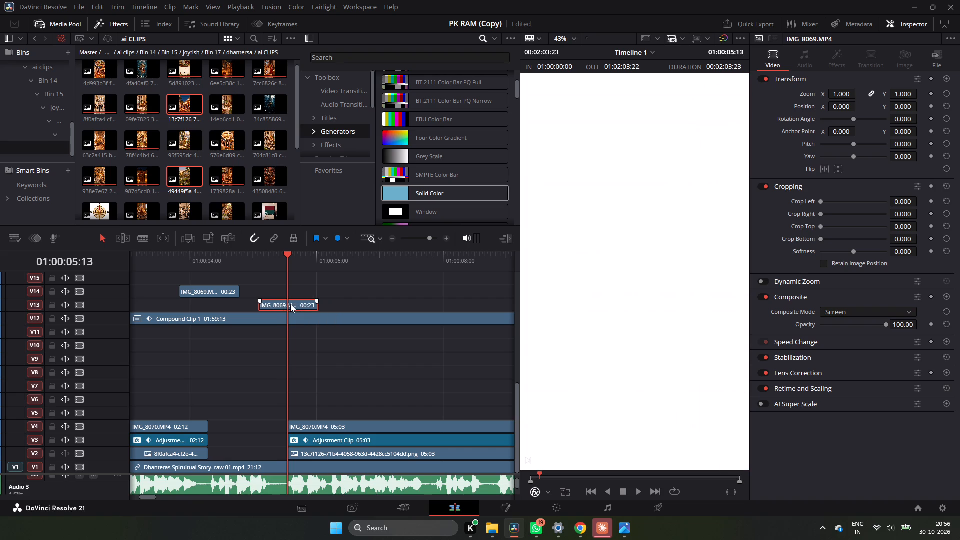
# Duplicate that IMG_8069.MP4 overlay on V13 to the end of the family market image at about 01:00:10:16, and play back the section.
pyautogui.keyDown('ctrl'); pyautogui.scroll(-3, 290, 304); pyautogui.keyUp('ctrl')
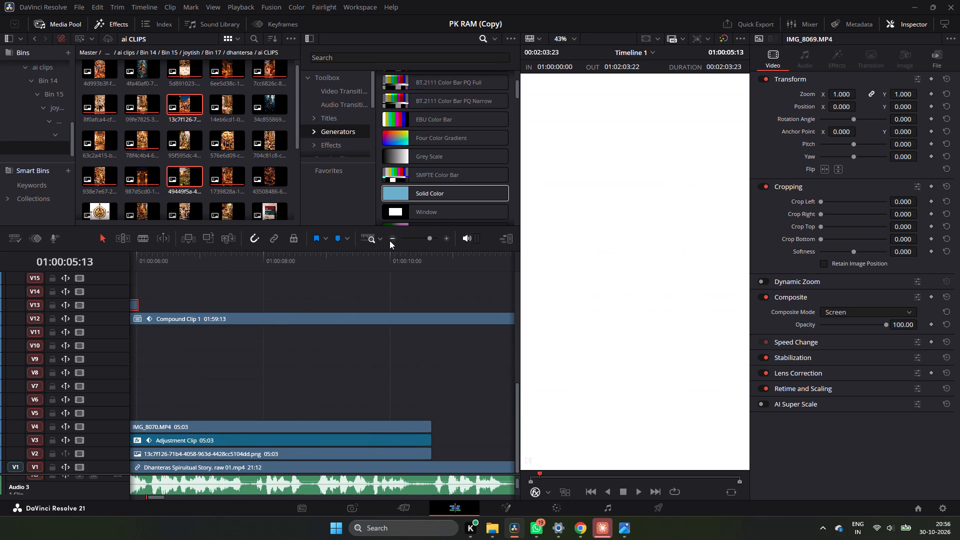
pyautogui.click(391, 240)
pyautogui.click(390, 239)
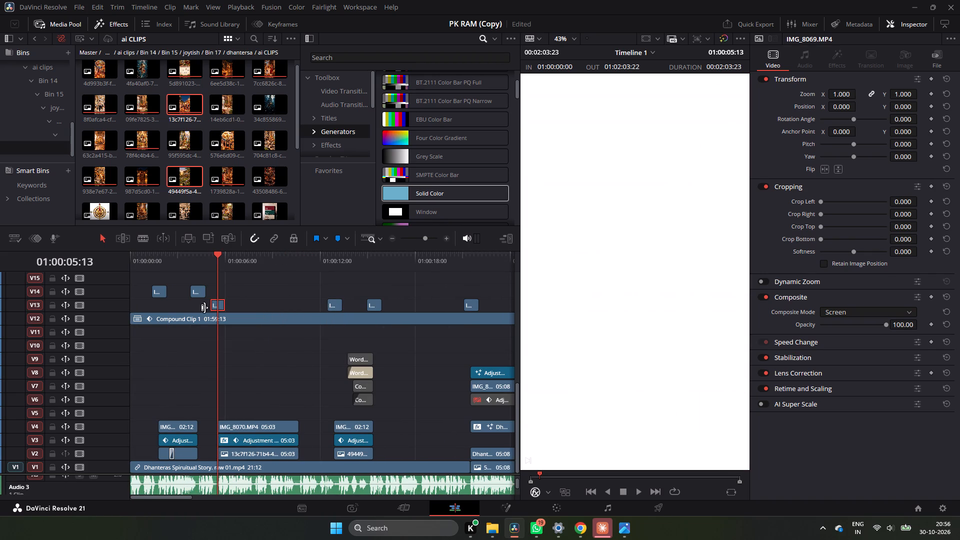
pyautogui.moveTo(220, 307); pyautogui.dragTo(238, 307)
pyautogui.moveTo(238, 307); pyautogui.dragTo(302, 310)
pyautogui.click(305, 259)
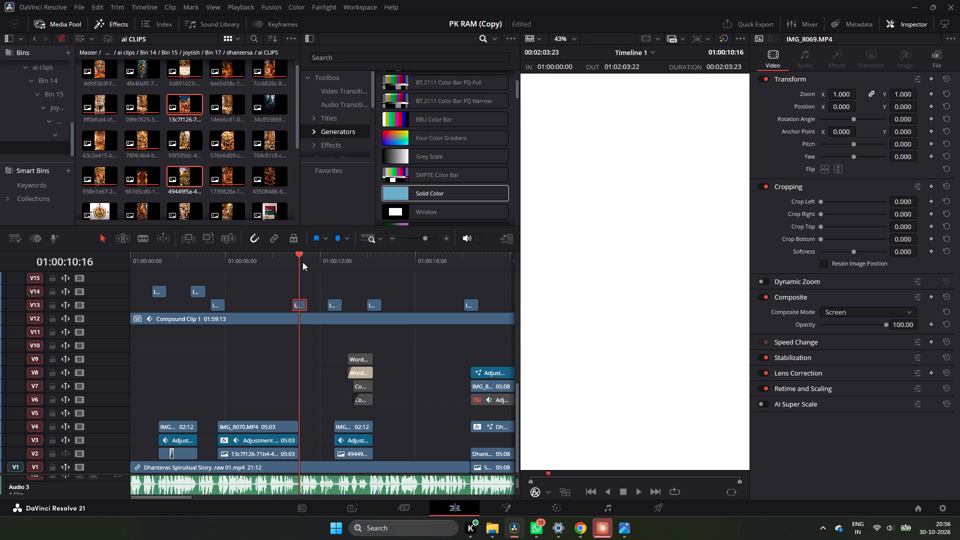
pyautogui.click(218, 261)
pyautogui.click(195, 256)
pyautogui.press('space')
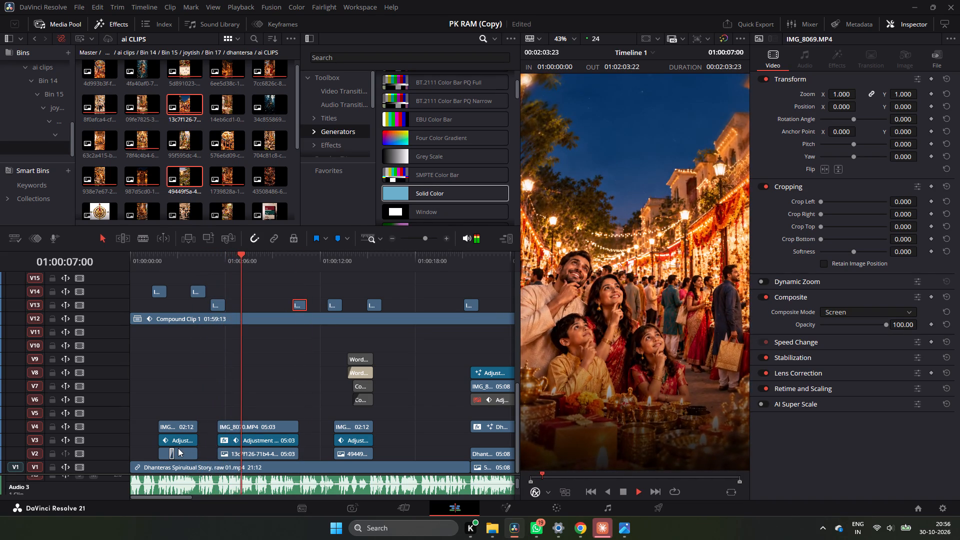
pyautogui.press('space')
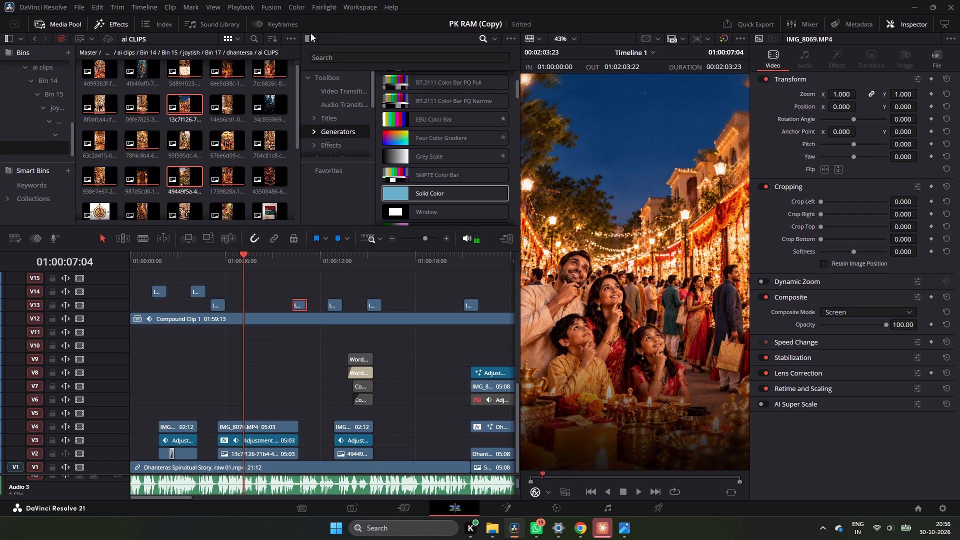
# Browse the Titles library, including the WordByWord and Animated titles, for a text style for the family market image.
pyautogui.click(340, 118)
pyautogui.scroll(-7, 451, 127)
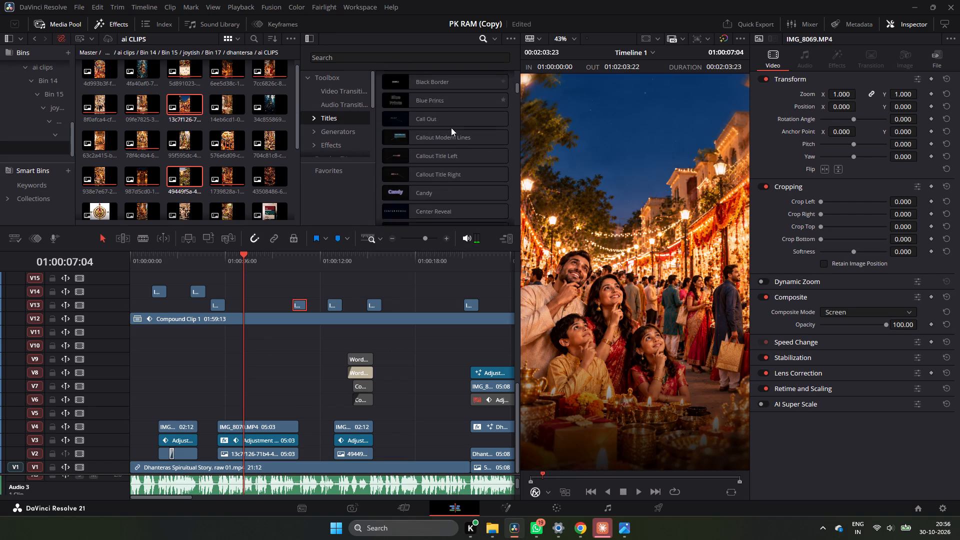
pyautogui.scroll(1, 451, 127)
pyautogui.scroll(-15, 451, 127)
pyautogui.scroll(1, 452, 127)
pyautogui.scroll(-12, 451, 132)
pyautogui.scroll(2, 449, 143)
pyautogui.scroll(-2, 449, 143)
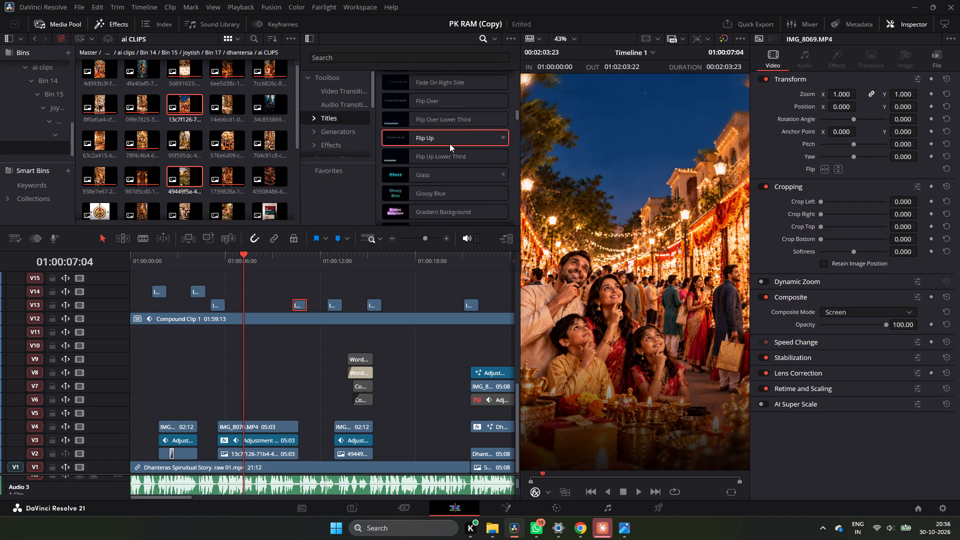
pyautogui.scroll(-18, 449, 143)
pyautogui.scroll(-6, 448, 148)
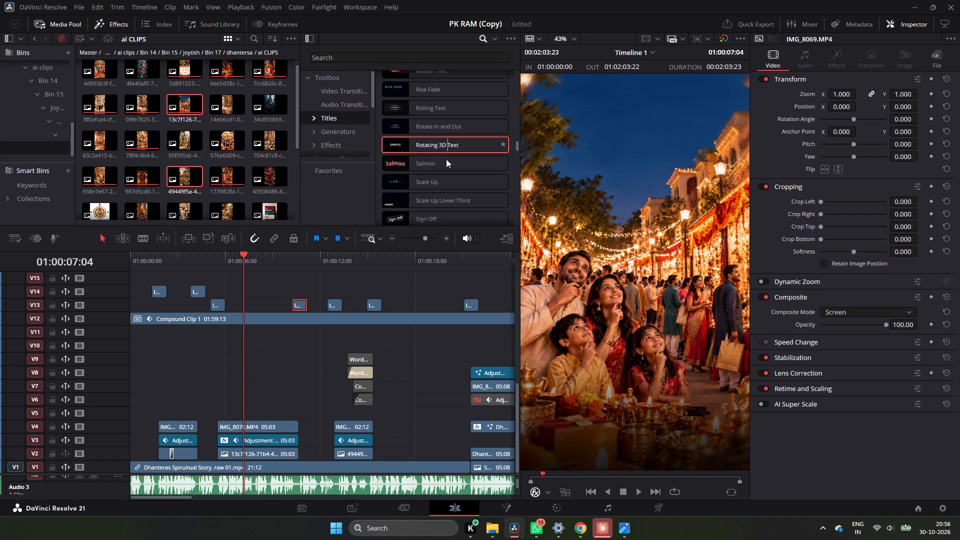
pyautogui.scroll(-18, 445, 163)
pyautogui.scroll(-7, 445, 185)
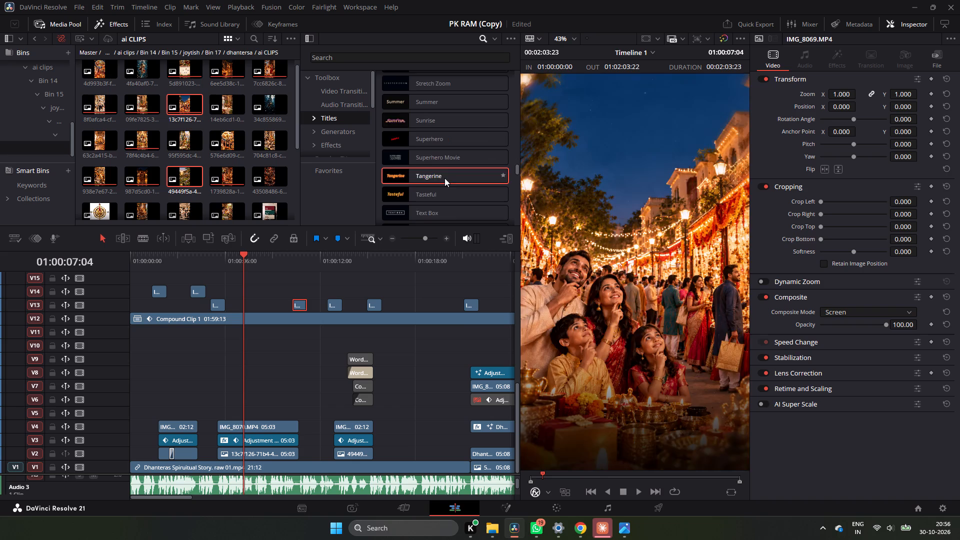
pyautogui.scroll(-17, 444, 177)
pyautogui.scroll(-5, 442, 175)
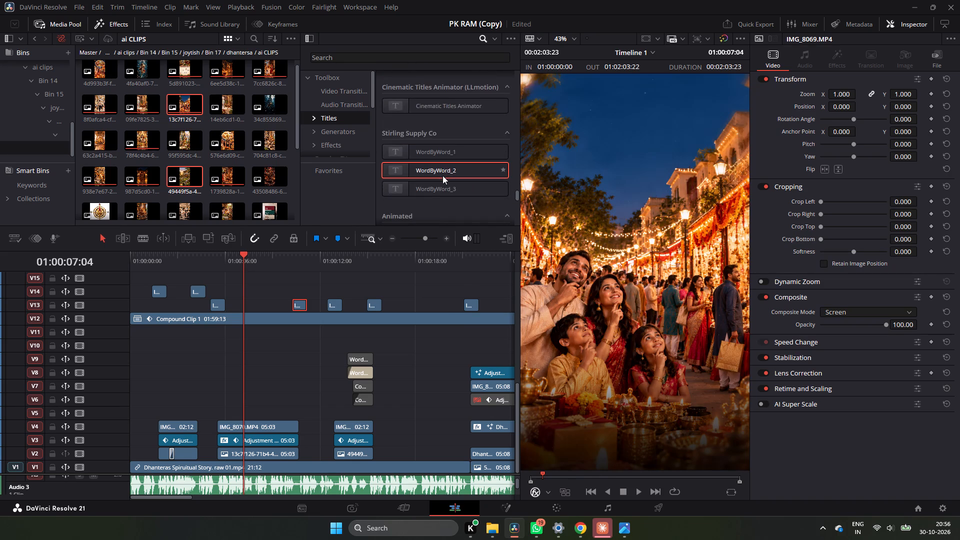
pyautogui.scroll(-5, 442, 175)
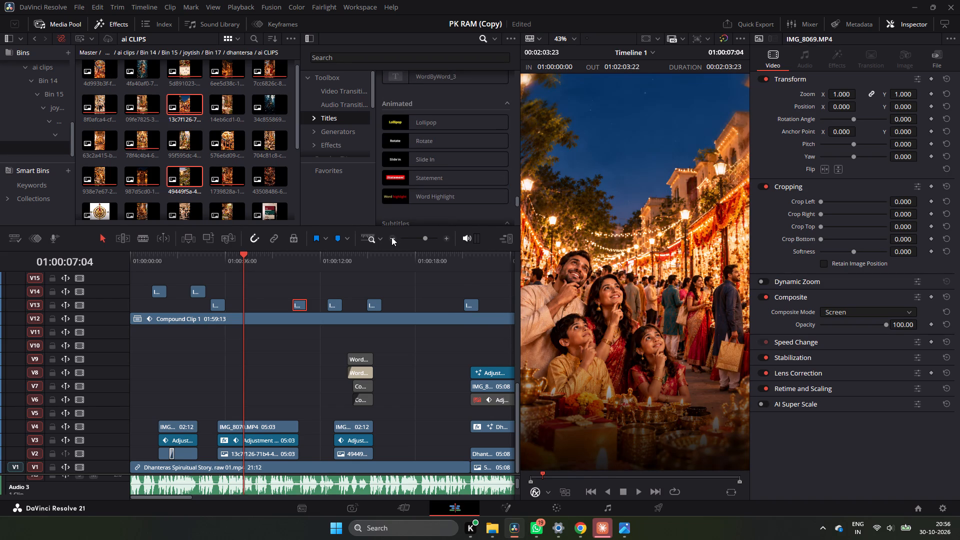
# Duplicate the two "भगवान कुबेर" WordByWord_2 titles and their Compound Clip 2 above the family market image on V8, V7 and V6.
pyautogui.doubleClick(391, 237)
pyautogui.moveTo(354, 363); pyautogui.dragTo(343, 433)
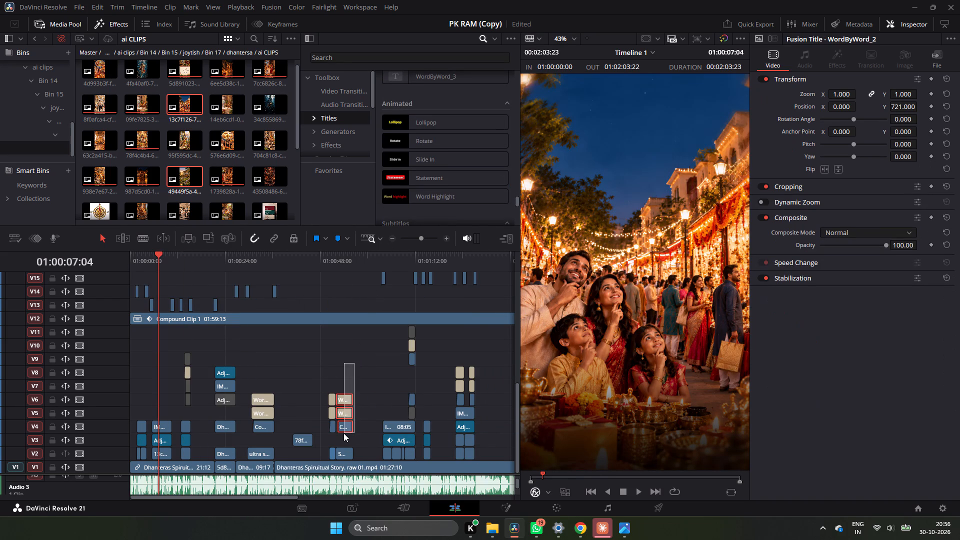
pyautogui.moveTo(343, 433); pyautogui.dragTo(342, 432)
pyautogui.keyDown('alt'); pyautogui.moveTo(348, 429); pyautogui.dragTo(336, 377); pyautogui.keyUp('alt')
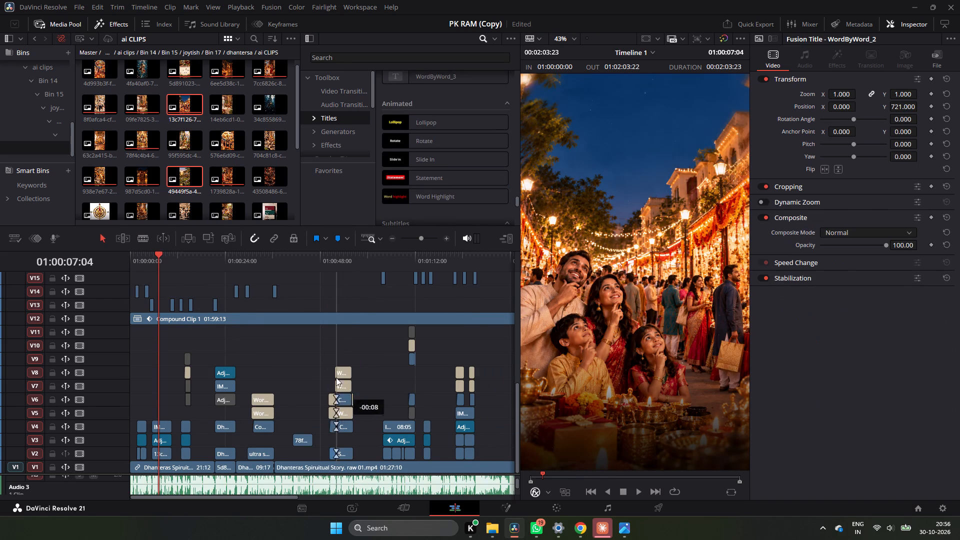
pyautogui.keyDown('alt'); pyautogui.moveTo(336, 377); pyautogui.dragTo(165, 399); pyautogui.keyUp('alt')
# Check the copied titles against the narration and move the group earlier so it starts with the family market image at 01:00:05:13.
pyautogui.tripleClick(444, 238)
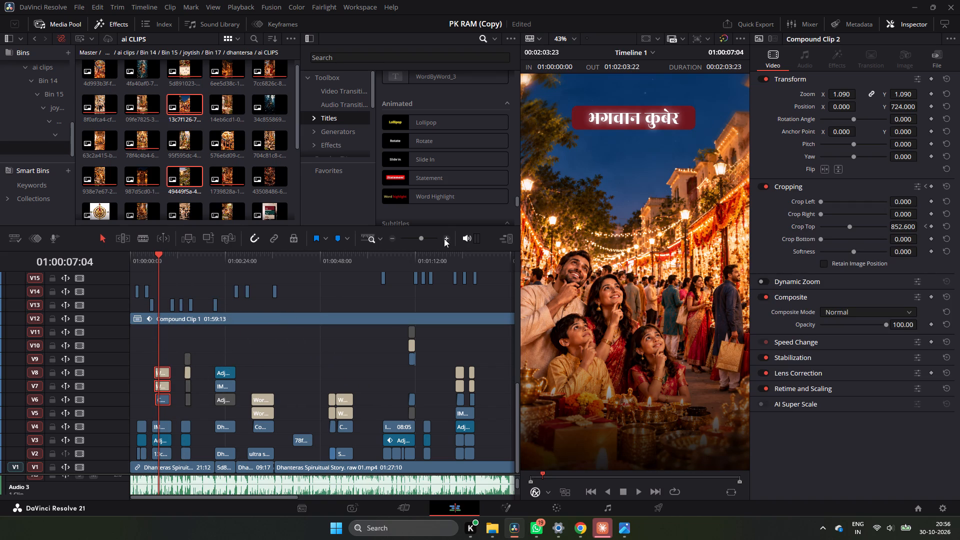
pyautogui.click(279, 256)
pyautogui.press('space')
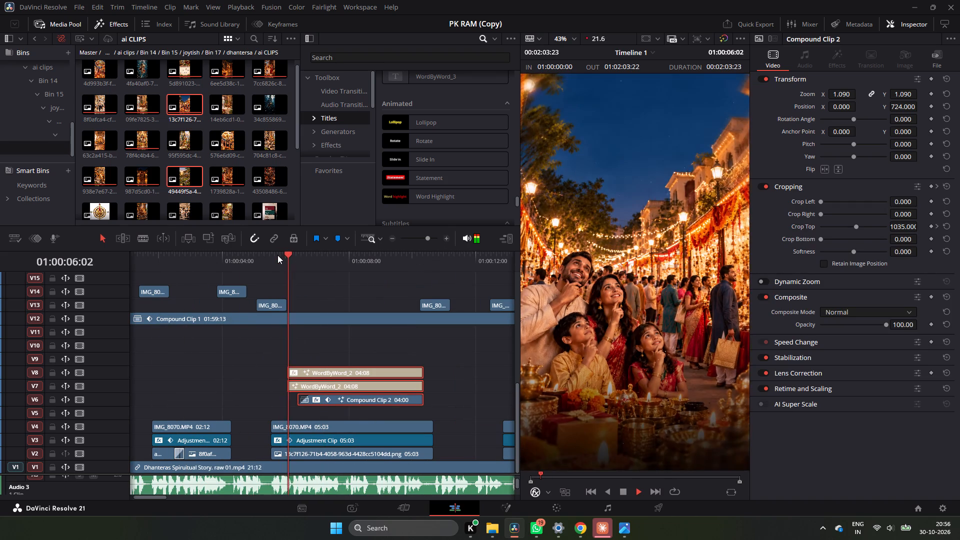
pyautogui.press('space')
pyautogui.click(270, 255)
pyautogui.press('space')
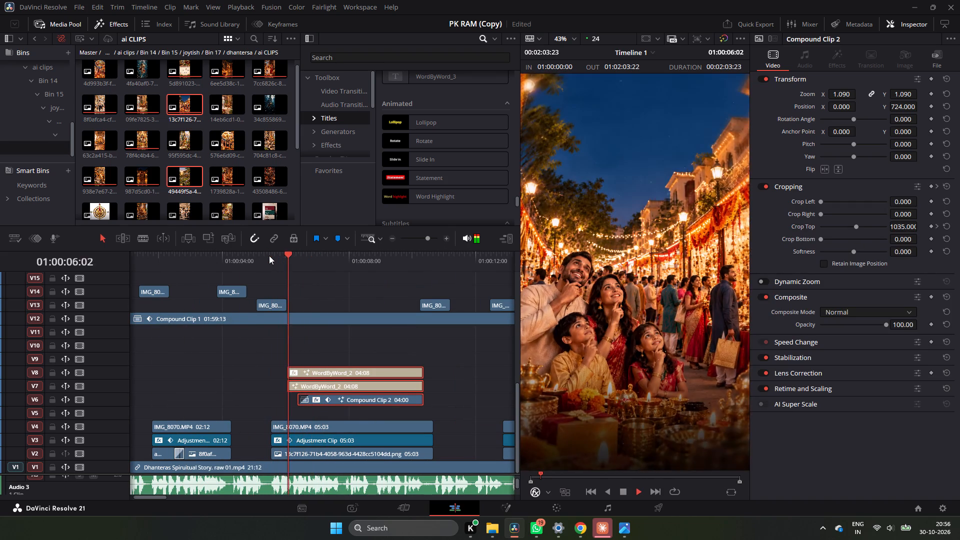
pyautogui.click(267, 255)
pyautogui.press('space')
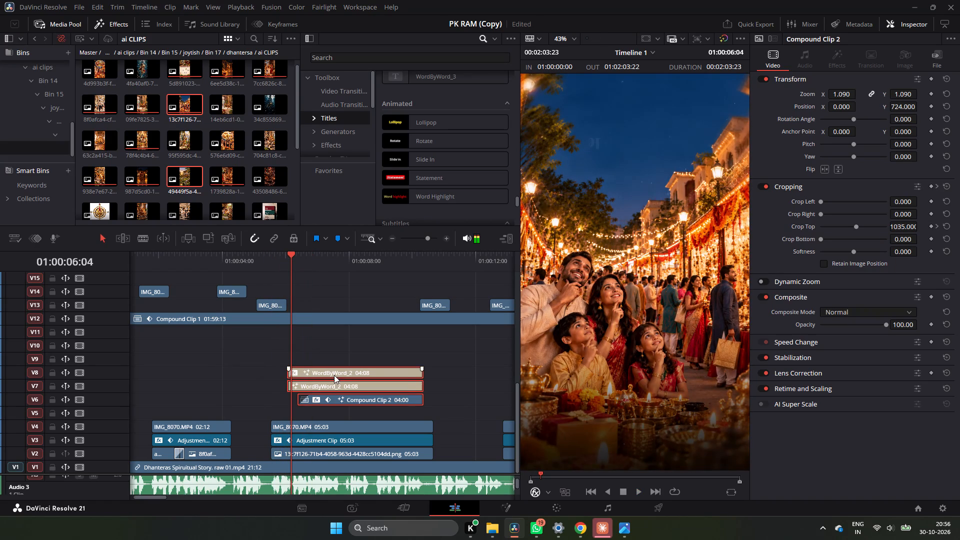
pyautogui.moveTo(334, 375); pyautogui.dragTo(317, 374)
pyautogui.click(269, 258)
pyautogui.press('space')
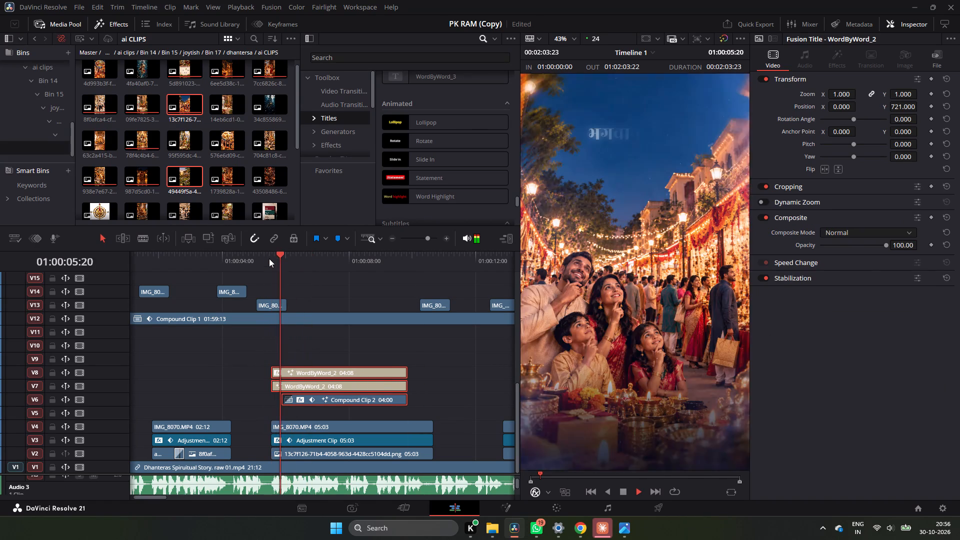
pyautogui.press('space')
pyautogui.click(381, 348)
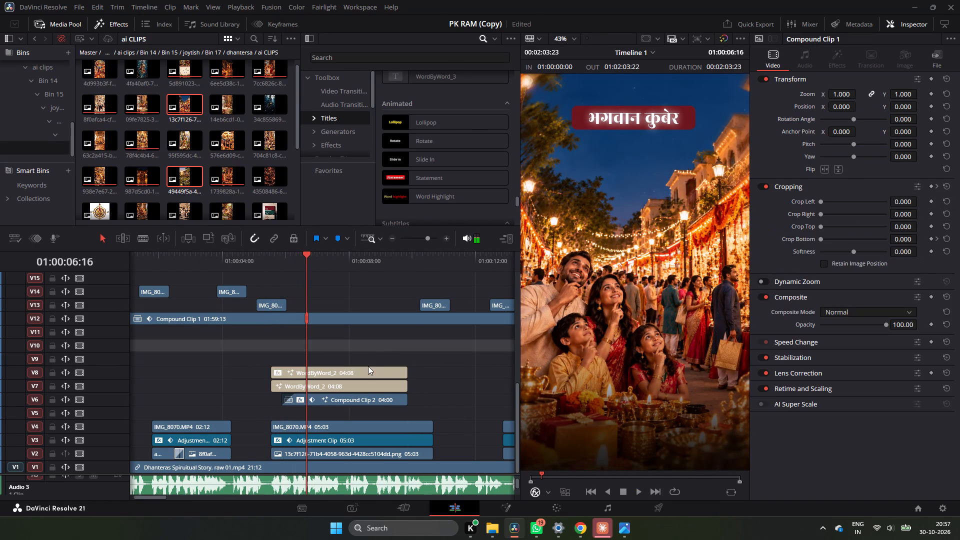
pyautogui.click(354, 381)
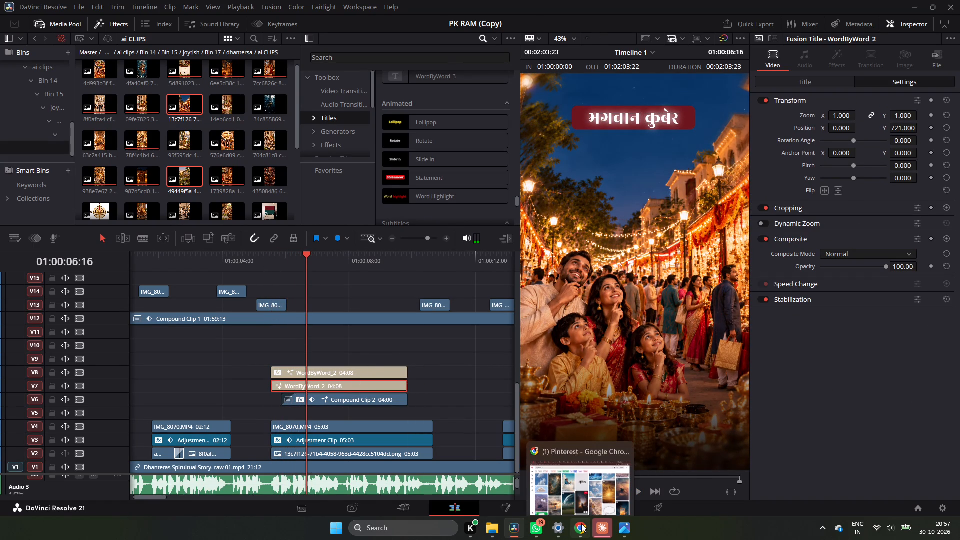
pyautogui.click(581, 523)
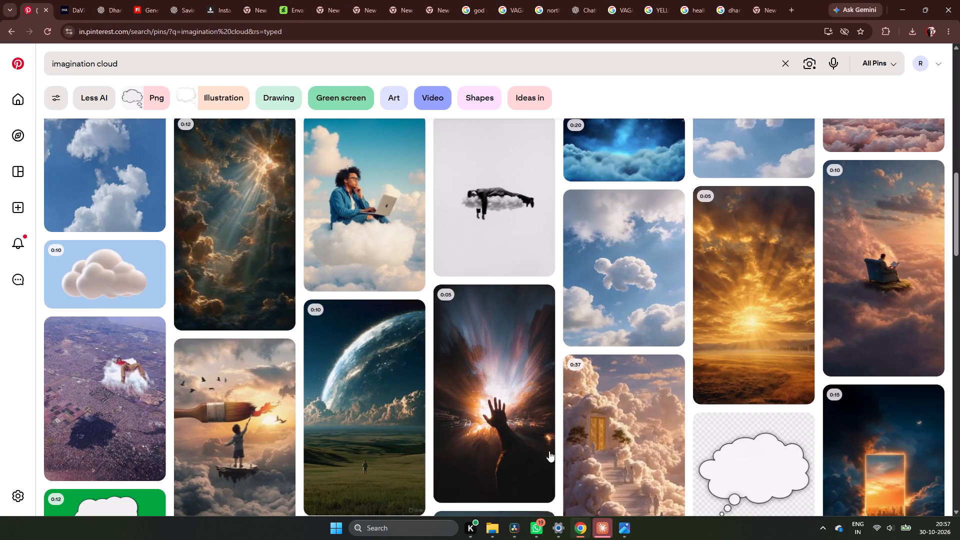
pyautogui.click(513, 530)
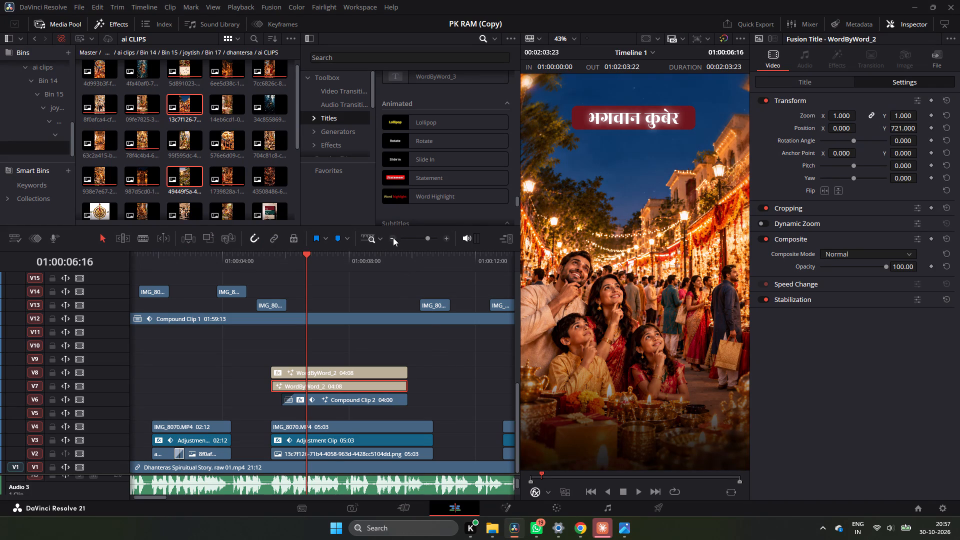
pyautogui.doubleClick(392, 238)
pyautogui.click(278, 257)
pyautogui.press('space')
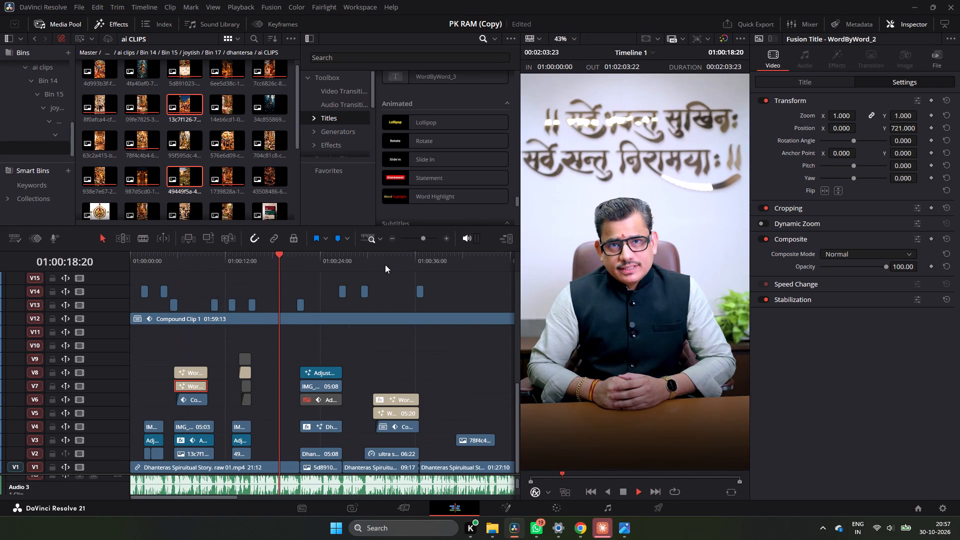
pyautogui.click(442, 263)
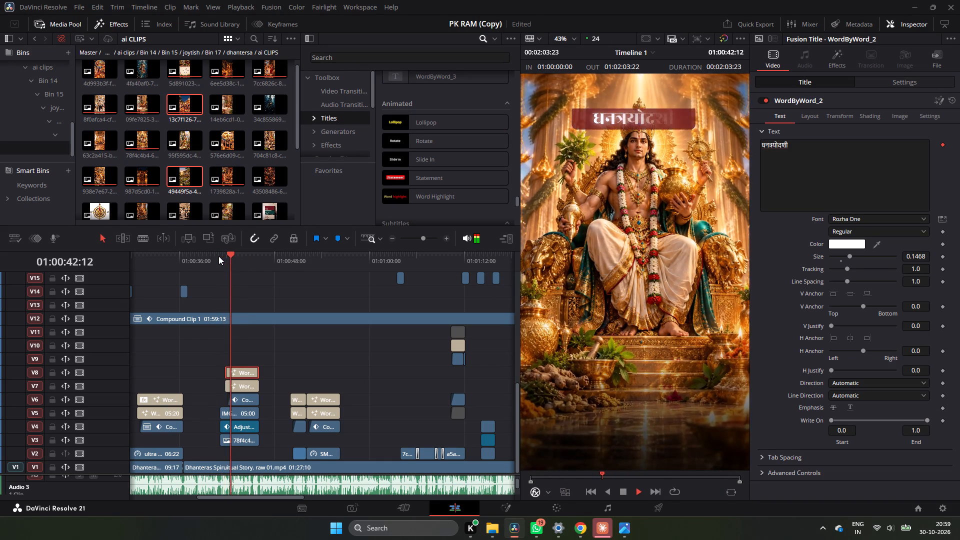
pyautogui.press('space')
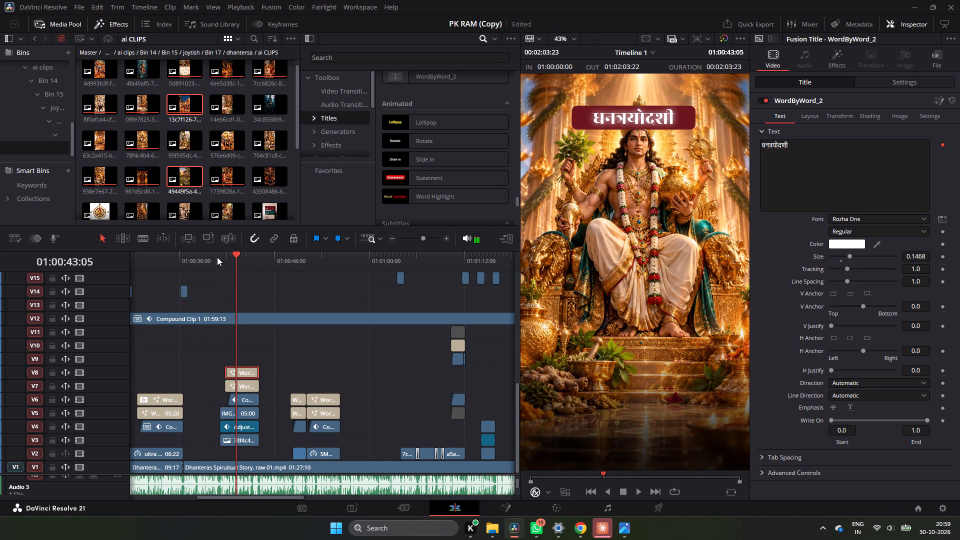
pyautogui.click(217, 257)
pyautogui.press('space')
pyautogui.press('space')
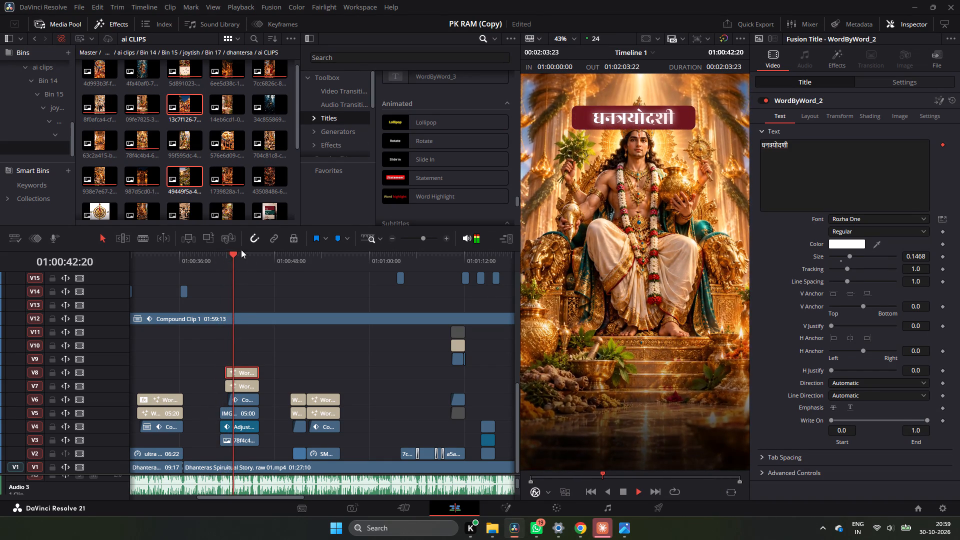
pyautogui.click(296, 261)
pyautogui.press('space')
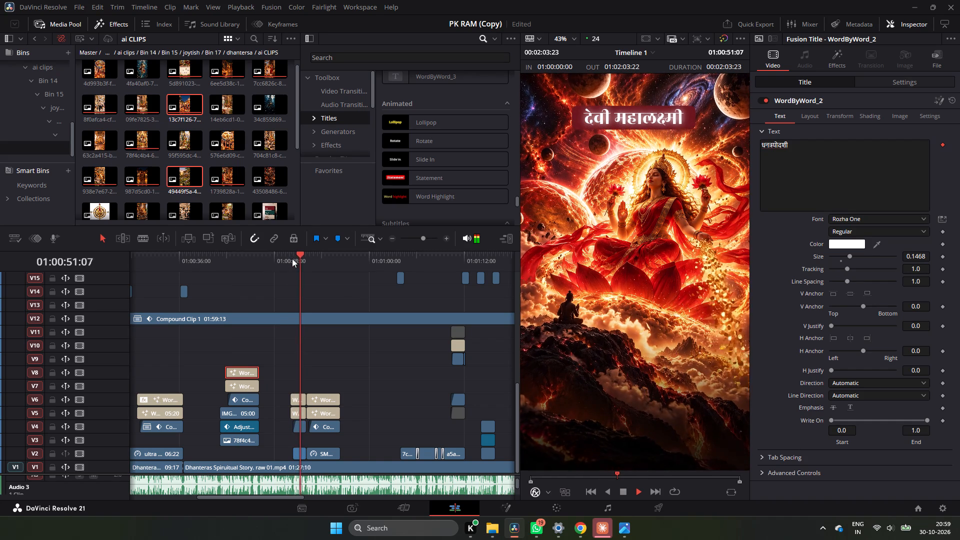
pyautogui.press('space')
pyautogui.click(225, 262)
pyautogui.click(218, 262)
pyautogui.press('space')
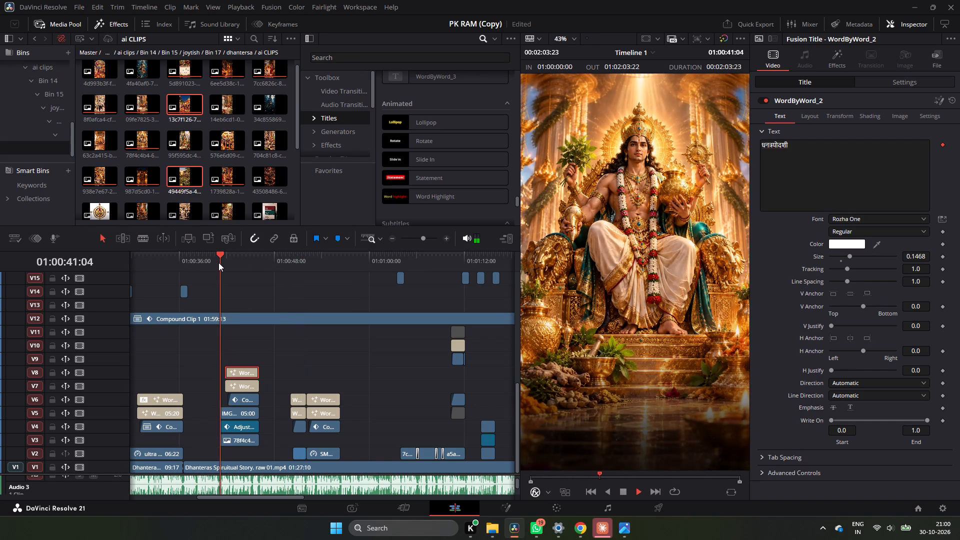
pyautogui.press('space')
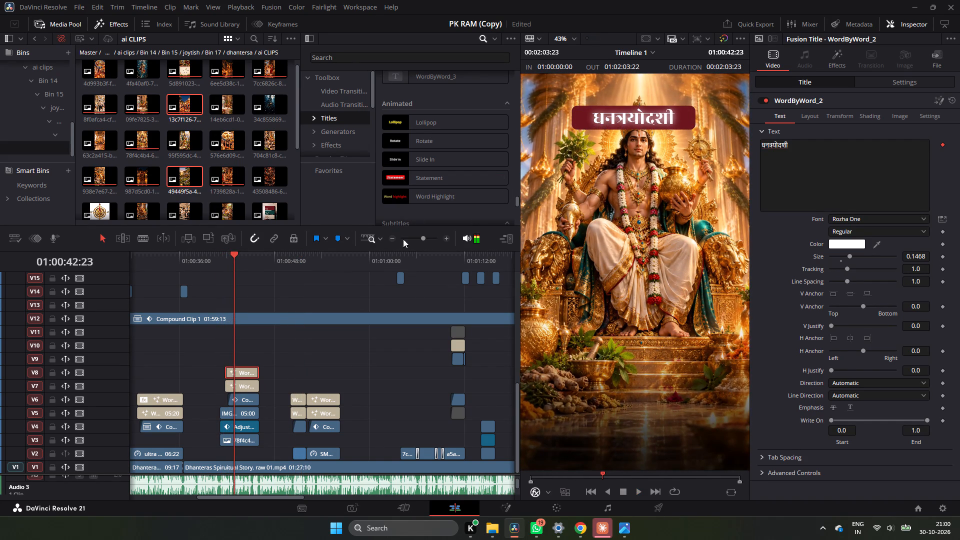
# Move the two "धनत्रयोदशी" title clips up one track to V8 and V9, freeing V7 above the compound clip.
pyautogui.click(446, 240)
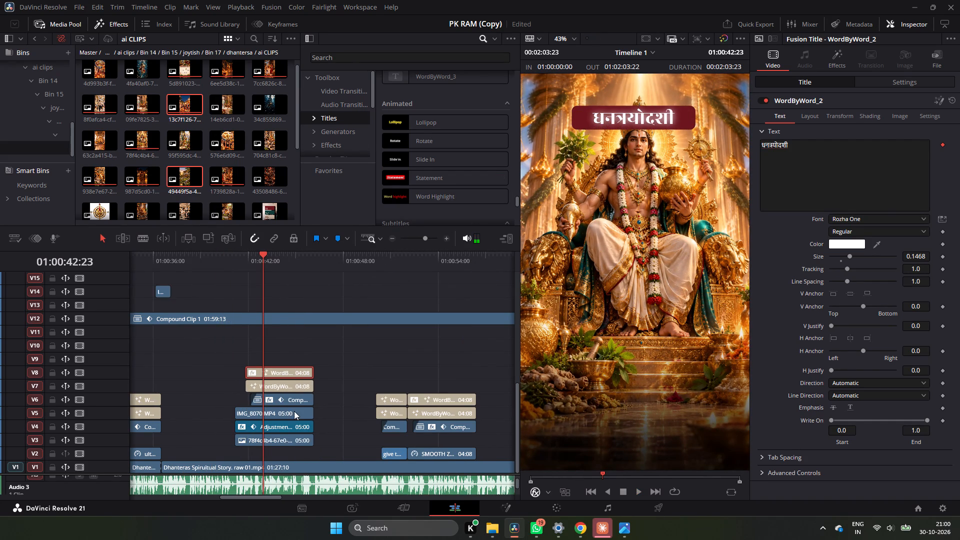
pyautogui.click(294, 403)
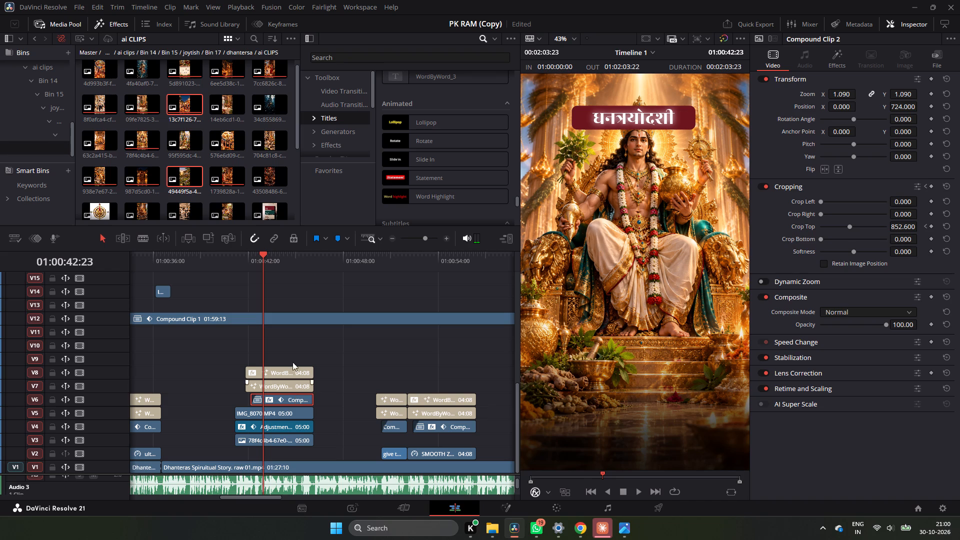
pyautogui.moveTo(311, 336); pyautogui.dragTo(296, 385)
pyautogui.moveTo(296, 385); pyautogui.dragTo(294, 378)
pyautogui.click(341, 350)
# Add a Solid Color generator on V7 near the start of the "धनत्रयोदशी" titles, between them and the compound clip.
pyautogui.scroll(1, 347, 84)
pyautogui.click(346, 101)
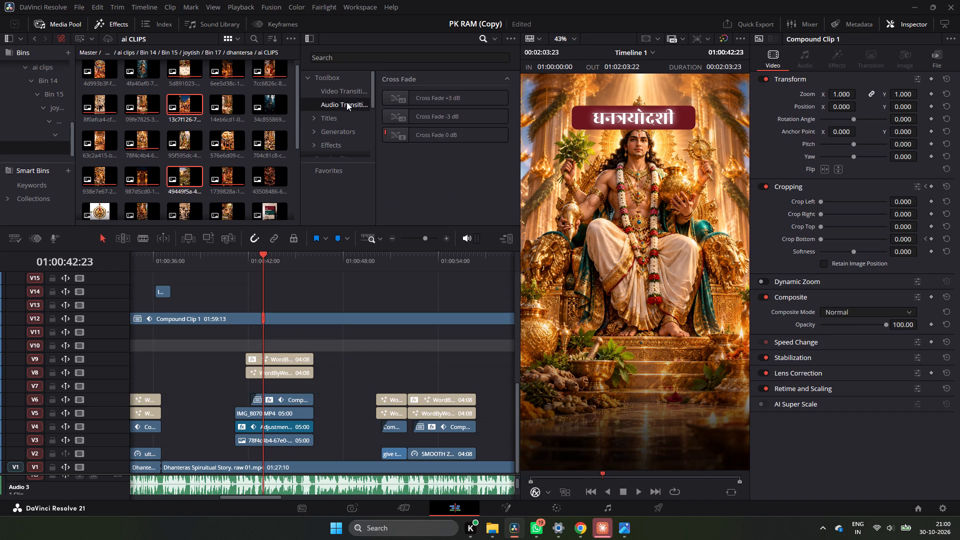
pyautogui.click(343, 143)
pyautogui.click(345, 134)
pyautogui.scroll(-8, 410, 147)
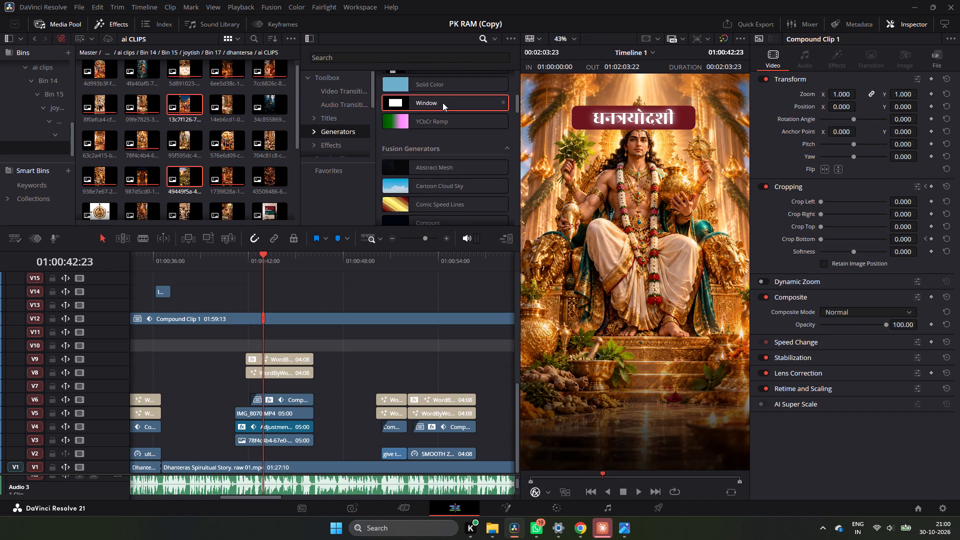
pyautogui.moveTo(443, 88); pyautogui.dragTo(252, 385)
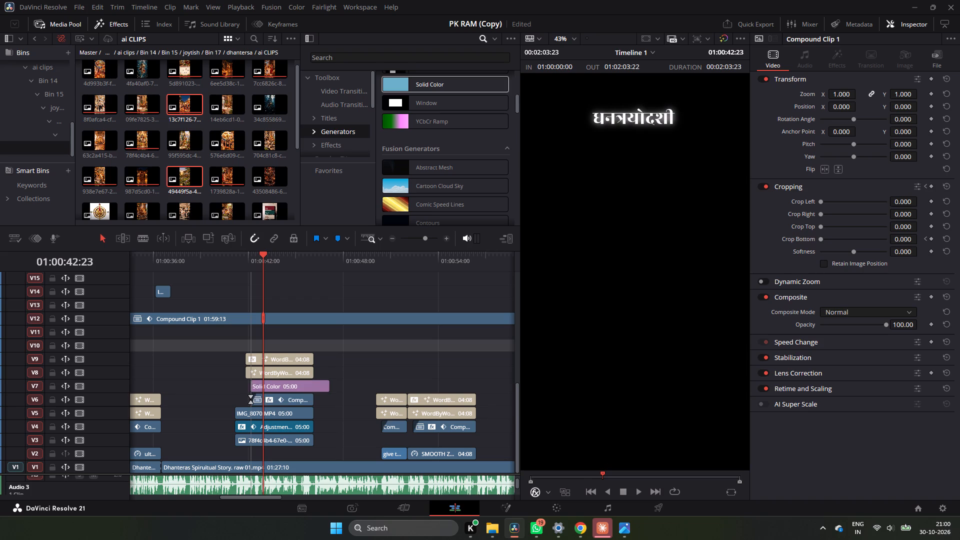
# Trim the Solid Color clip on V7 to 04:00 so it ends together with the "धनत्रयोदशी" titles.
pyautogui.moveTo(252, 385); pyautogui.dragTo(251, 380)
pyautogui.moveTo(330, 389); pyautogui.dragTo(311, 390)
# Change the V7 Solid Color generator's color to a dark golden yellow.
pyautogui.click(305, 390)
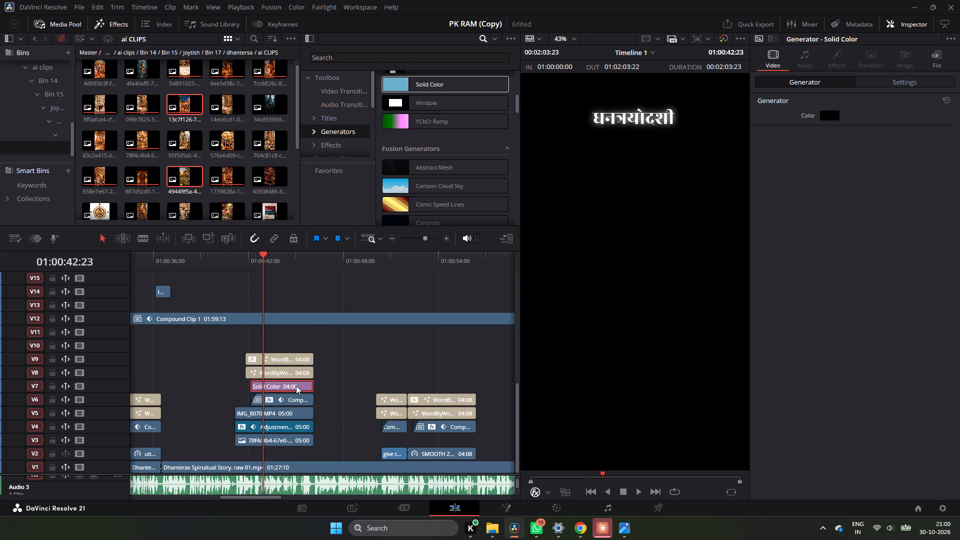
pyautogui.rightClick(295, 385)
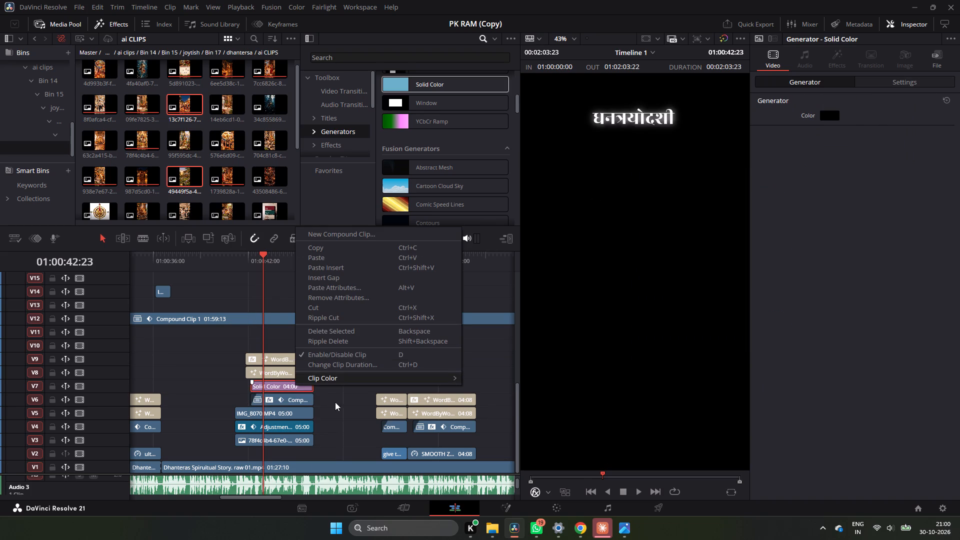
pyautogui.click(336, 402)
pyautogui.click(302, 390)
pyautogui.click(830, 113)
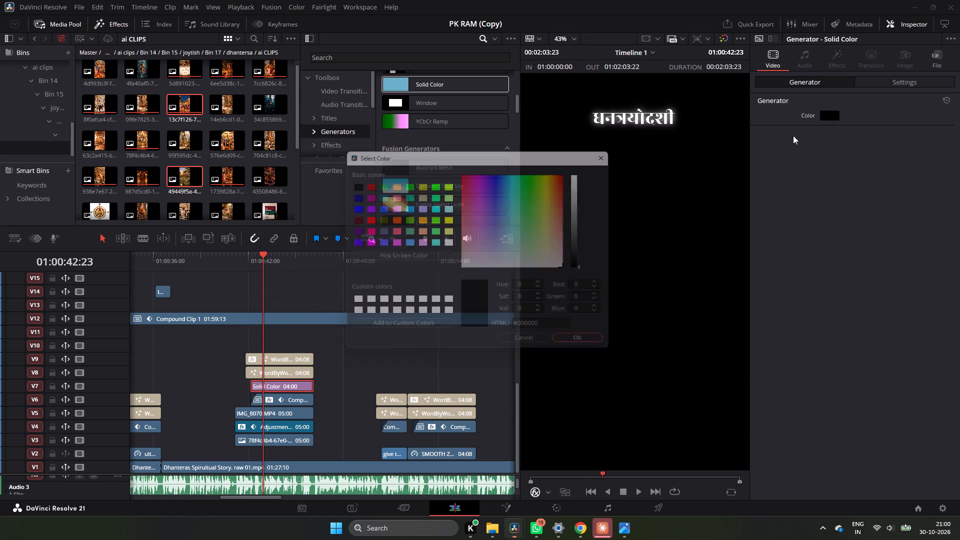
pyautogui.moveTo(563, 192); pyautogui.dragTo(558, 180)
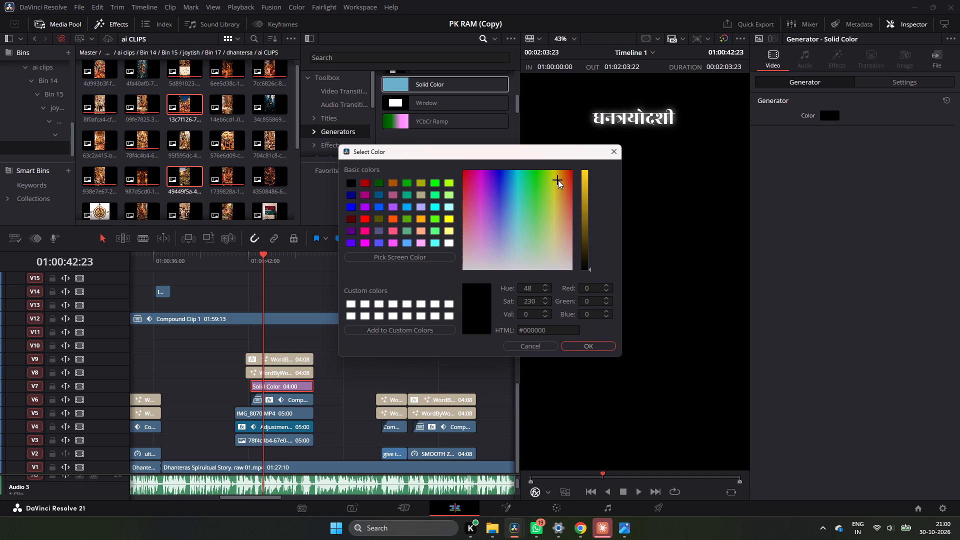
pyautogui.moveTo(558, 180); pyautogui.dragTo(557, 178)
pyautogui.moveTo(557, 178); pyautogui.dragTo(557, 174)
pyautogui.moveTo(587, 266); pyautogui.dragTo(590, 234)
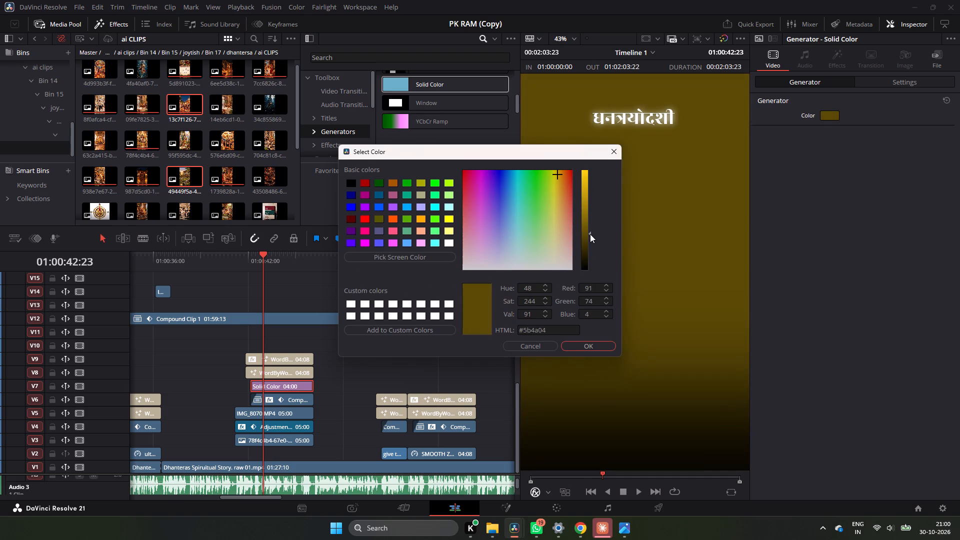
pyautogui.moveTo(590, 234); pyautogui.dragTo(589, 219)
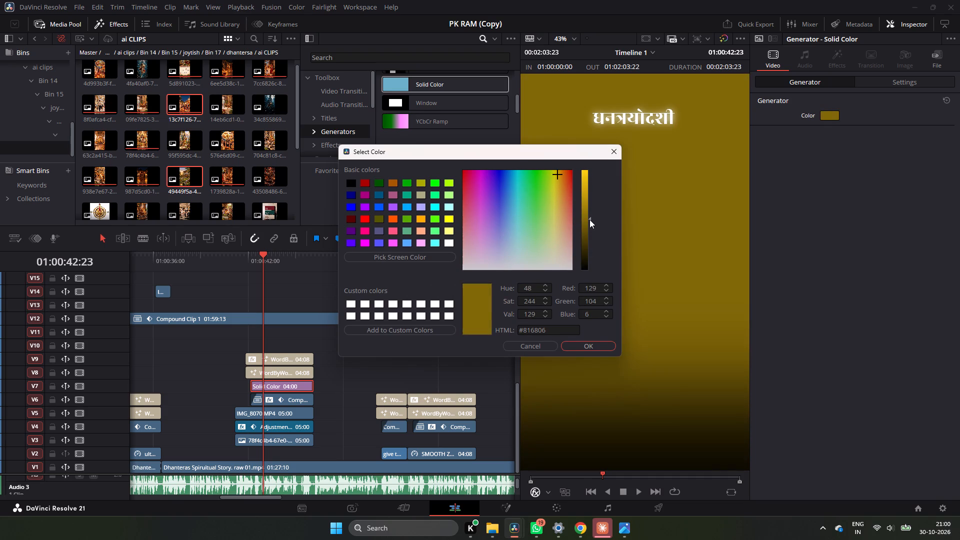
pyautogui.moveTo(589, 219); pyautogui.dragTo(585, 194)
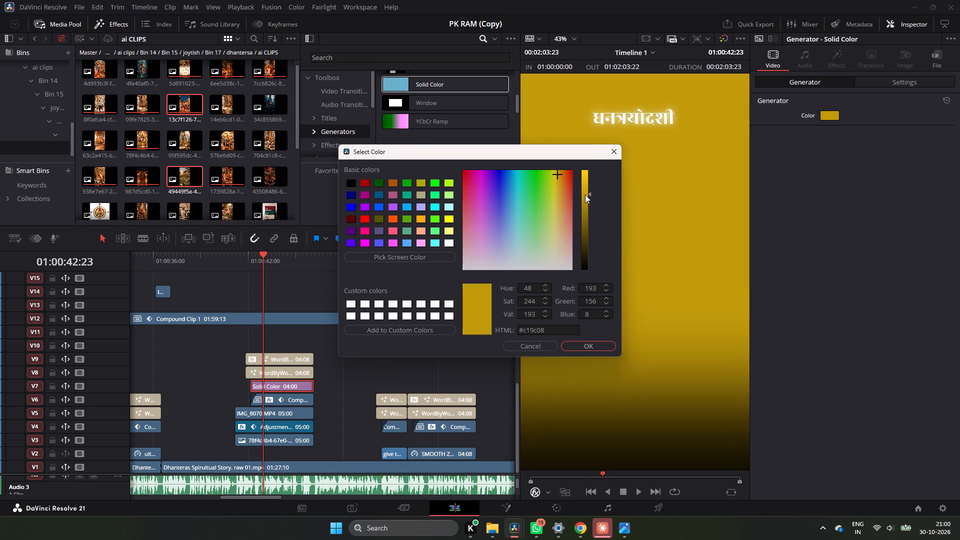
pyautogui.moveTo(585, 194); pyautogui.dragTo(583, 212)
pyautogui.click(592, 346)
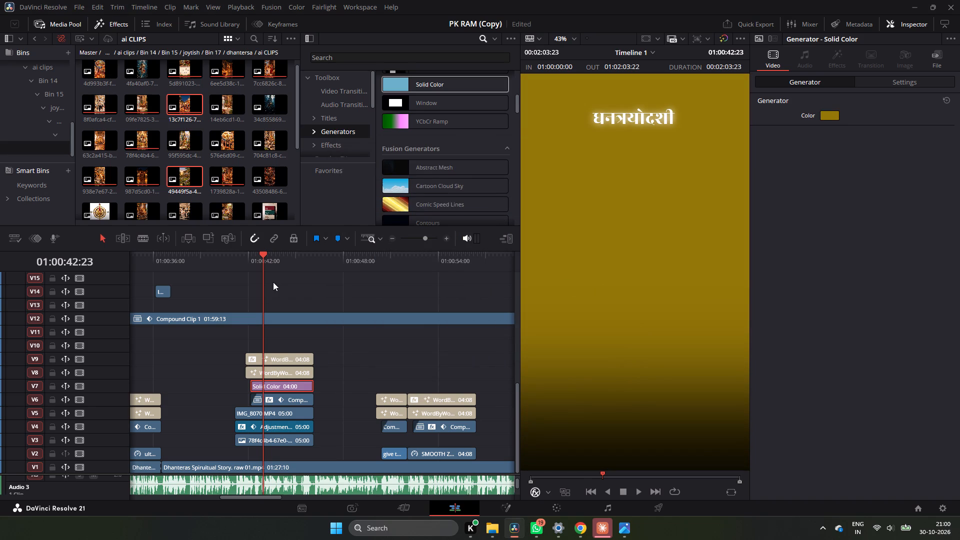
# Convert the golden Solid Color clip on V7 into a compound clip, keeping the default name.
pyautogui.moveTo(259, 264); pyautogui.dragTo(252, 264)
pyautogui.press('space')
pyautogui.press('space')
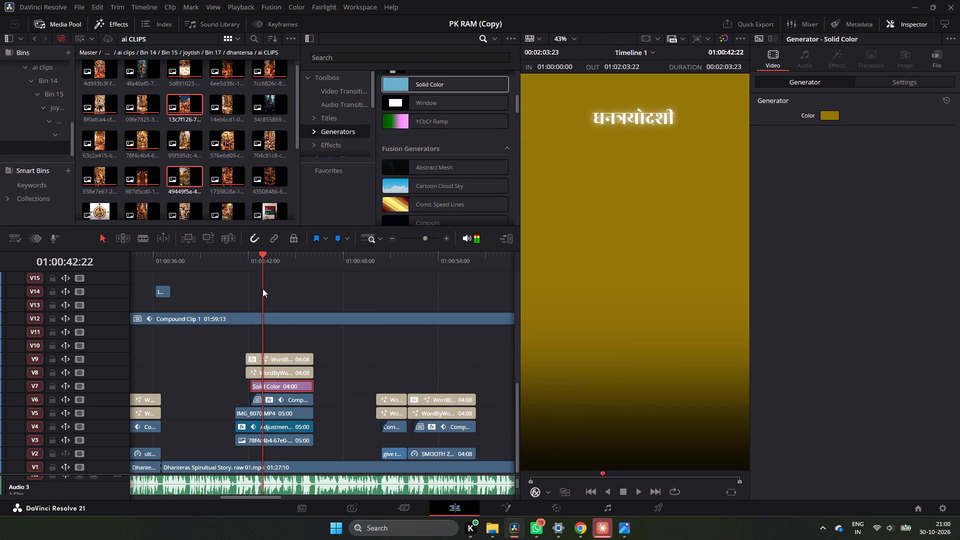
pyautogui.rightClick(297, 387)
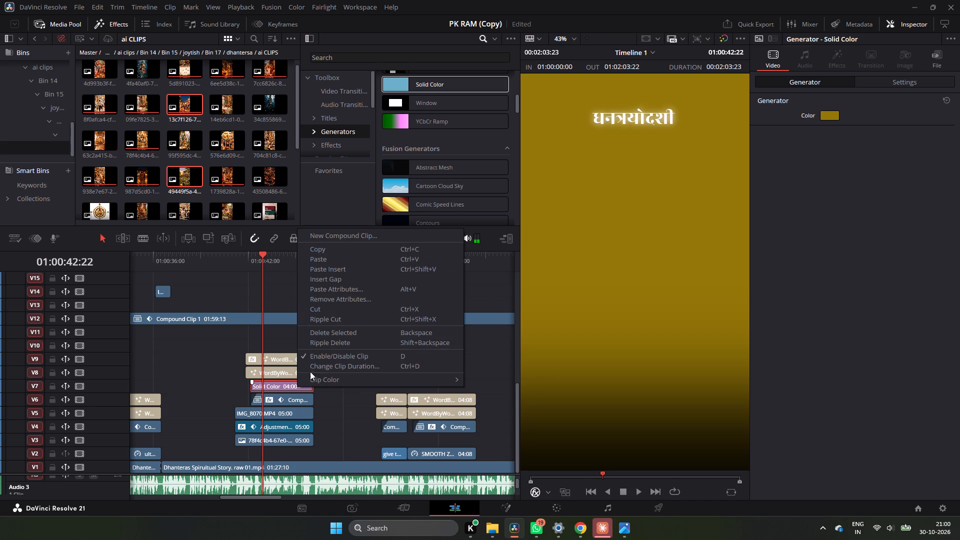
pyautogui.click(291, 399)
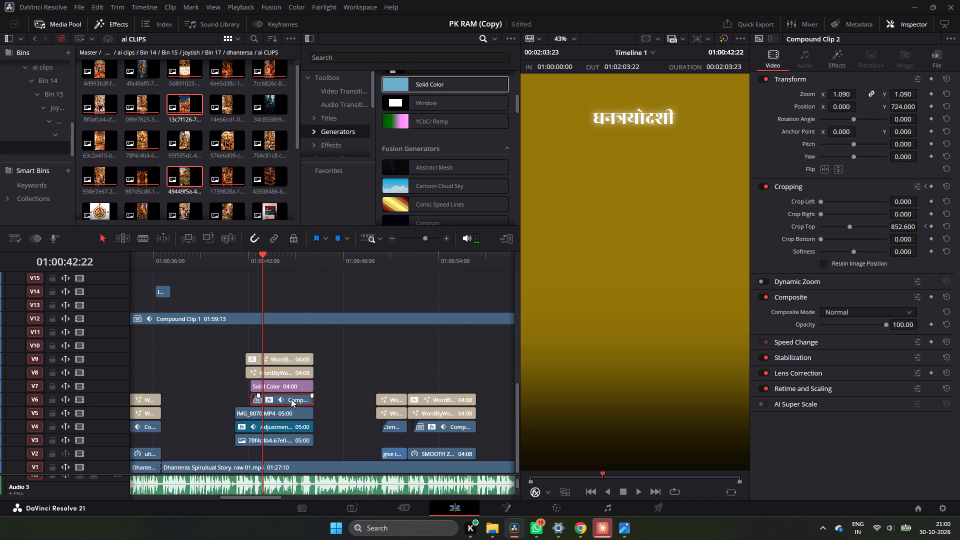
pyautogui.hotkey('ctrl', 'c')
pyautogui.hotkey('ctrl', 'c')
pyautogui.click(295, 385)
pyautogui.rightClick(295, 385)
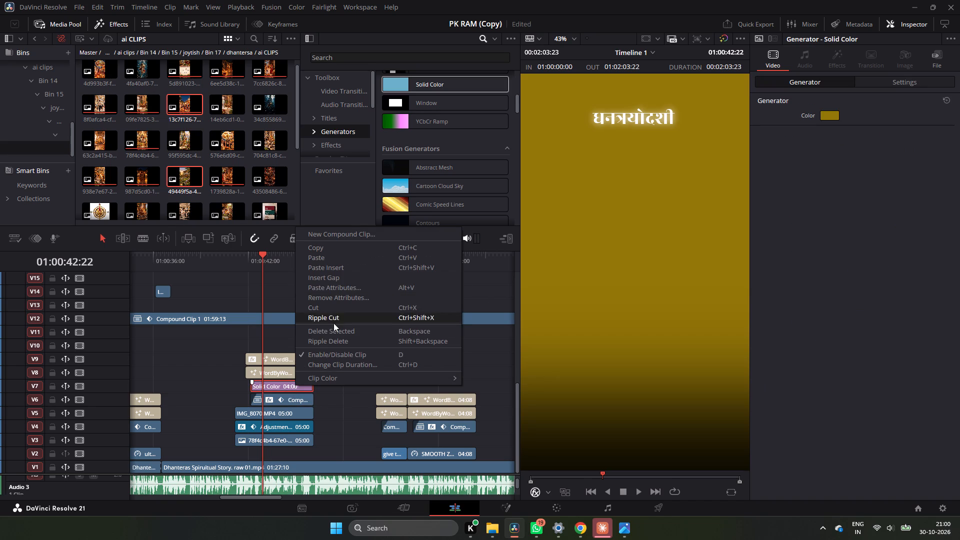
pyautogui.click(357, 234)
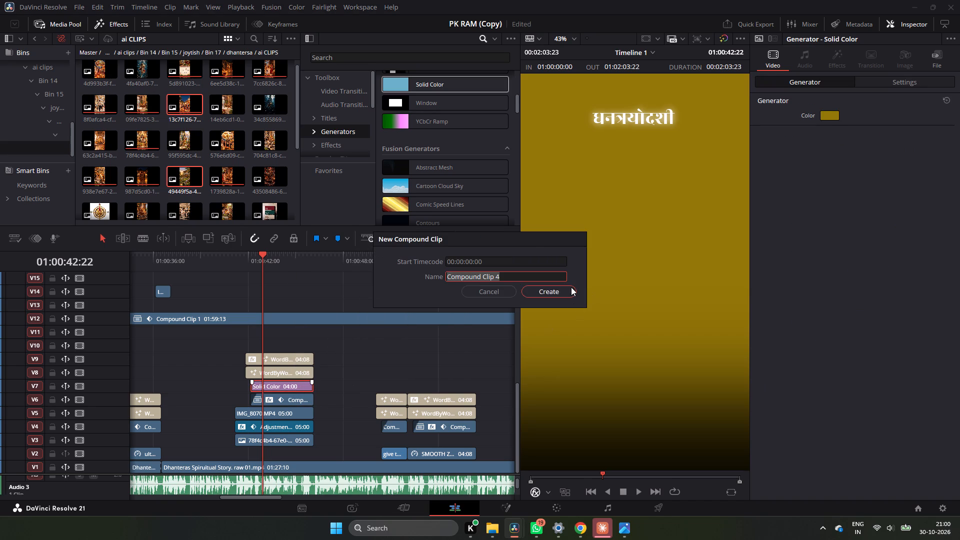
pyautogui.click(552, 287)
# In Fusion, paste the copied rounded Rectangle mask onto the gold compound clip's node, then return to the Edit page.
pyautogui.rightClick(267, 389)
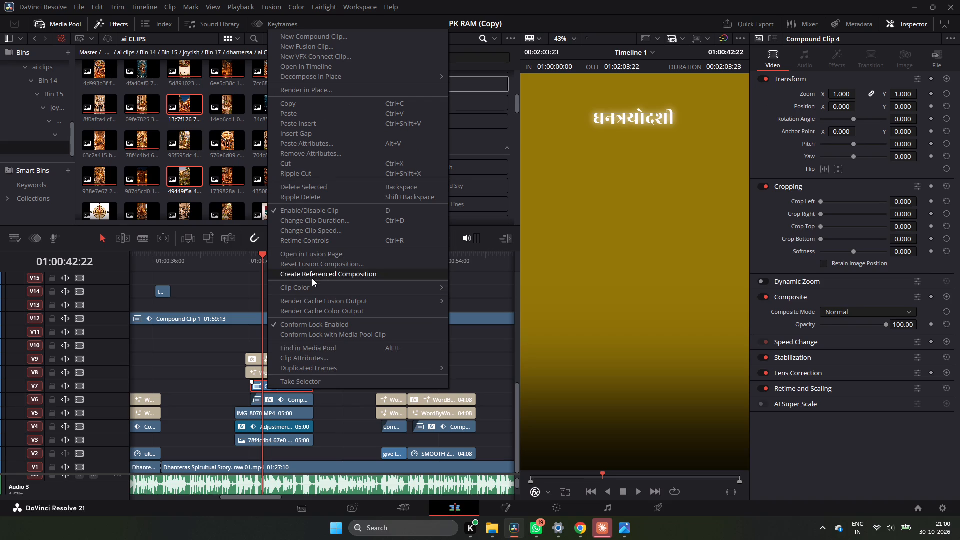
pyautogui.click(322, 255)
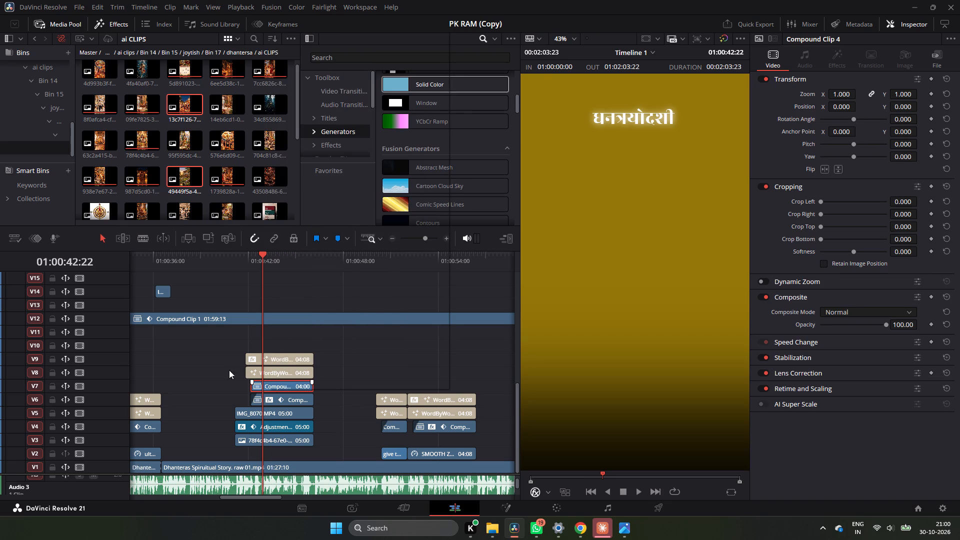
pyautogui.hotkey('ctrl', 'v')
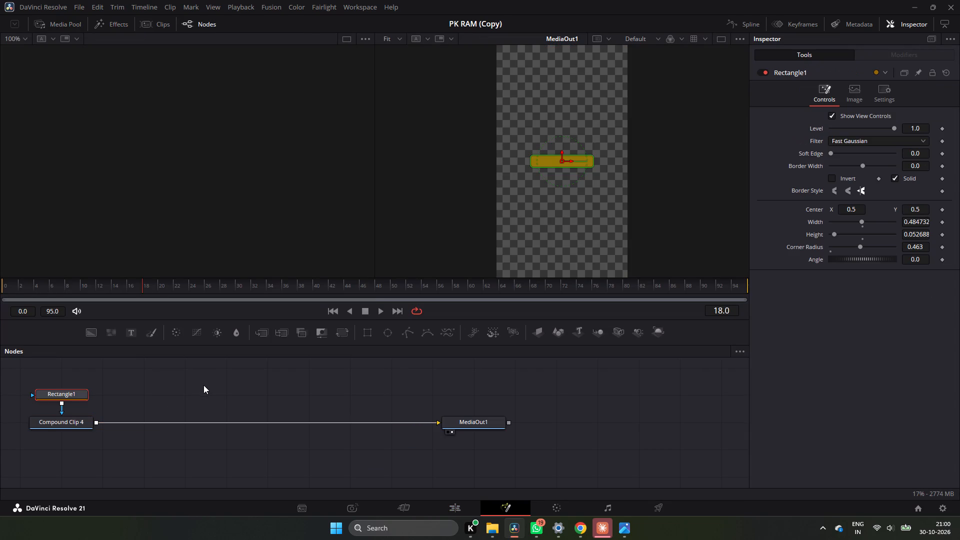
pyautogui.click(448, 507)
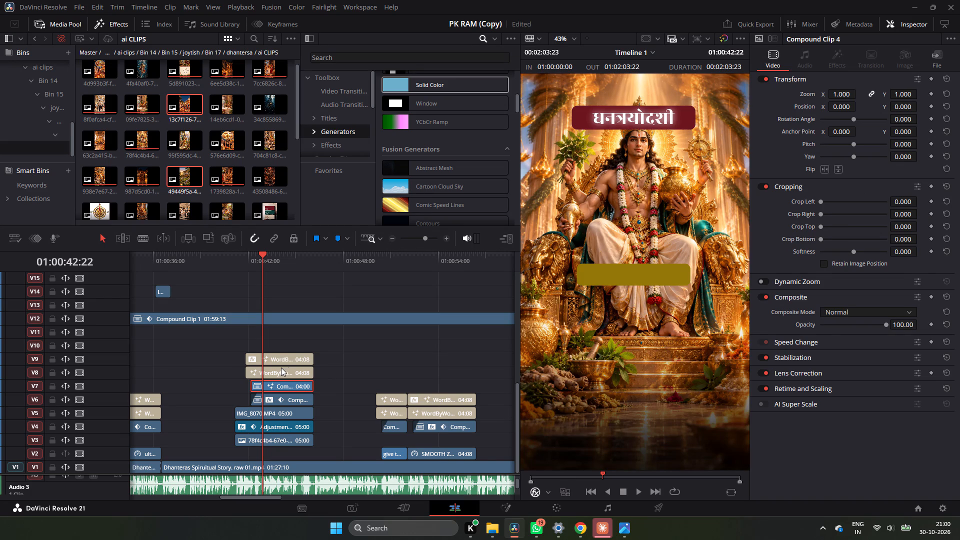
# Copy the maroon banner compound clip on V6 and paste its attributes onto the gold compound clip on V7.
pyautogui.click(281, 367)
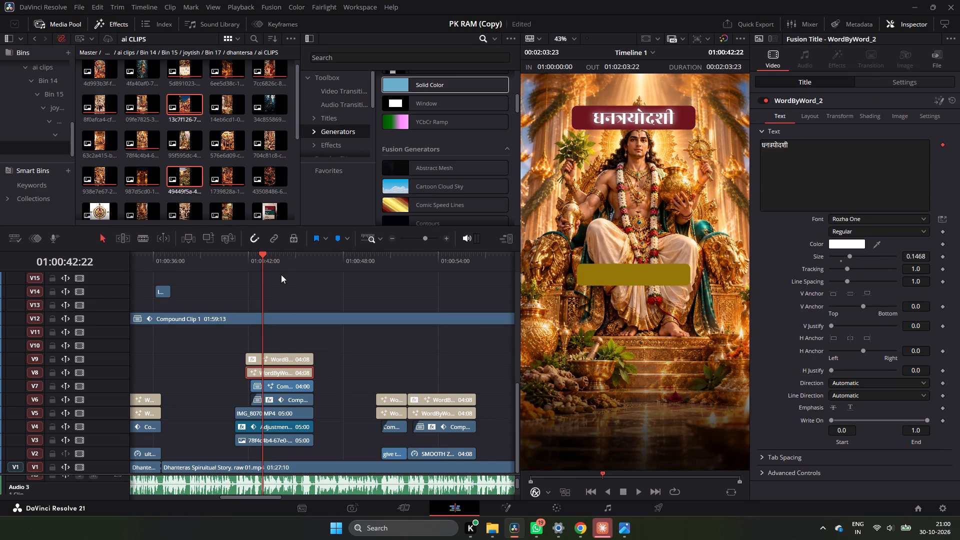
pyautogui.moveTo(263, 260); pyautogui.dragTo(265, 275)
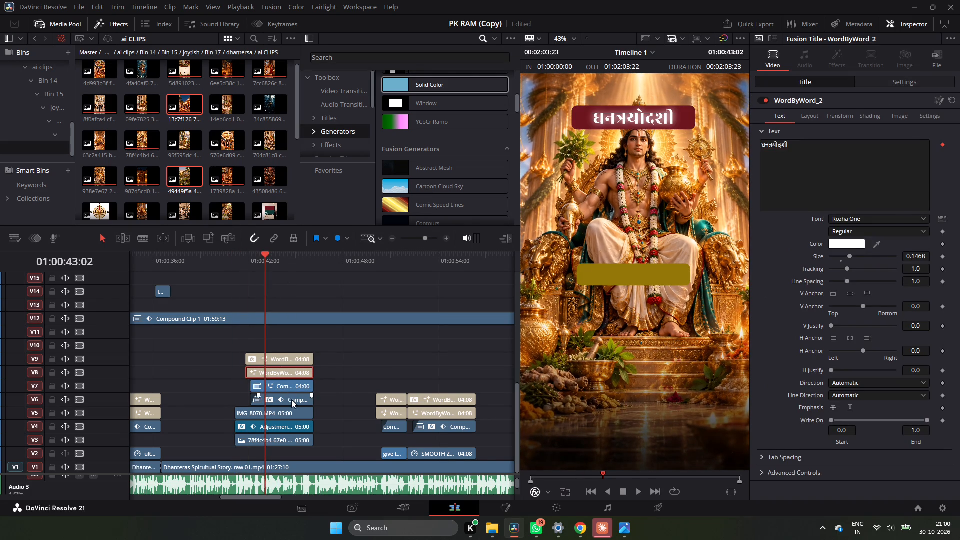
pyautogui.click(295, 389)
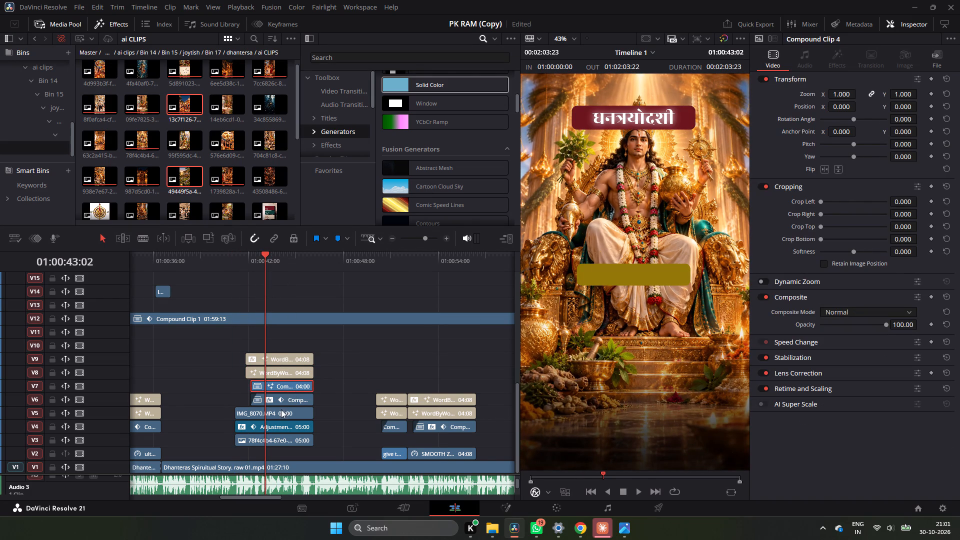
pyautogui.click(281, 401)
pyautogui.hotkey('ctrl', 'c')
pyautogui.hotkey('ctrl', 'c')
pyautogui.click(285, 386)
pyautogui.hotkey('alt', 'v')
pyautogui.click(567, 454)
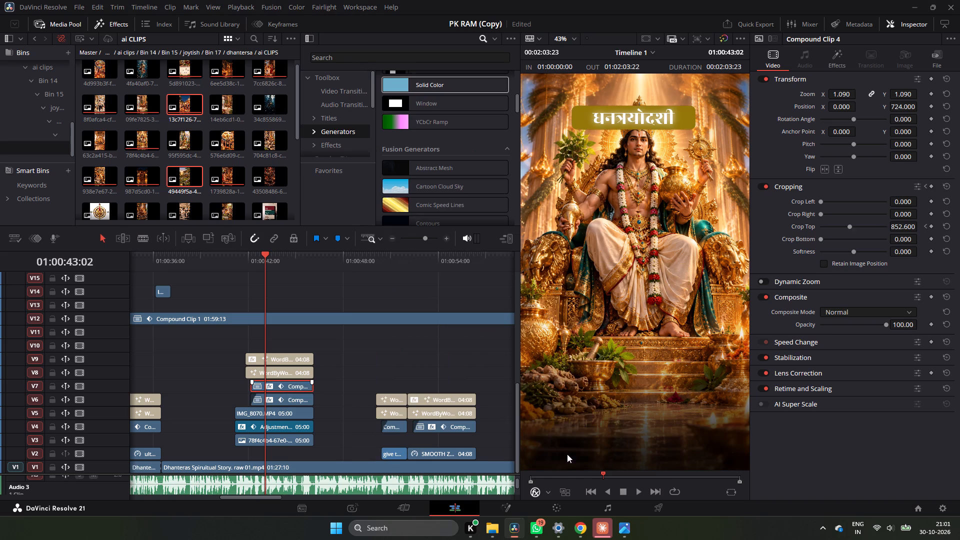
pyautogui.moveTo(263, 261); pyautogui.dragTo(244, 263)
pyautogui.press('space')
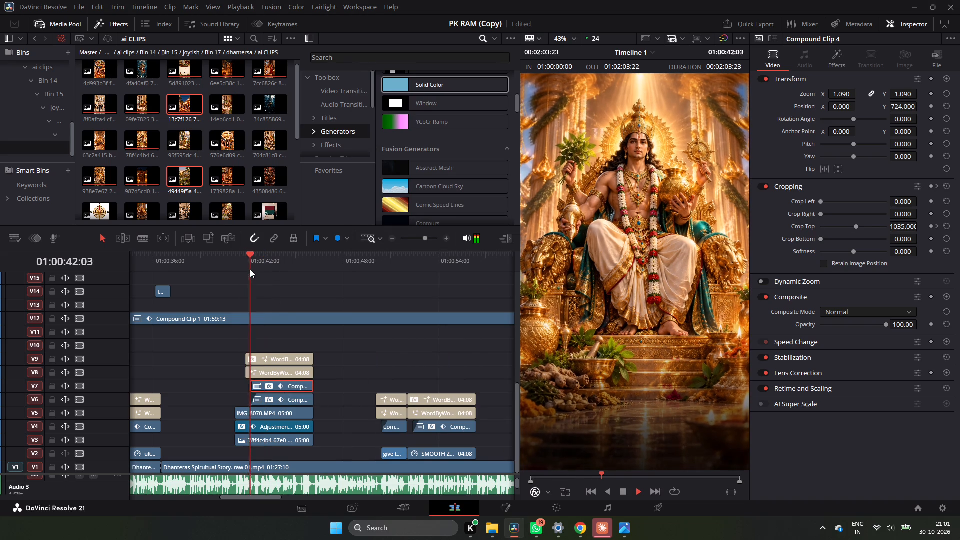
pyautogui.press('space')
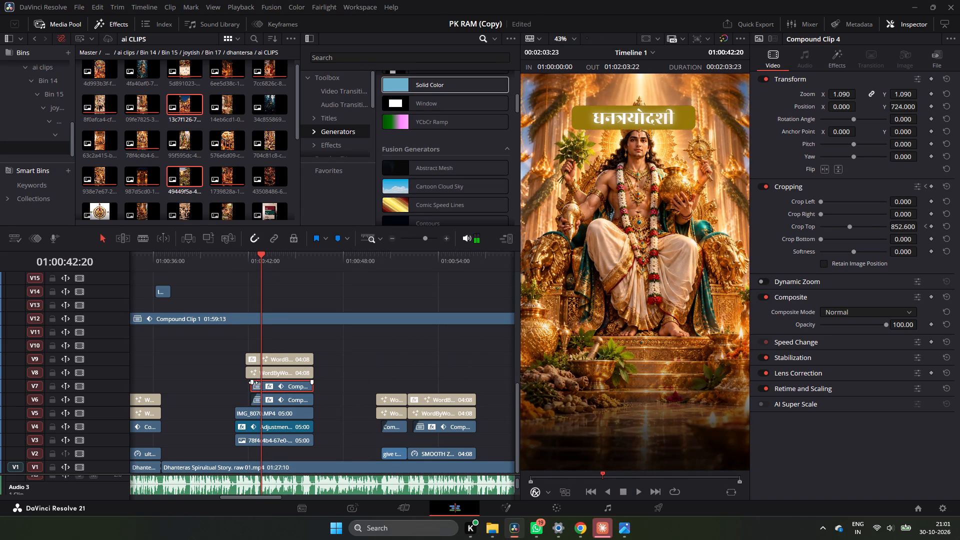
pyautogui.moveTo(253, 382); pyautogui.dragTo(259, 382)
pyautogui.click(246, 269)
pyautogui.press('space')
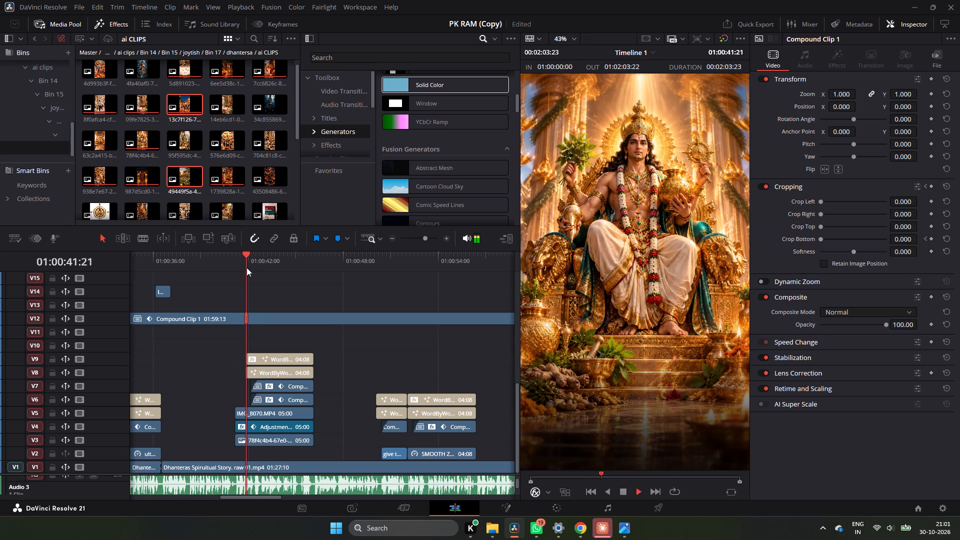
pyautogui.press('space')
pyautogui.click(280, 385)
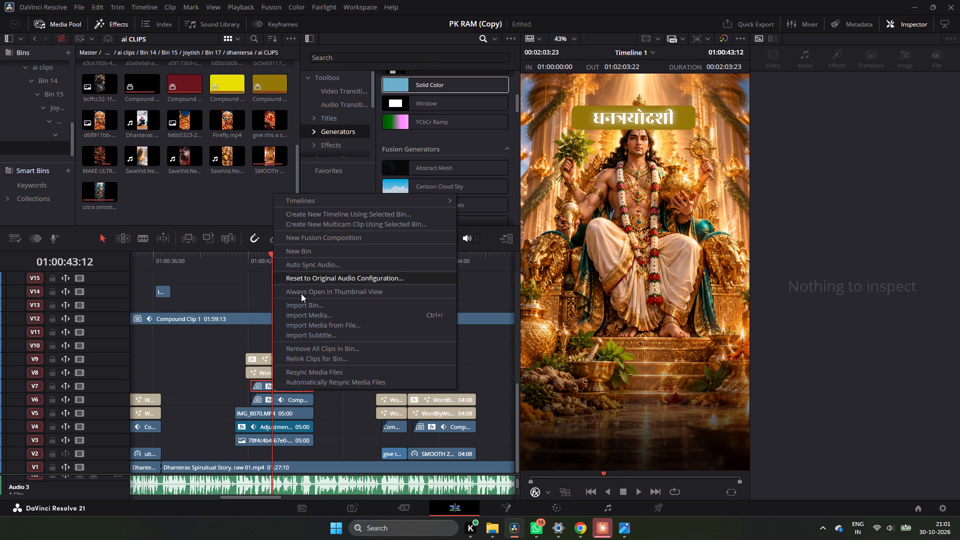
pyautogui.click(311, 314)
pyautogui.click(262, 170)
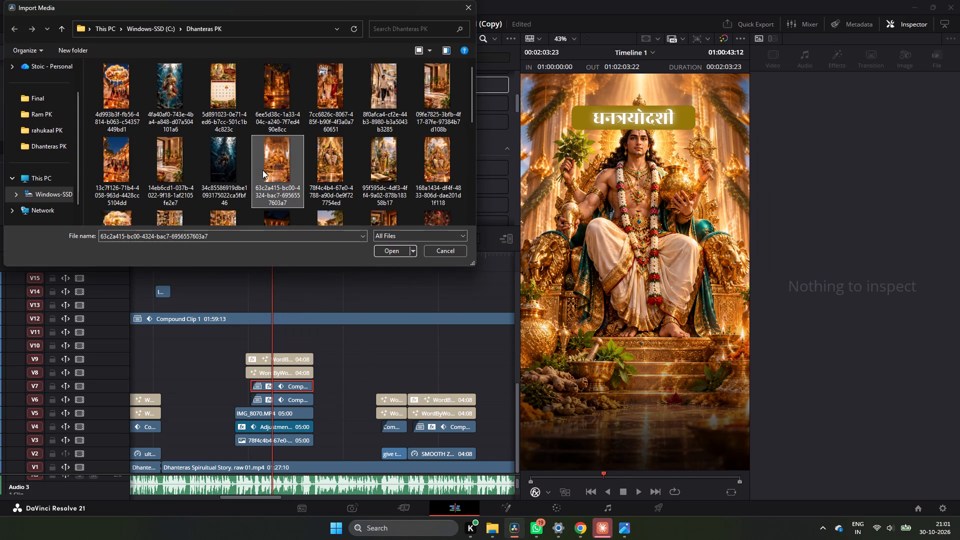
pyautogui.hotkey('ctrl', 'a')
pyautogui.click(400, 251)
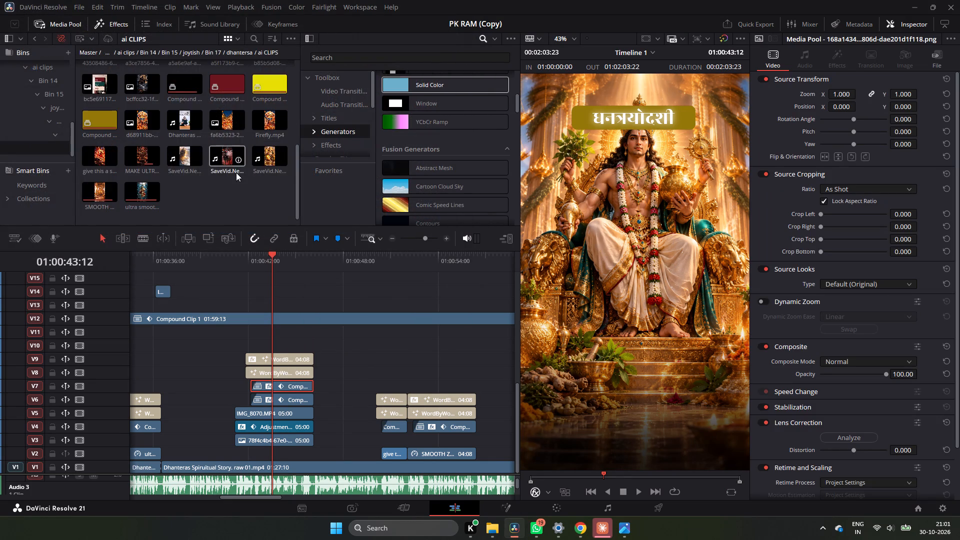
# Place the new 168a1434 Dhanvantri image on V14 near 01:00:43, above the "धनत्रयोदशी" title.
pyautogui.scroll(10, 228, 171)
pyautogui.moveTo(229, 138); pyautogui.dragTo(265, 303)
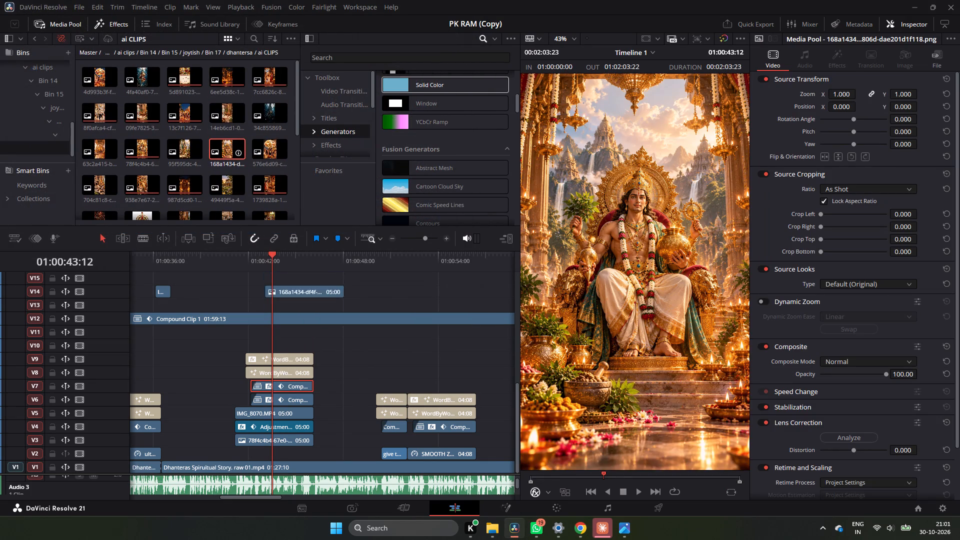
# Move the 168a1434 image from V14 to V2 beneath the title stack, replacing the deleted 78f4c4b4 image on V3, and play the section.
pyautogui.moveTo(265, 303); pyautogui.dragTo(248, 452)
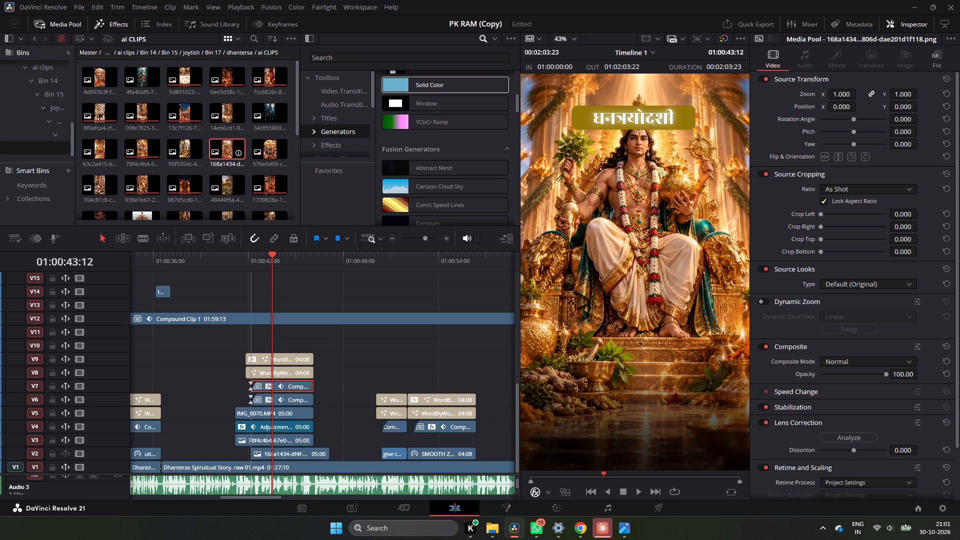
pyautogui.moveTo(248, 452); pyautogui.dragTo(234, 454)
pyautogui.click(283, 441)
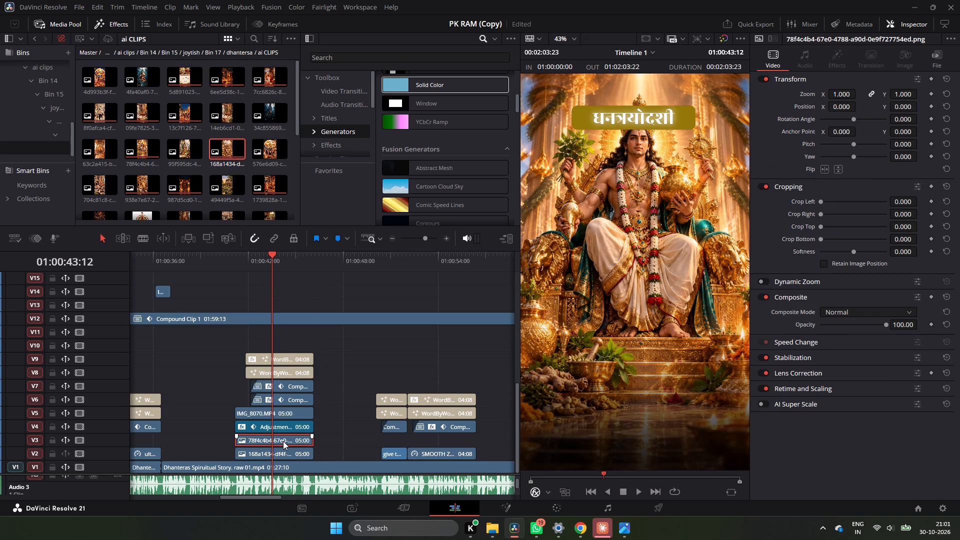
pyautogui.press('BackSpace')
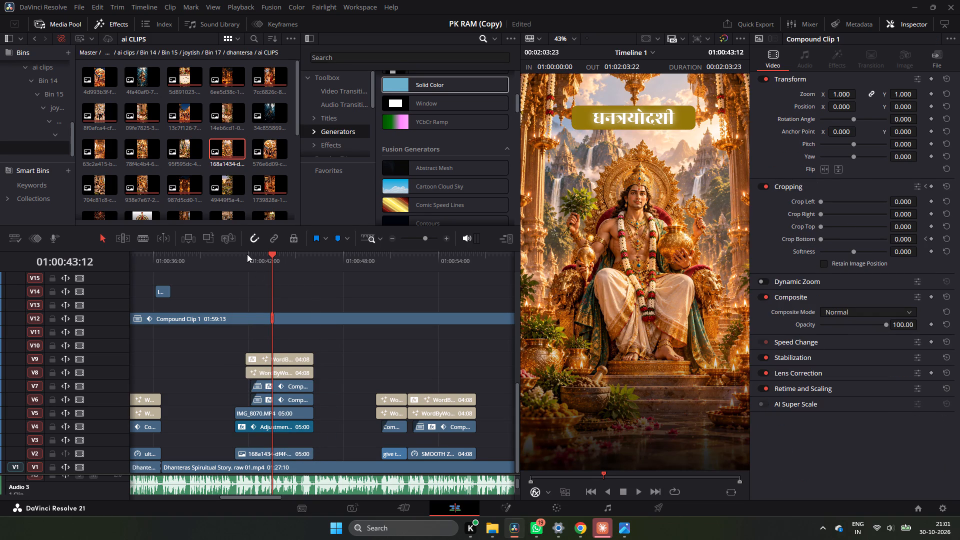
pyautogui.click(245, 255)
pyautogui.click(238, 255)
pyautogui.press('space')
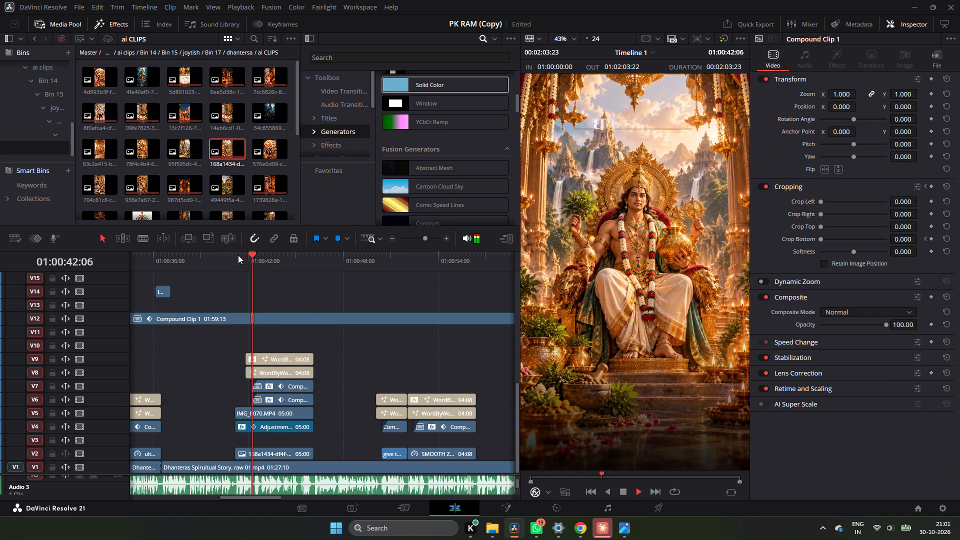
pyautogui.press('space')
pyautogui.press('space')
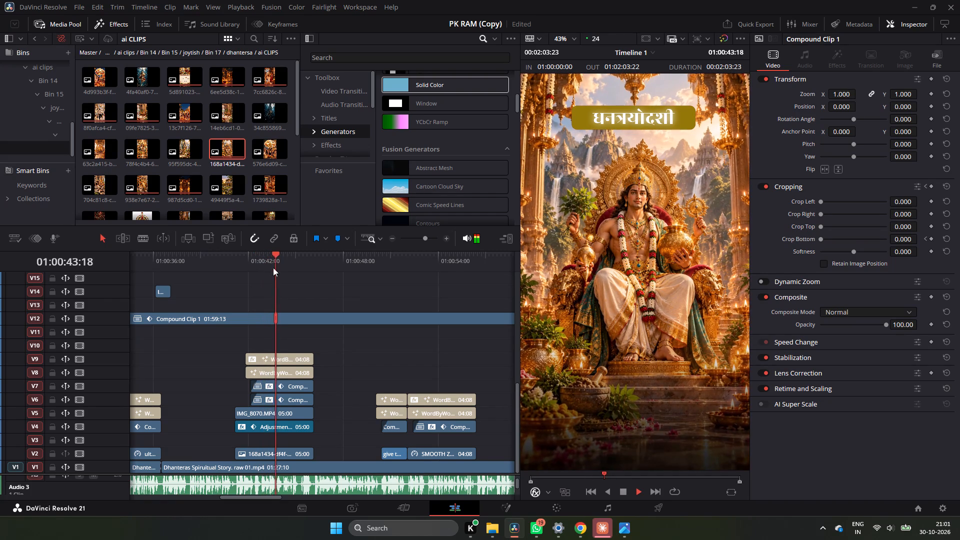
pyautogui.press('space')
# Move the 168a1434 image up to V3, directly beneath the adjustment clip, and replay the title section from about 01:00:41.
pyautogui.scroll(-2, 345, 345)
pyautogui.moveTo(298, 448); pyautogui.dragTo(298, 439)
pyautogui.click(233, 263)
pyautogui.press('space')
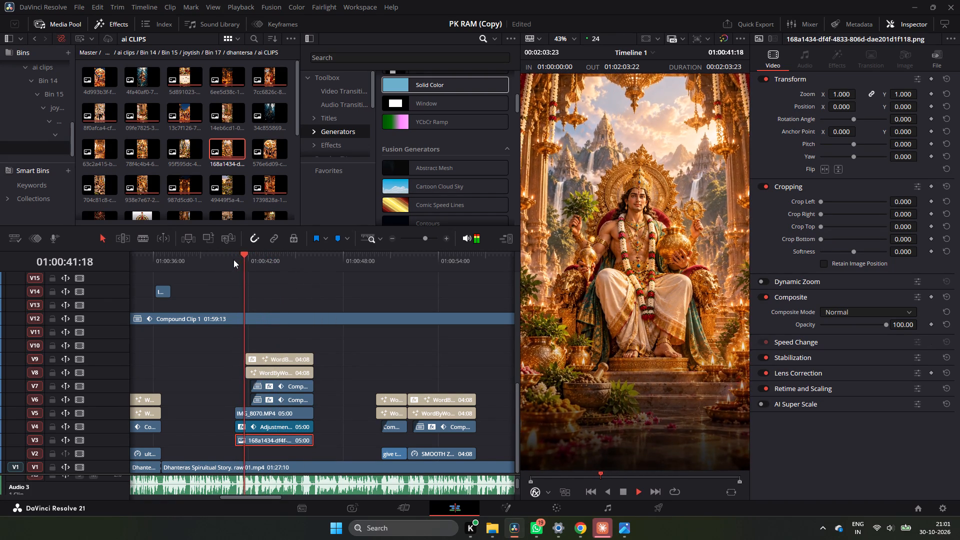
pyautogui.press('space')
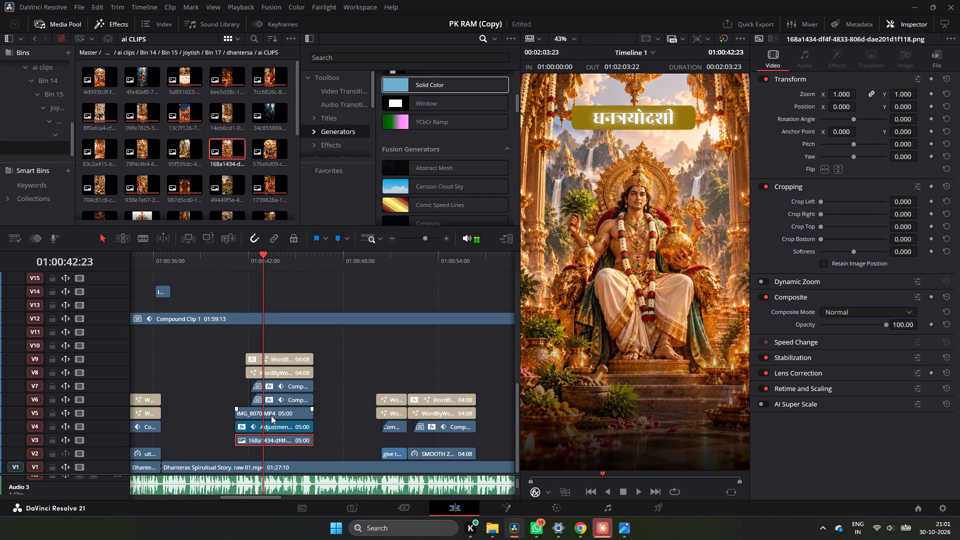
# Copy the 13c7f126 image clip near 01:00:08 on V2 and paste its attributes onto the 168a1434 image on V3.
pyautogui.click(392, 237)
pyautogui.click(392, 237)
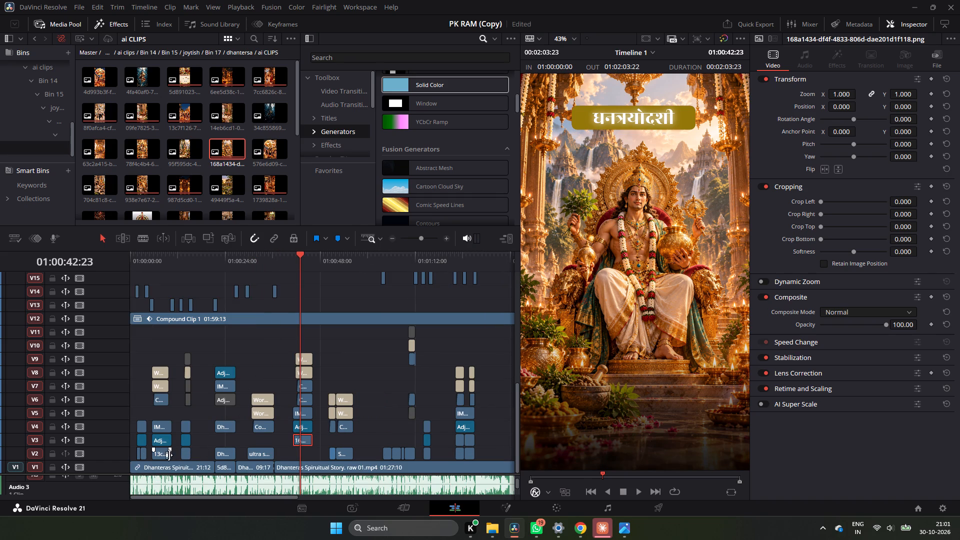
pyautogui.moveTo(185, 251); pyautogui.dragTo(164, 263)
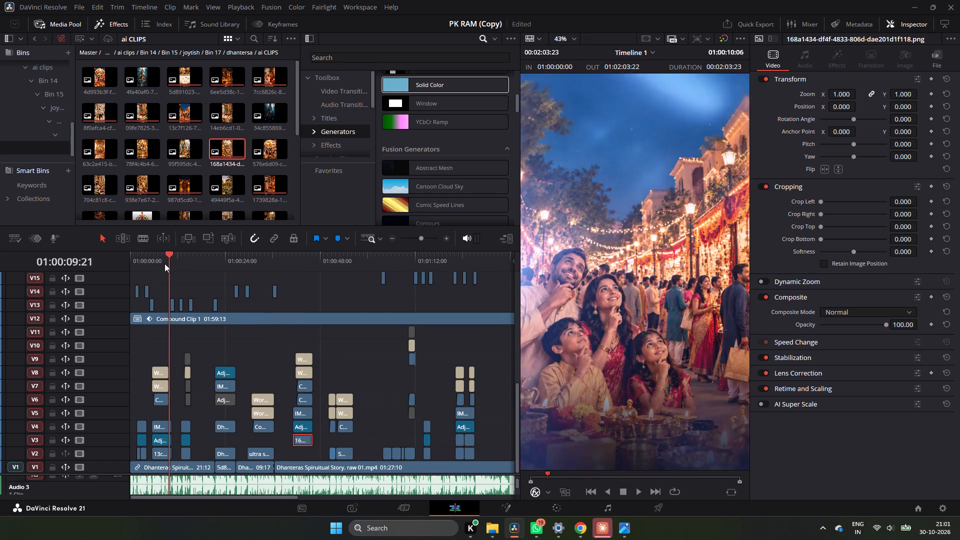
pyautogui.moveTo(164, 263); pyautogui.dragTo(162, 264)
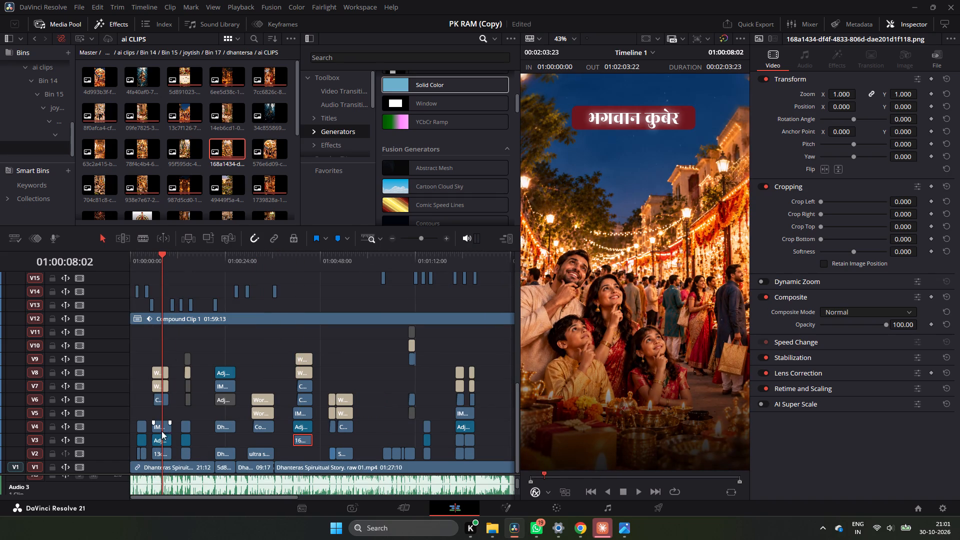
pyautogui.click(160, 453)
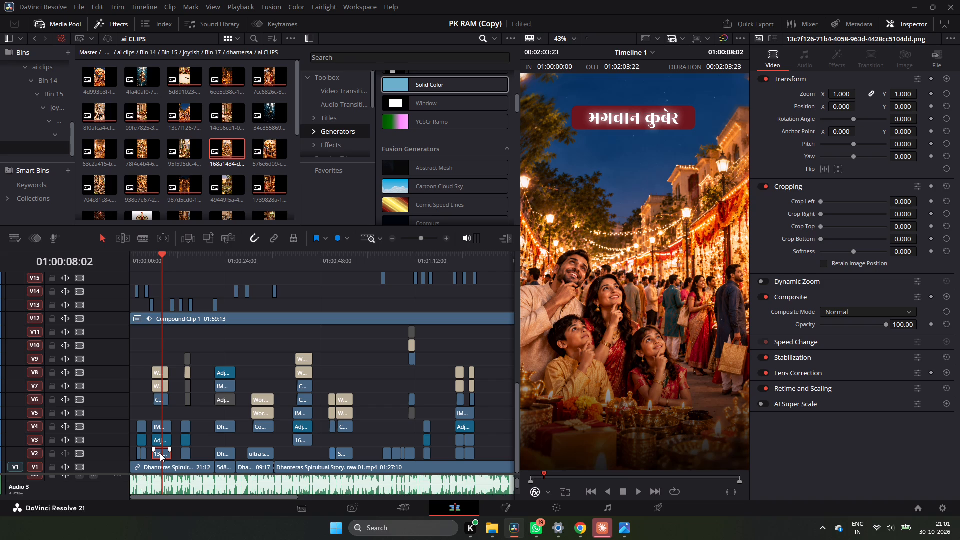
pyautogui.hotkey('ctrl', 'c')
pyautogui.hotkey('ctrl', 'c')
pyautogui.moveTo(307, 277); pyautogui.dragTo(306, 266)
pyautogui.click(306, 262)
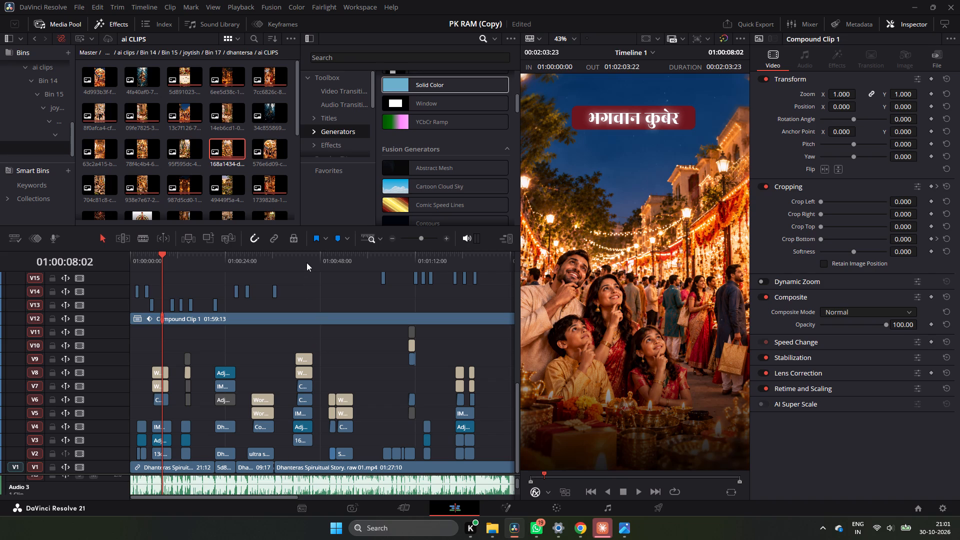
pyautogui.click(303, 443)
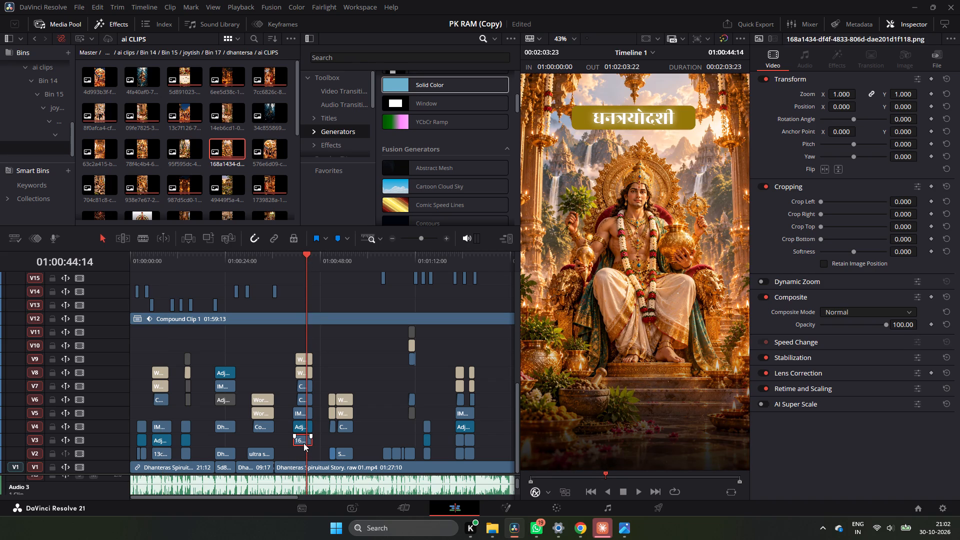
pyautogui.hotkey('alt', 'v')
pyautogui.click(572, 453)
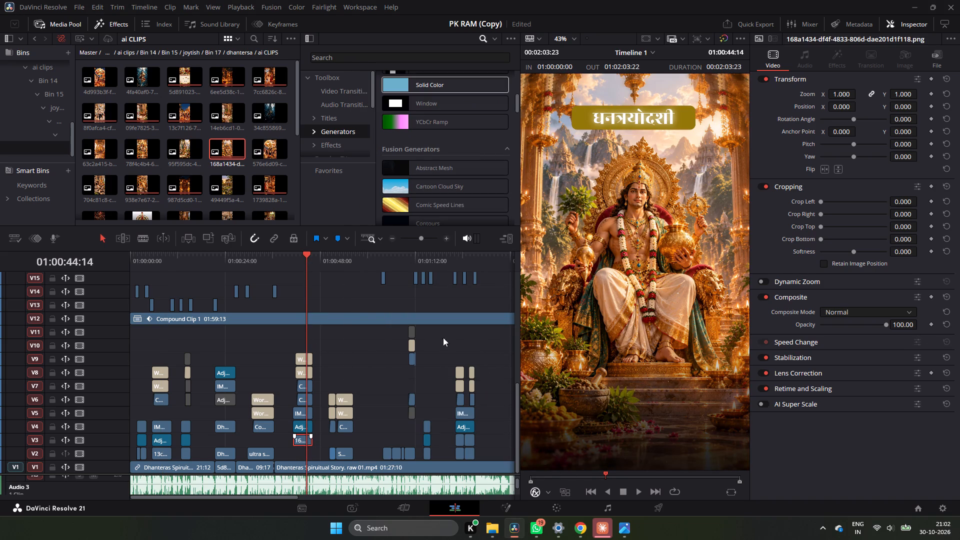
# Play the "धनत्रयोदशी" title section from about 01:00:41 to review the Dhanvantri image.
pyautogui.click(289, 257)
pyautogui.press('space')
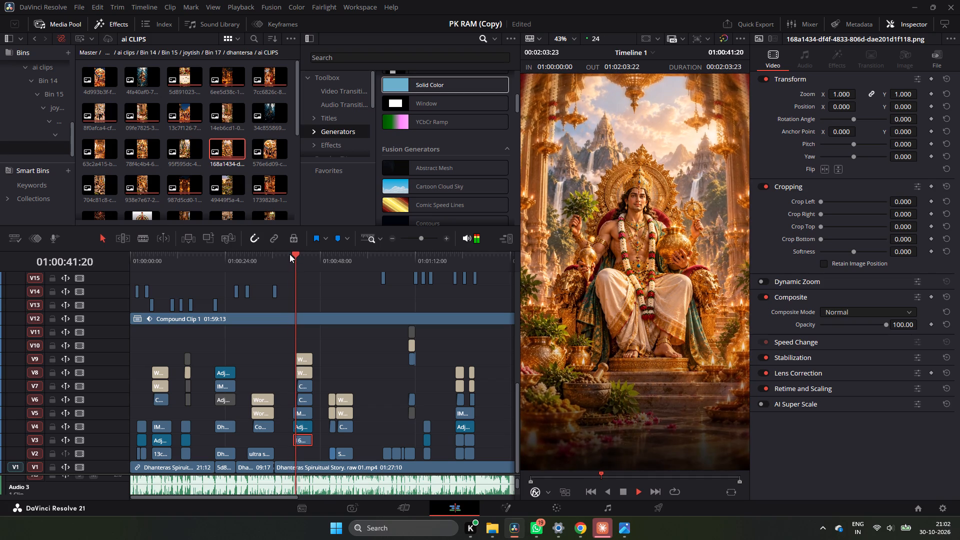
pyautogui.press('space')
pyautogui.press('space')
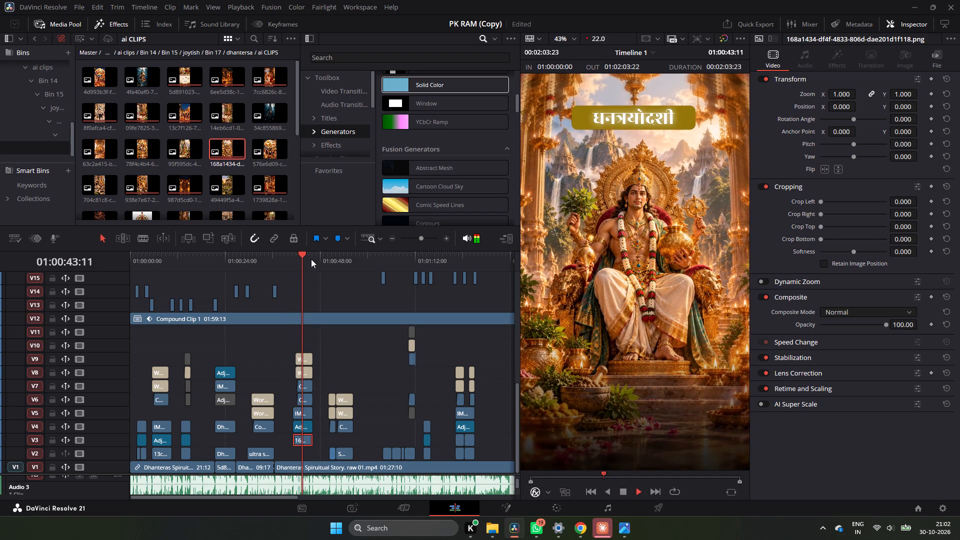
pyautogui.press('space')
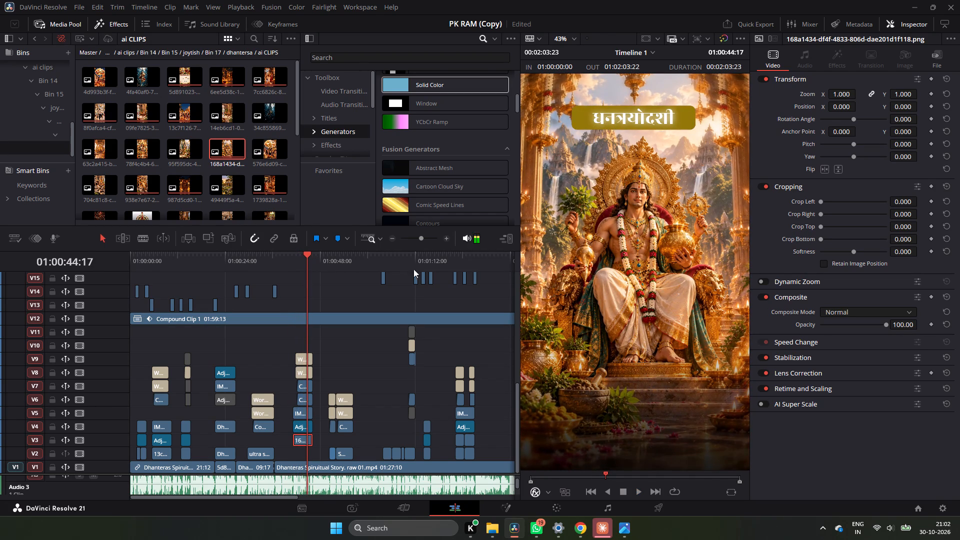
pyautogui.click(445, 240)
pyautogui.press('space')
pyautogui.press('space')
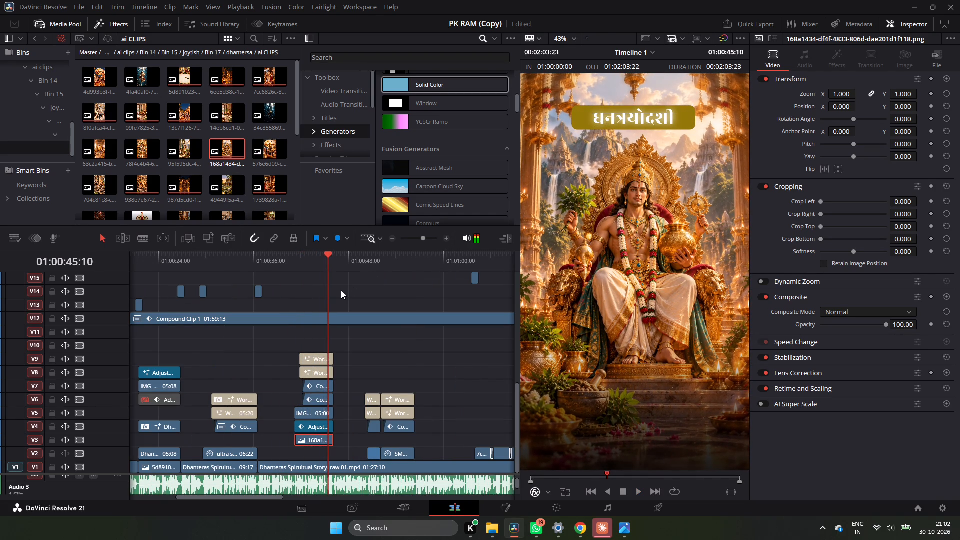
# Duplicate the IMG_8069.MP4 flash clip on V14 twice, placing the copies near 01:00:40 and 01:00:46.
pyautogui.click(259, 294)
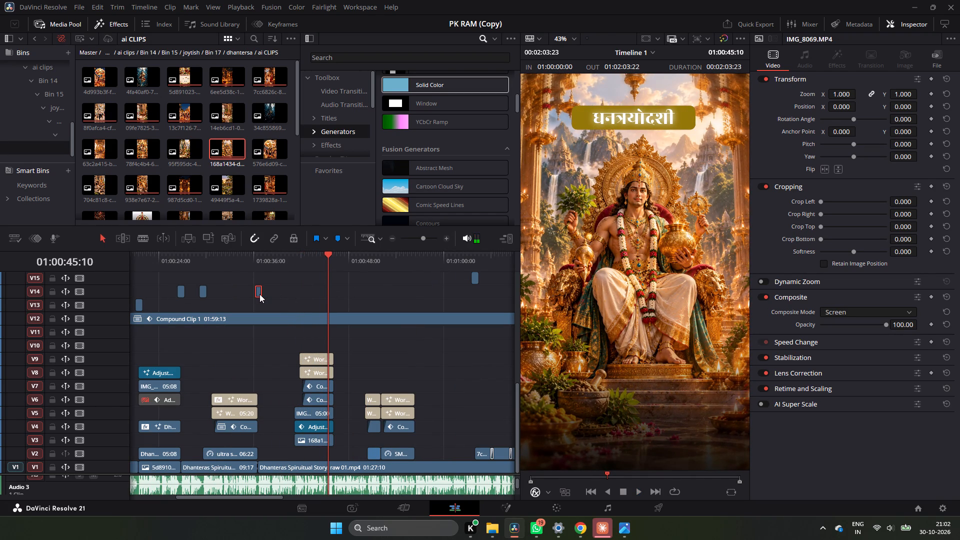
pyautogui.keyDown('alt'); pyautogui.moveTo(259, 294); pyautogui.dragTo(290, 297); pyautogui.keyUp('alt')
pyautogui.keyDown('alt'); pyautogui.moveTo(290, 295); pyautogui.dragTo(329, 301); pyautogui.keyUp('alt')
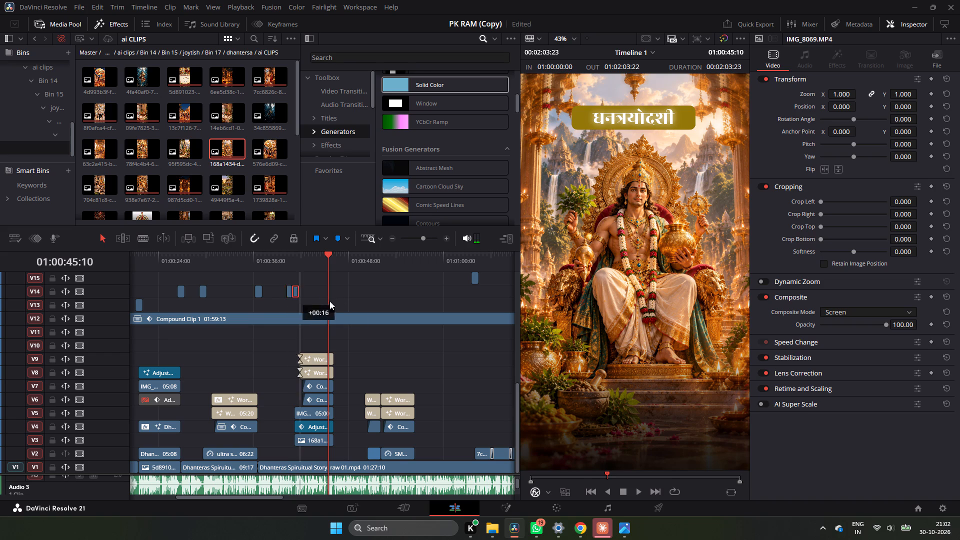
pyautogui.keyDown('alt'); pyautogui.moveTo(329, 301); pyautogui.dragTo(339, 292); pyautogui.keyUp('alt')
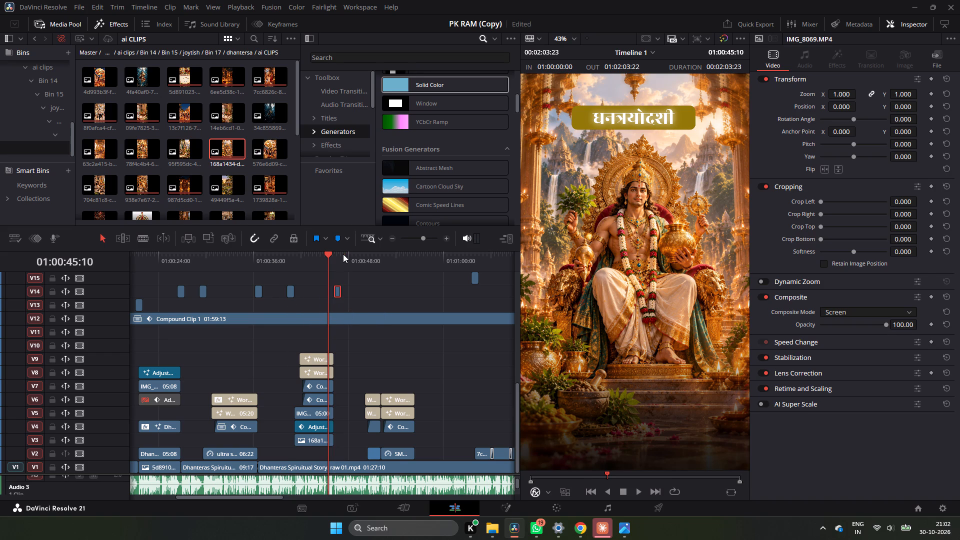
# Align the second IMG_8069.MP4 copy on V14 across the end of the title section at 01:00:46:04.
pyautogui.click(343, 254)
pyautogui.moveTo(340, 253); pyautogui.dragTo(331, 256)
pyautogui.click(442, 237)
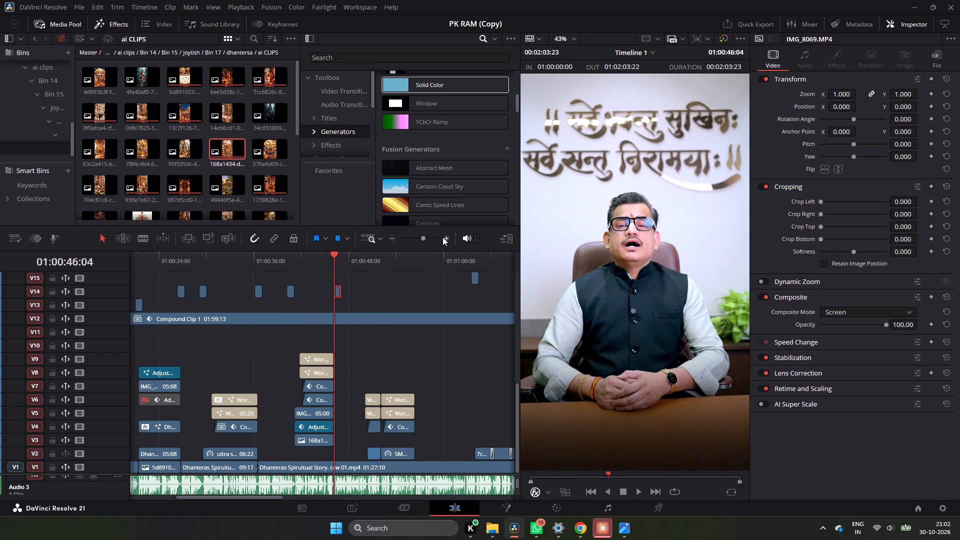
pyautogui.click(441, 237)
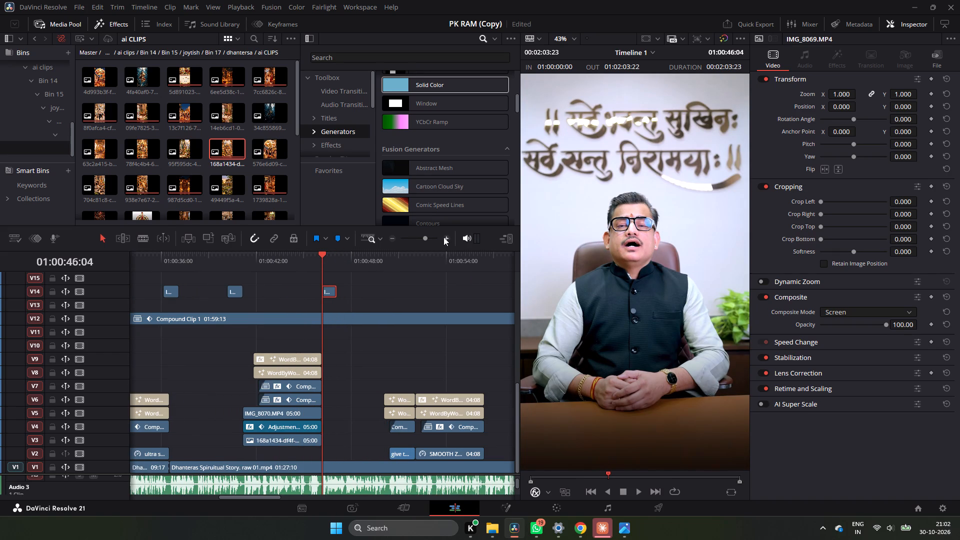
pyautogui.doubleClick(445, 237)
pyautogui.moveTo(356, 291); pyautogui.dragTo(341, 290)
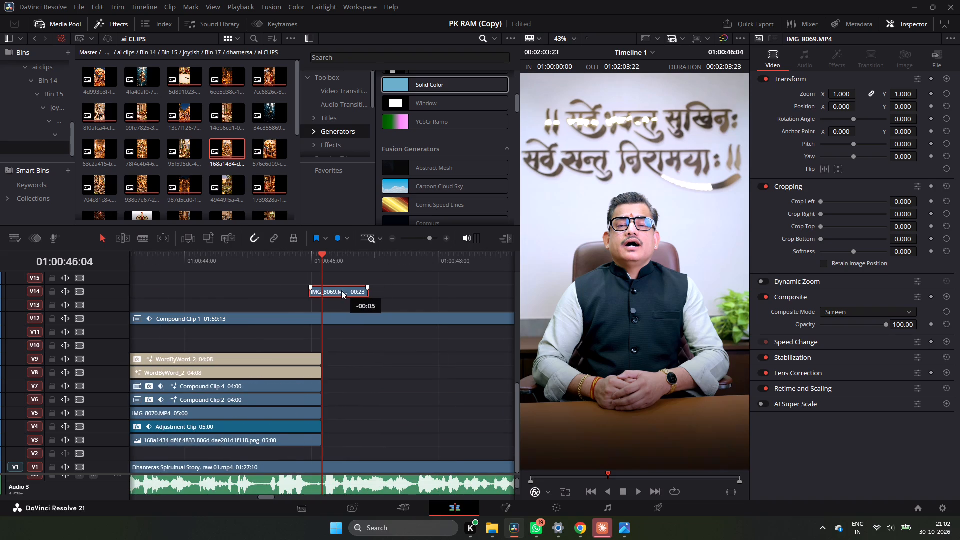
pyautogui.moveTo(341, 290); pyautogui.dragTo(329, 290)
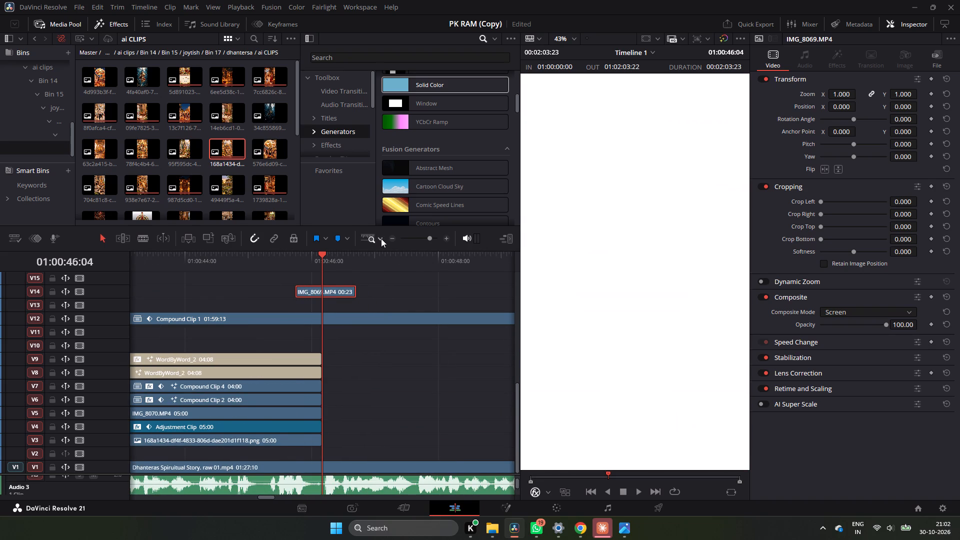
# Align the first IMG_8069.MP4 copy on V14 across the start of the Dhanvantri image at 01:00:41:04.
pyautogui.click(383, 237)
pyautogui.doubleClick(387, 237)
pyautogui.moveTo(331, 260); pyautogui.dragTo(288, 263)
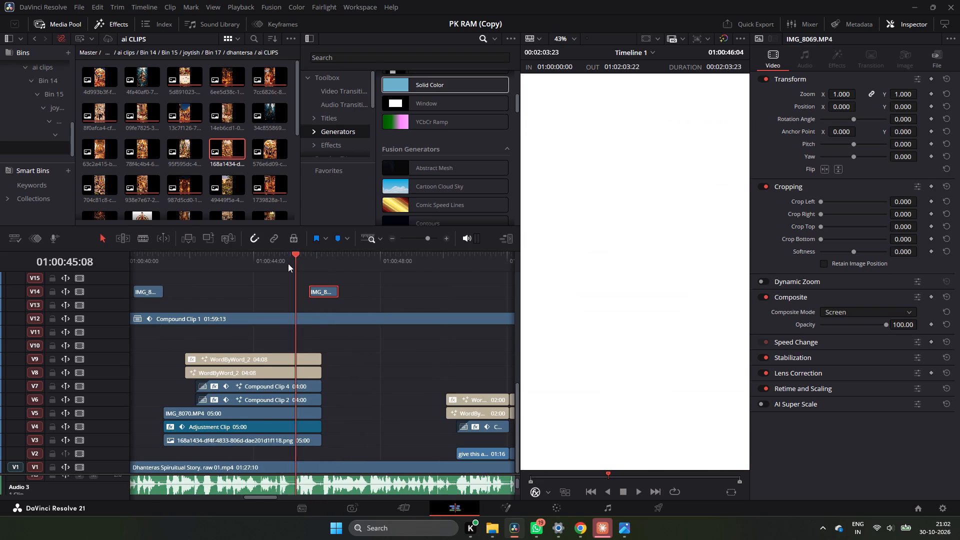
pyautogui.moveTo(288, 263); pyautogui.dragTo(167, 278)
pyautogui.moveTo(148, 290); pyautogui.dragTo(159, 291)
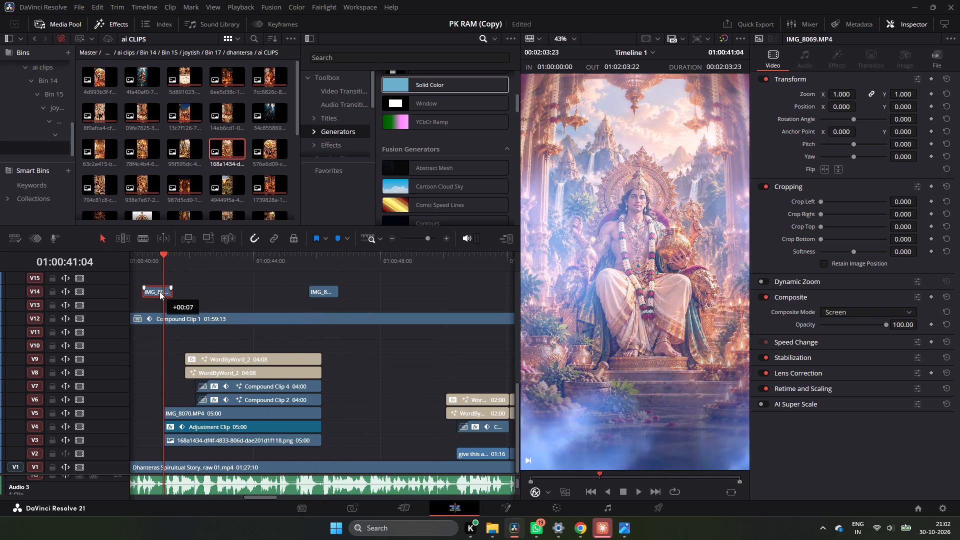
pyautogui.moveTo(159, 291); pyautogui.dragTo(164, 292)
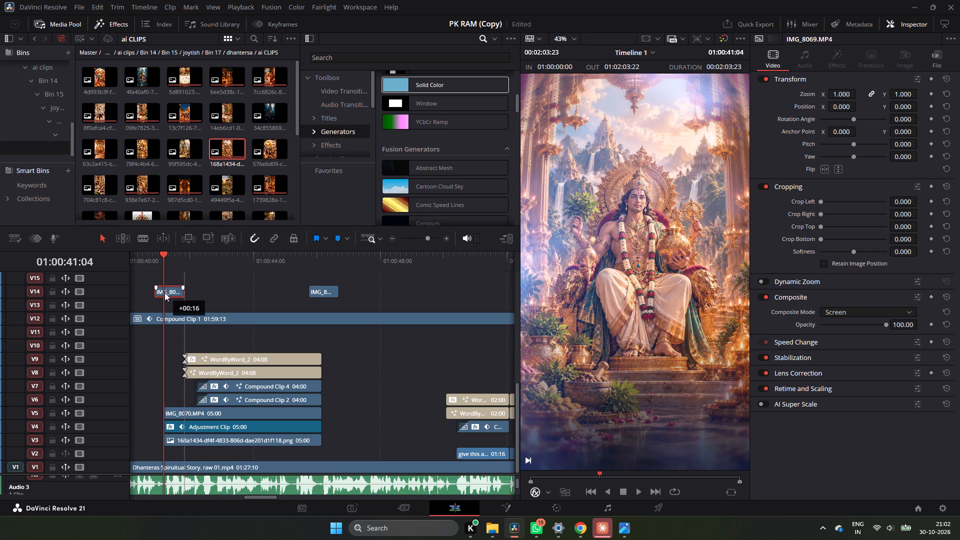
pyautogui.moveTo(164, 292); pyautogui.dragTo(162, 292)
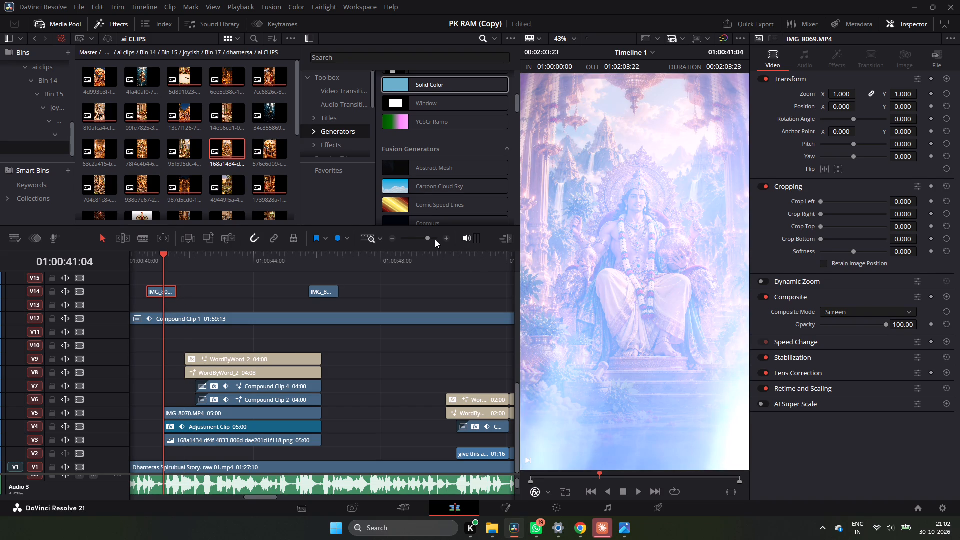
pyautogui.doubleClick(442, 237)
pyautogui.moveTo(285, 286); pyautogui.dragTo(301, 286)
# Play the start of the Dhanvantri section up to about 01:00:43 to check the flash transition and title entrance.
pyautogui.tripleClick(389, 236)
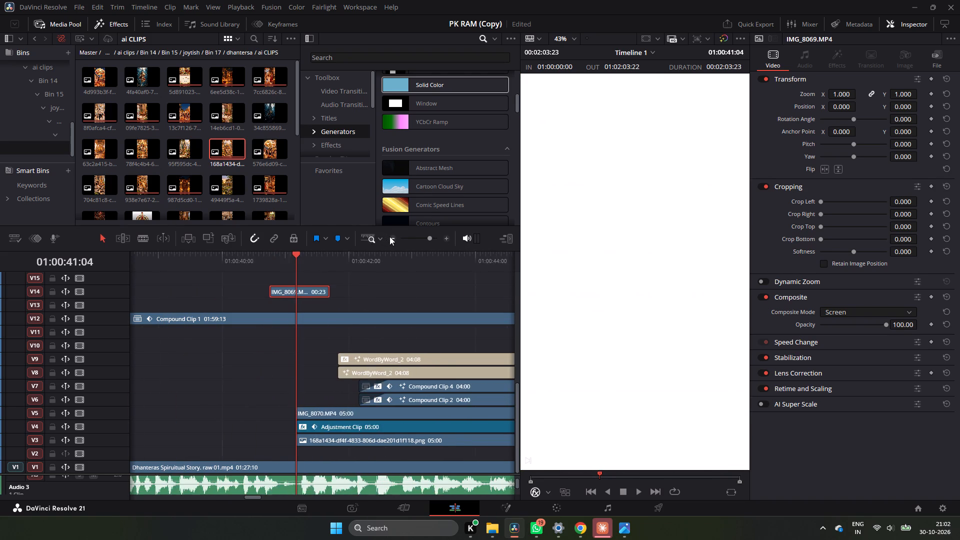
pyautogui.click(305, 263)
pyautogui.press('space')
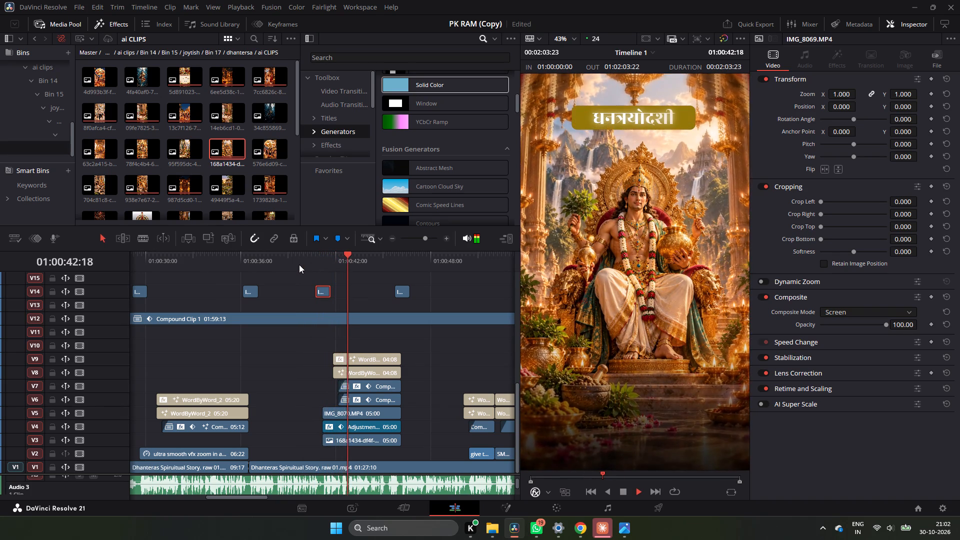
pyautogui.press('space')
pyautogui.click(337, 268)
pyautogui.press('space')
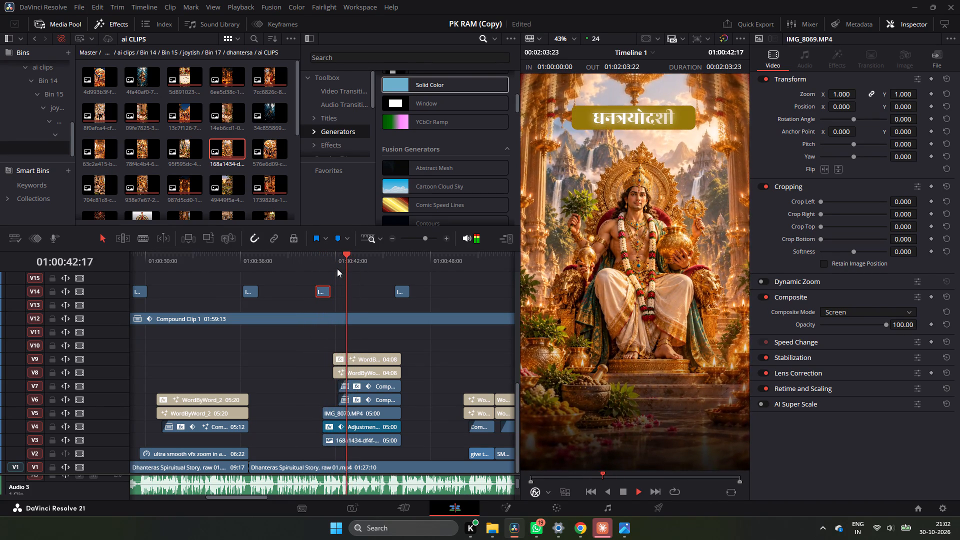
pyautogui.press('space')
pyautogui.press('space')
pyautogui.press('space')
# Shift the धनत्रयोदशी title and banner clips on V7–V9 about one second later and trim their ends to the Dhanvantri image's end.
pyautogui.moveTo(413, 339); pyautogui.dragTo(394, 363)
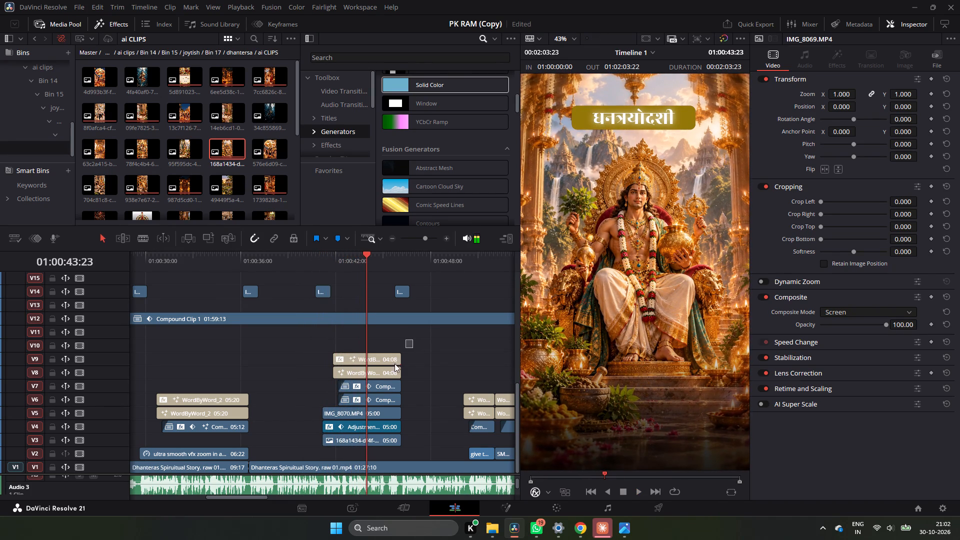
pyautogui.moveTo(394, 363); pyautogui.dragTo(365, 390)
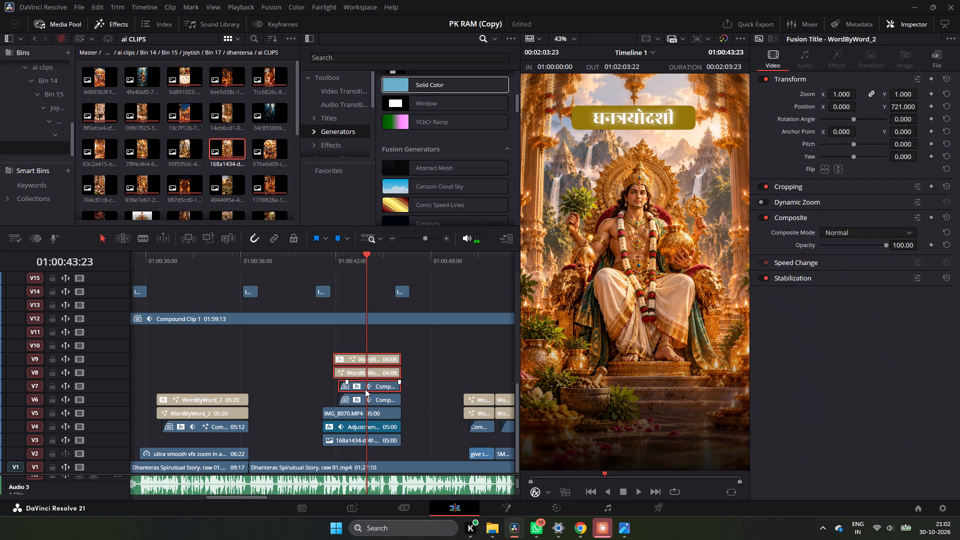
pyautogui.moveTo(375, 385); pyautogui.dragTo(395, 384)
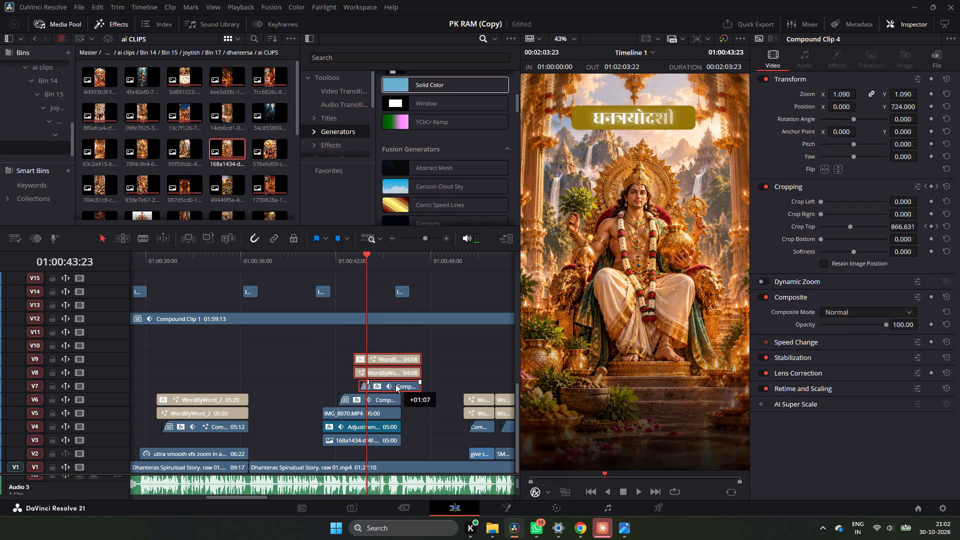
pyautogui.moveTo(395, 384); pyautogui.dragTo(394, 384)
pyautogui.moveTo(421, 373); pyautogui.dragTo(407, 378)
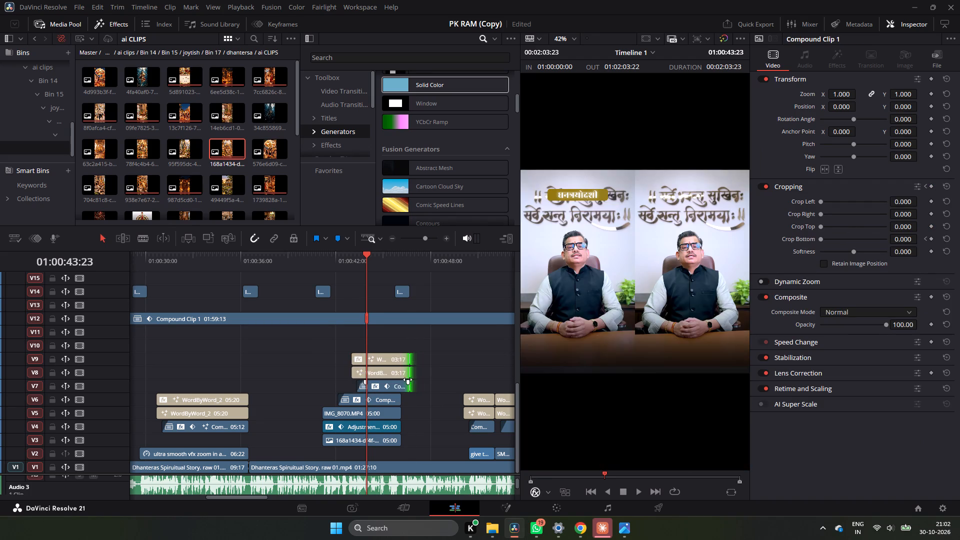
pyautogui.moveTo(410, 377); pyautogui.dragTo(402, 380)
# Disable the compound clip on V6 beneath the धनत्रयोदशी title clips.
pyautogui.click(394, 403)
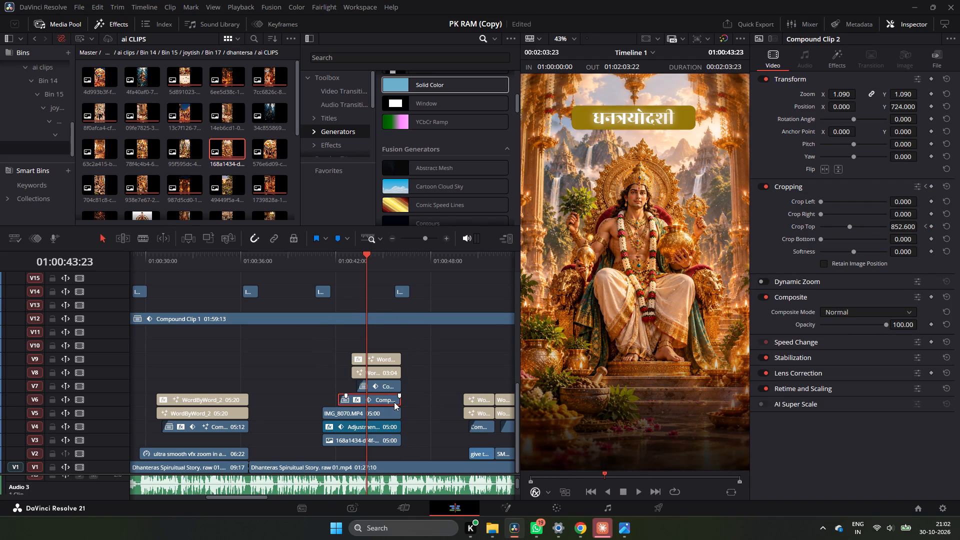
pyautogui.press('d')
# Play the Dhanvantri section and onward to about 01:00:50 to check the title timing and the flash out.
pyautogui.click(340, 266)
pyautogui.press('space')
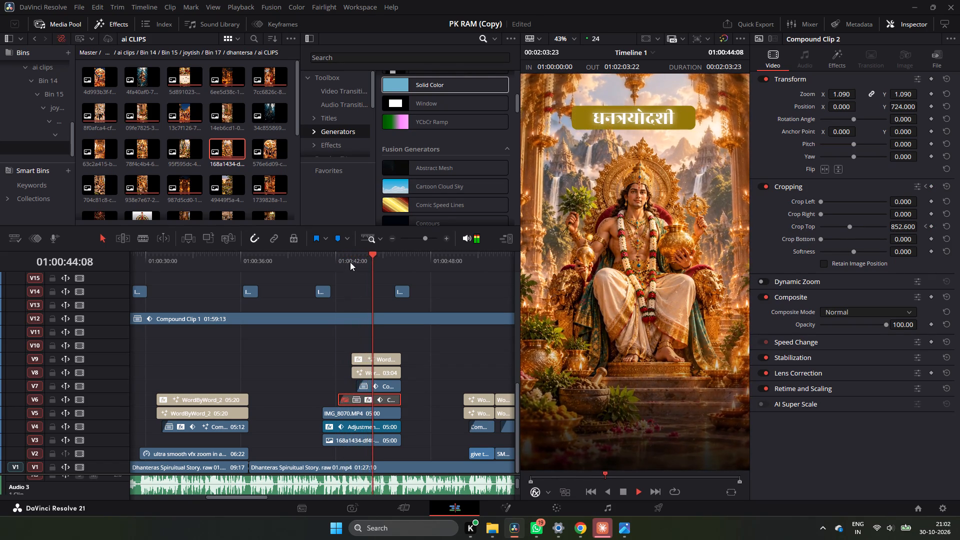
pyautogui.click(355, 259)
pyautogui.click(355, 259)
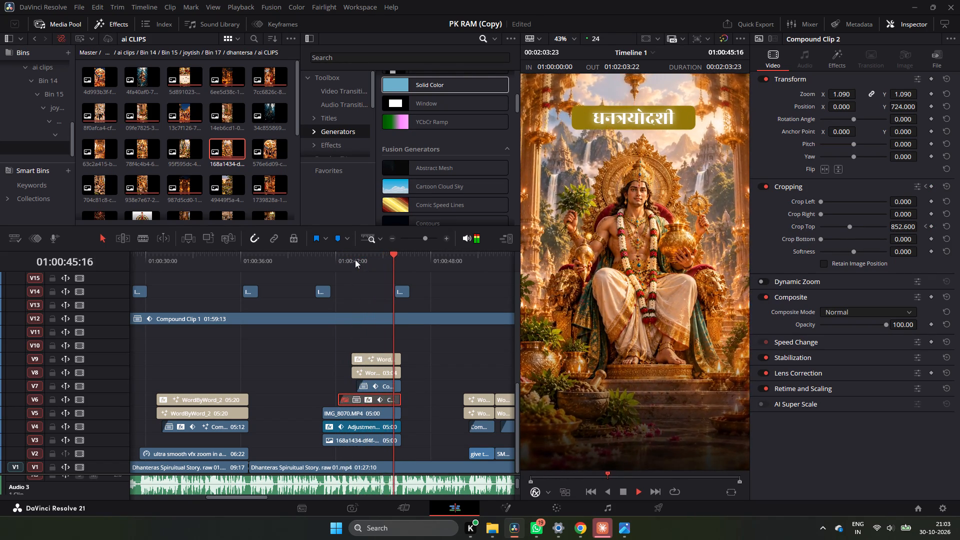
pyautogui.press('space')
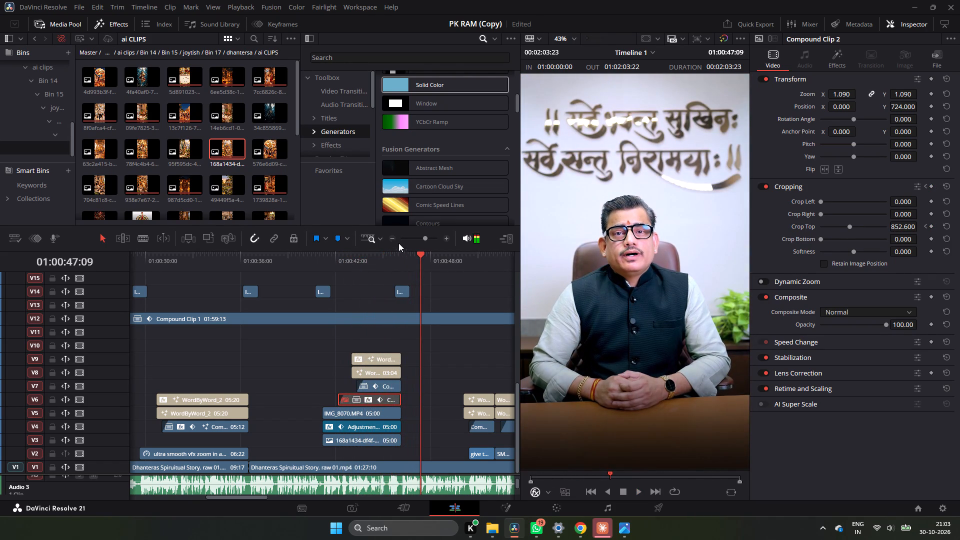
pyautogui.doubleClick(394, 238)
pyautogui.press('space')
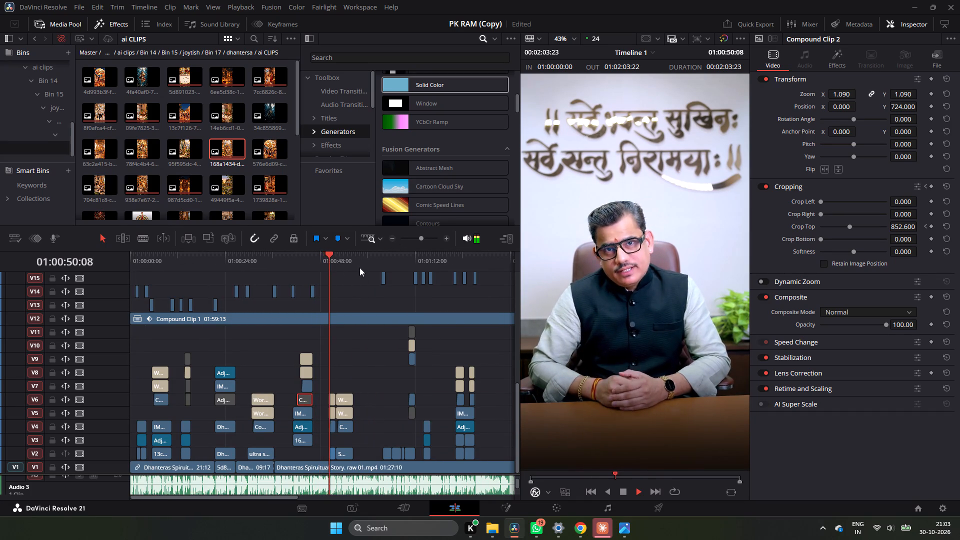
pyautogui.press('space')
# Duplicate the IMG_8069.MP4 flash clip on V14 twice, placing copies near the देवी महालक्ष्मी start at 01:00:50 and the भगवान कुबेर end at 01:00:56.
pyautogui.doubleClick(449, 238)
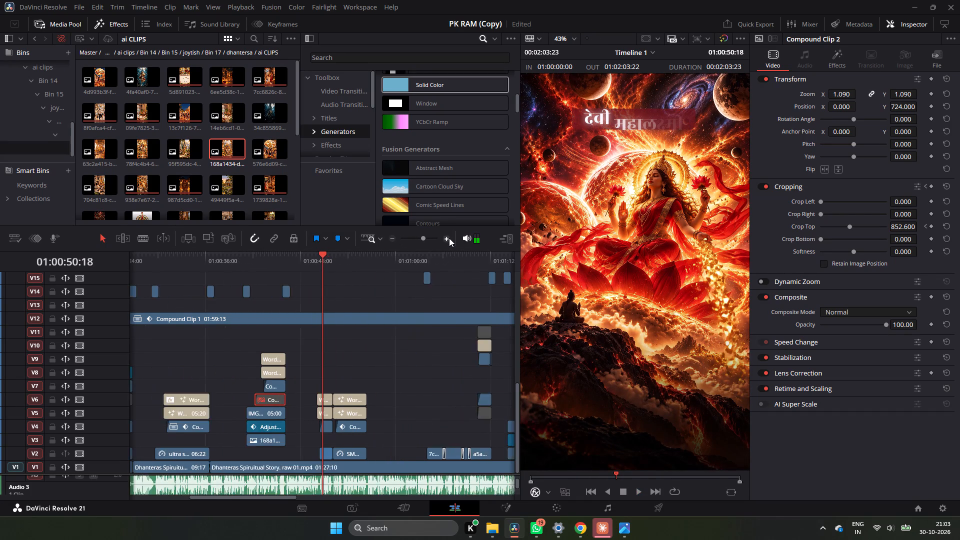
pyautogui.click(311, 251)
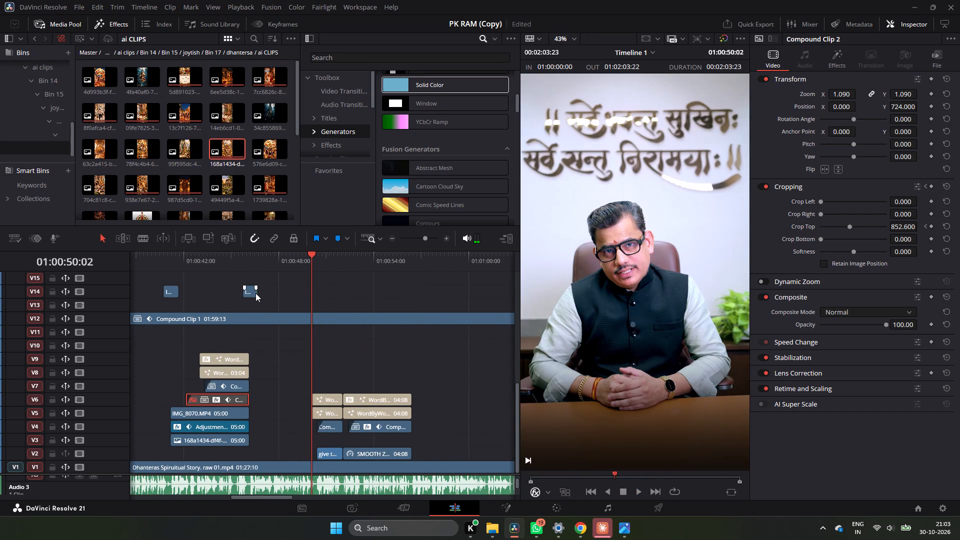
pyautogui.click(255, 293)
pyautogui.keyDown('alt'); pyautogui.moveTo(250, 293); pyautogui.dragTo(314, 296); pyautogui.keyUp('alt')
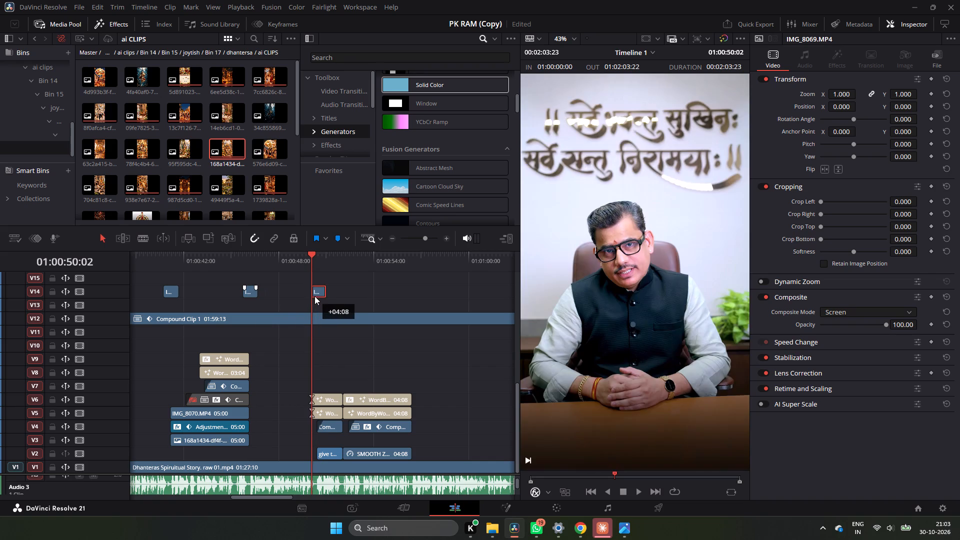
pyautogui.keyDown('alt'); pyautogui.moveTo(314, 296); pyautogui.dragTo(312, 296); pyautogui.keyUp('alt')
pyautogui.keyDown('alt'); pyautogui.moveTo(309, 293); pyautogui.dragTo(396, 293); pyautogui.keyUp('alt')
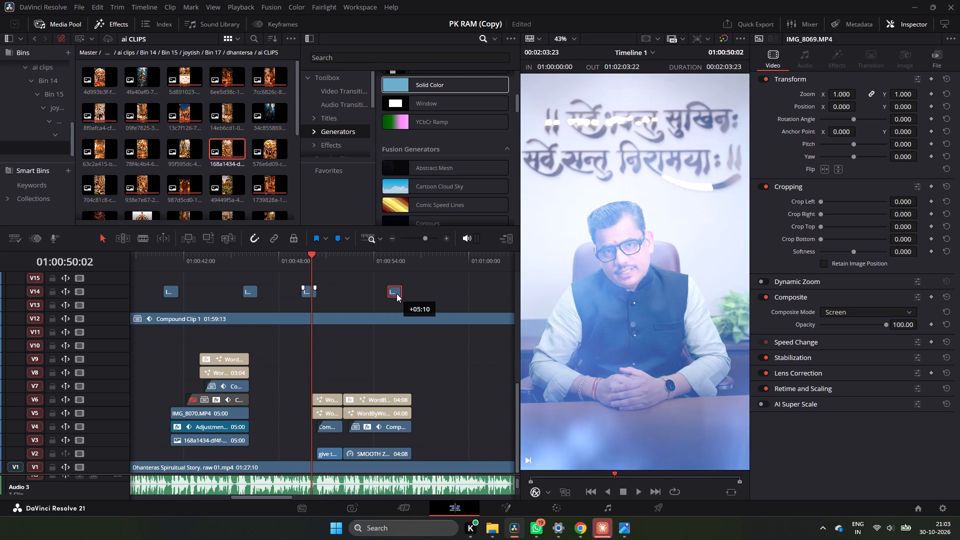
pyautogui.keyDown('alt'); pyautogui.moveTo(396, 293); pyautogui.dragTo(414, 293); pyautogui.keyUp('alt')
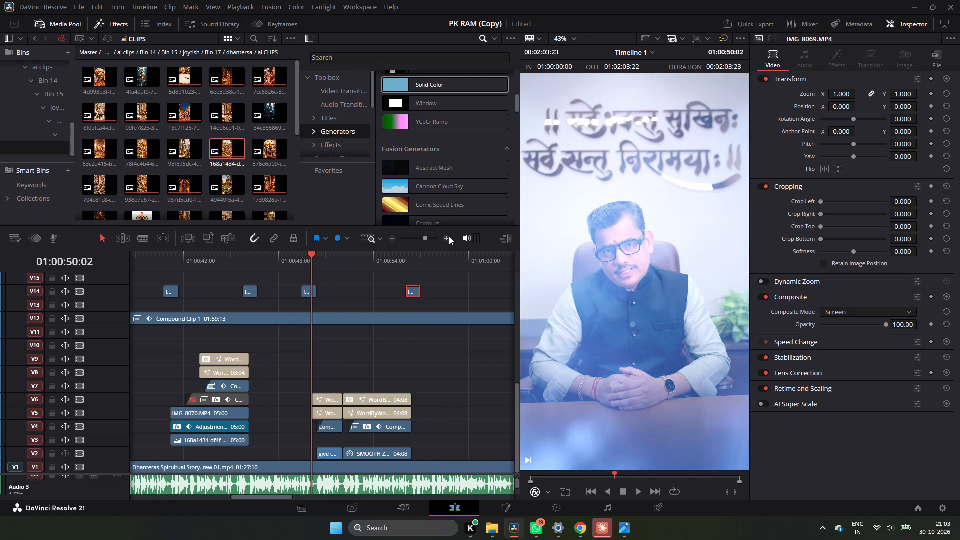
# Nudge the IMG_8069.MP4 copy at the start of the देवी महालक्ष्मी section slightly later on V14.
pyautogui.doubleClick(448, 236)
pyautogui.moveTo(329, 288); pyautogui.dragTo(342, 289)
# Check the flash at the भगवान कुबेर section's end, and play the देवी महालक्ष्मी and भगवान कुबेर sections up to about 01:00:56.
pyautogui.keyDown('ctrl'); pyautogui.scroll(-7, 358, 293); pyautogui.keyUp('ctrl')
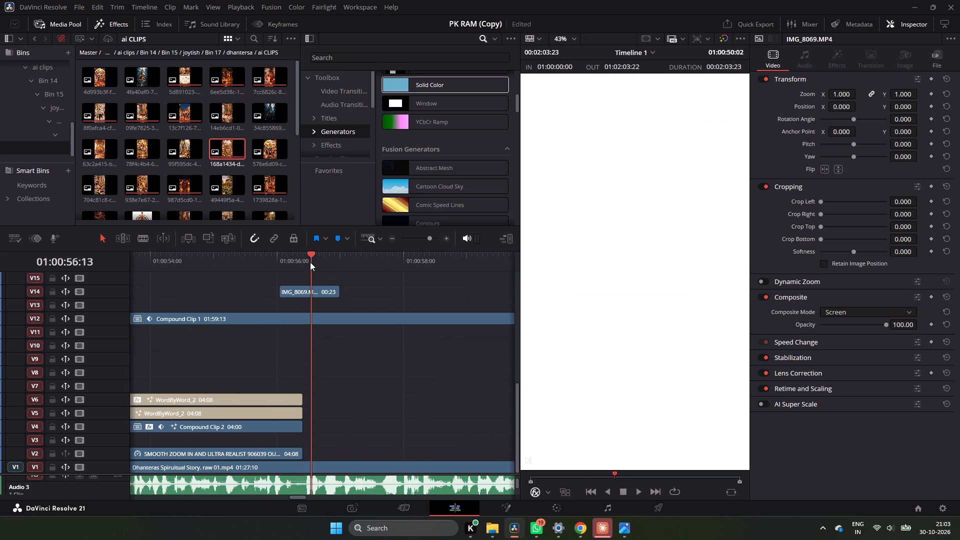
pyautogui.click(310, 262)
pyautogui.click(307, 260)
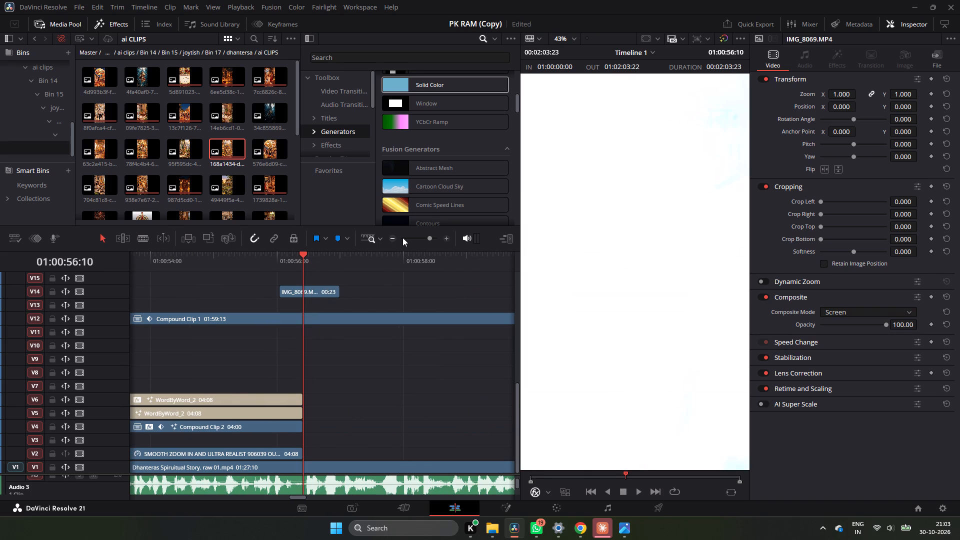
pyautogui.tripleClick(389, 238)
pyautogui.click(389, 238)
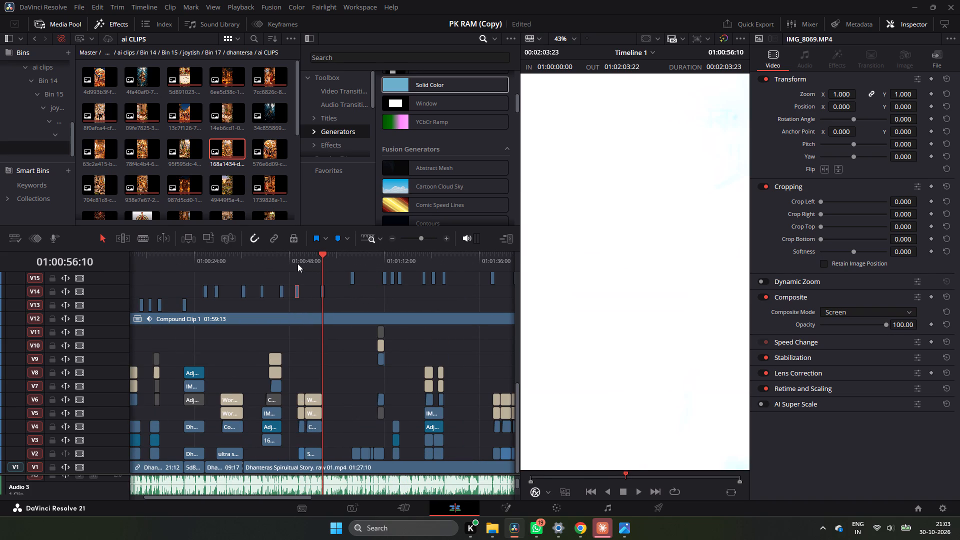
pyautogui.click(297, 262)
pyautogui.press('space')
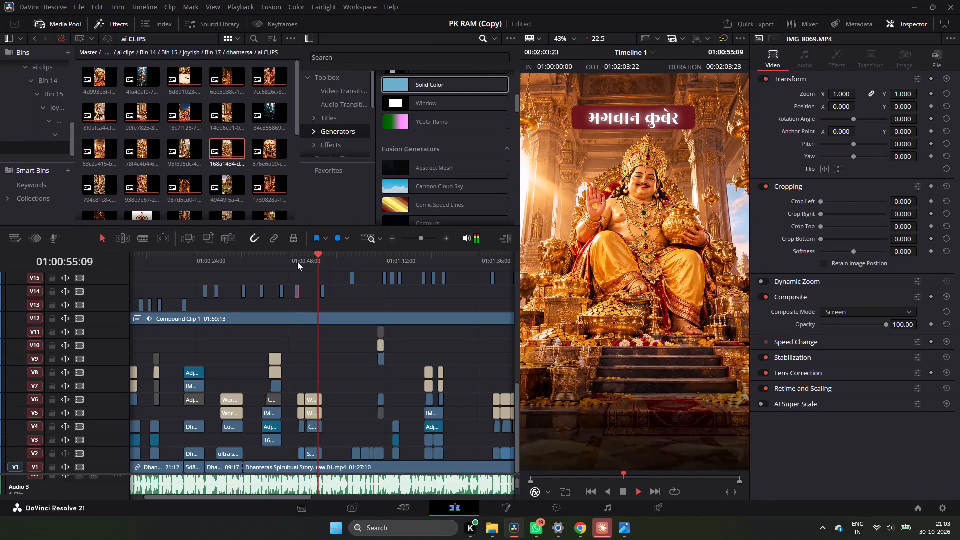
pyautogui.press('space')
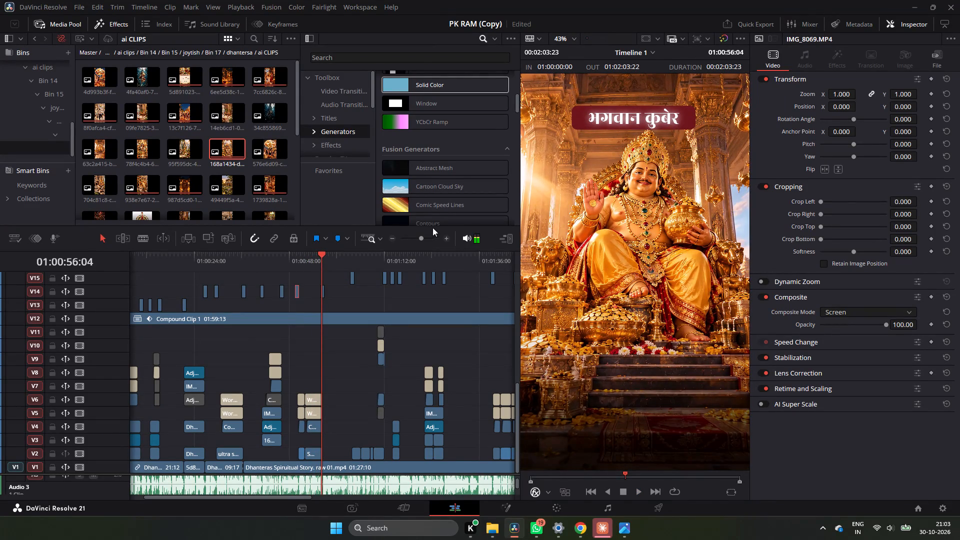
# Paste all video attributes and retime effects from the copied 13c7f126 image onto the देवी महालक्ष्मी clip on V2.
pyautogui.tripleClick(445, 238)
pyautogui.moveTo(319, 278); pyautogui.dragTo(249, 276)
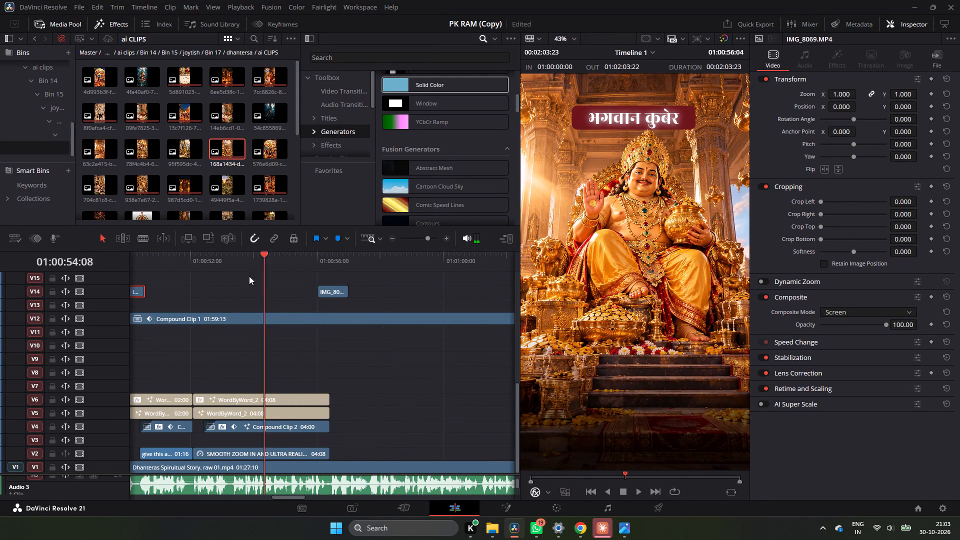
pyautogui.moveTo(249, 276); pyautogui.dragTo(184, 295)
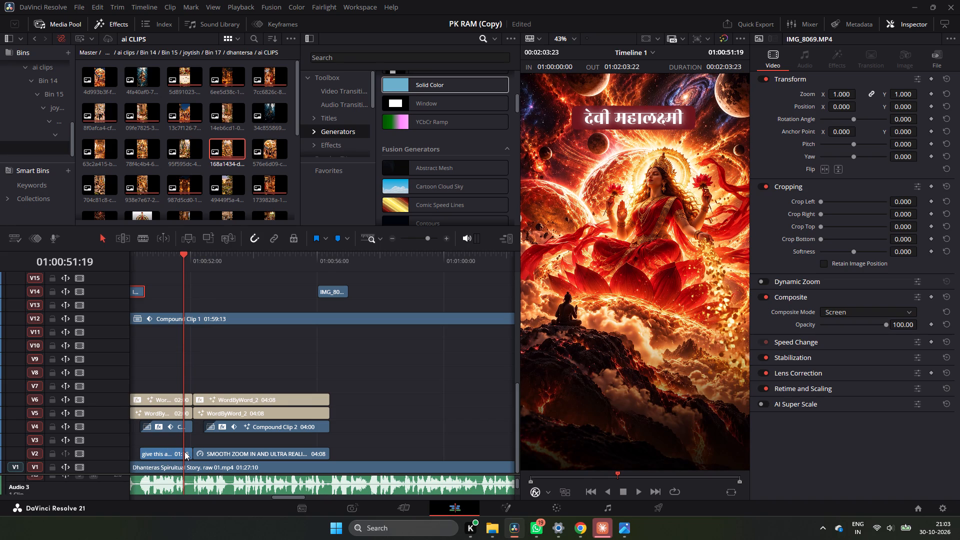
pyautogui.scroll(-2, 184, 451)
pyautogui.click(175, 452)
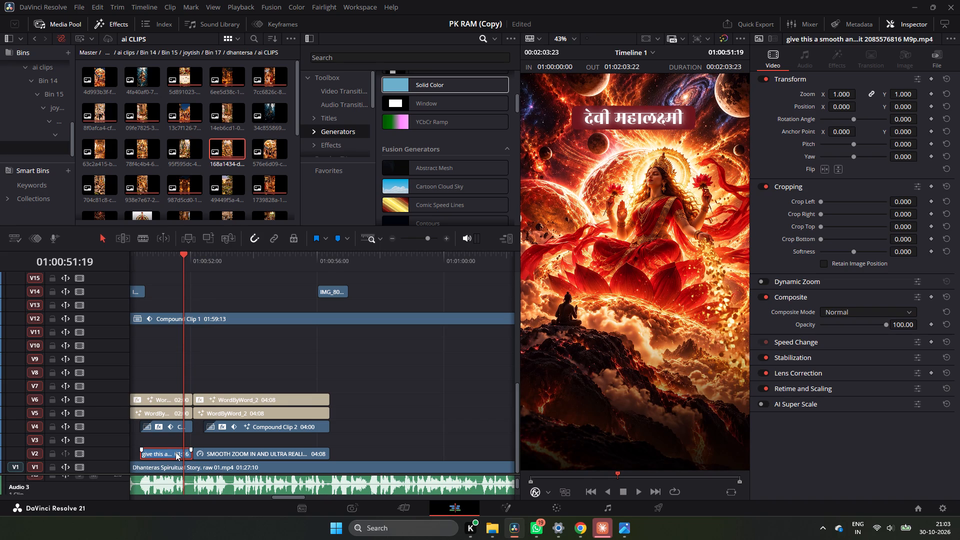
pyautogui.press('d')
pyautogui.press('d')
pyautogui.hotkey('alt', 'v')
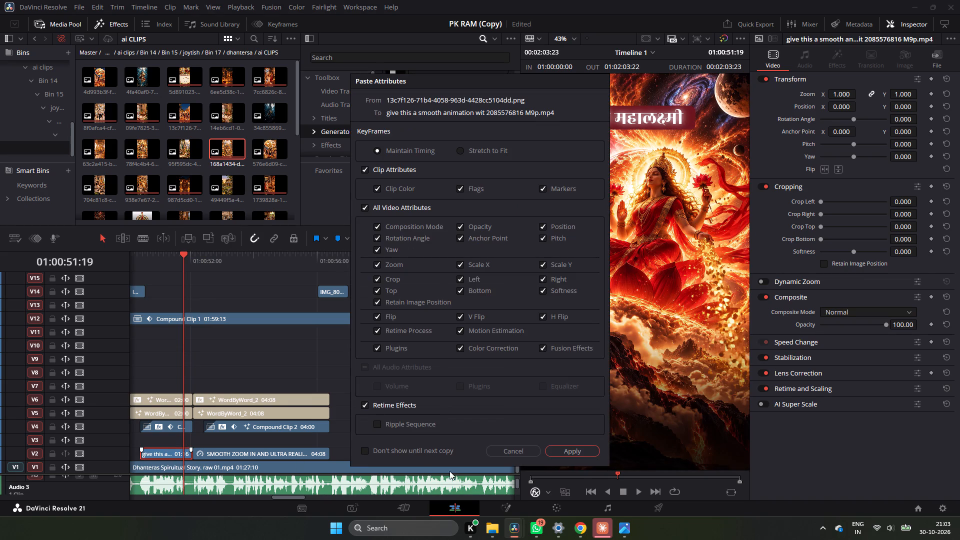
pyautogui.click(594, 454)
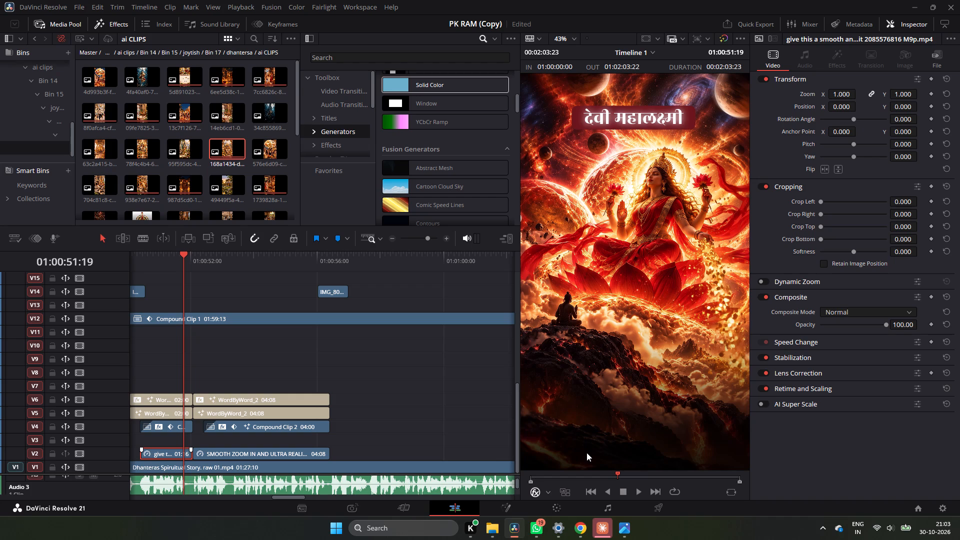
# Paste the same video attributes and retime effects onto the SMOOTH ZOOM भगवान कुबेर clip on V2.
pyautogui.click(252, 449)
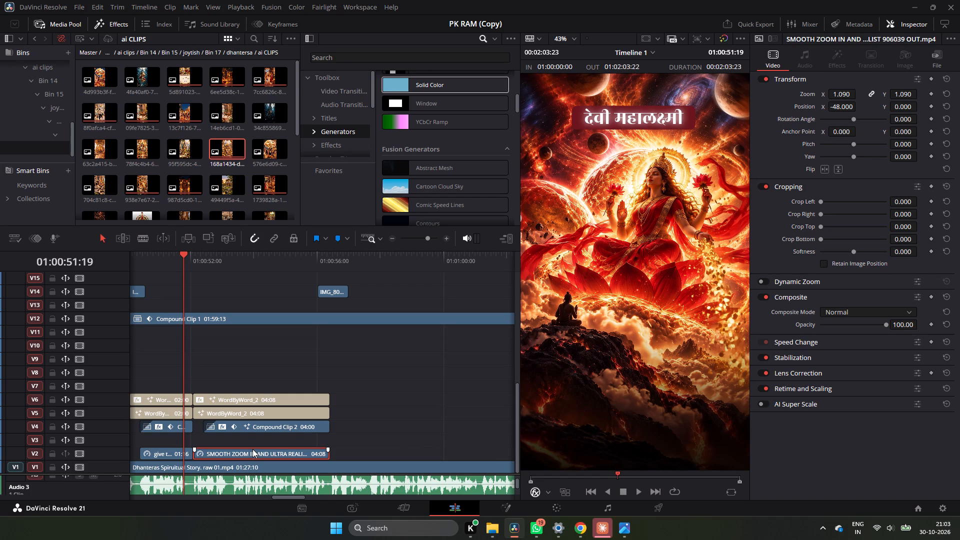
pyautogui.hotkey('alt', 'v')
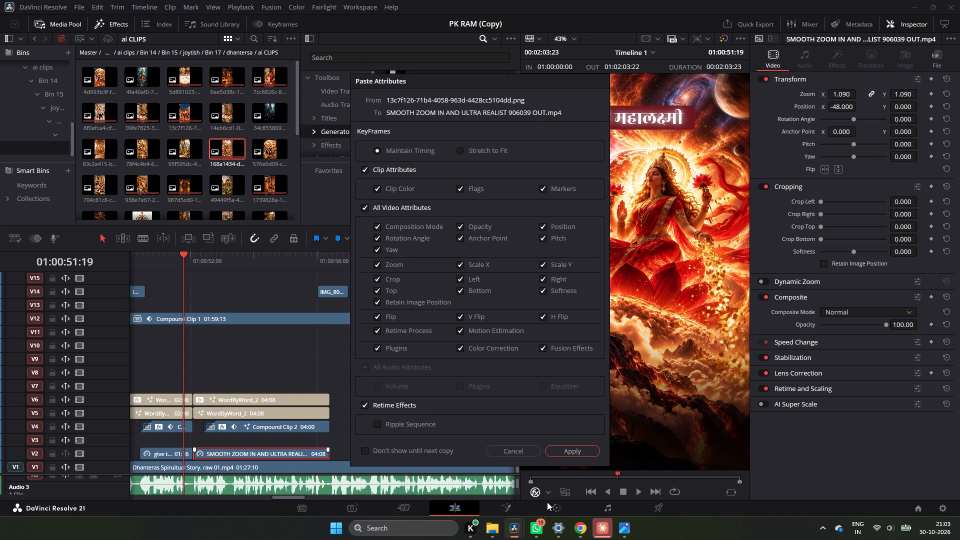
pyautogui.click(573, 455)
# Play the भगवान कुबेर section from about 01:00:52 to 01:00:56 to check its motion and framing.
pyautogui.press('space')
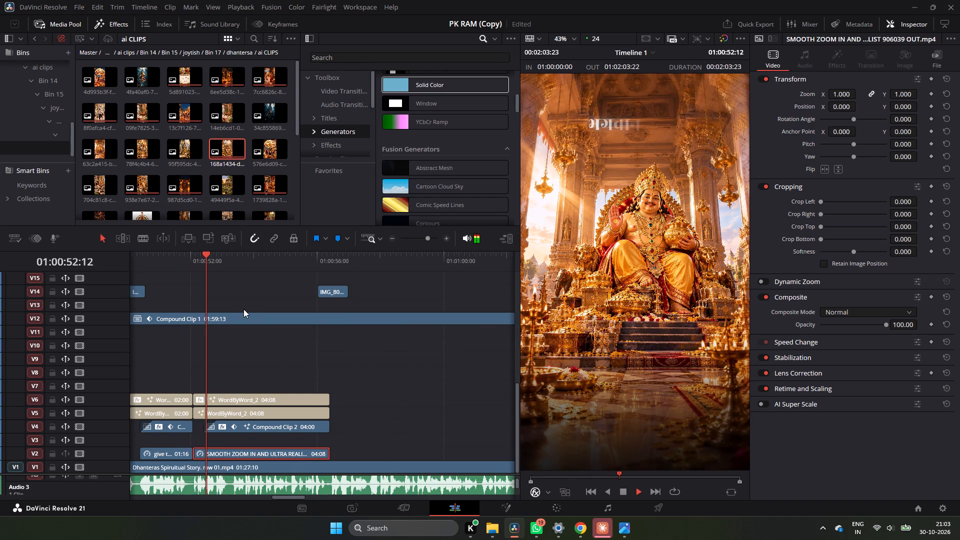
pyautogui.press('space')
pyautogui.press('space')
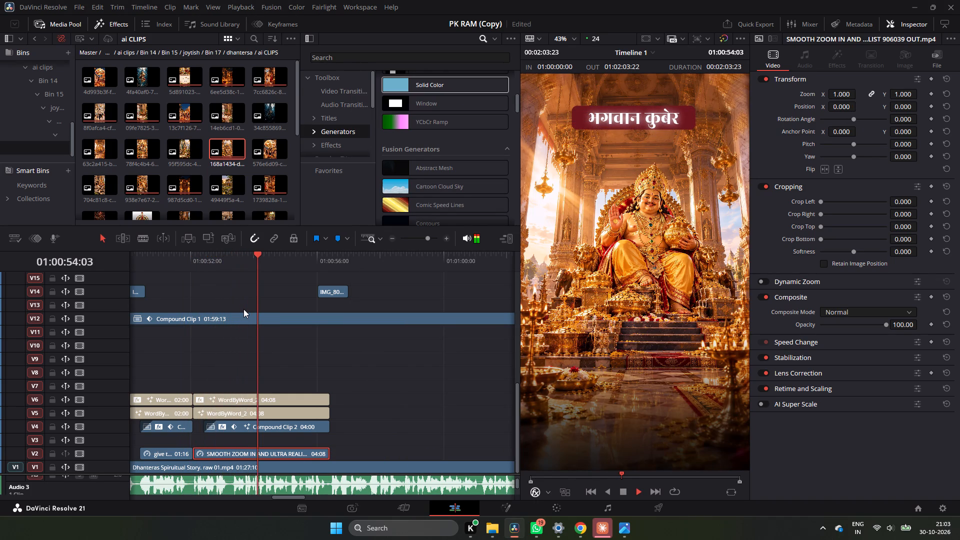
pyautogui.press('space')
pyautogui.press('space')
pyautogui.press('space')
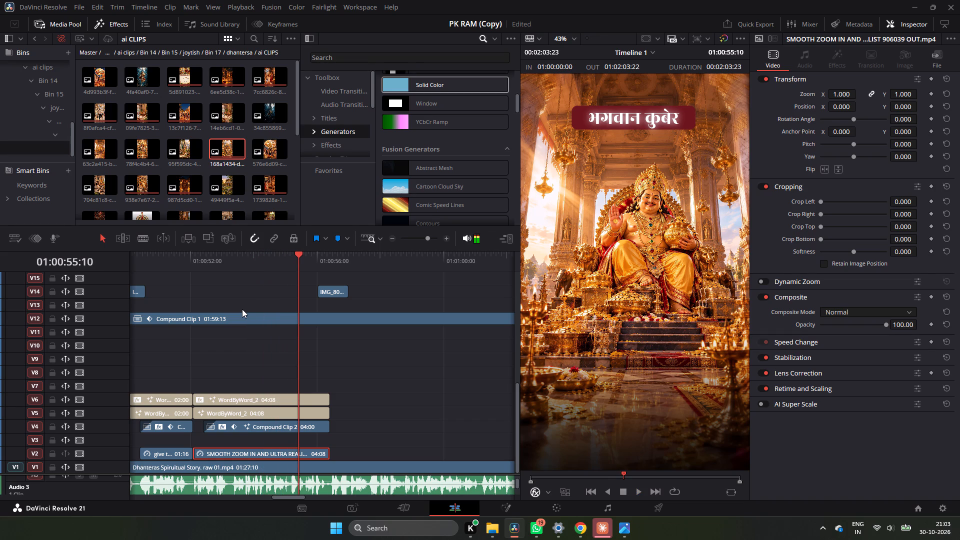
pyautogui.press('space')
pyautogui.press('space')
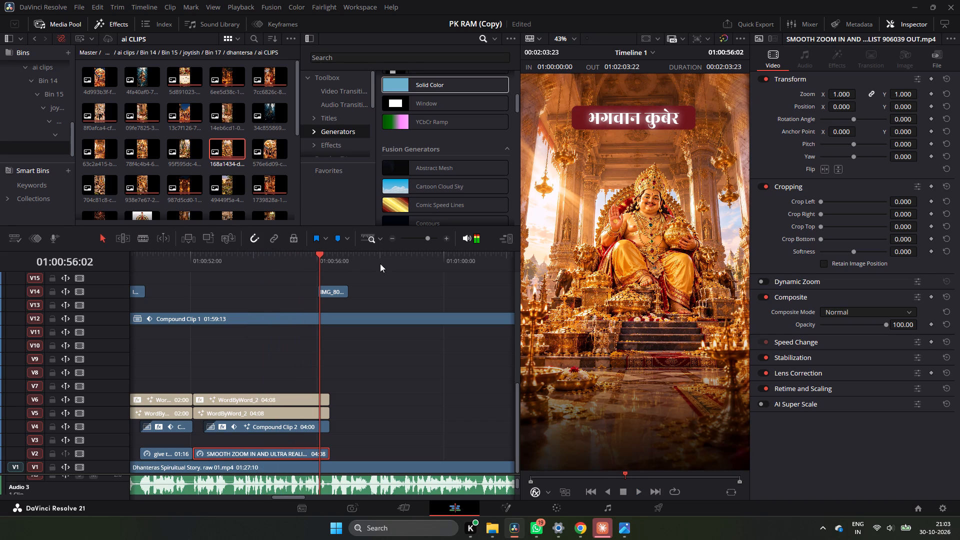
# Replay from about 01:00:49 to 01:00:53 to check the flash, the देवी महालक्ष्मी title and the cut to भगवान कुबेर.
pyautogui.doubleClick(390, 234)
pyautogui.click(271, 259)
pyautogui.press('space')
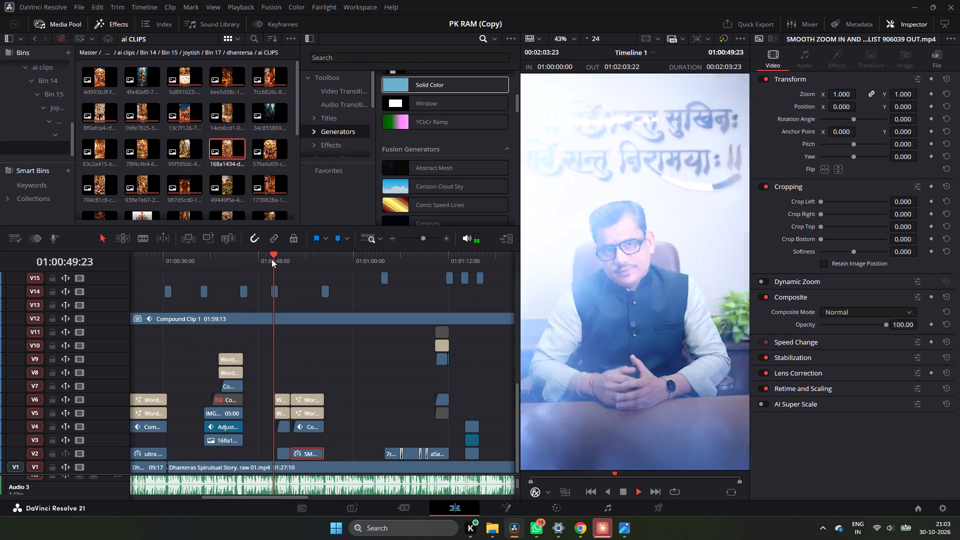
pyautogui.press('space')
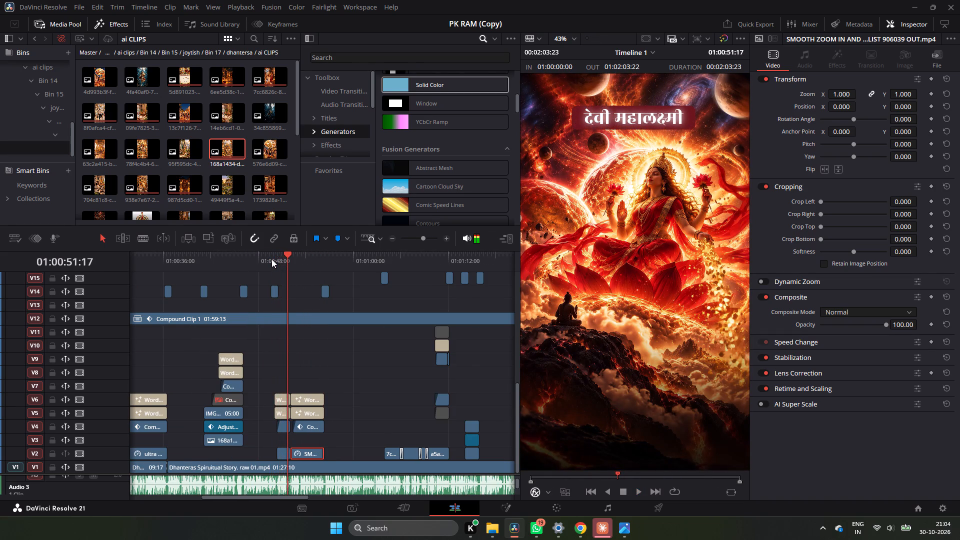
pyautogui.press('space')
pyautogui.press('space')
pyautogui.press('space')
pyautogui.press('space')
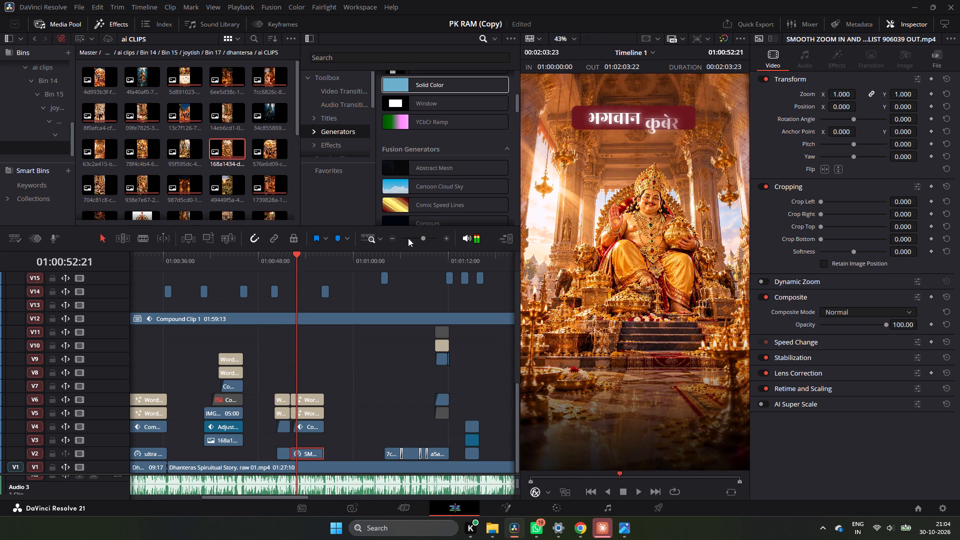
pyautogui.doubleClick(446, 236)
pyautogui.scroll(-2, 372, 355)
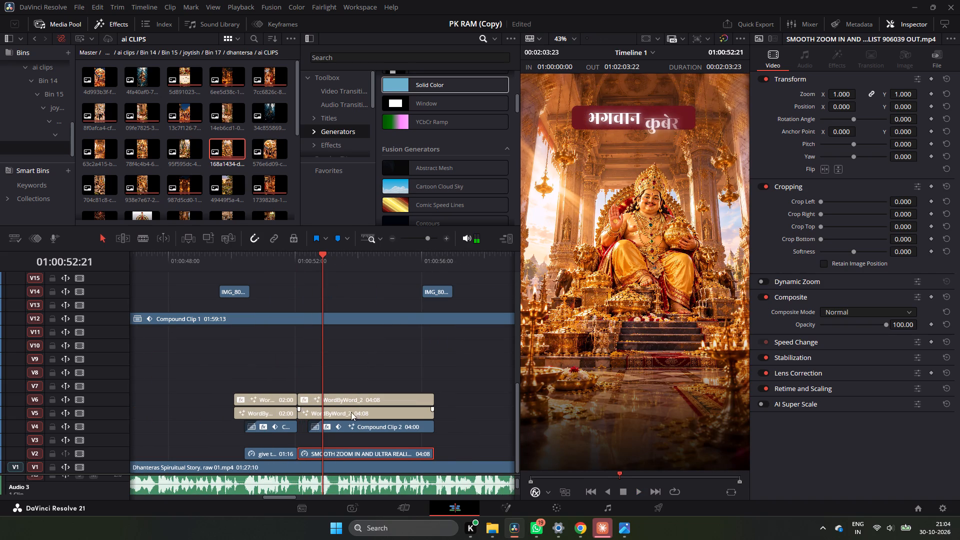
# Delete node 02 with the Radial Blur from the SMOOTH ZOOM clip's colour grade, return to the timeline and play the भगवान कुबेर section.
pyautogui.rightClick(338, 452)
pyautogui.click(401, 317)
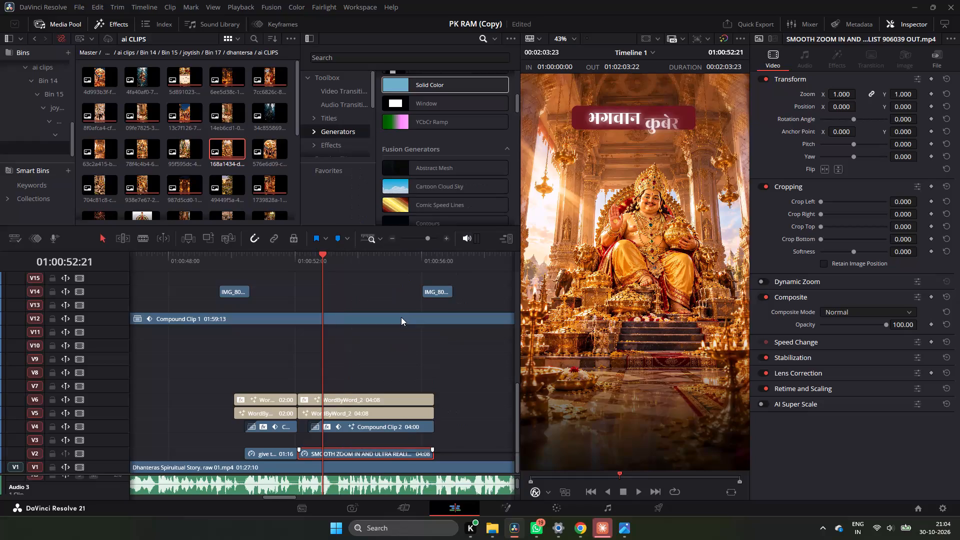
pyautogui.click(557, 510)
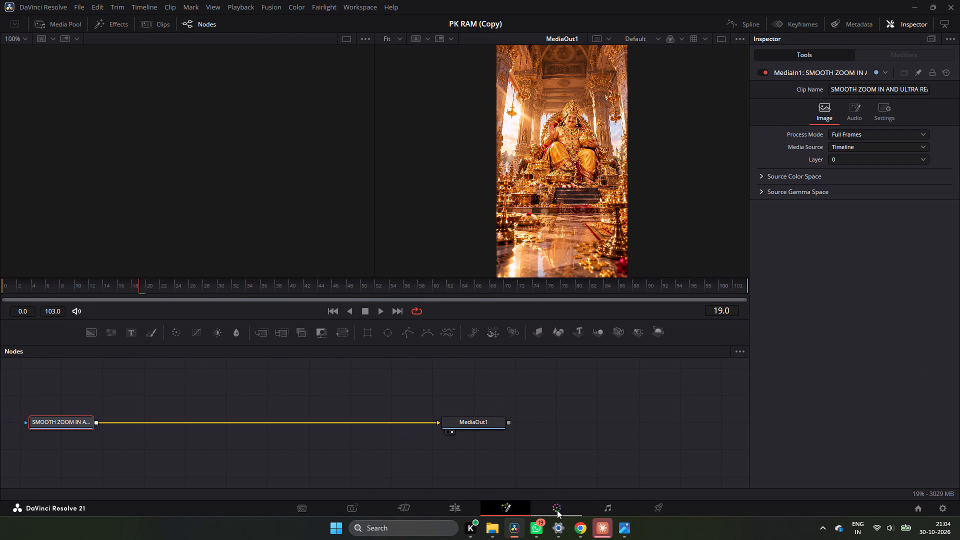
pyautogui.rightClick(130, 101)
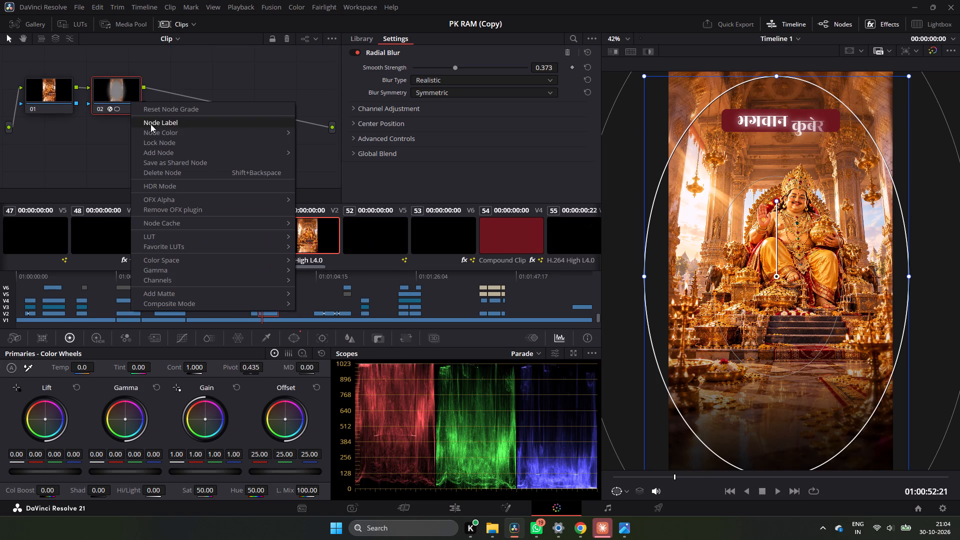
pyautogui.click(173, 175)
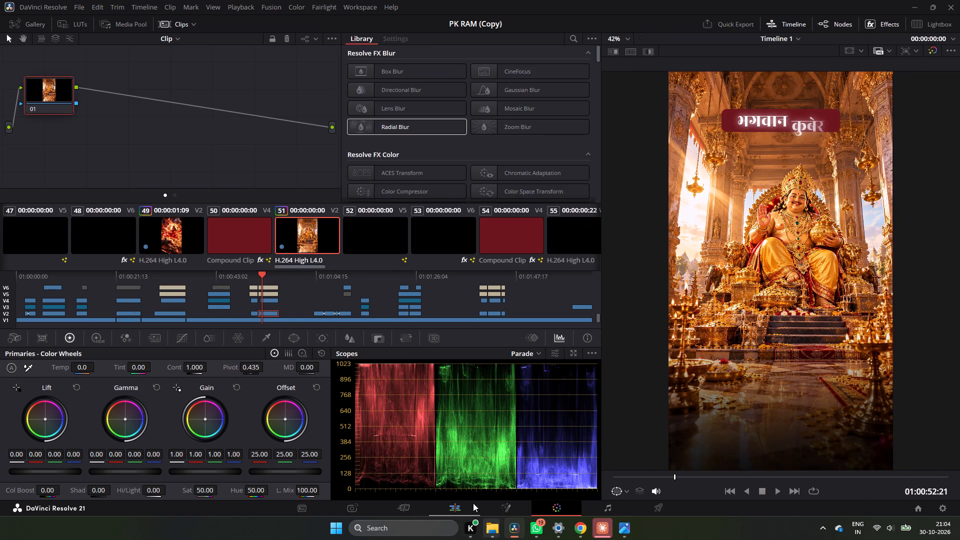
pyautogui.click(449, 499)
pyautogui.click(449, 503)
pyautogui.press('space')
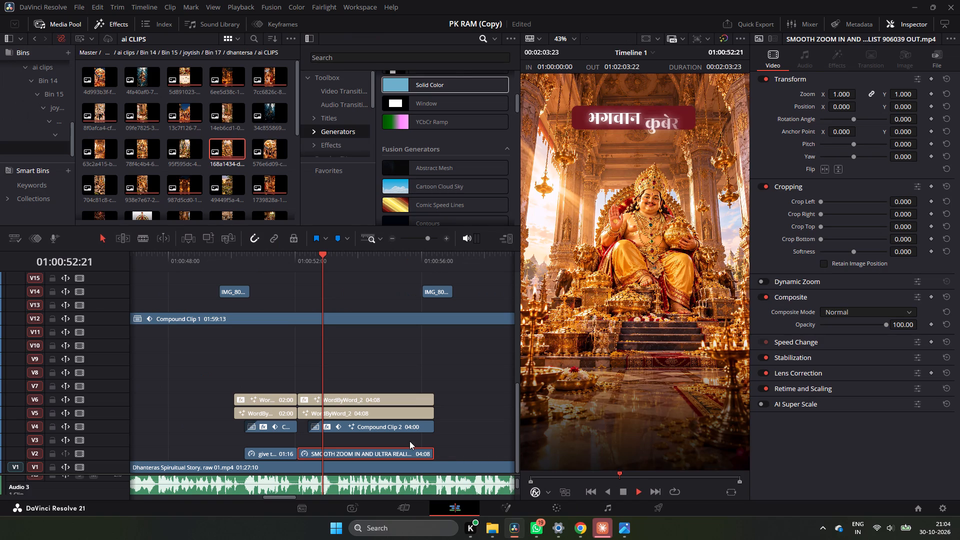
pyautogui.press('space')
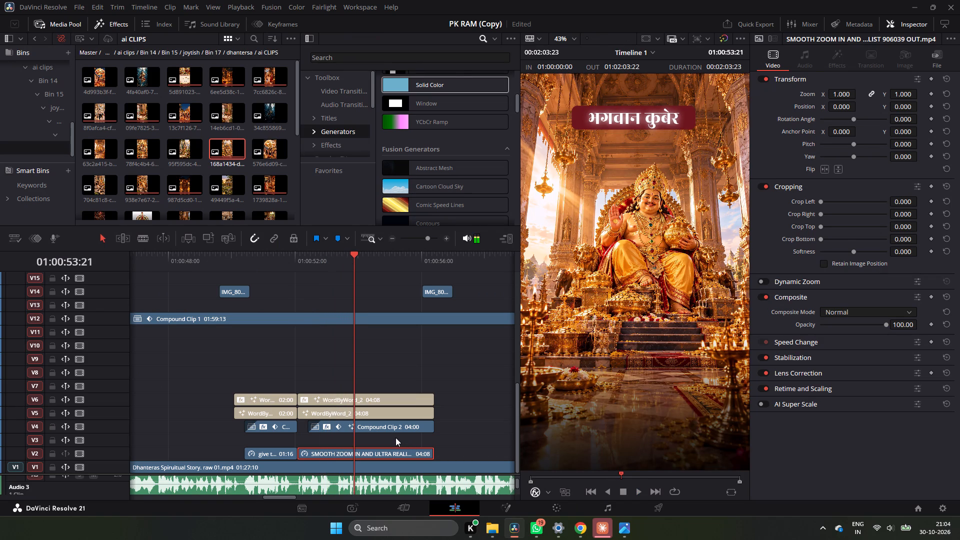
# Undo the attribute pastes on the भगवान कुबेर and देवी महालक्ष्मी clips on V2, replaying the section between the undos.
pyautogui.hotkey('ctrl', 'z')
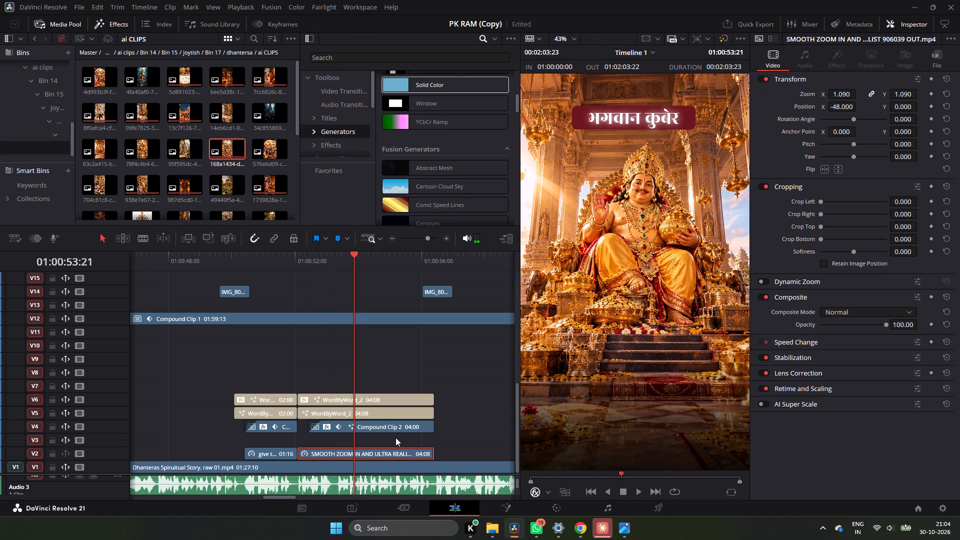
pyautogui.press('space')
pyautogui.press('space')
pyautogui.click(249, 265)
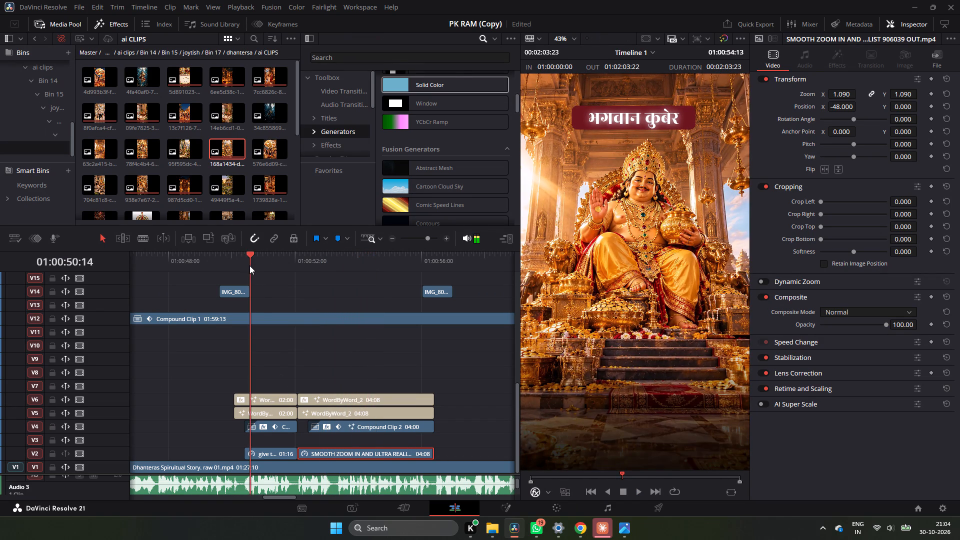
pyautogui.press('space')
pyautogui.press('space')
pyautogui.hotkey('ctrl', 'z')
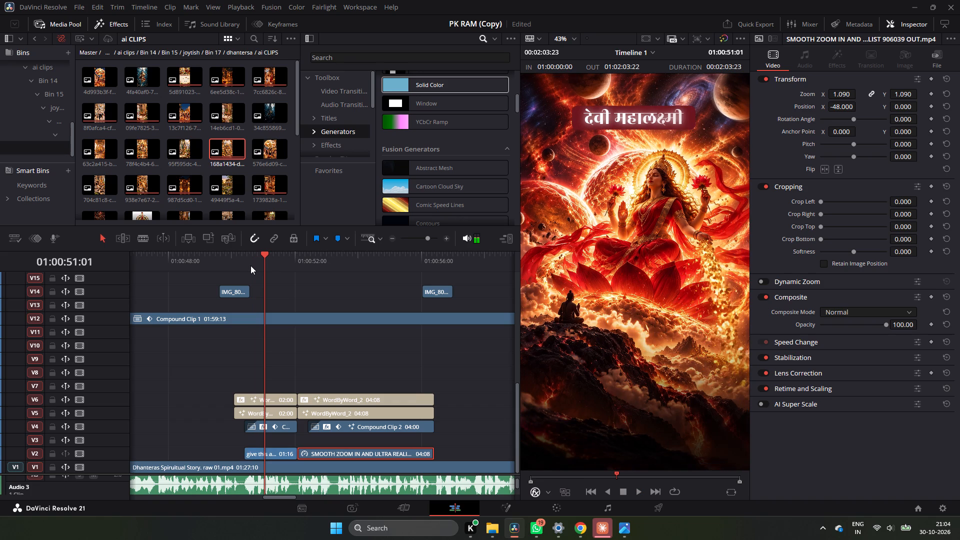
# Replay the देवी महालक्ष्मी and भगवान कुबेर sections to check the motion and framing of both clips.
pyautogui.press('space')
pyautogui.press('space')
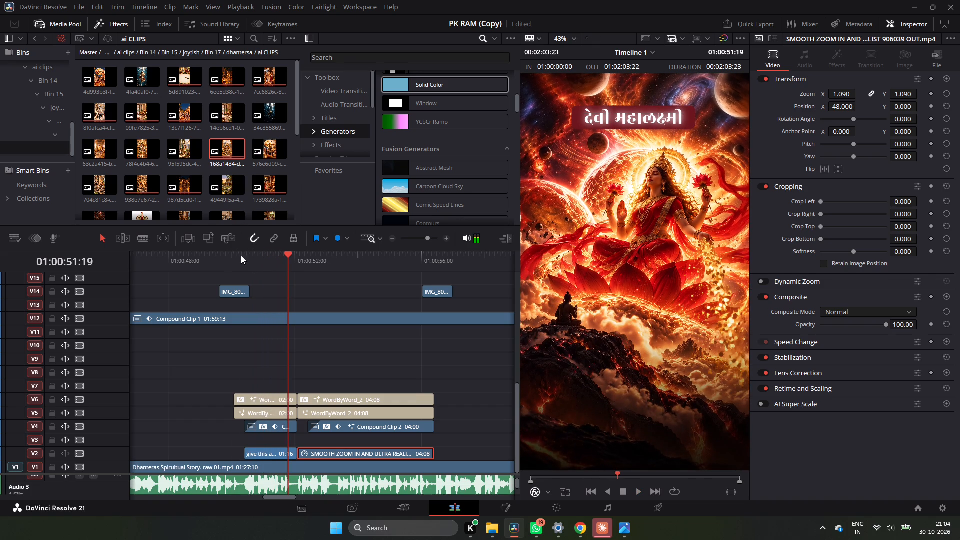
pyautogui.click(237, 256)
pyautogui.press('space')
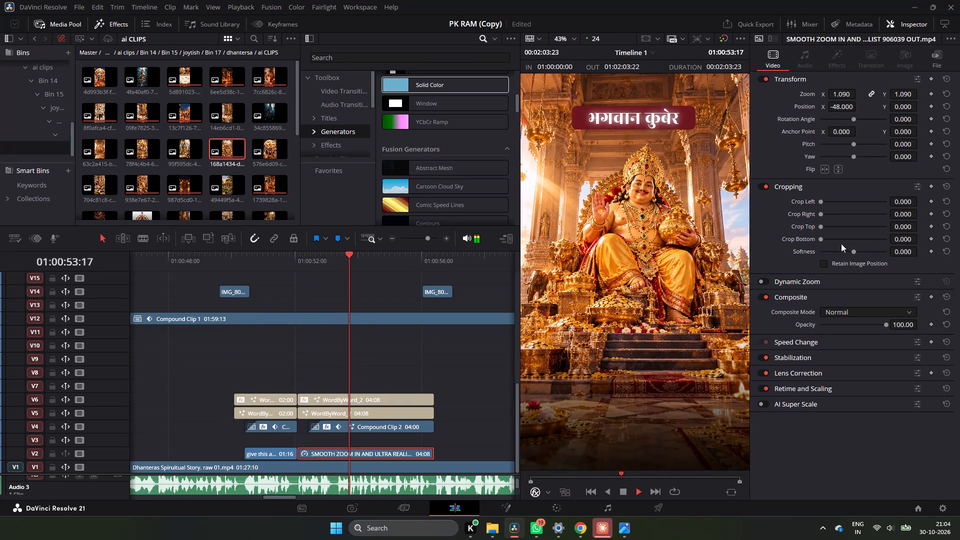
# Duplicate the IMG_8070.MP4 screen overlay from V5 onto V3 at about 01:01:04 and extend it to 08:00.
pyautogui.doubleClick(393, 239)
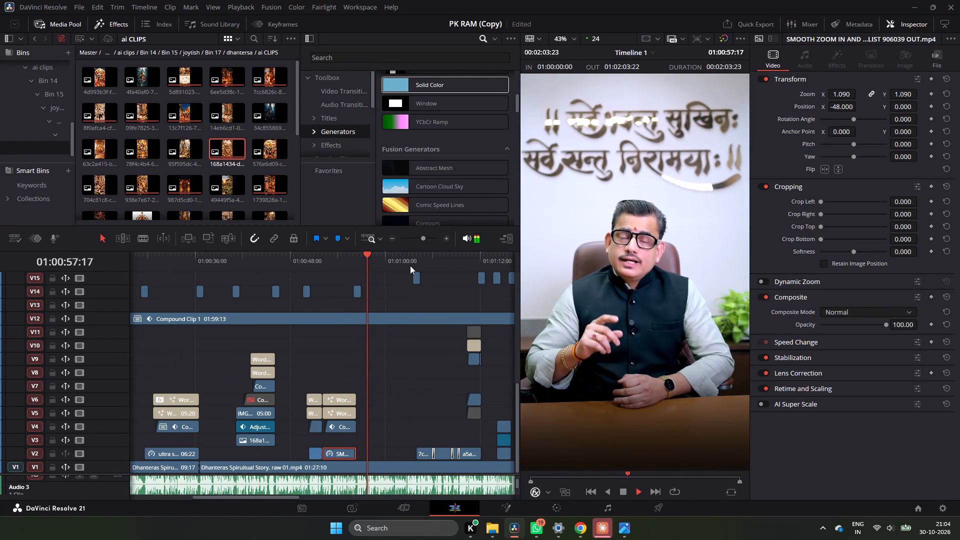
pyautogui.click(408, 263)
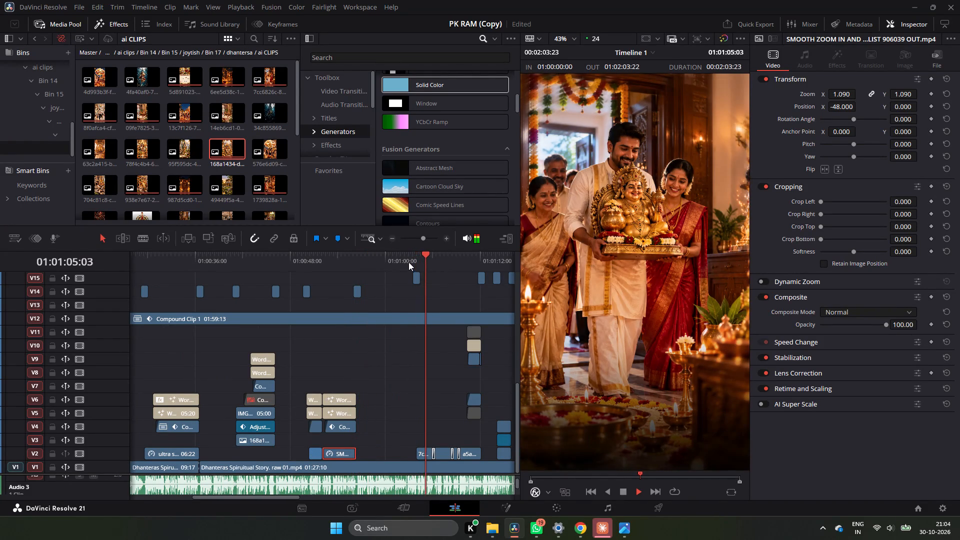
pyautogui.press('space')
pyautogui.press('space')
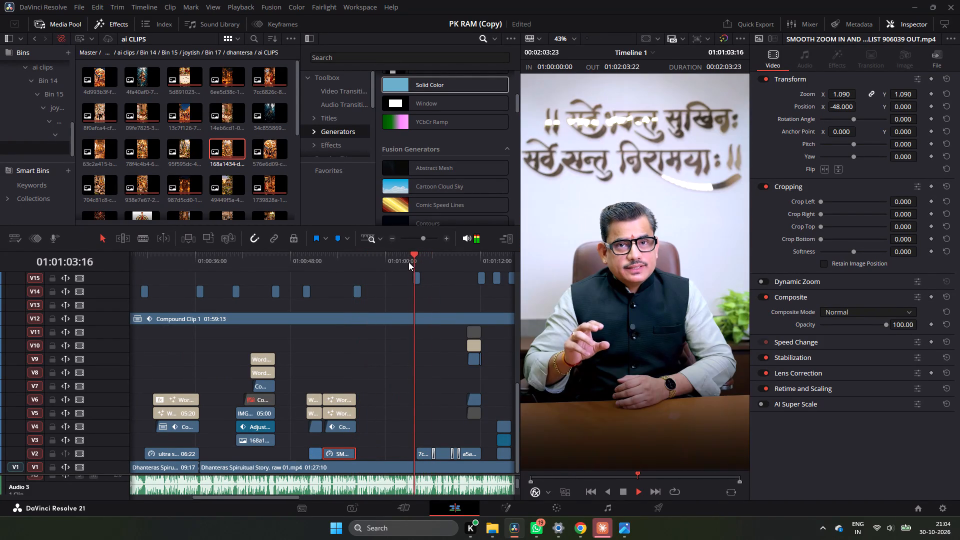
pyautogui.press('space')
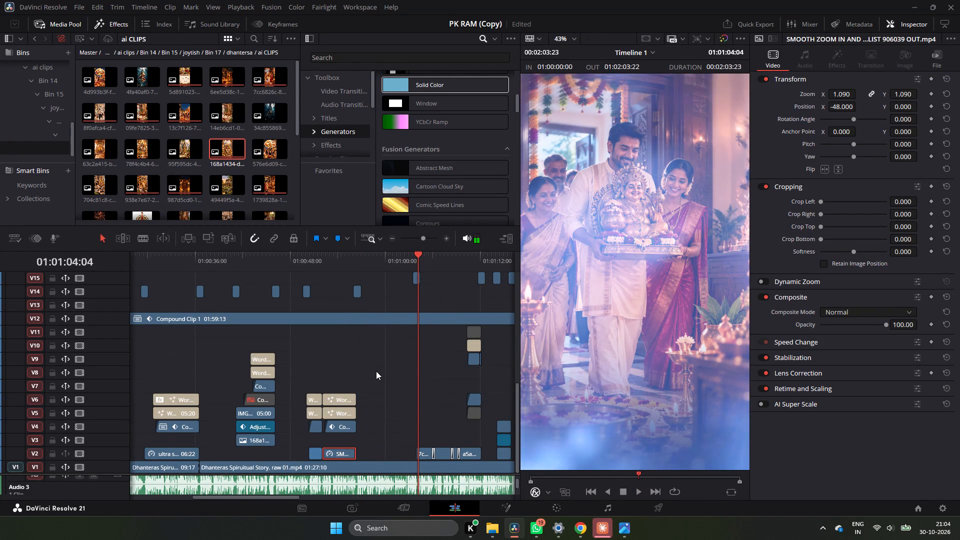
pyautogui.click(261, 415)
pyautogui.keyDown('alt'); pyautogui.moveTo(261, 415); pyautogui.dragTo(443, 438); pyautogui.keyUp('alt')
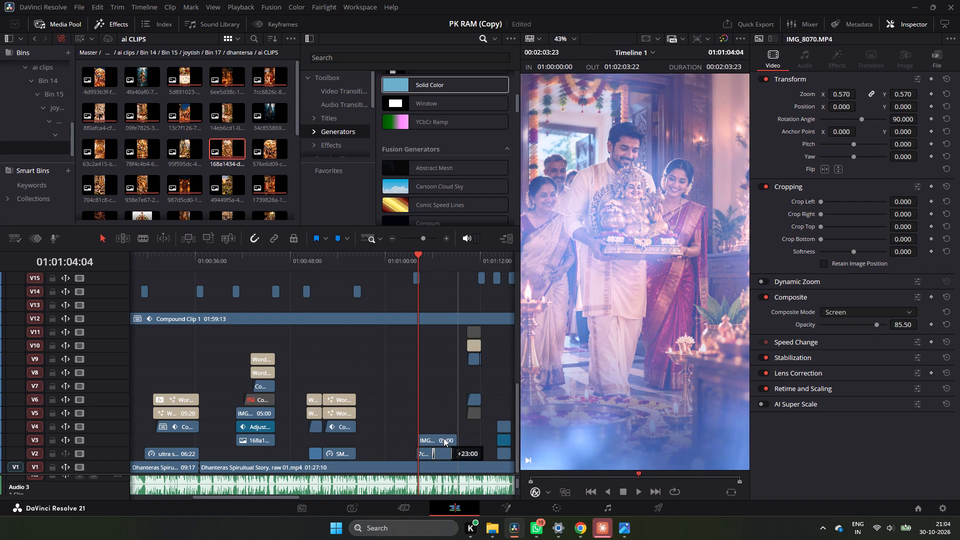
pyautogui.keyDown('alt'); pyautogui.moveTo(443, 438); pyautogui.dragTo(440, 440); pyautogui.keyUp('alt')
pyautogui.moveTo(454, 440); pyautogui.dragTo(476, 444)
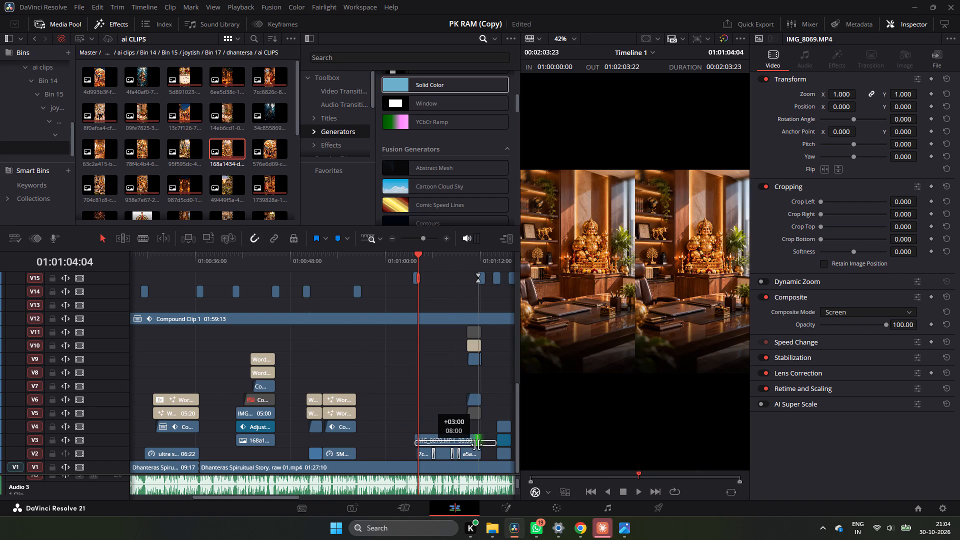
pyautogui.moveTo(476, 444); pyautogui.dragTo(478, 444)
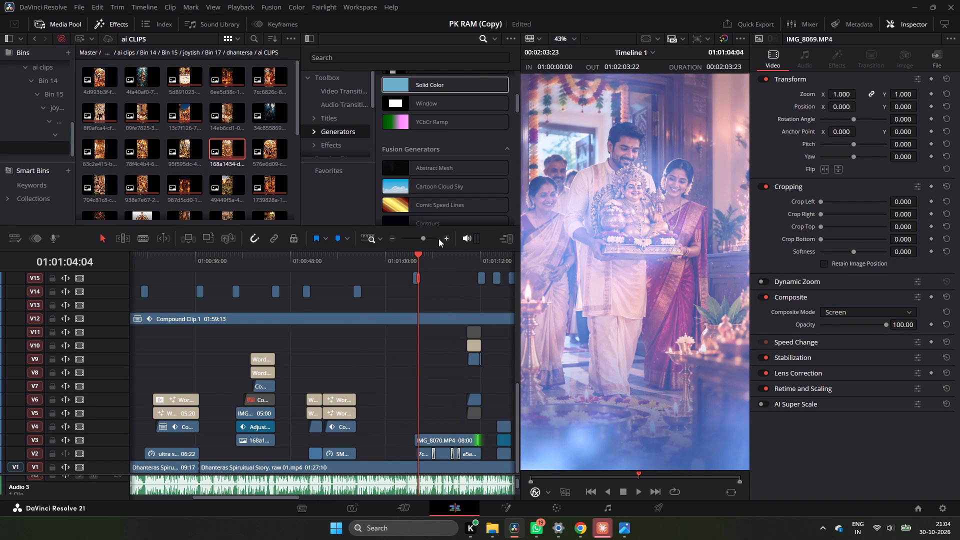
# Trim the start of the V3 IMG_8070.MP4 overlay to line up with the 7cc6826c image clip, making it 07:19 long.
pyautogui.doubleClick(446, 237)
pyautogui.click(367, 442)
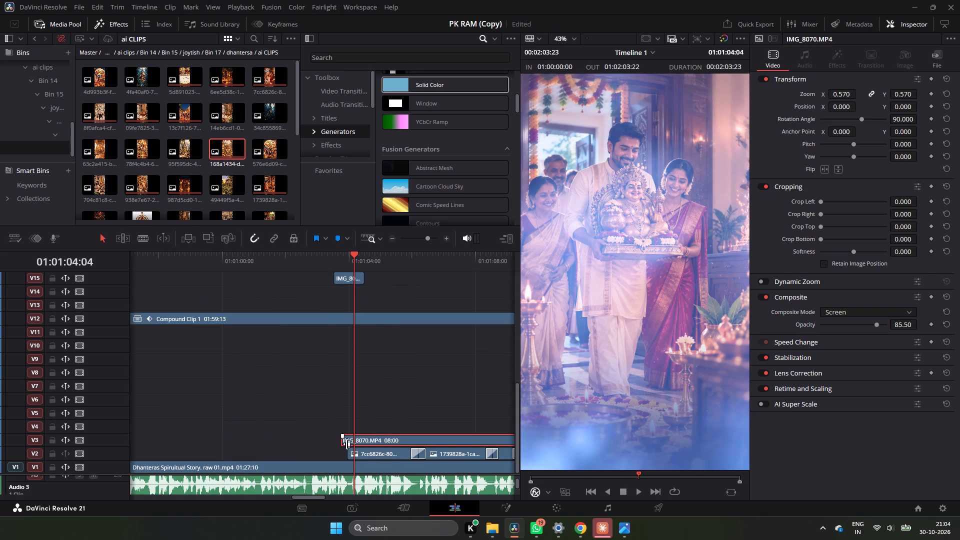
pyautogui.moveTo(346, 444); pyautogui.dragTo(354, 444)
pyautogui.press('space')
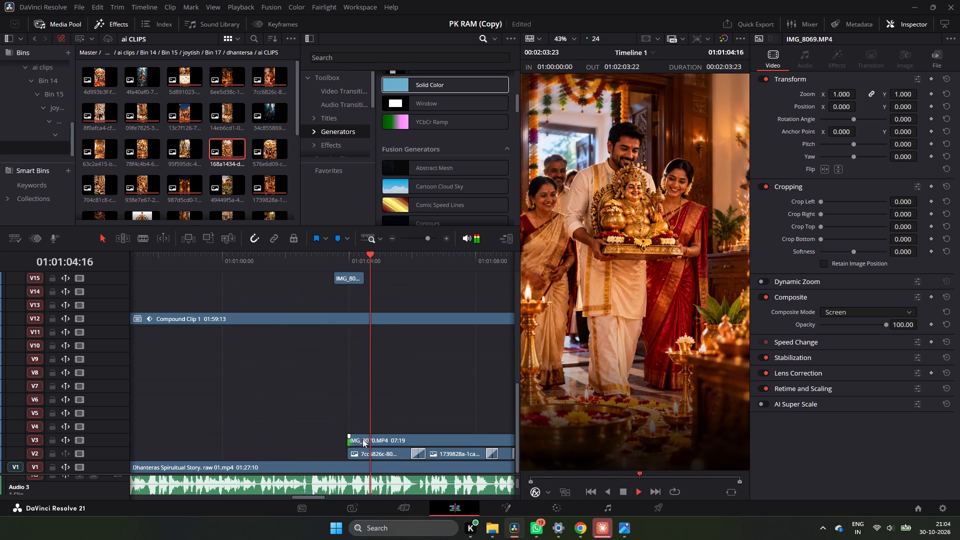
pyautogui.press('space')
# Duplicate the V4 adjustment clip above the new IMG_8070.MP4 overlay and extend it to 08:05, ending with the last image clip.
pyautogui.doubleClick(391, 238)
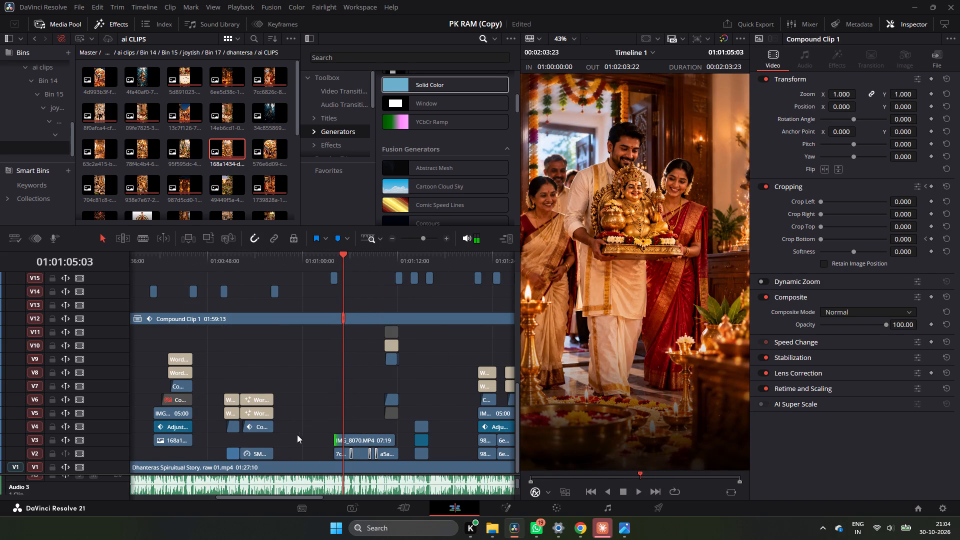
pyautogui.click(181, 424)
pyautogui.keyDown('alt'); pyautogui.moveTo(180, 424); pyautogui.dragTo(213, 421); pyautogui.keyUp('alt')
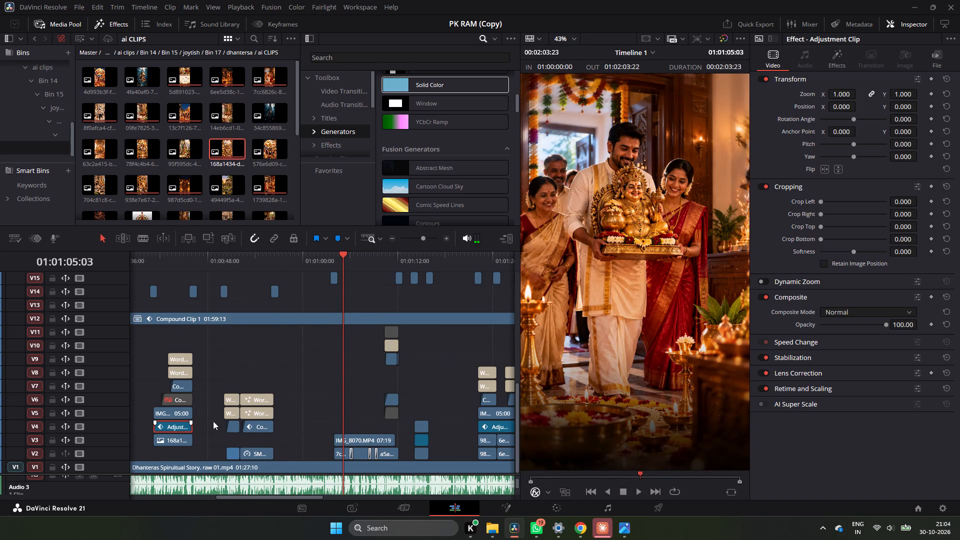
pyautogui.keyDown('alt'); pyautogui.moveTo(213, 421); pyautogui.dragTo(359, 432); pyautogui.keyUp('alt')
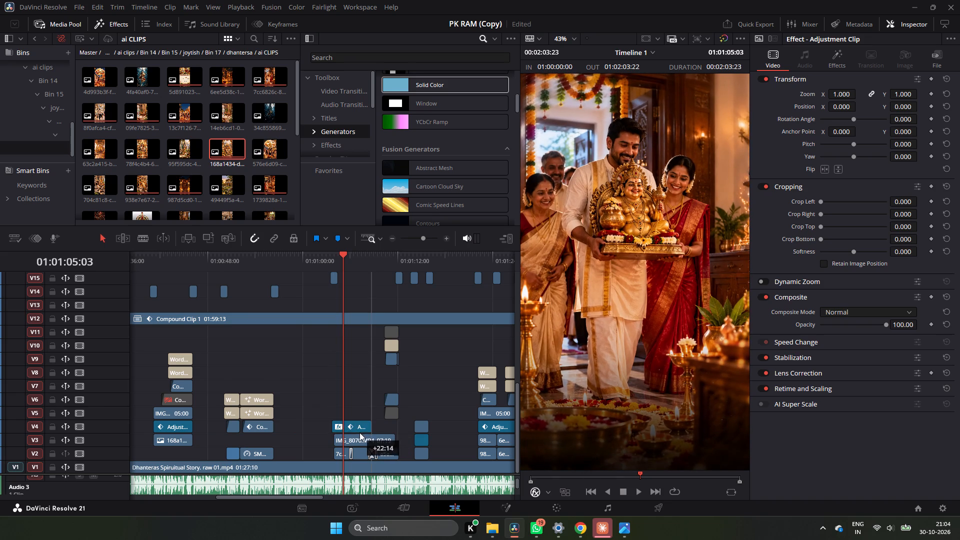
pyautogui.keyDown('alt'); pyautogui.moveTo(359, 432); pyautogui.dragTo(361, 432); pyautogui.keyUp('alt')
pyautogui.moveTo(372, 428); pyautogui.dragTo(397, 433)
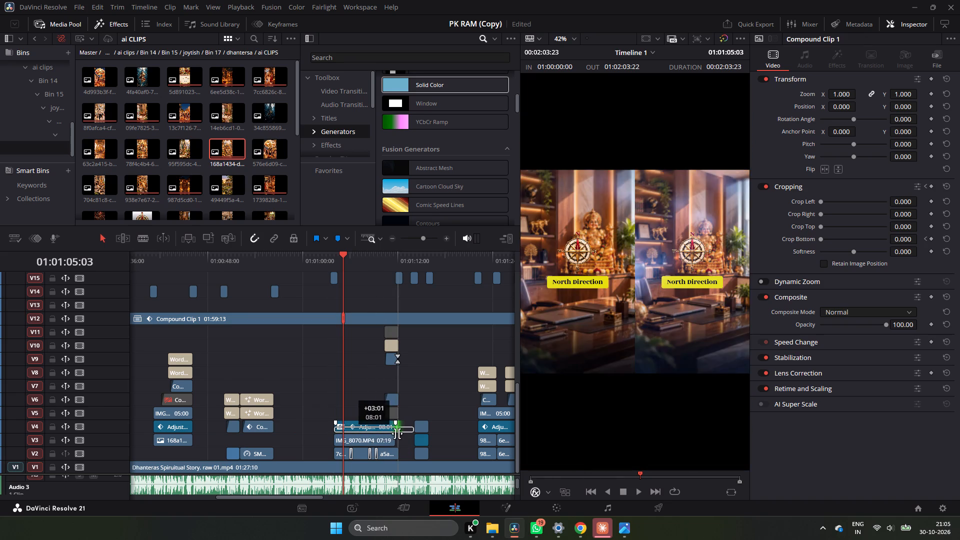
pyautogui.moveTo(397, 433); pyautogui.dragTo(399, 435)
# Extend the end of the V3 IMG_8070.MP4 overlay to 08:05, level with the adjustment clip above it.
pyautogui.moveTo(394, 444); pyautogui.dragTo(398, 444)
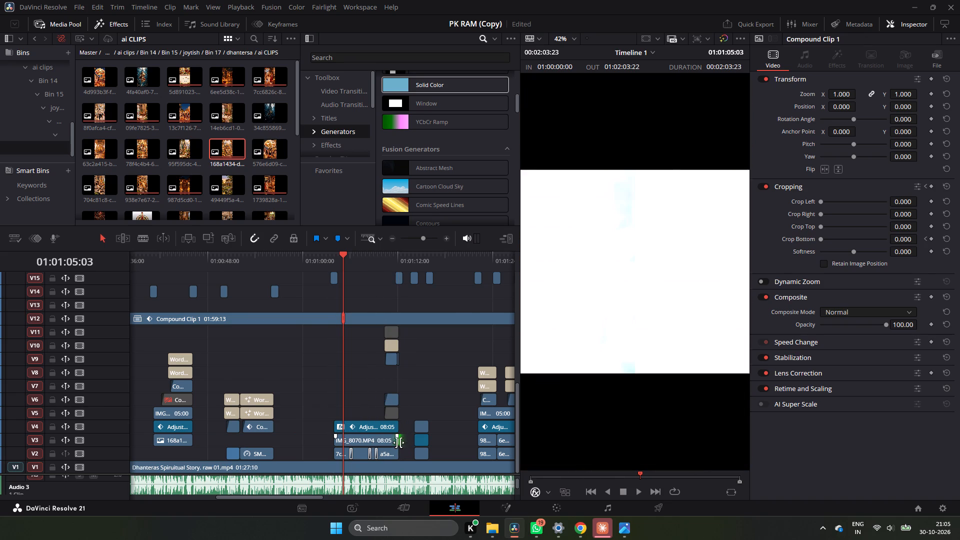
# Play from about 01:01:05 to 01:01:13 to check the overlay and adjustment over the image clips and the North Direction title.
pyautogui.press('space')
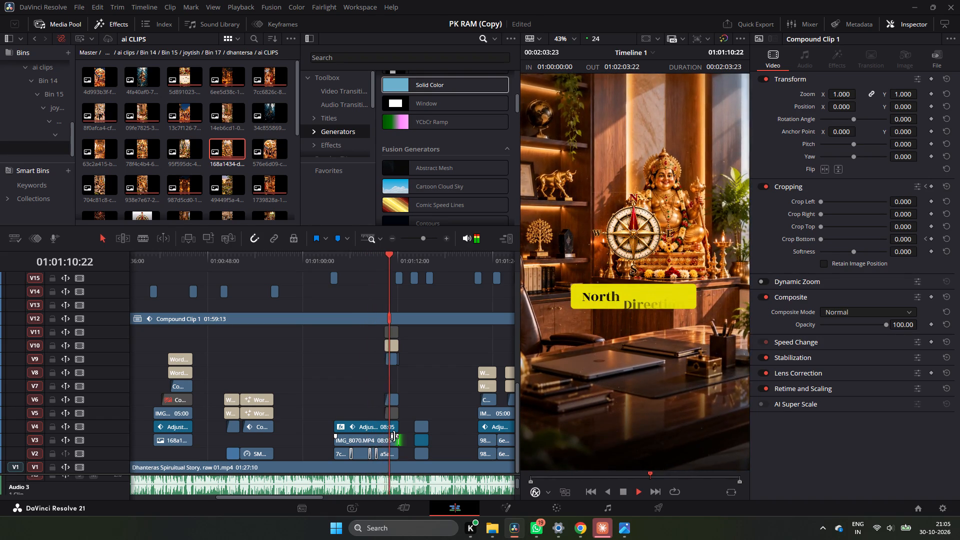
pyautogui.press('space')
pyautogui.press('space')
pyautogui.press('space')
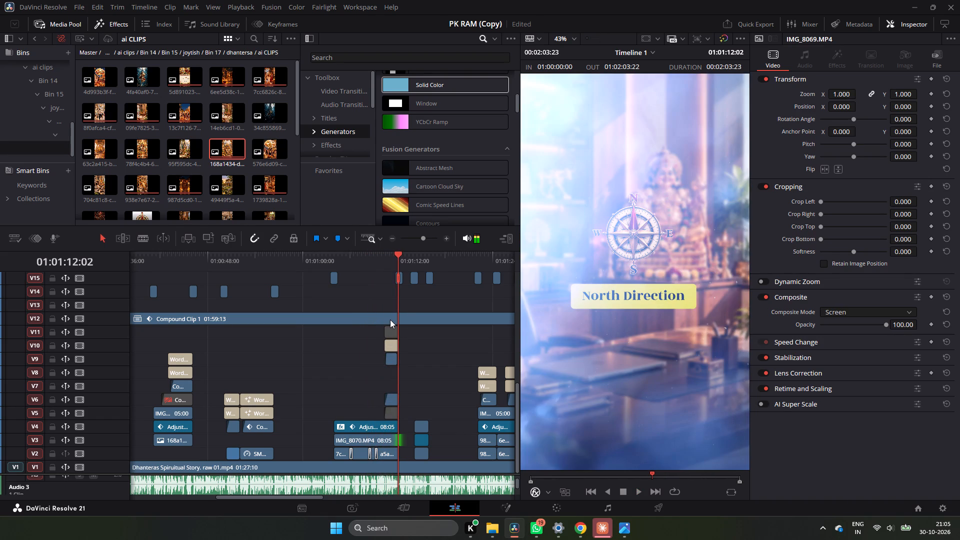
pyautogui.click(379, 266)
pyautogui.press('space')
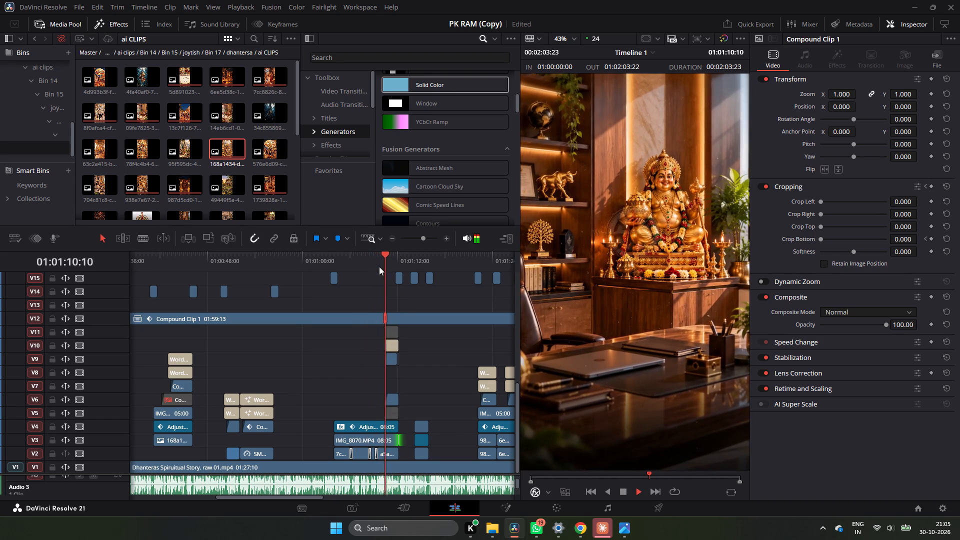
pyautogui.press('space')
pyautogui.press('space')
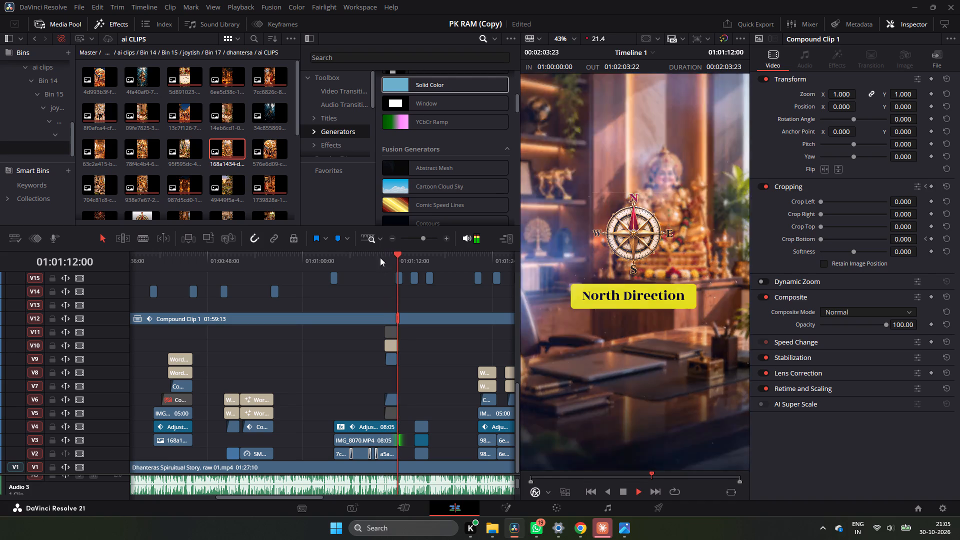
pyautogui.press('space')
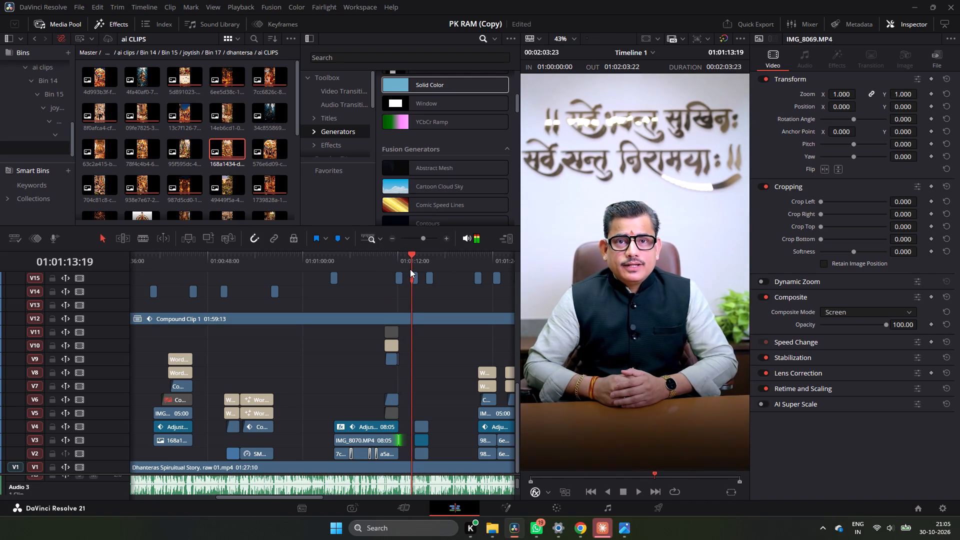
# Play the rest of the reel from 01:01:13 through to the closing clip, reviewing the remaining image sections.
pyautogui.press('space')
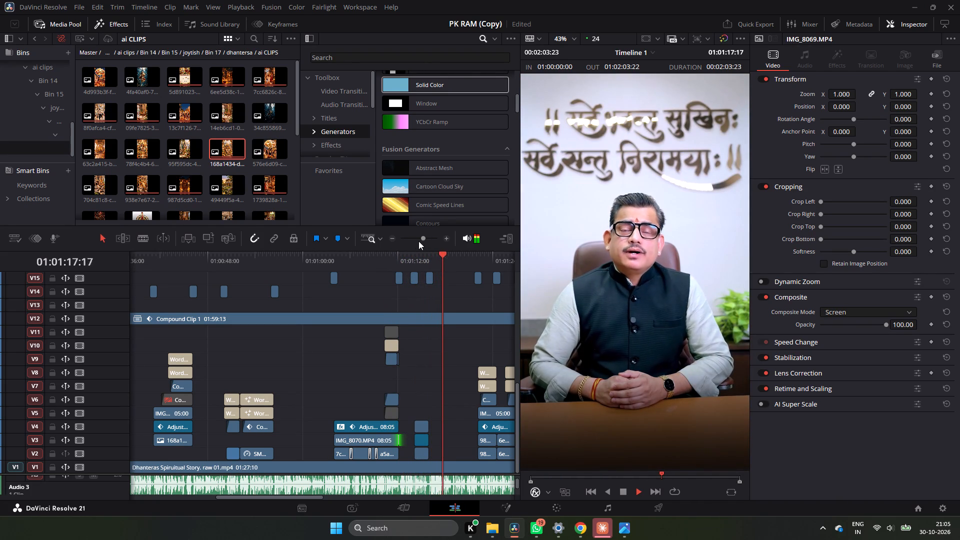
pyautogui.click(394, 238)
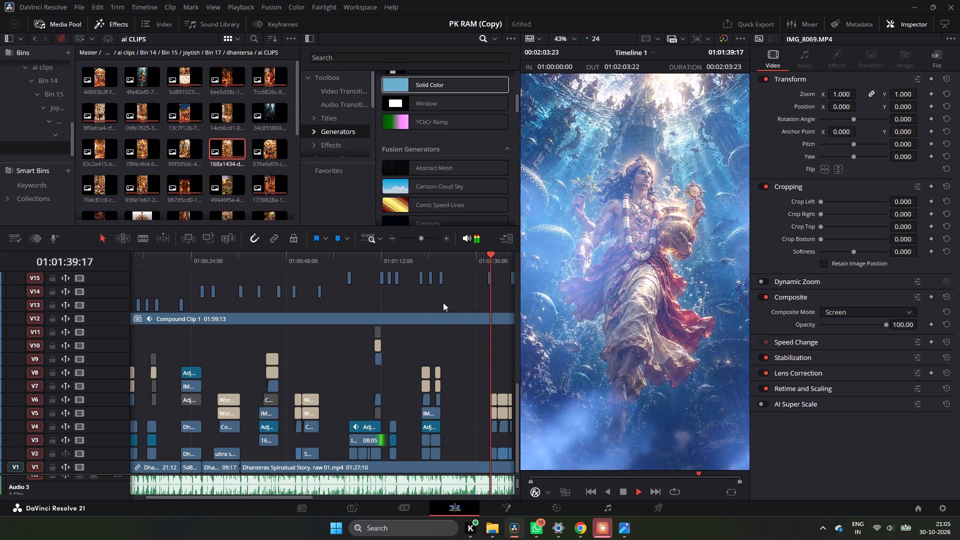
pyautogui.scroll(-4, 446, 337)
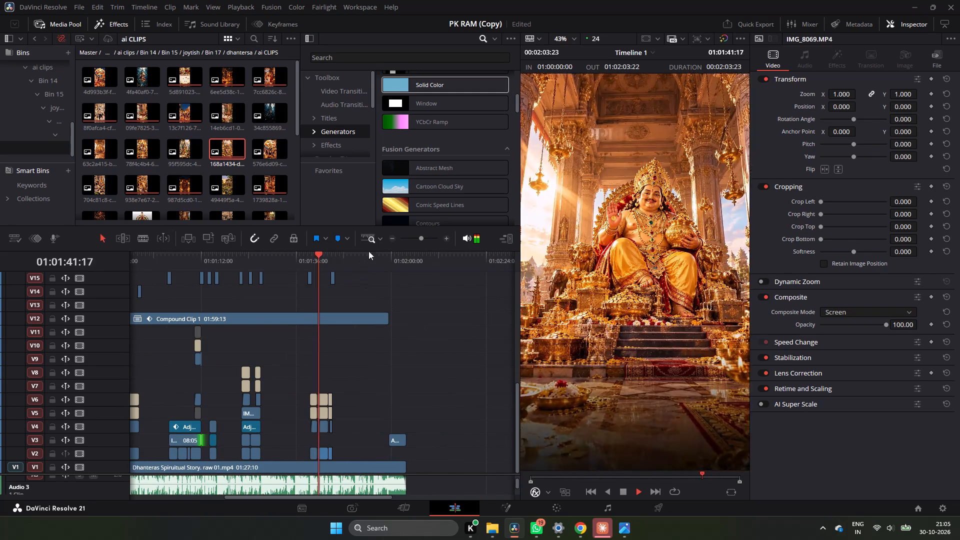
pyautogui.click(391, 239)
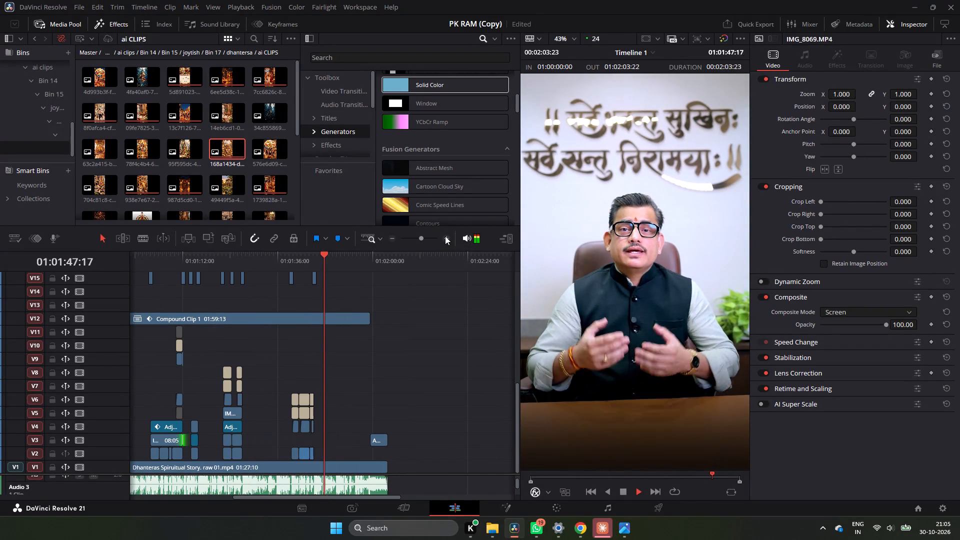
pyautogui.click(445, 236)
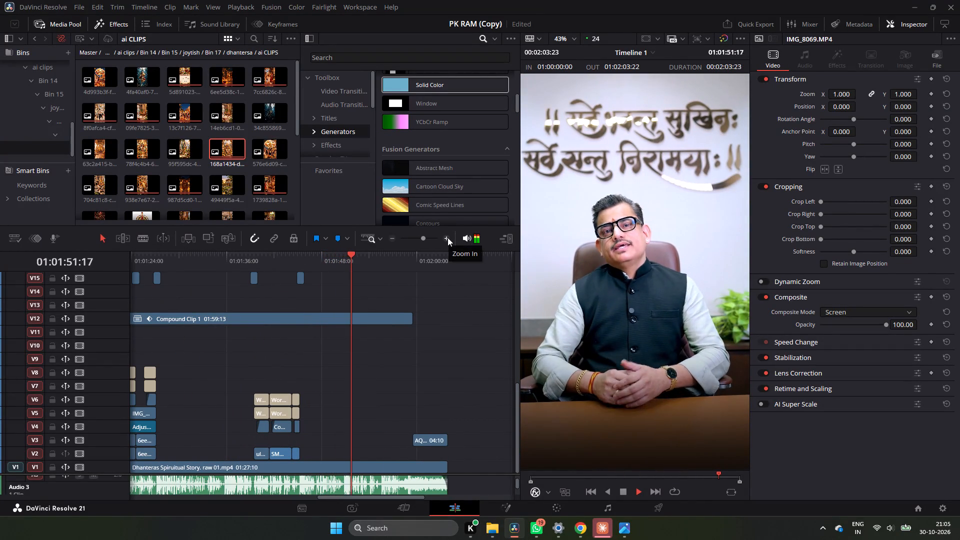
pyautogui.click(391, 237)
pyautogui.click(391, 237)
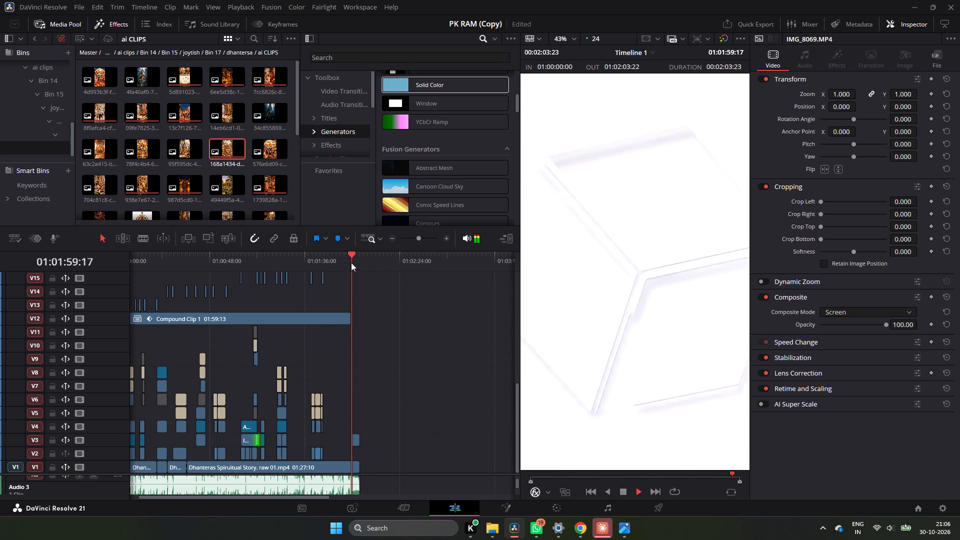
# Go back to the reel's opening and review the title over the family market image around 01:00:05 to 01:00:06.
pyautogui.moveTo(351, 261); pyautogui.dragTo(140, 303)
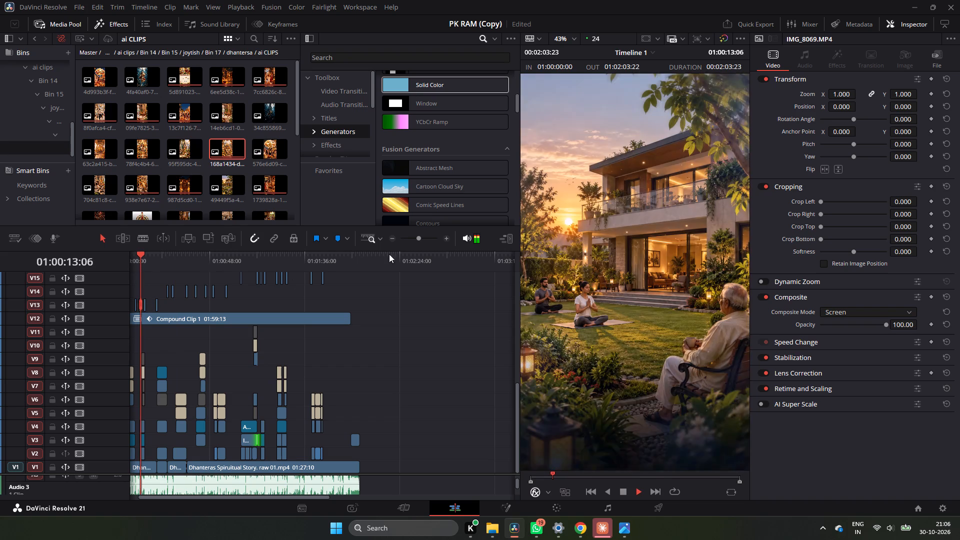
pyautogui.tripleClick(448, 237)
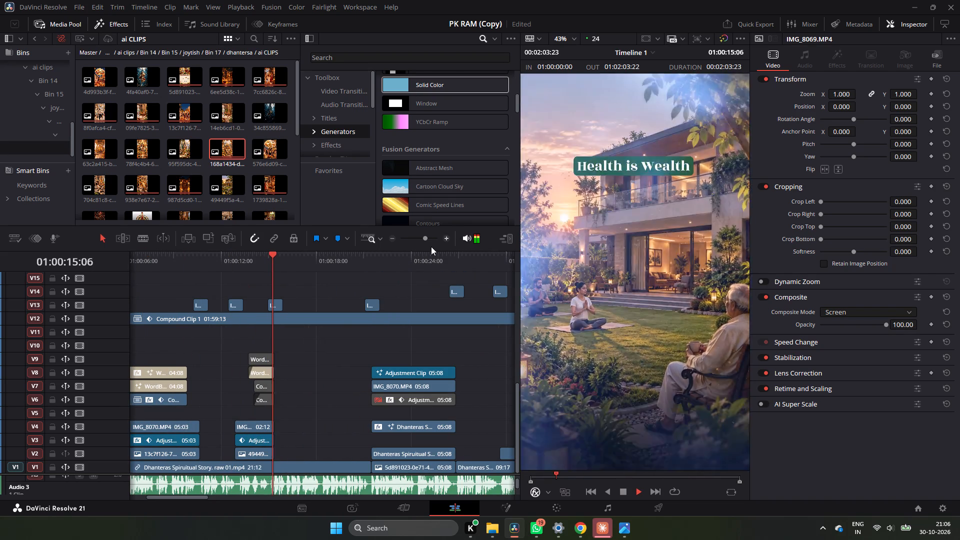
pyautogui.click(372, 260)
pyautogui.moveTo(371, 260); pyautogui.dragTo(352, 267)
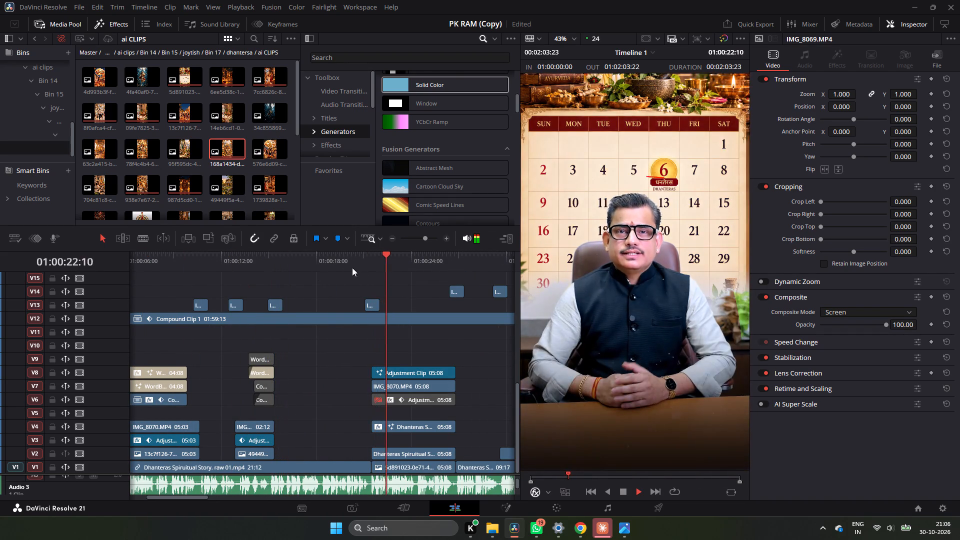
pyautogui.moveTo(352, 267); pyautogui.dragTo(212, 311)
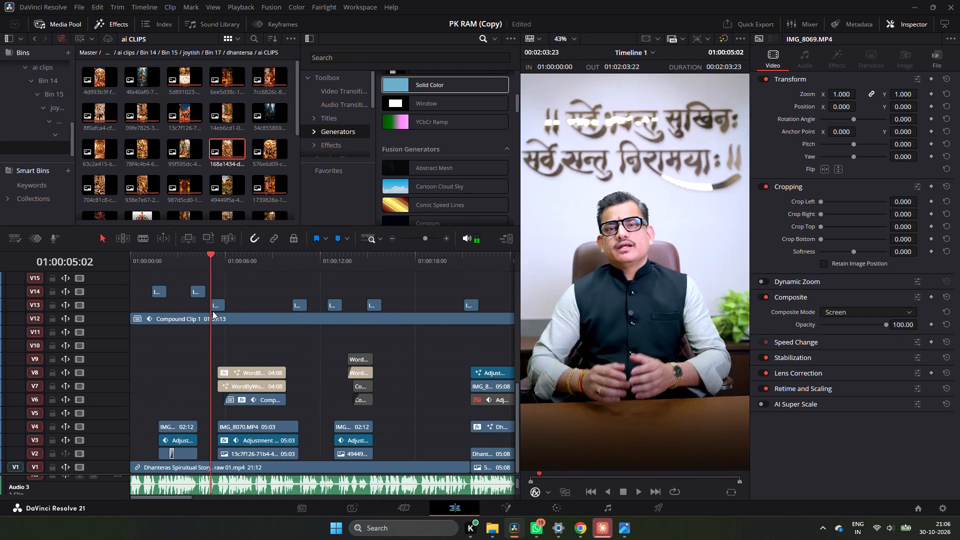
pyautogui.moveTo(212, 311); pyautogui.dragTo(219, 312)
pyautogui.press('space')
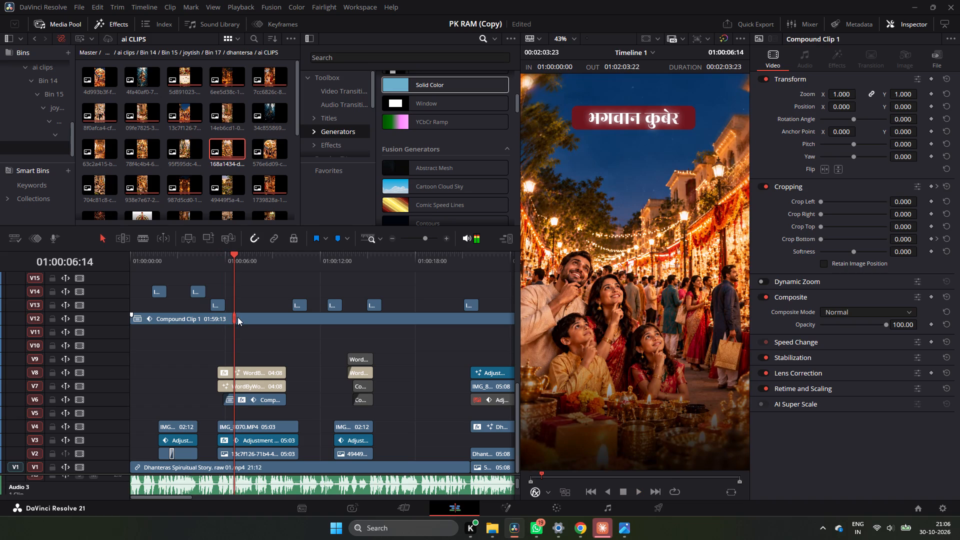
pyautogui.press('space')
pyautogui.press('space')
pyautogui.click(233, 263)
pyautogui.moveTo(233, 263); pyautogui.dragTo(220, 265)
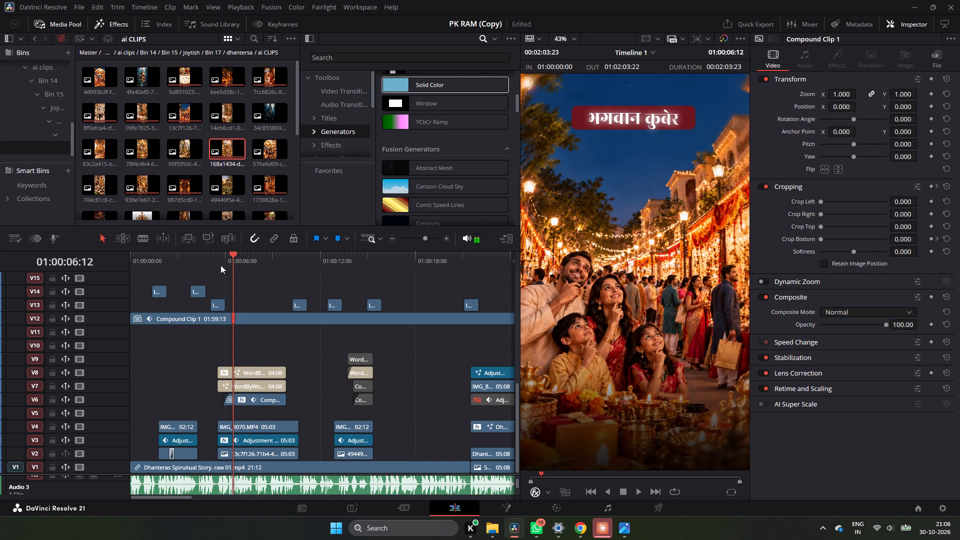
pyautogui.moveTo(220, 265); pyautogui.dragTo(209, 269)
pyautogui.click(216, 257)
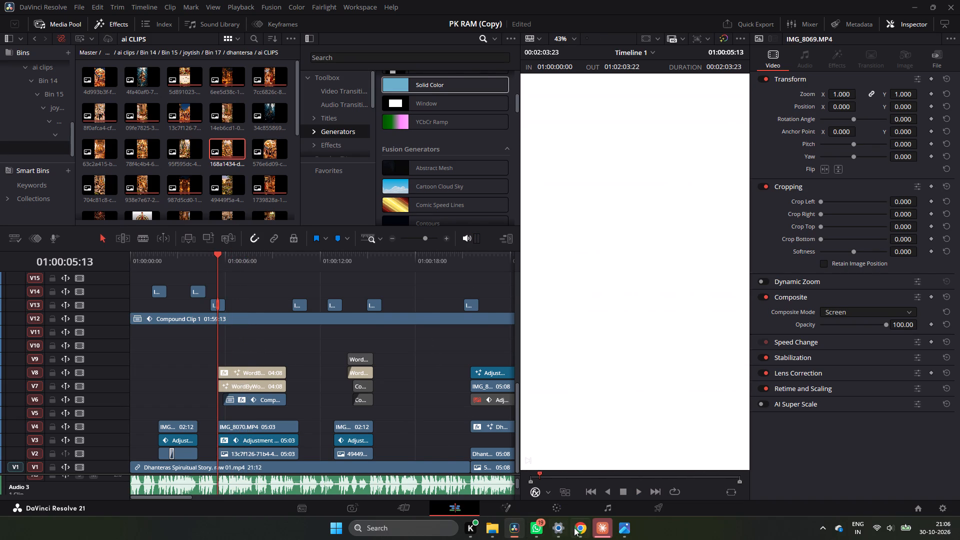
# Switch to Chrome, search Google for "dhanteras in hindi" in a new tab, and copy the word धनतेरस from the results.
pyautogui.click(587, 529)
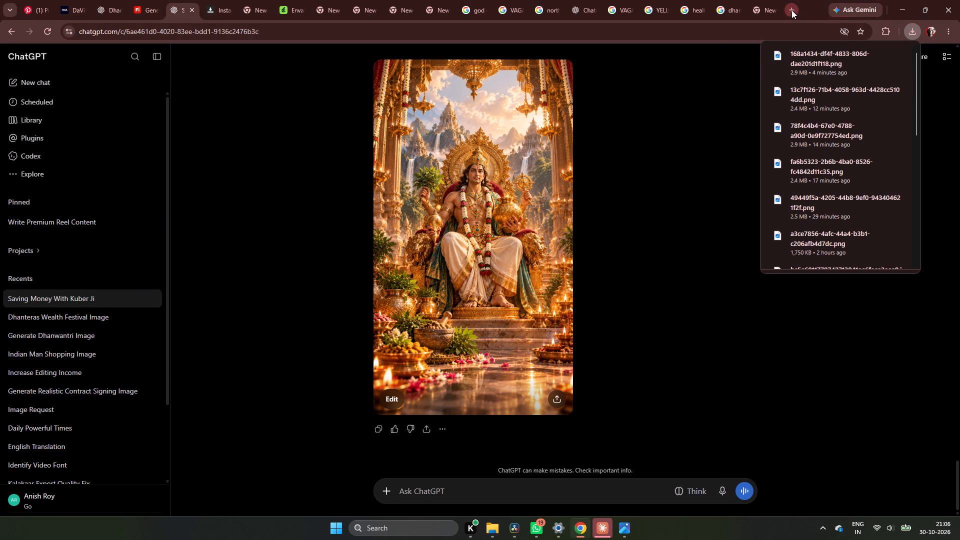
pyautogui.click(791, 10)
pyautogui.click(469, 181)
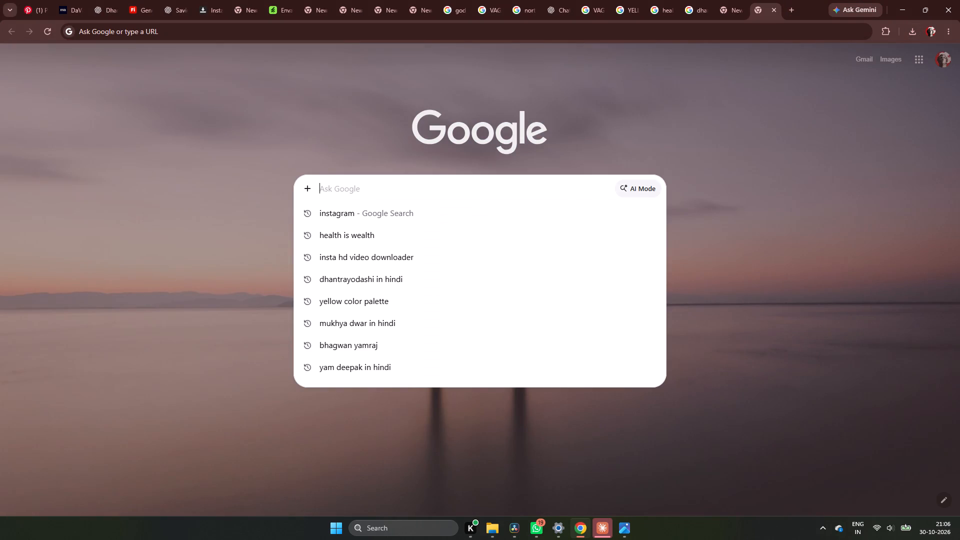
pyautogui.press('d')
pyautogui.write('hanteras')
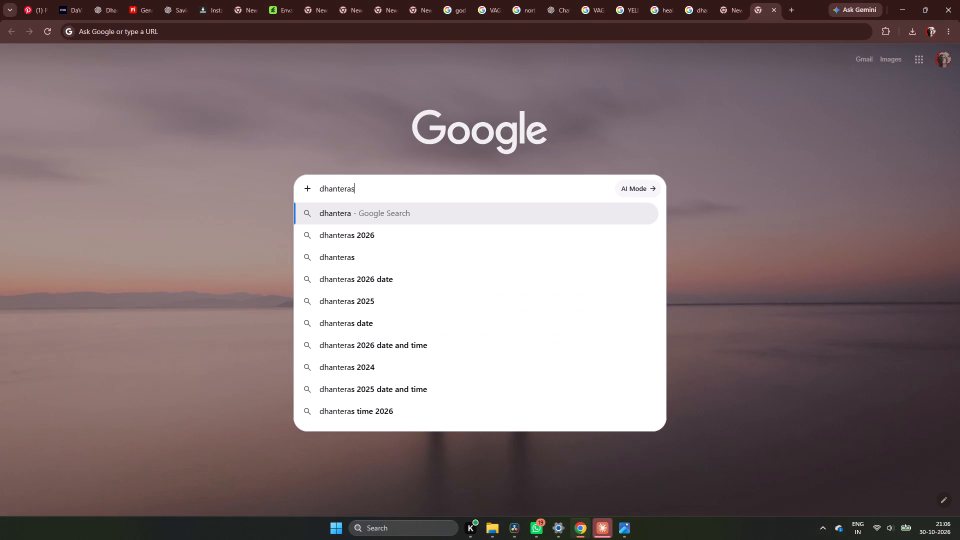
pyautogui.press('Return')
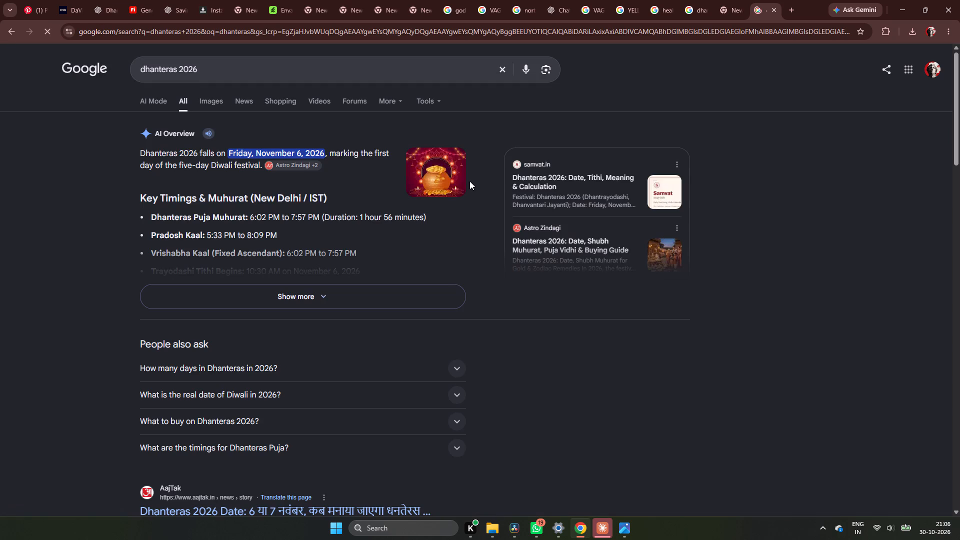
pyautogui.click(232, 66)
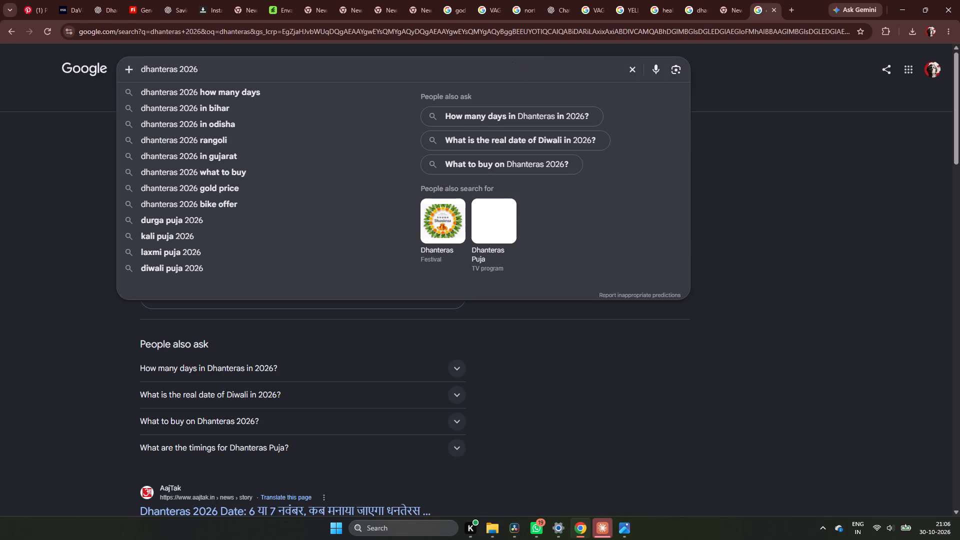
pyautogui.press('BackSpace')
pyautogui.press('BackSpace')
pyautogui.press('BackSpace')
pyautogui.press('BackSpace')
pyautogui.write('in hindi')
pyautogui.press('space')
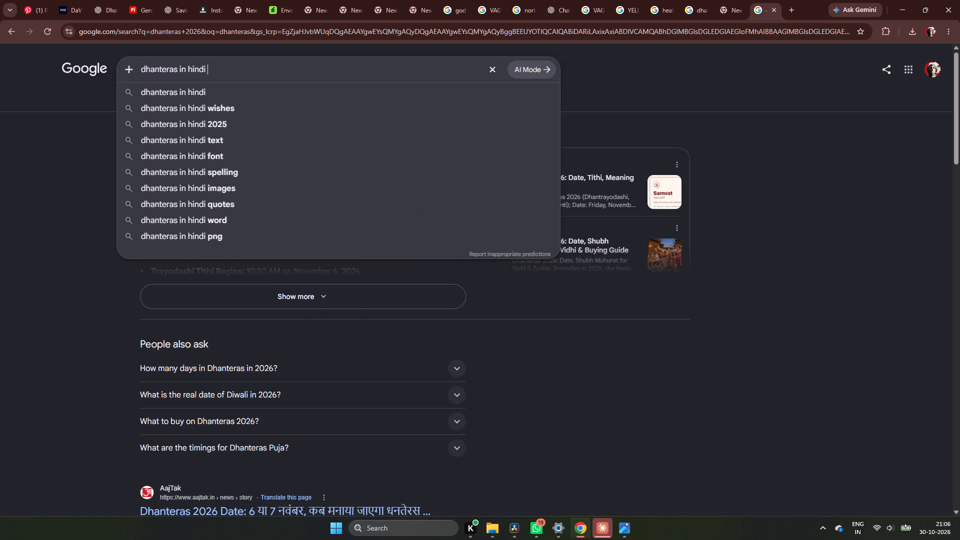
pyautogui.press('Return')
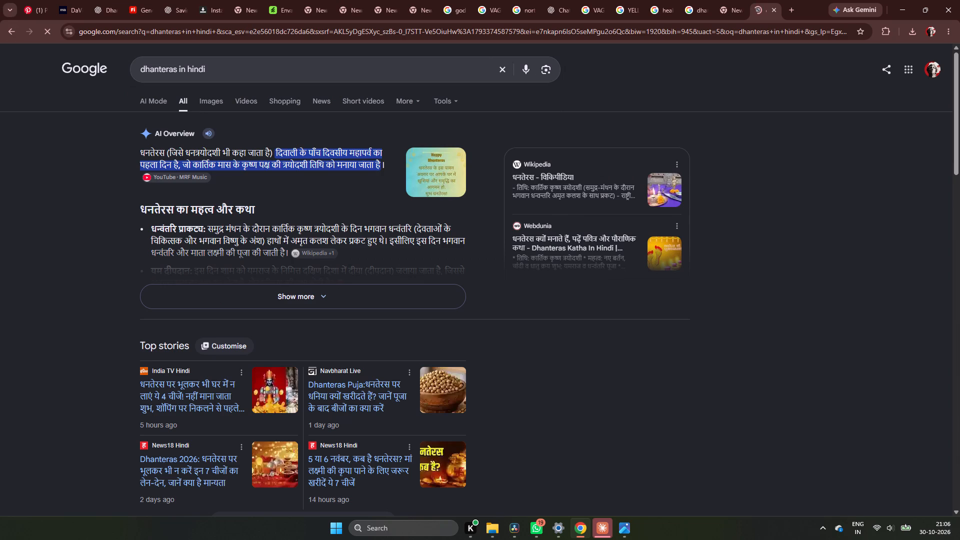
pyautogui.moveTo(139, 152); pyautogui.dragTo(164, 154)
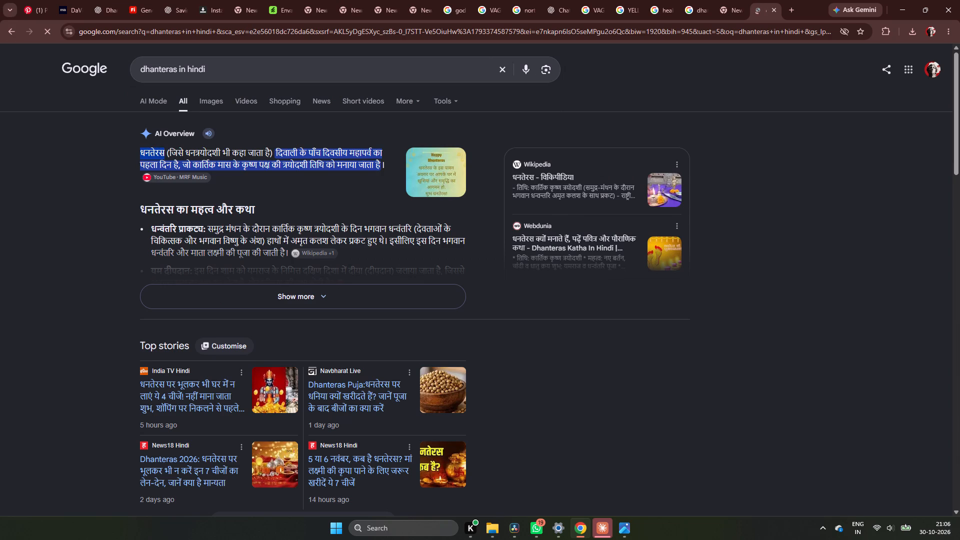
pyautogui.moveTo(164, 154); pyautogui.dragTo(165, 154)
pyautogui.hotkey('ctrl', 'c')
pyautogui.hotkey('ctrl', 'c')
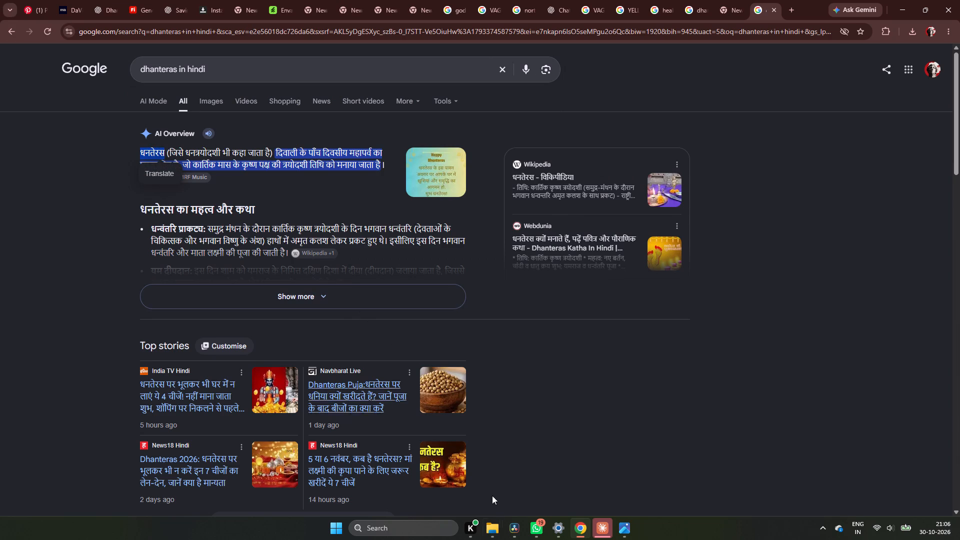
# Back in DaVinci Resolve, replace the text of both WordByWord_2 titles on V7 and V8 over the market image with धनतेरस.
pyautogui.click(512, 539)
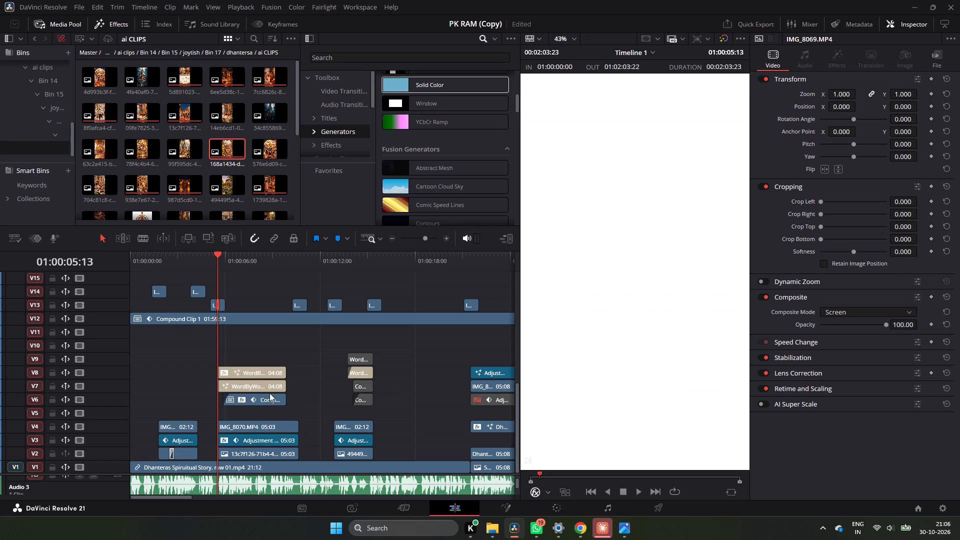
pyautogui.click(267, 384)
pyautogui.click(839, 155)
pyautogui.hotkey('ctrl', 'a')
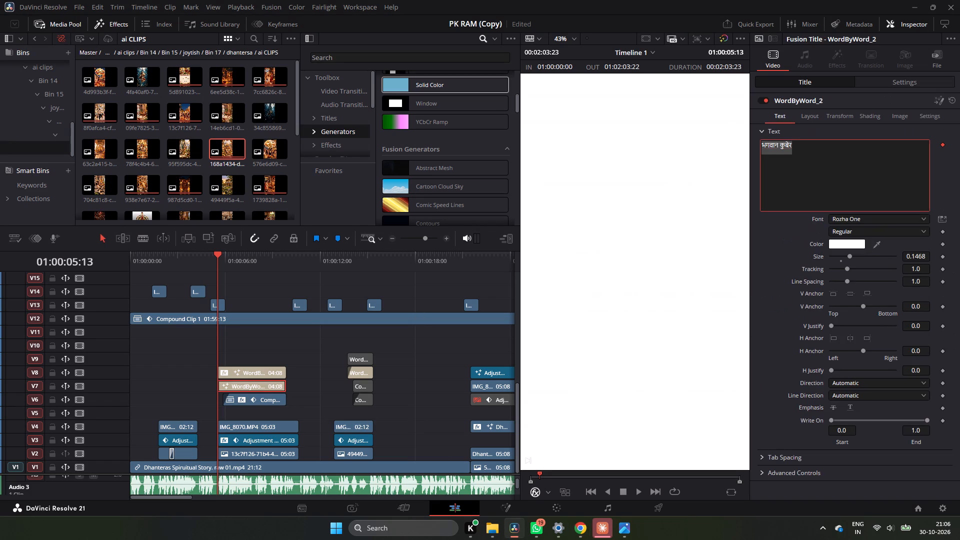
pyautogui.hotkey('ctrl', 'v')
pyautogui.click(227, 380)
pyautogui.click(236, 369)
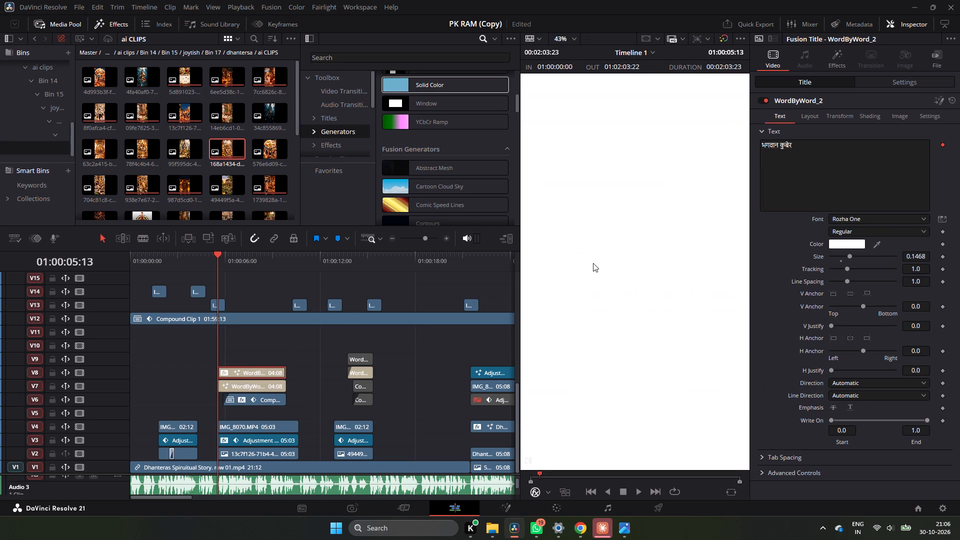
pyautogui.click(813, 192)
pyautogui.hotkey('ctrl', 'a')
pyautogui.hotkey('ctrl', 'v')
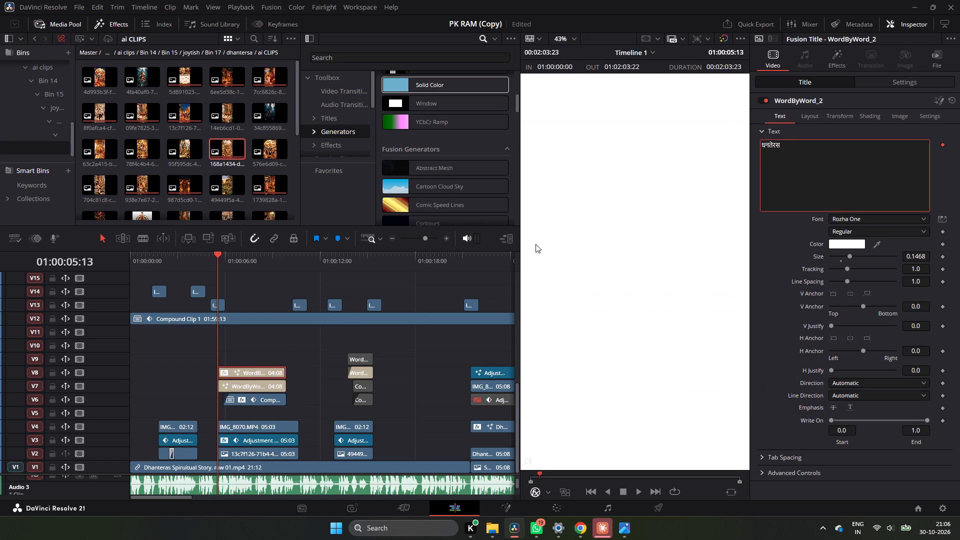
# Play from about 01:00:05 to 01:00:07 to check the धनतेरस title animation over the market image.
pyautogui.click(232, 262)
pyautogui.click(214, 260)
pyautogui.press('space')
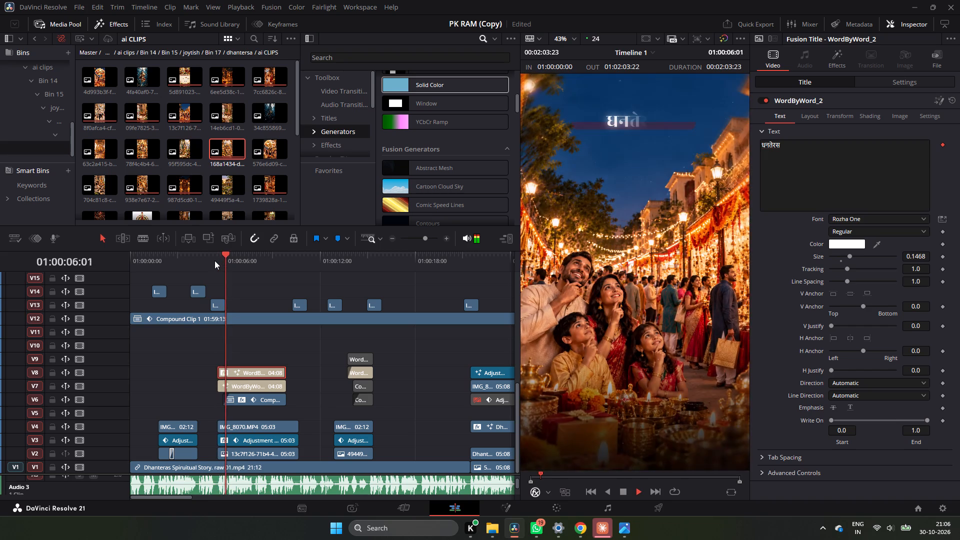
pyautogui.press('space')
pyautogui.press('space')
pyautogui.press('space')
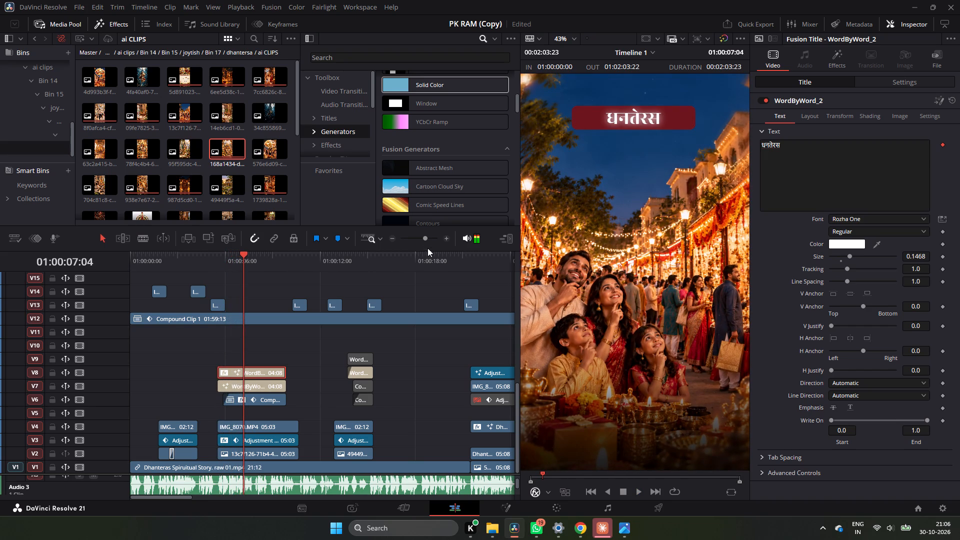
pyautogui.doubleClick(442, 239)
pyautogui.press('space')
pyautogui.press('space')
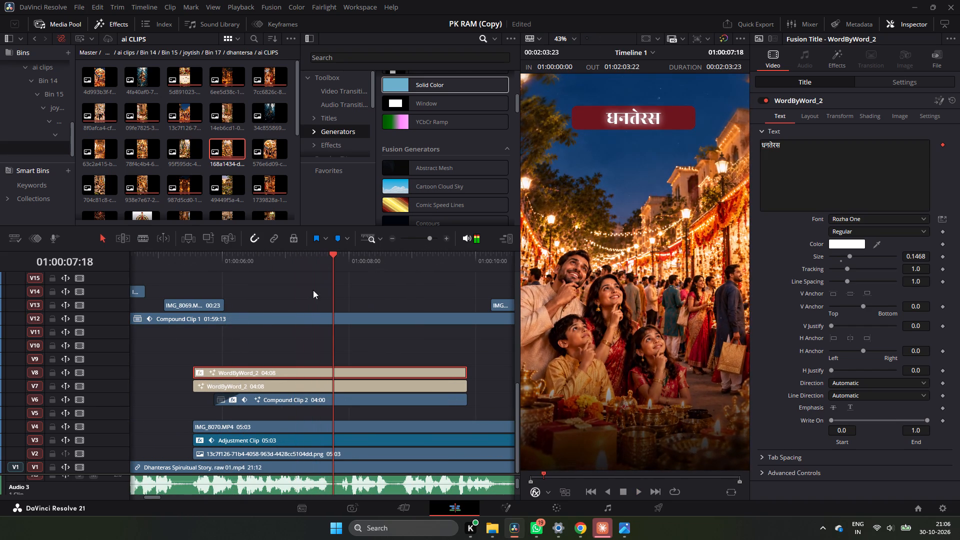
pyautogui.doubleClick(388, 235)
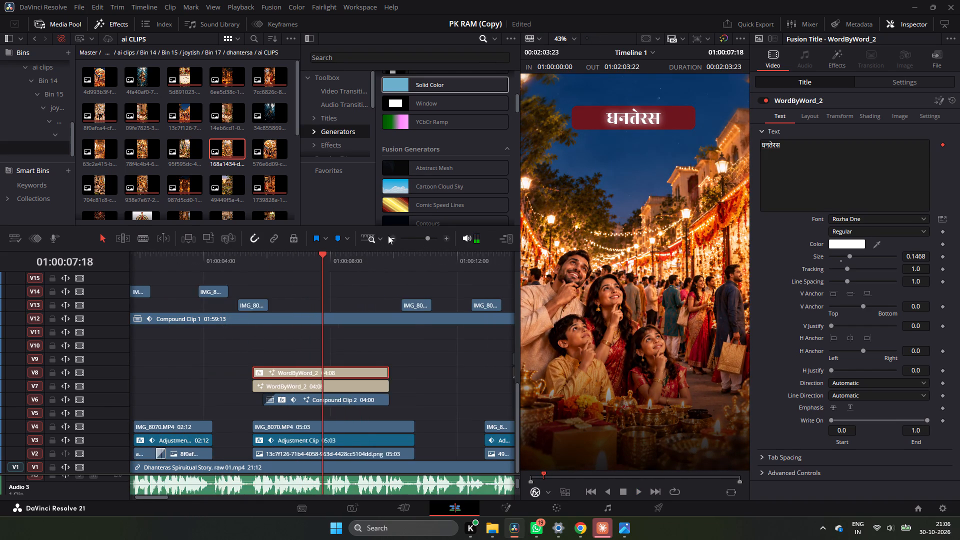
# Add an Adjustment Clip on V9 above the धनतेरस titles, starting with them and lasting 05:03 to match the market image.
pyautogui.click(331, 141)
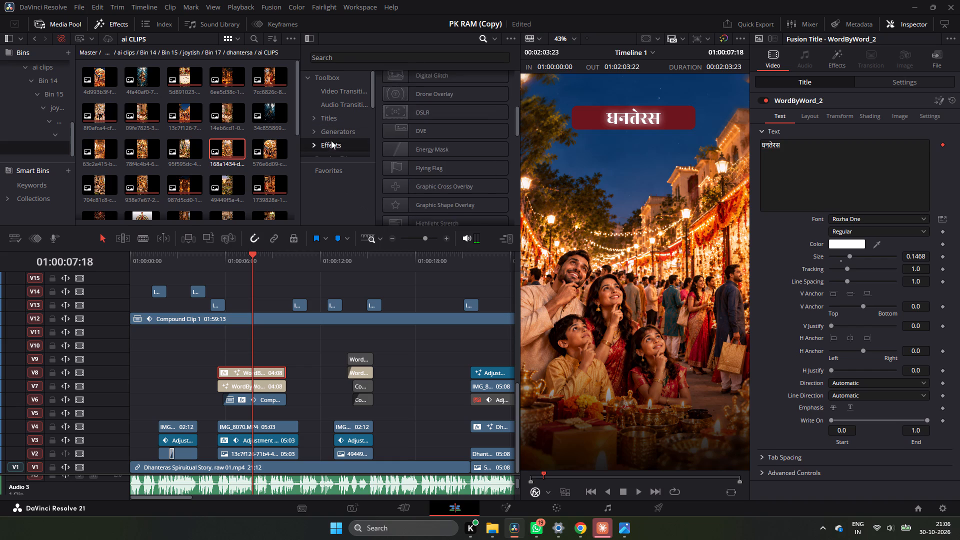
pyautogui.scroll(10, 378, 137)
pyautogui.moveTo(422, 97); pyautogui.dragTo(187, 337)
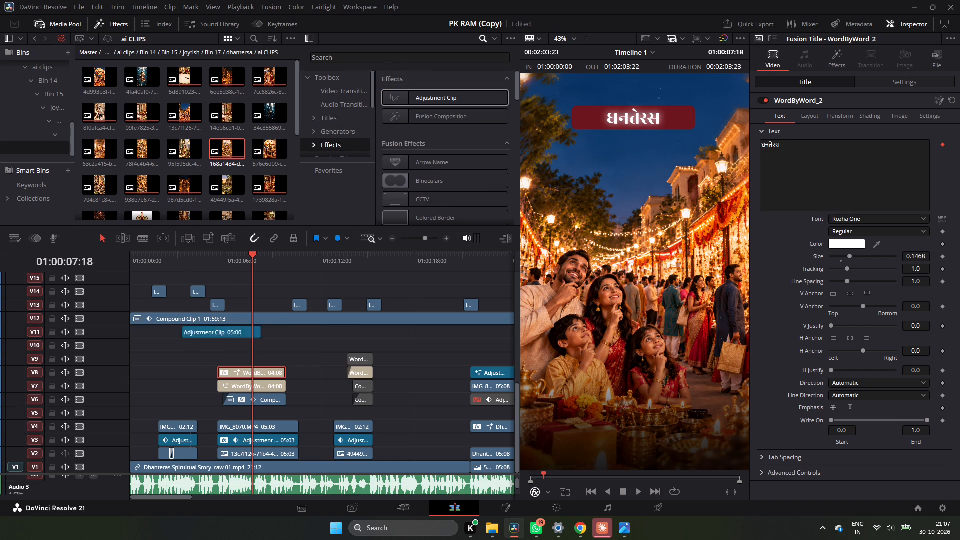
pyautogui.moveTo(187, 337); pyautogui.dragTo(218, 359)
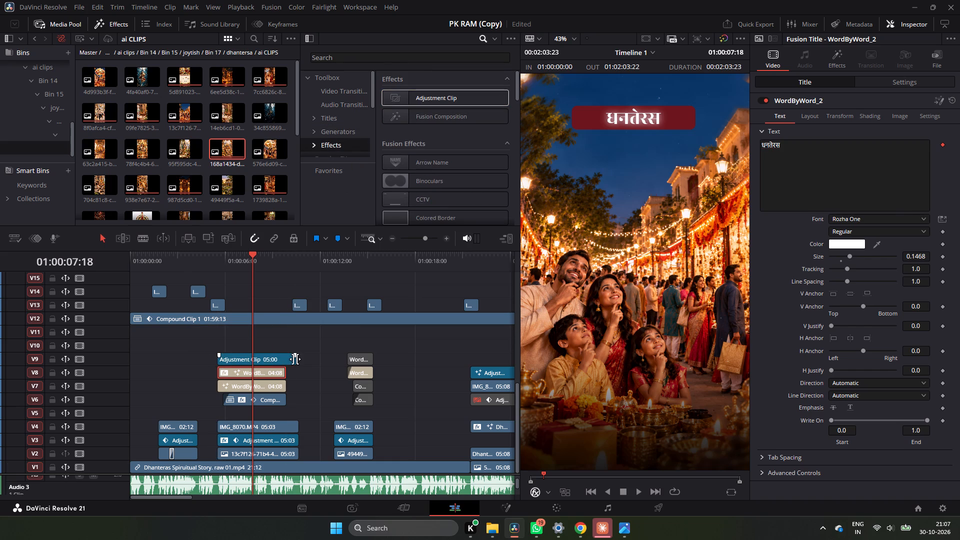
pyautogui.click(295, 359)
# Extend both WordByWord_2 titles and Compound Clip 2 together so they end level with the V9 adjustment clip, making the titles 05:03.
pyautogui.moveTo(304, 369); pyautogui.dragTo(284, 389)
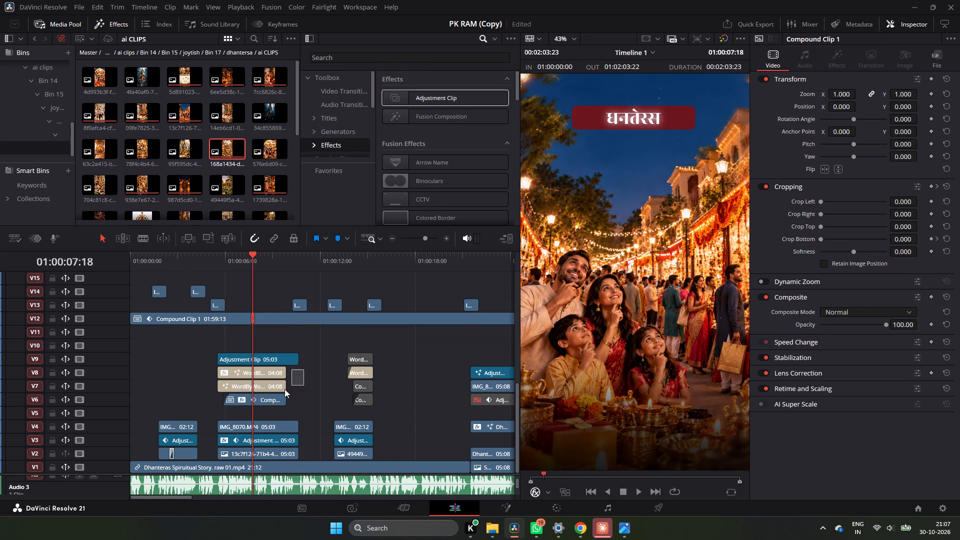
pyautogui.moveTo(284, 389); pyautogui.dragTo(279, 396)
pyautogui.moveTo(285, 387); pyautogui.dragTo(295, 388)
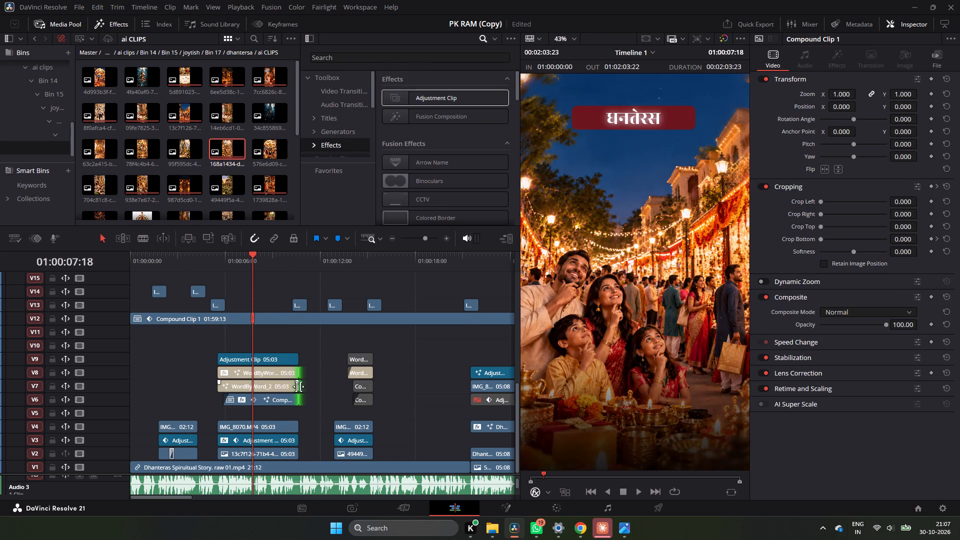
# Play the market image section between about 01:00:06 and 01:00:10 to check the extended धनतेरस titles and banner.
pyautogui.click(299, 386)
pyautogui.press('space')
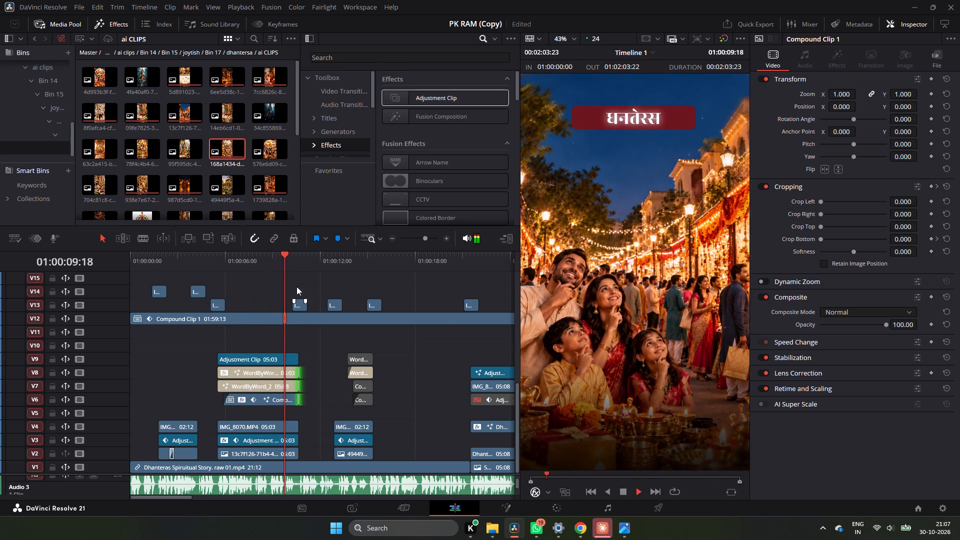
pyautogui.press('space')
pyautogui.click(259, 258)
pyautogui.press('space')
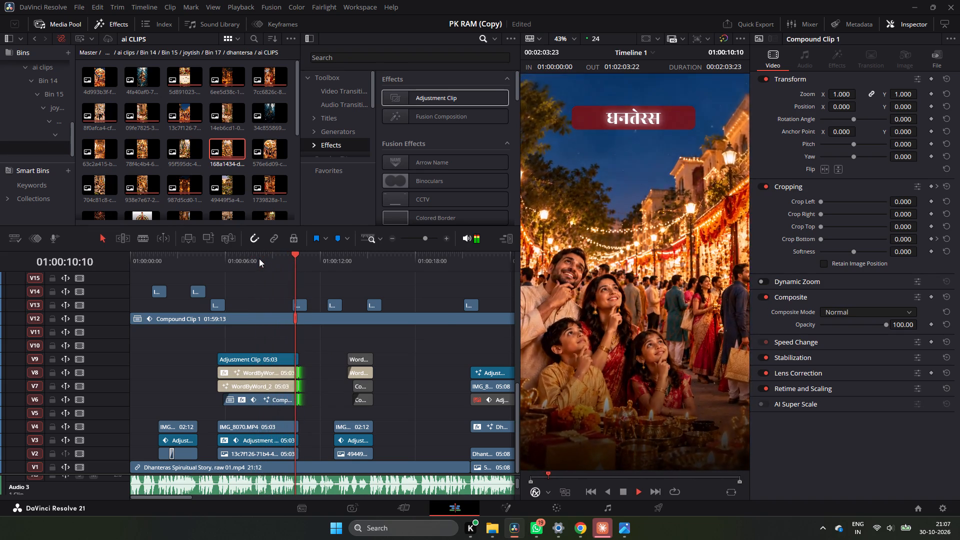
pyautogui.press('space')
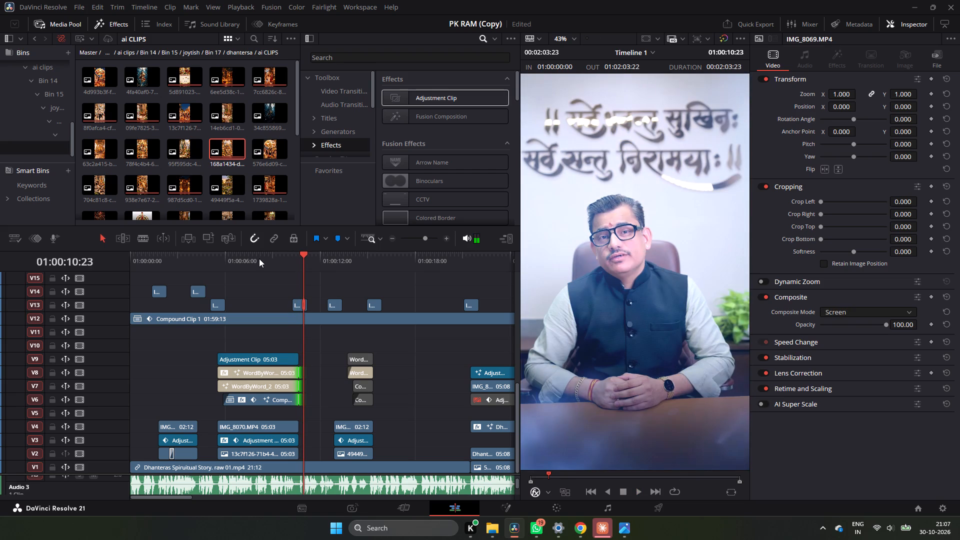
pyautogui.click(229, 262)
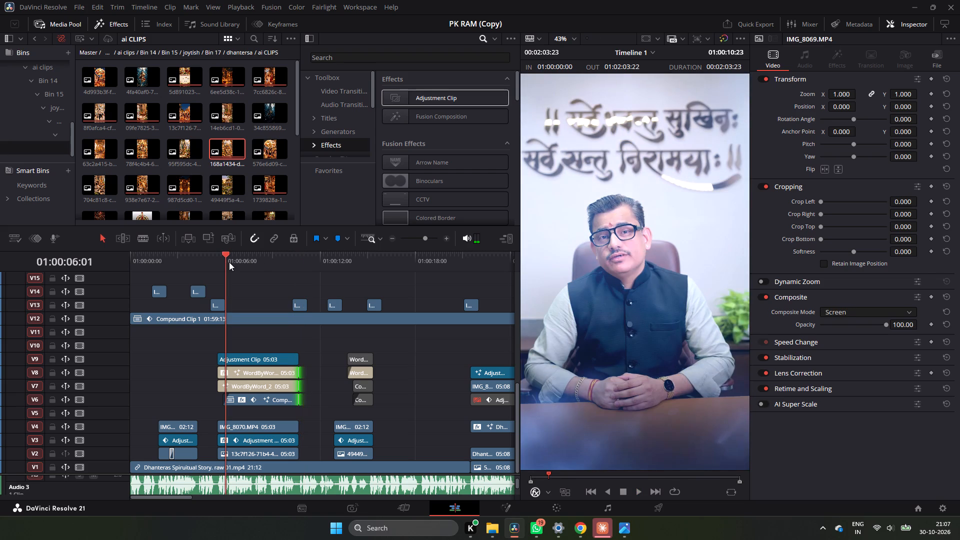
pyautogui.press('space')
pyautogui.press('space')
pyautogui.press('space')
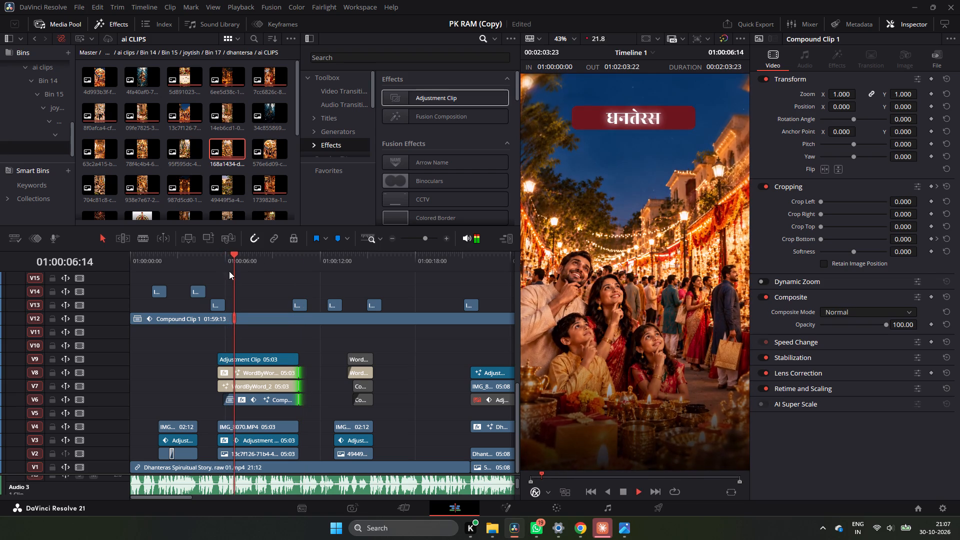
pyautogui.press('space')
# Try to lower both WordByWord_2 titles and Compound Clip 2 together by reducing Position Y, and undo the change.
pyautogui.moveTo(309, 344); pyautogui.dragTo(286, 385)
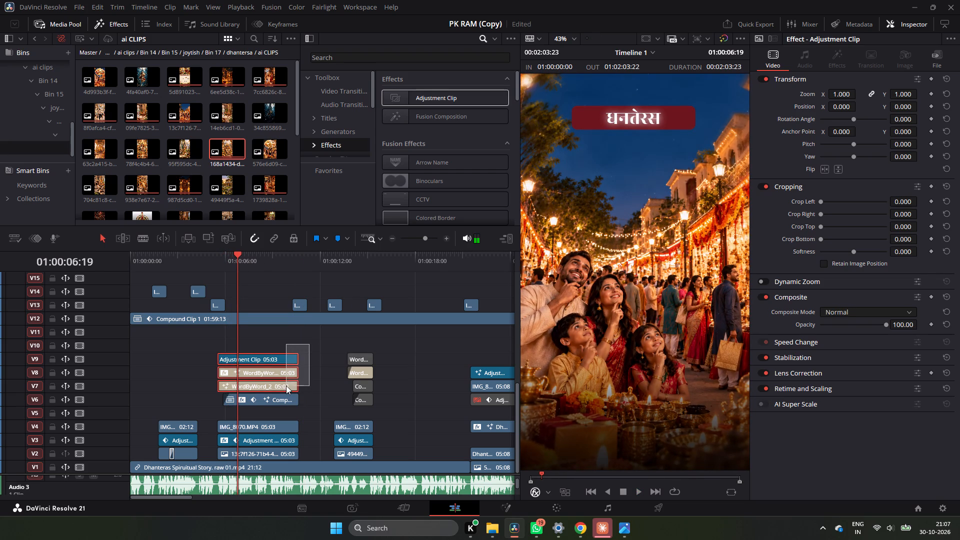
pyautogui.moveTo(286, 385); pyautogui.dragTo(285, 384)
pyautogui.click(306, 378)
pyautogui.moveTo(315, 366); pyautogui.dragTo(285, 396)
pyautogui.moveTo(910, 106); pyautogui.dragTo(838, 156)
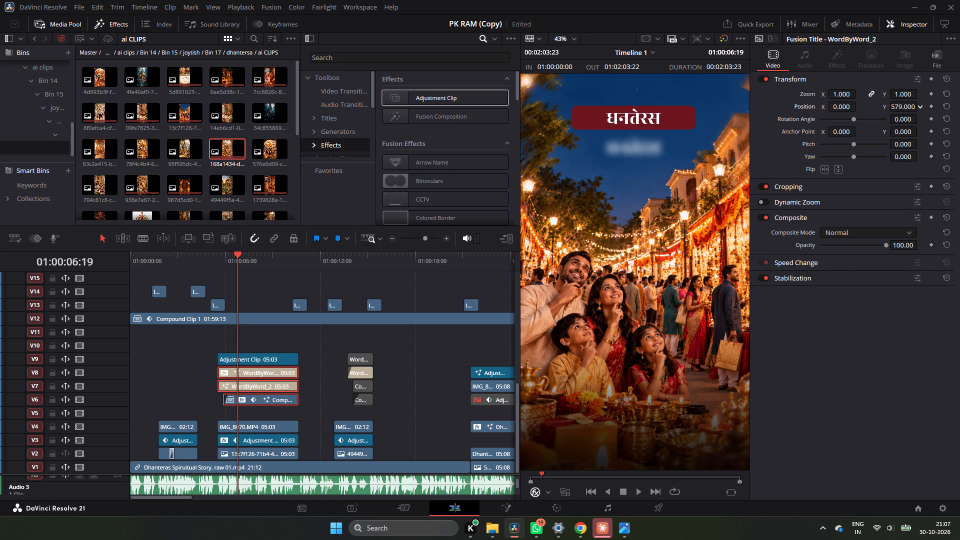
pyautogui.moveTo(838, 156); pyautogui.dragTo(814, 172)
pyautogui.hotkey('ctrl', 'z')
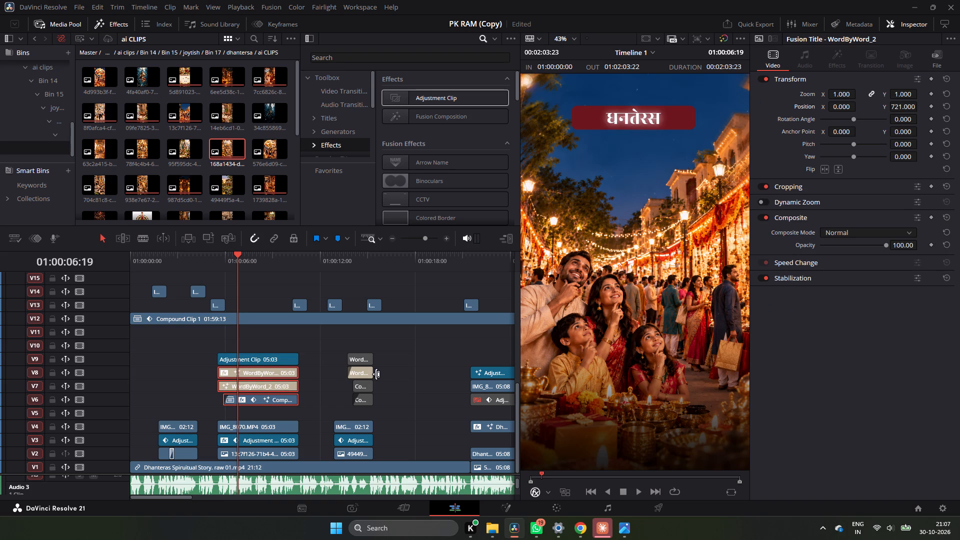
# Lower both WordByWord_2 titles on V7 and V8 together by setting their Position Y to 460.
pyautogui.click(311, 375)
pyautogui.moveTo(326, 374); pyautogui.dragTo(293, 384)
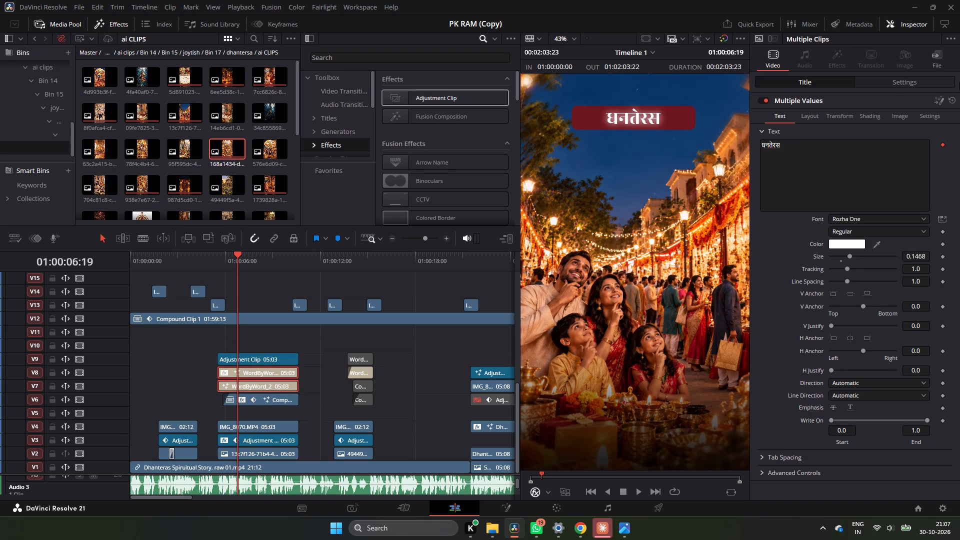
pyautogui.click(910, 87)
pyautogui.click(917, 76)
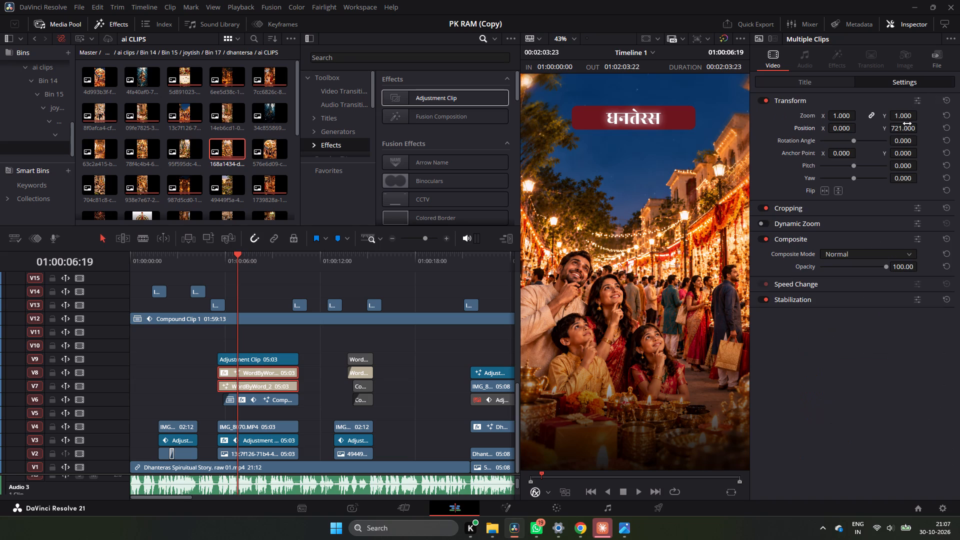
pyautogui.moveTo(907, 124); pyautogui.dragTo(696, 216)
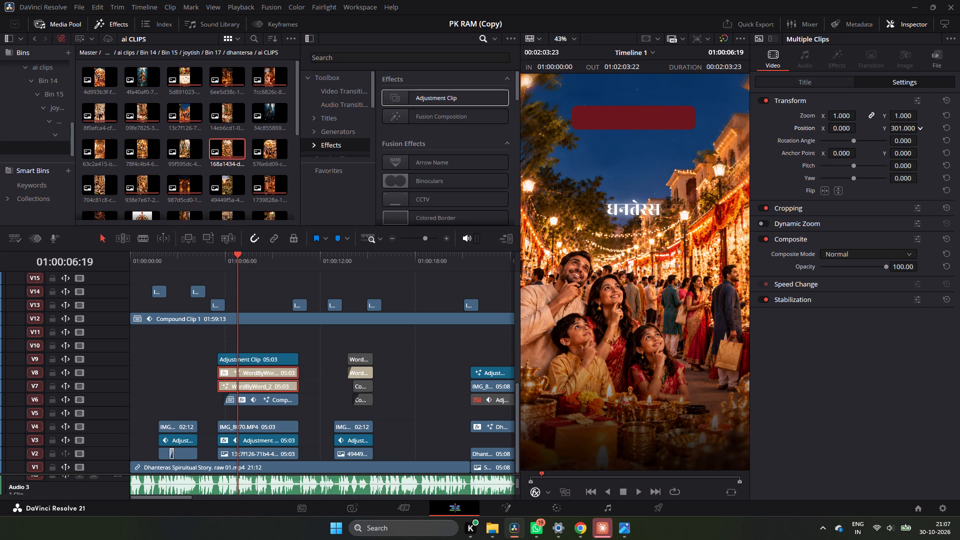
pyautogui.moveTo(696, 216); pyautogui.dragTo(776, 218)
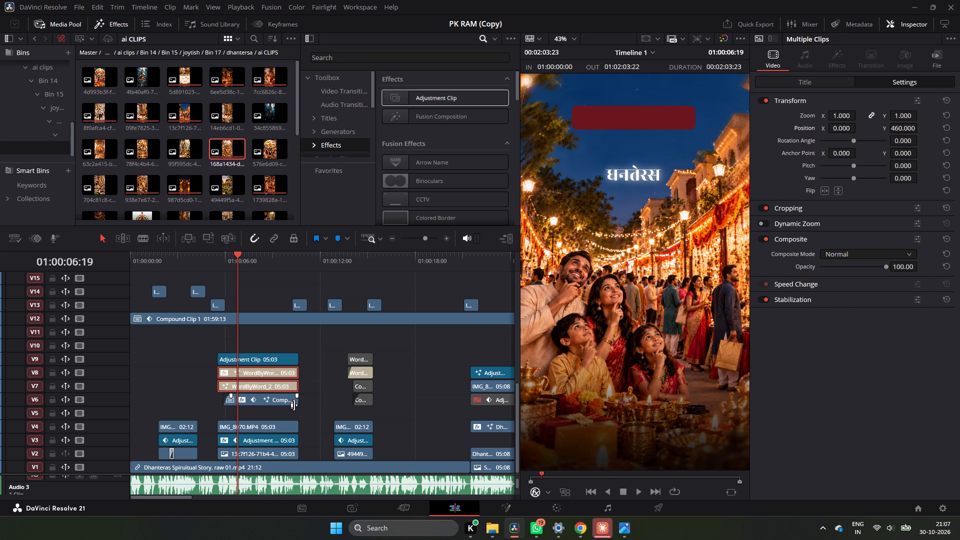
# Set Compound Clip 2's Position Y to 463 to put the red banner behind the titles, and play from about 01:00:05 to check.
pyautogui.click(294, 405)
pyautogui.click(280, 402)
pyautogui.moveTo(904, 102); pyautogui.dragTo(903, 104)
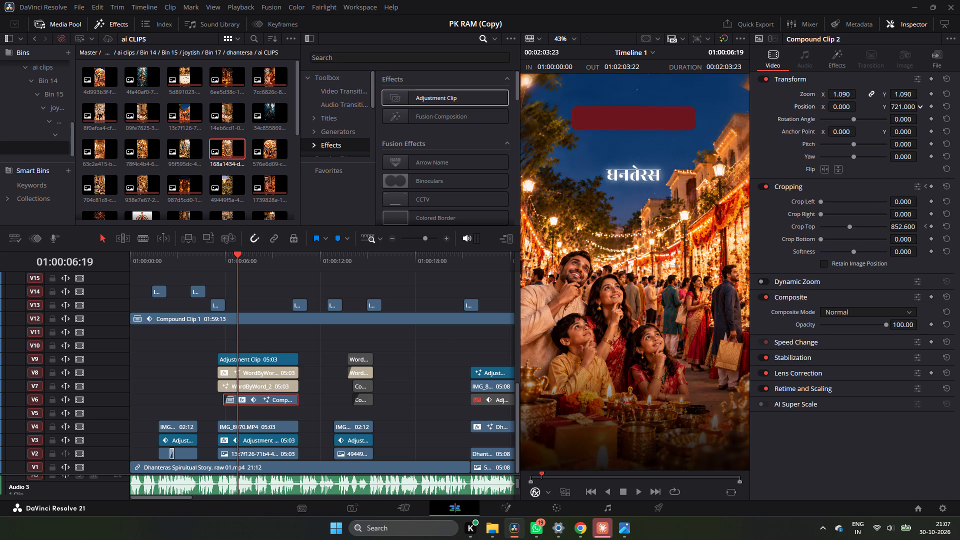
pyautogui.moveTo(903, 104); pyautogui.dragTo(774, 201)
pyautogui.click(211, 260)
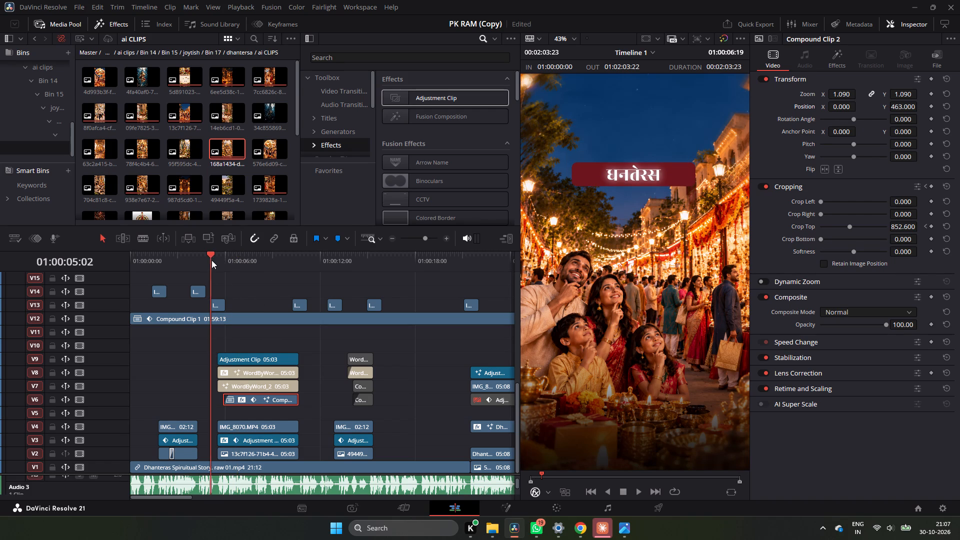
pyautogui.press('space')
pyautogui.press('space')
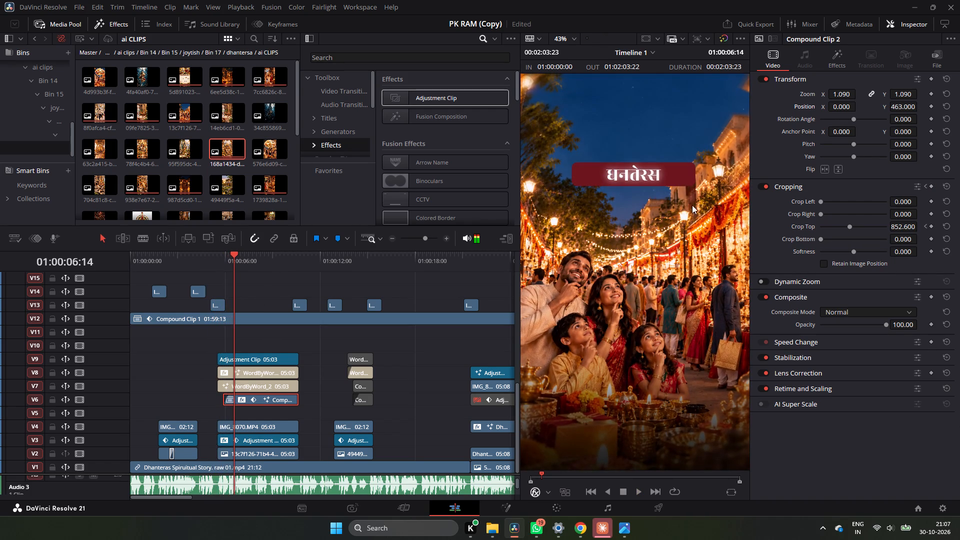
# Apply the Pen Stroke Line effect to the V9 adjustment clip above the धनतेरस titles.
pyautogui.click(262, 359)
pyautogui.scroll(-12, 430, 142)
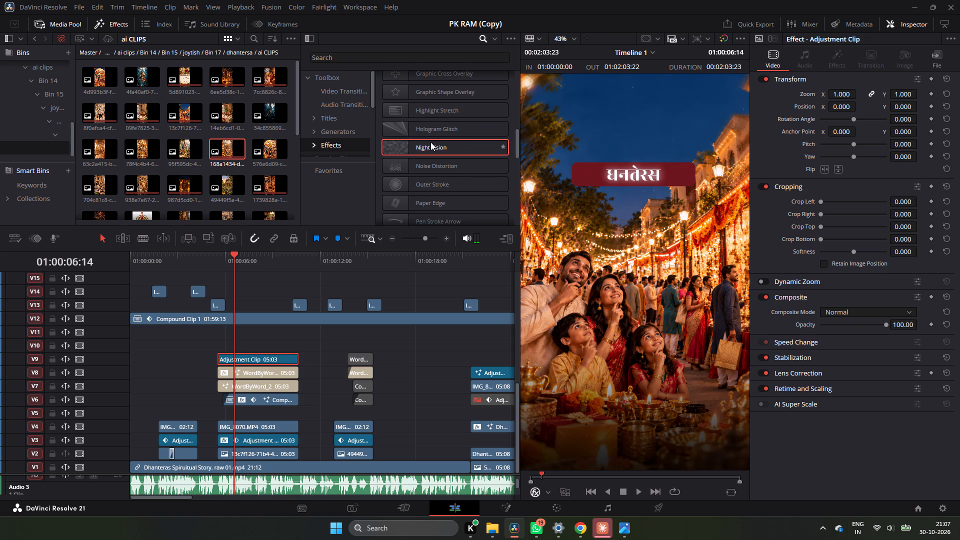
pyautogui.scroll(-3, 428, 163)
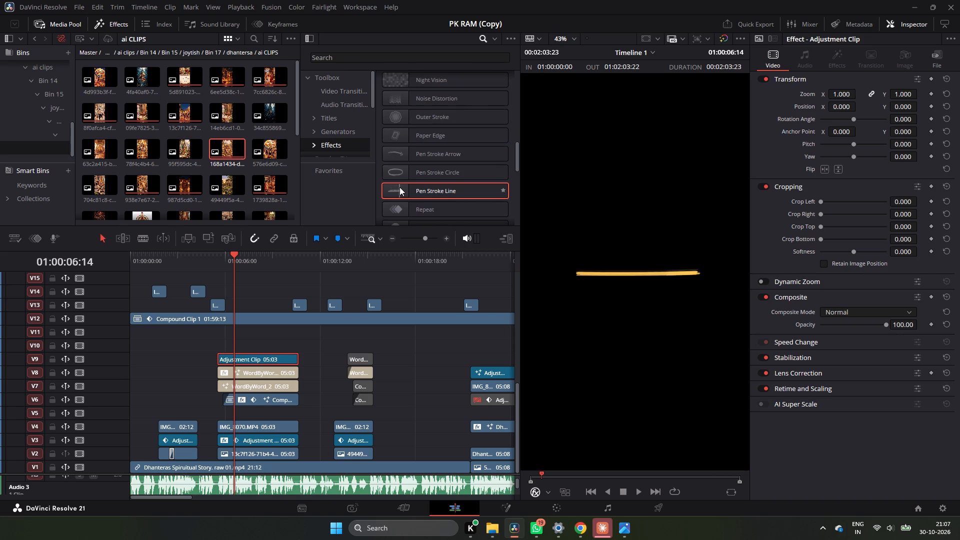
pyautogui.moveTo(399, 187); pyautogui.dragTo(274, 355)
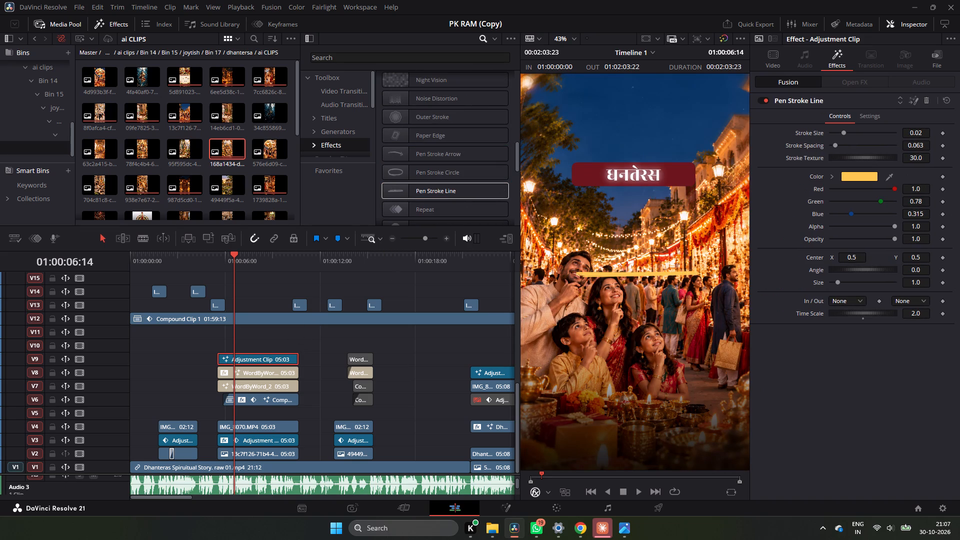
# Raise the pen stroke line to just below the धनतेरस title with Center Y 0.714 and reduce its Size to 0.453.
pyautogui.moveTo(918, 253); pyautogui.dragTo(949, 263)
pyautogui.moveTo(949, 263); pyautogui.dragTo(551, 275)
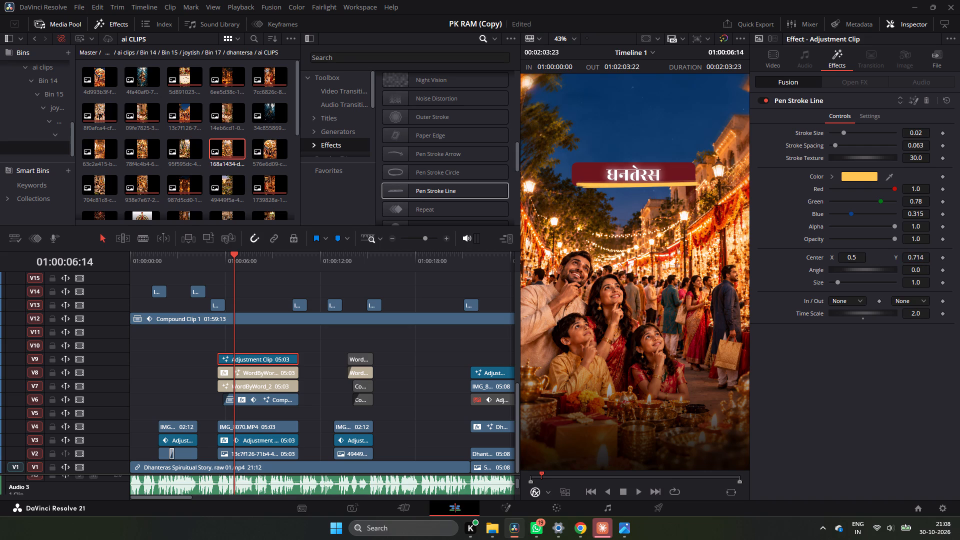
pyautogui.moveTo(913, 280); pyautogui.dragTo(898, 283)
pyautogui.moveTo(898, 283); pyautogui.dragTo(640, 294)
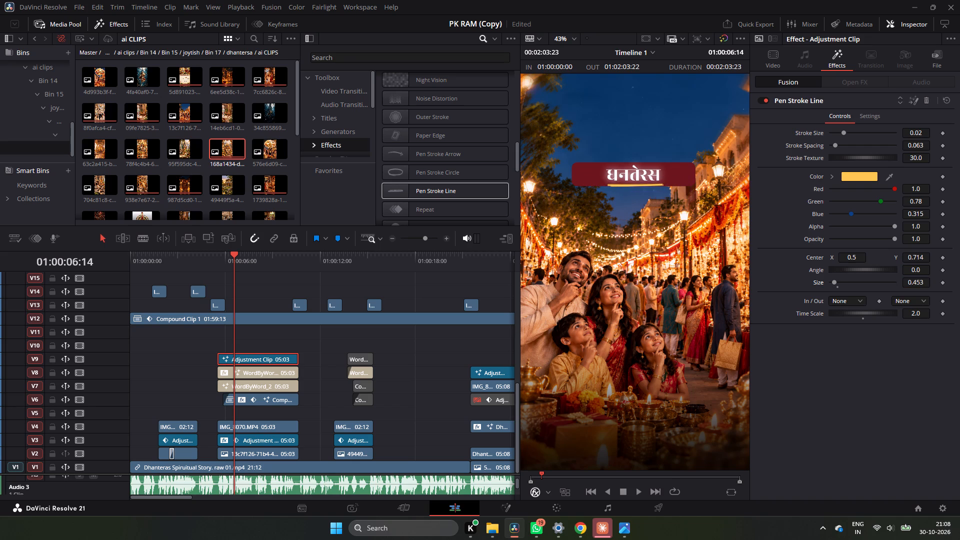
# Fit the pen stroke line under the title inside the red banner with Size 0.313, Center X 0.447 and Center Y 0.721.
pyautogui.moveTo(849, 255); pyautogui.dragTo(793, 256)
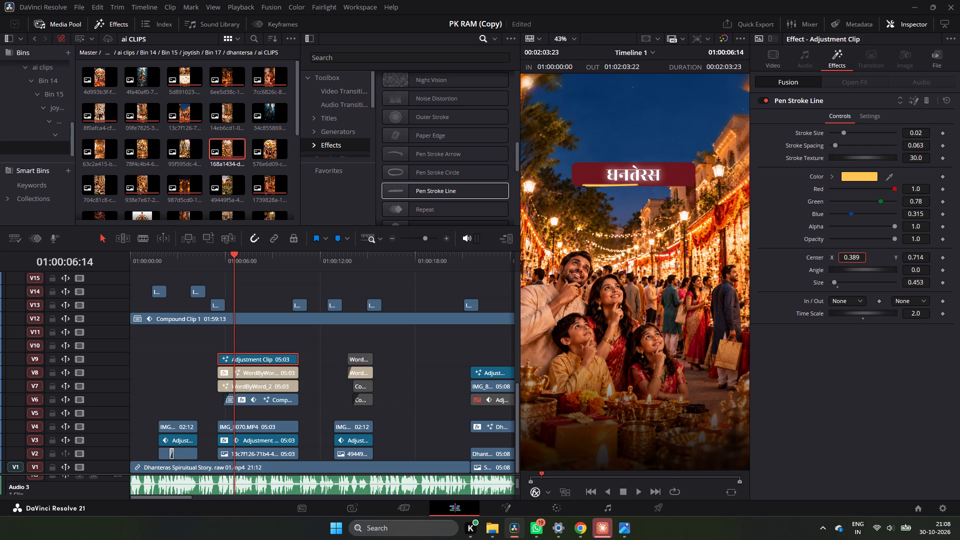
pyautogui.moveTo(793, 256); pyautogui.dragTo(783, 255)
pyautogui.moveTo(916, 280); pyautogui.dragTo(883, 284)
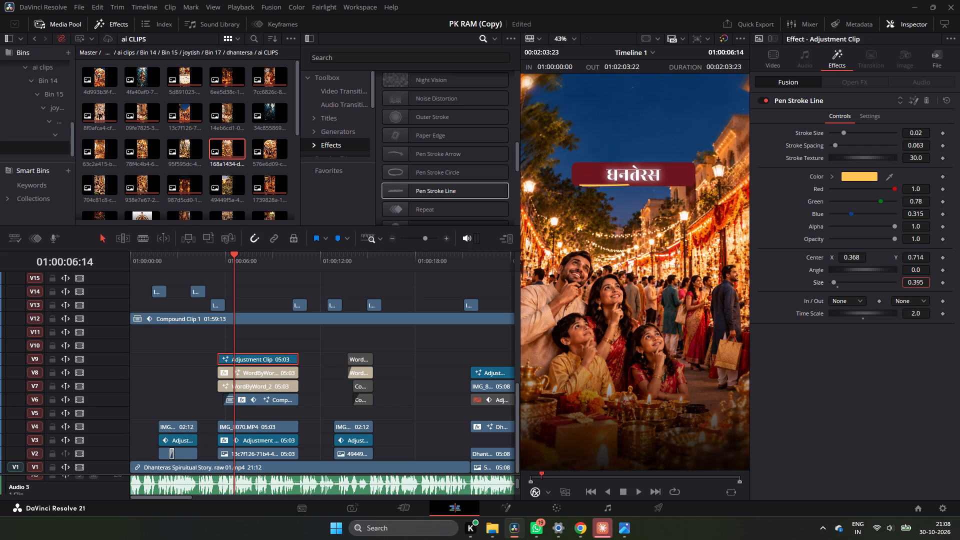
pyautogui.moveTo(883, 284); pyautogui.dragTo(846, 288)
pyautogui.click(918, 257)
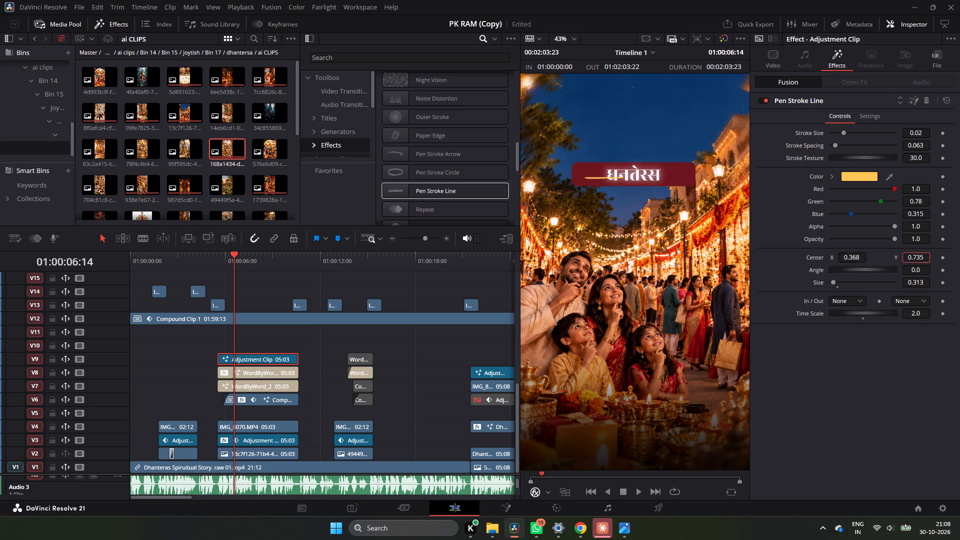
pyautogui.moveTo(849, 251); pyautogui.dragTo(868, 252)
pyautogui.moveTo(868, 252); pyautogui.dragTo(868, 253)
pyautogui.moveTo(857, 257); pyautogui.dragTo(897, 261)
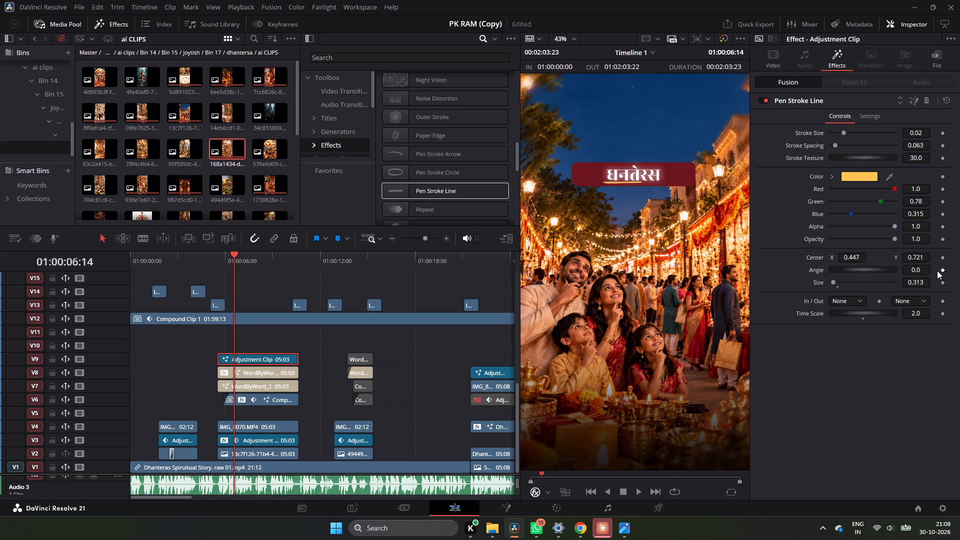
# Shorten the pen stroke line to Size 0.194 and shift its Center X to 0.426 beneath the title's first letters.
pyautogui.moveTo(916, 286); pyautogui.dragTo(910, 286)
pyautogui.moveTo(910, 286); pyautogui.dragTo(893, 292)
pyautogui.moveTo(859, 254); pyautogui.dragTo(845, 260)
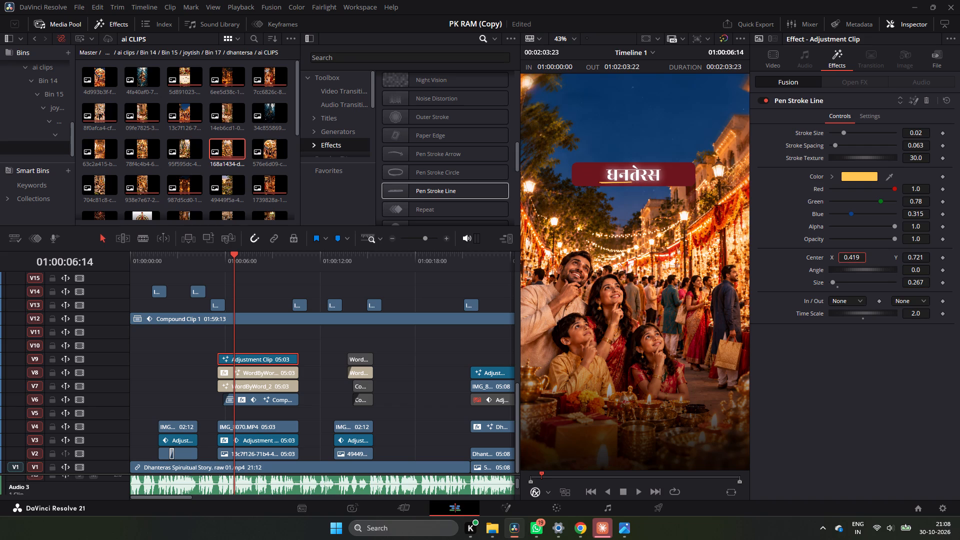
pyautogui.moveTo(845, 260); pyautogui.dragTo(850, 262)
pyautogui.moveTo(924, 281); pyautogui.dragTo(906, 288)
pyautogui.moveTo(906, 288); pyautogui.dragTo(887, 296)
pyautogui.moveTo(853, 254); pyautogui.dragTo(853, 255)
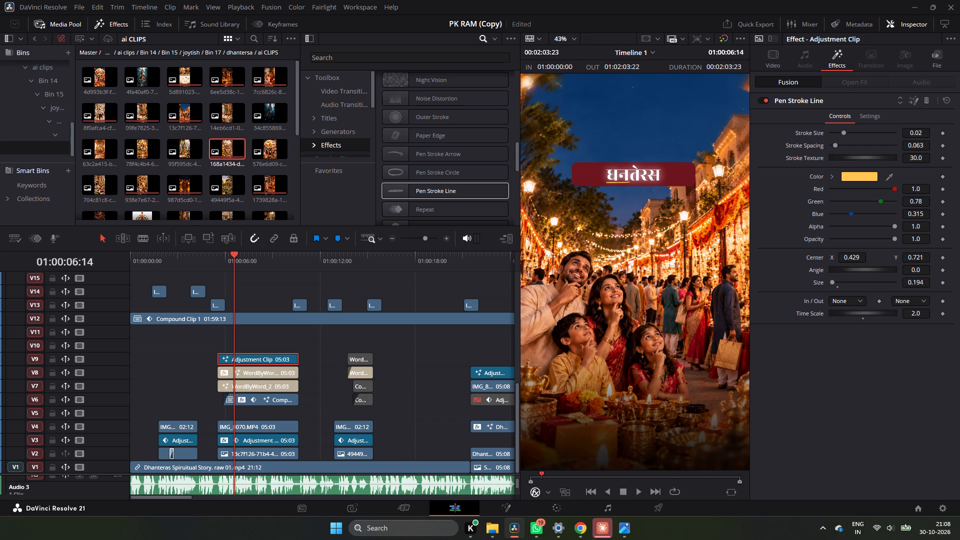
pyautogui.moveTo(853, 255); pyautogui.dragTo(852, 262)
# Move the V9 pen stroke adjustment clip later so it starts at about 01:00:06:20, and play back its timing.
pyautogui.click(227, 257)
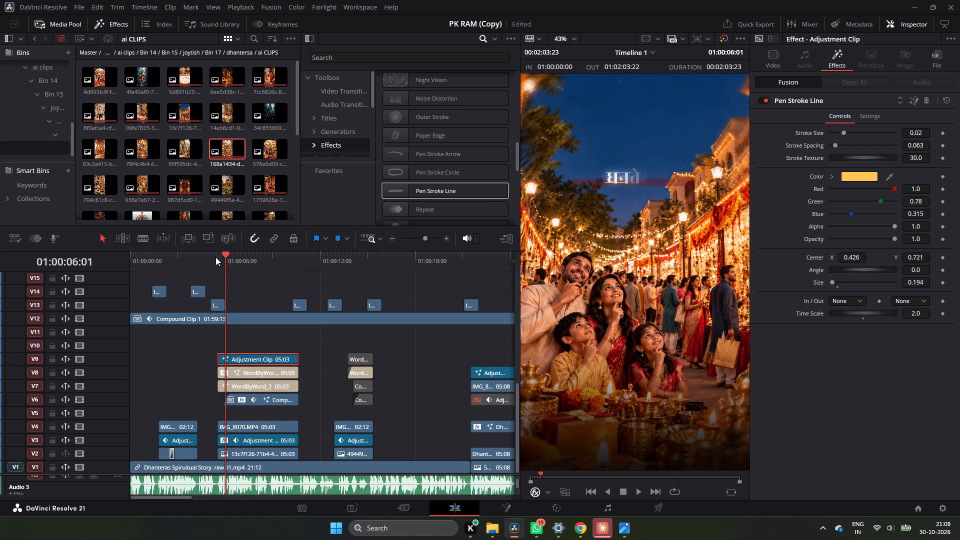
pyautogui.click(215, 257)
pyautogui.press('space')
pyautogui.press('space')
pyautogui.press('space')
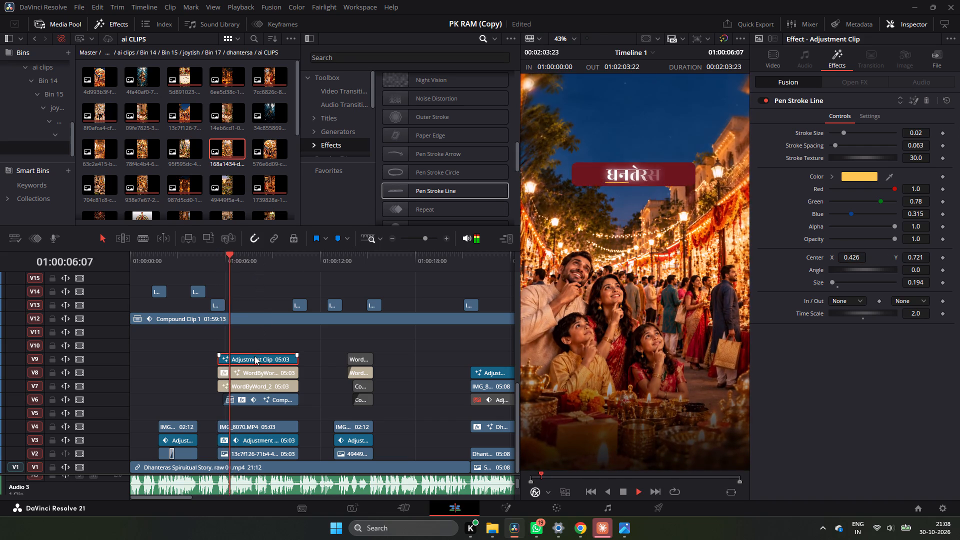
pyautogui.press('space')
pyautogui.moveTo(254, 355); pyautogui.dragTo(273, 360)
pyautogui.press('space')
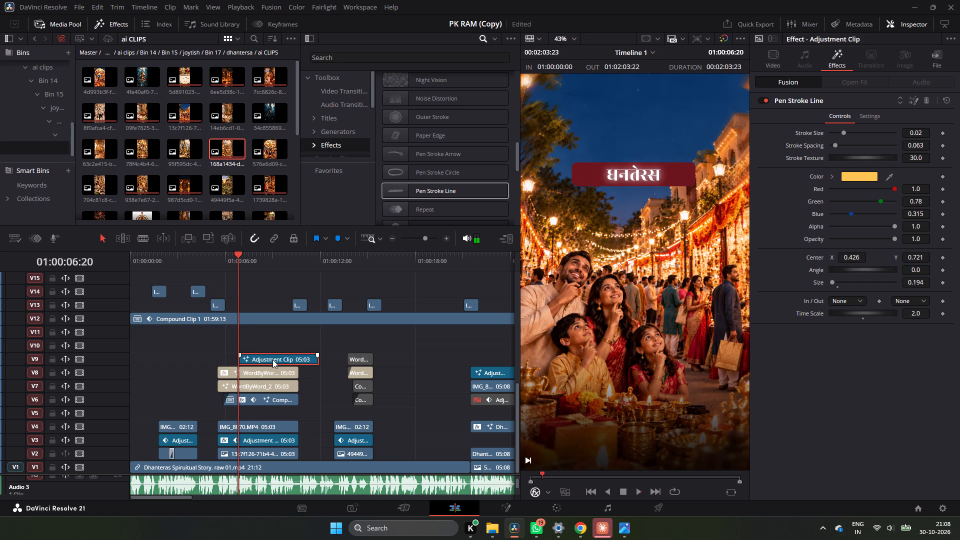
pyautogui.press('space')
pyautogui.press('space')
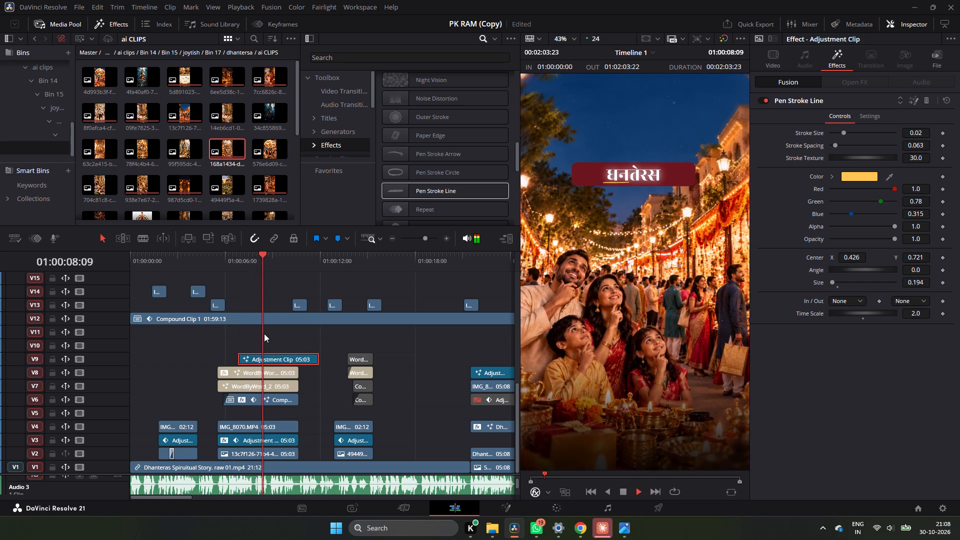
pyautogui.press('space')
pyautogui.press('space')
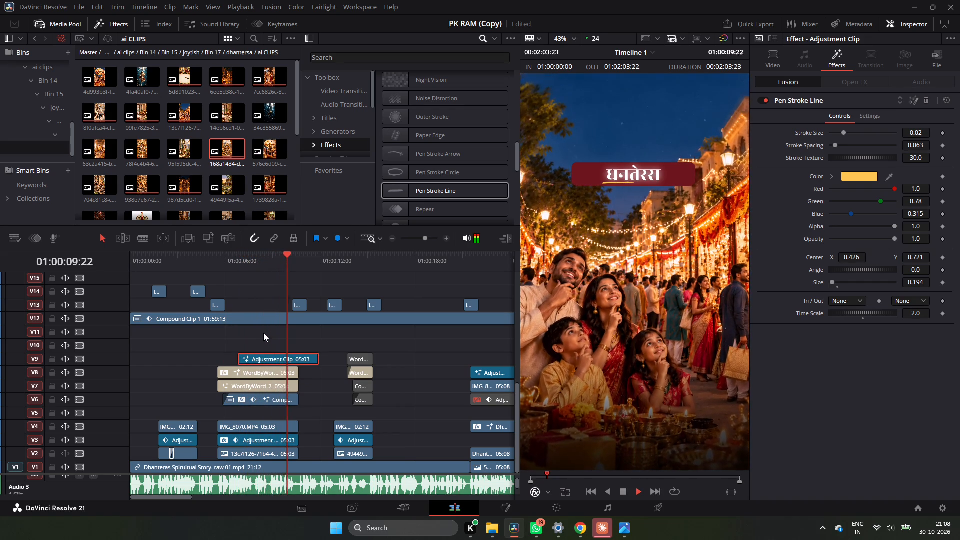
pyautogui.press('space')
# Trim the end of the V9 adjustment clip to a 03:20 duration, lining up with the end of the title clips below.
pyautogui.click(246, 260)
pyautogui.press('space')
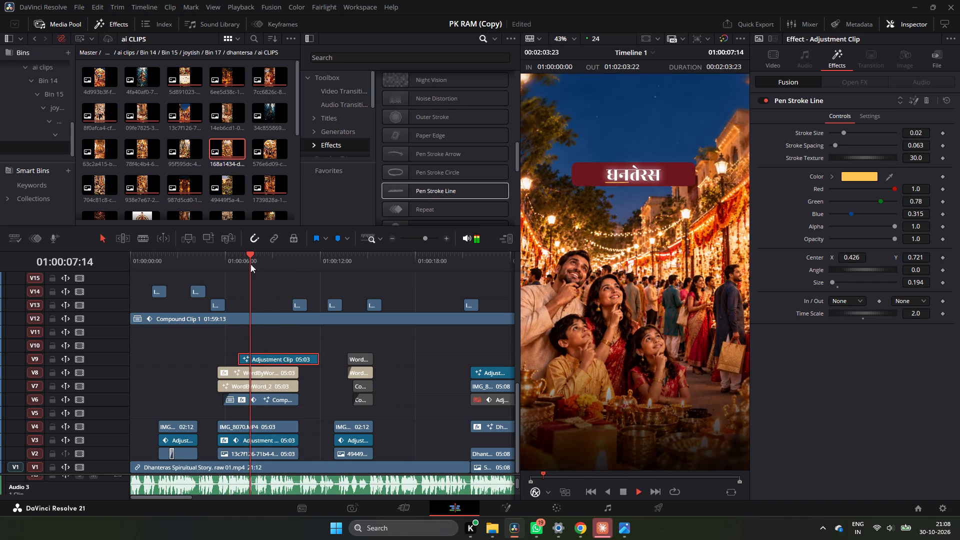
pyautogui.press('space')
pyautogui.moveTo(319, 360); pyautogui.dragTo(294, 358)
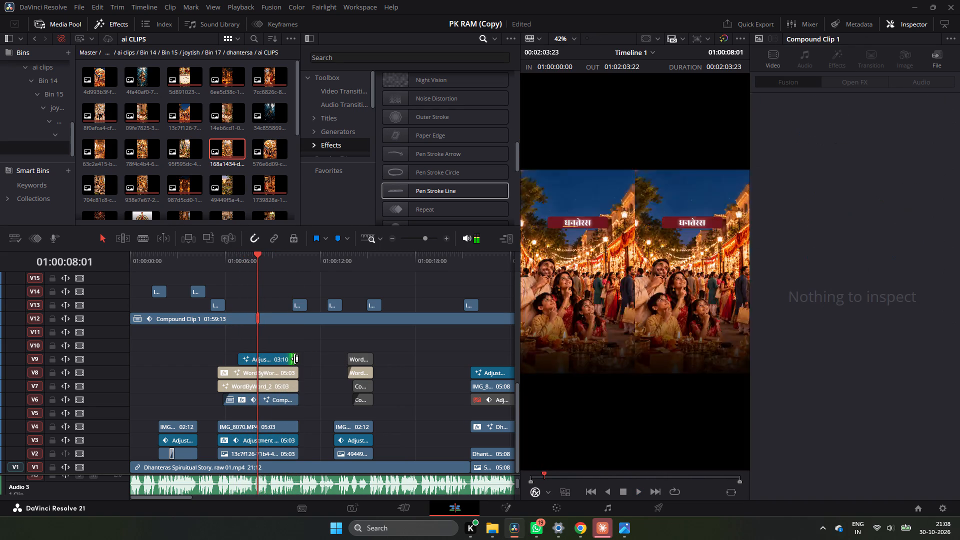
pyautogui.moveTo(291, 362); pyautogui.dragTo(301, 364)
pyautogui.press('space')
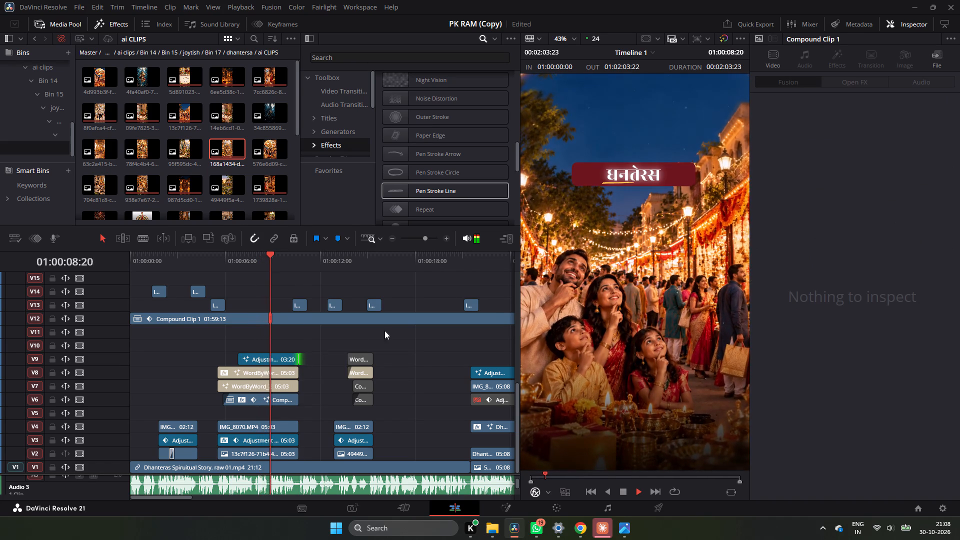
pyautogui.press('space')
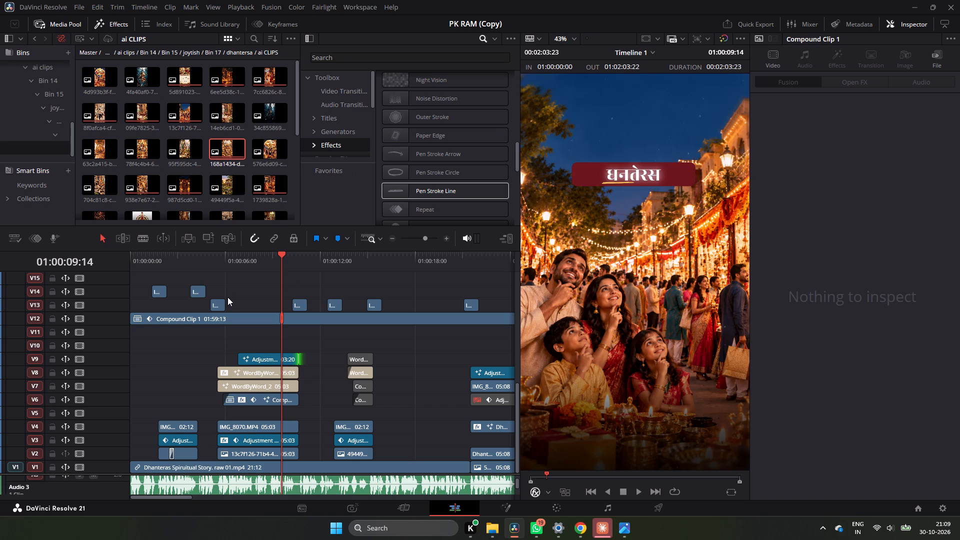
# Play back the धनतेरस title section to review when the pen stroke underline draws on.
pyautogui.click(222, 264)
pyautogui.press('space')
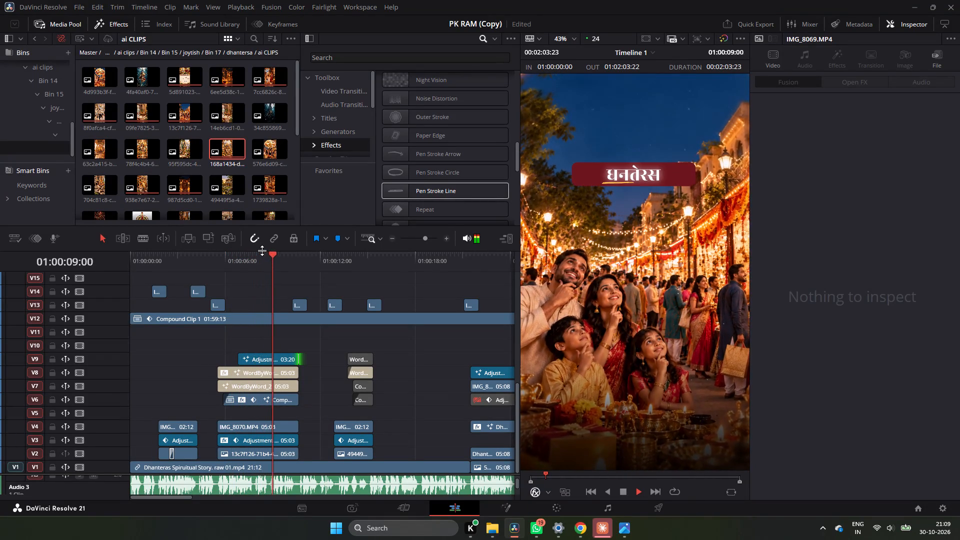
pyautogui.press('space')
pyautogui.click(248, 257)
pyautogui.press('space')
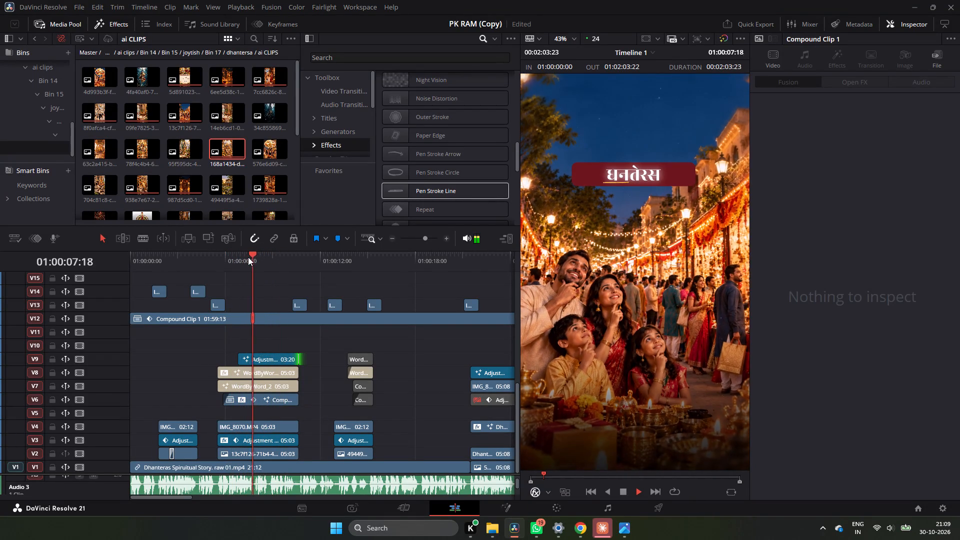
pyautogui.press('space')
pyautogui.click(223, 263)
pyautogui.press('space')
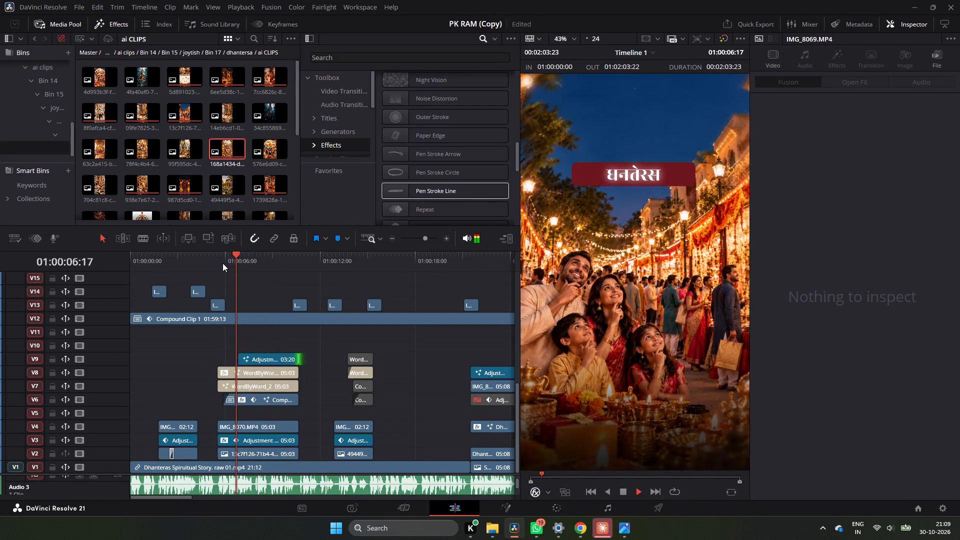
pyautogui.press('space')
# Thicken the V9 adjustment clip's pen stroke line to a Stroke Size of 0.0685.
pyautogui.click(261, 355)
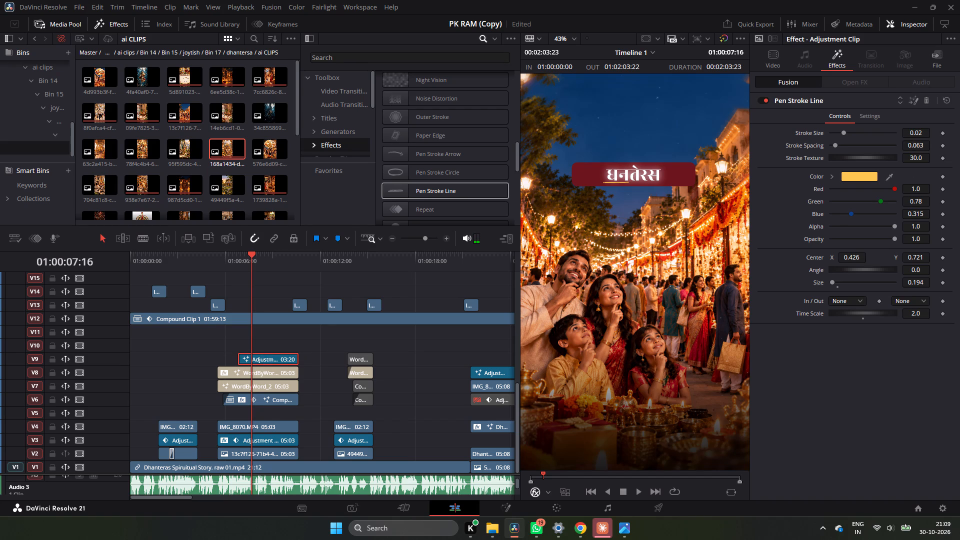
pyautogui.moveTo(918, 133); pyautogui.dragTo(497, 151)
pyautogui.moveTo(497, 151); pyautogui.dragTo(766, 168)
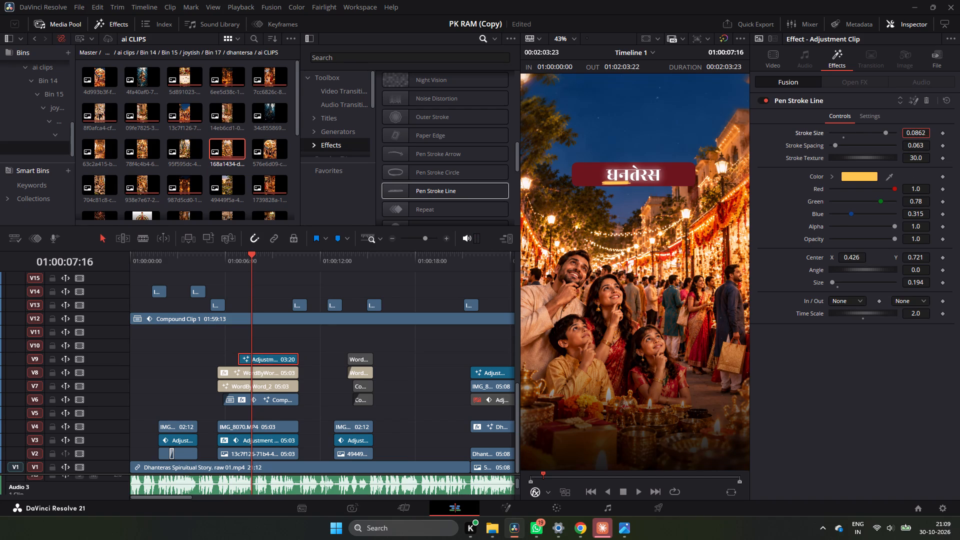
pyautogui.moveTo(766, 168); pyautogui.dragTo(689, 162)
# Set the pen stroke line's Stroke Spacing to 0.0 and play back the underline.
pyautogui.moveTo(917, 141); pyautogui.dragTo(917, 143)
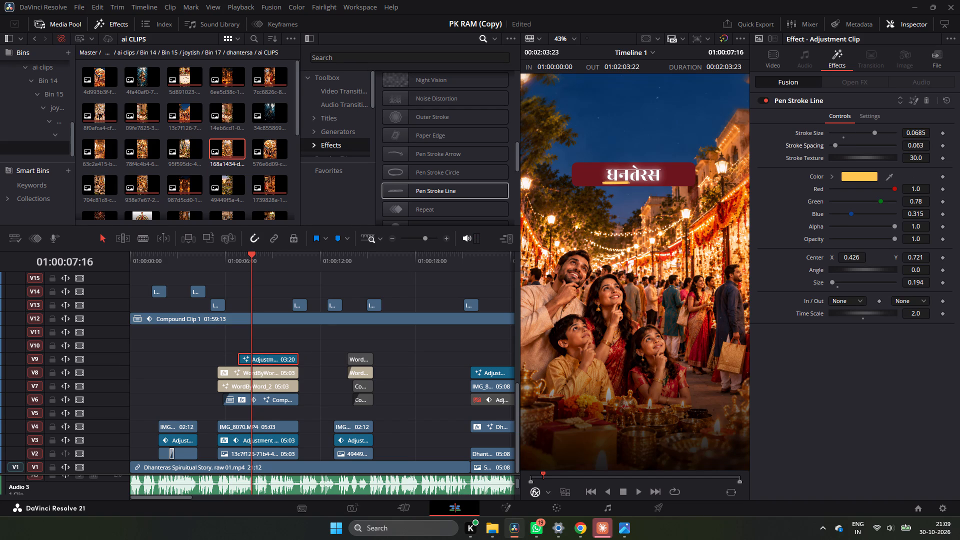
pyautogui.moveTo(917, 143); pyautogui.dragTo(756, 131)
pyautogui.moveTo(756, 131); pyautogui.dragTo(425, 100)
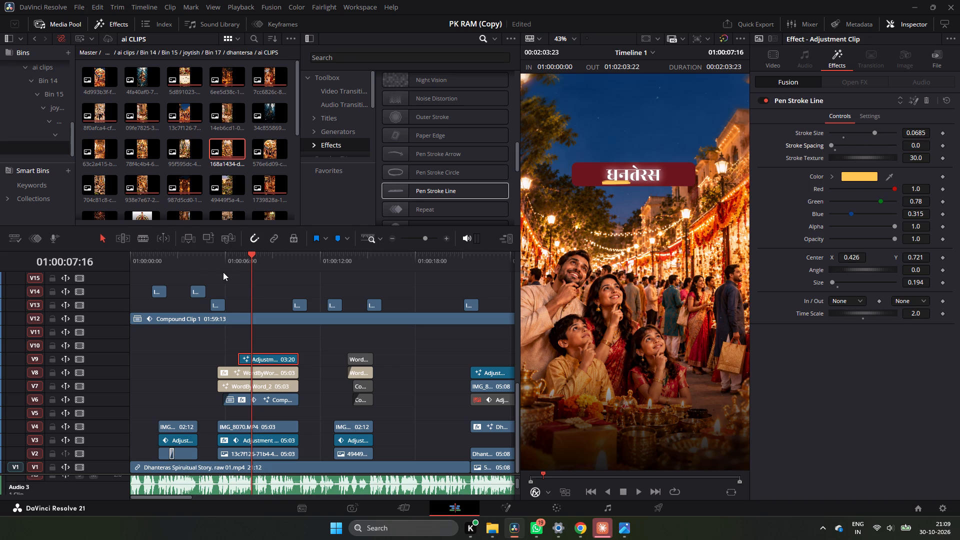
pyautogui.click(230, 267)
pyautogui.press('space')
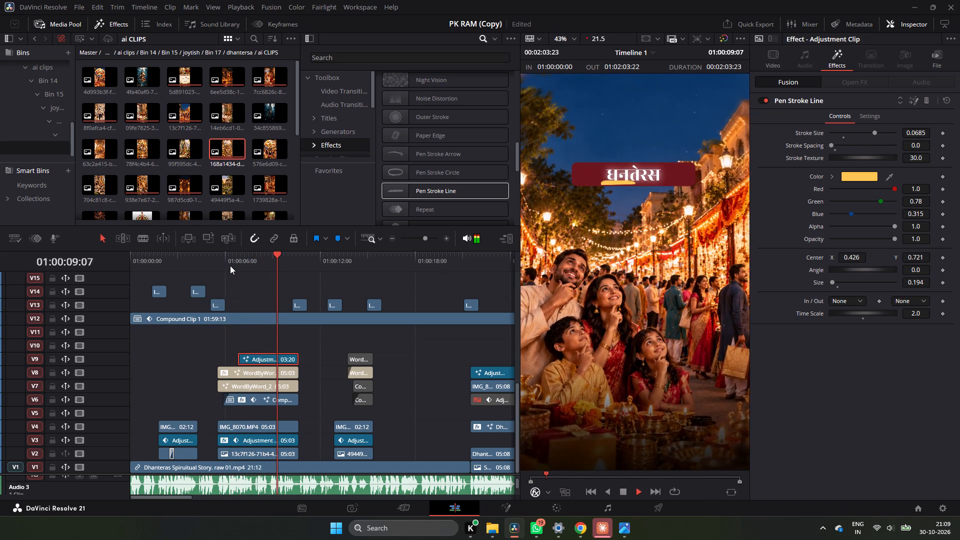
pyautogui.press('space')
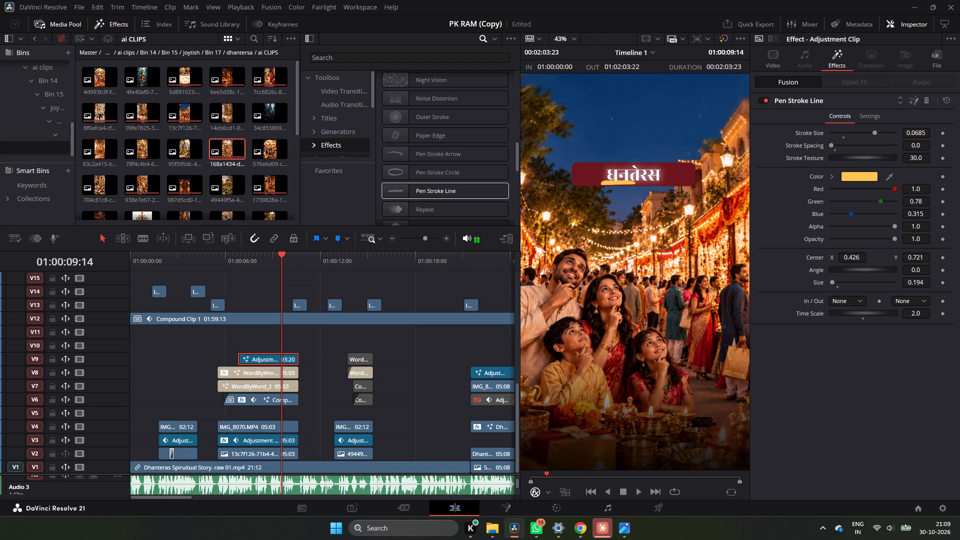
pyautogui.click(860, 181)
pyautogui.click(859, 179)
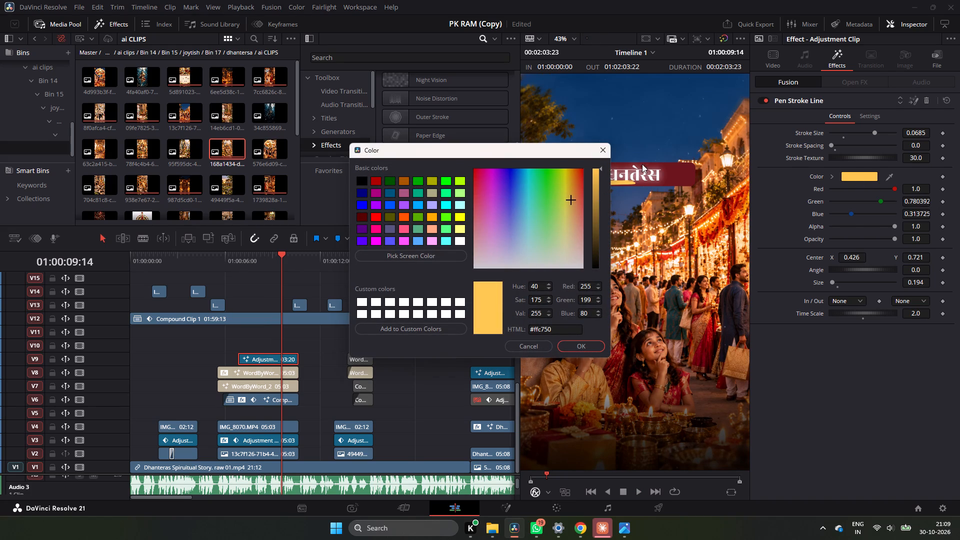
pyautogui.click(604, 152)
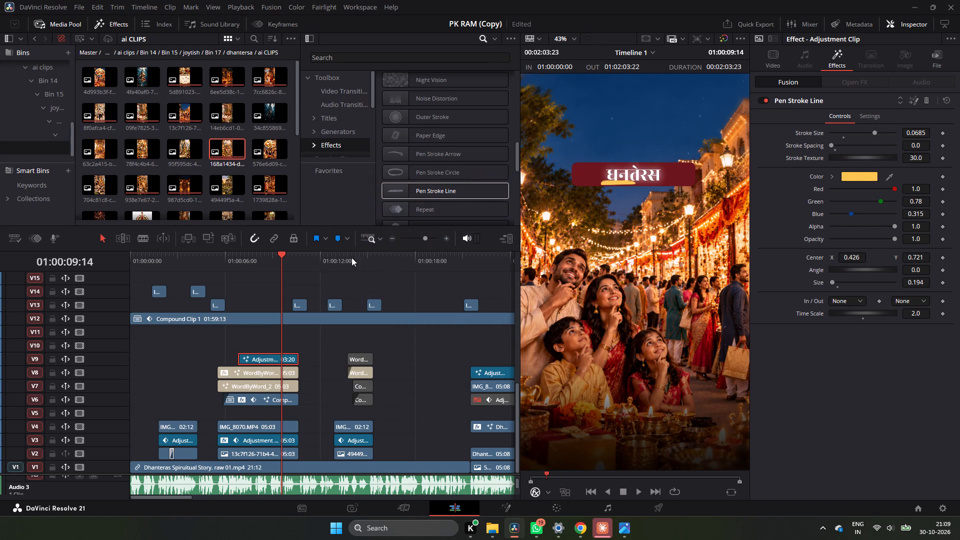
# Replay the title section from about 01:00:07:00 to examine the thickness of the pen stroke underline.
pyautogui.click(242, 262)
pyautogui.press('space')
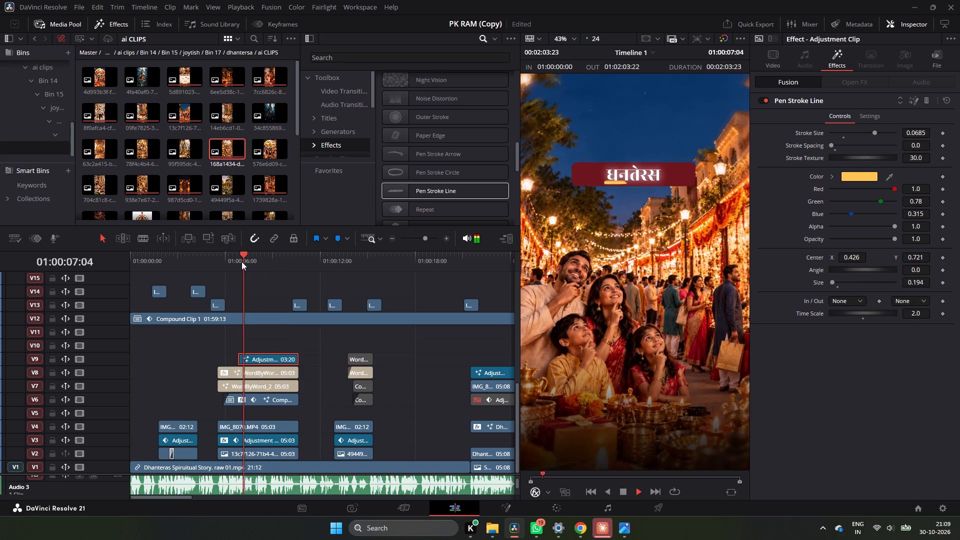
pyautogui.press('space')
pyautogui.press('space')
pyautogui.press('space')
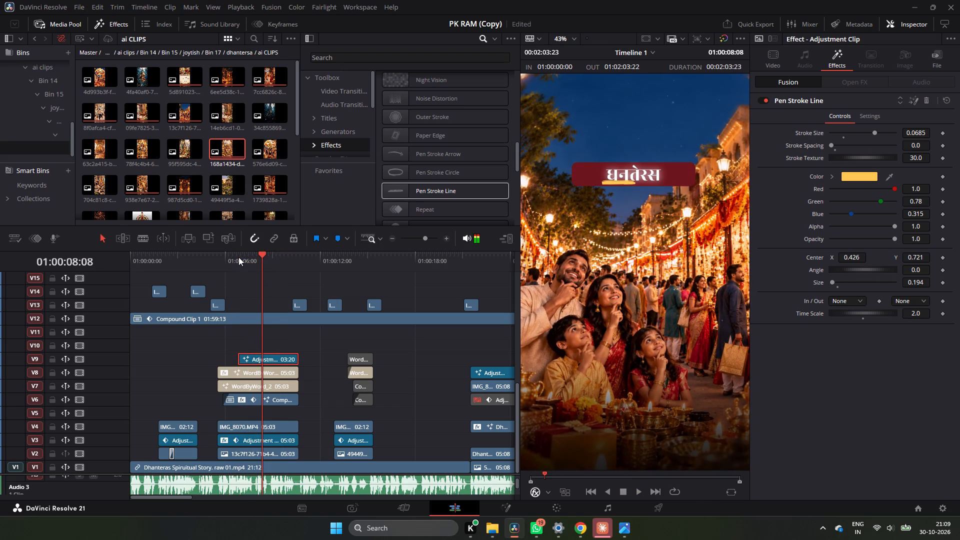
pyautogui.click(238, 257)
pyautogui.press('space')
pyautogui.press('space')
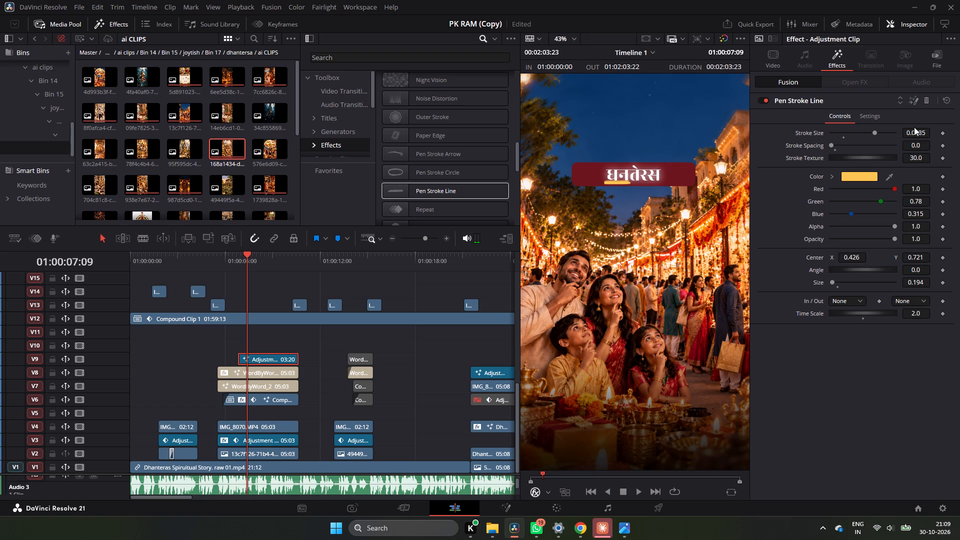
# Set the pen stroke line's Stroke Size to 0.0256.
pyautogui.moveTo(917, 134); pyautogui.dragTo(785, 146)
pyautogui.moveTo(785, 146); pyautogui.dragTo(731, 157)
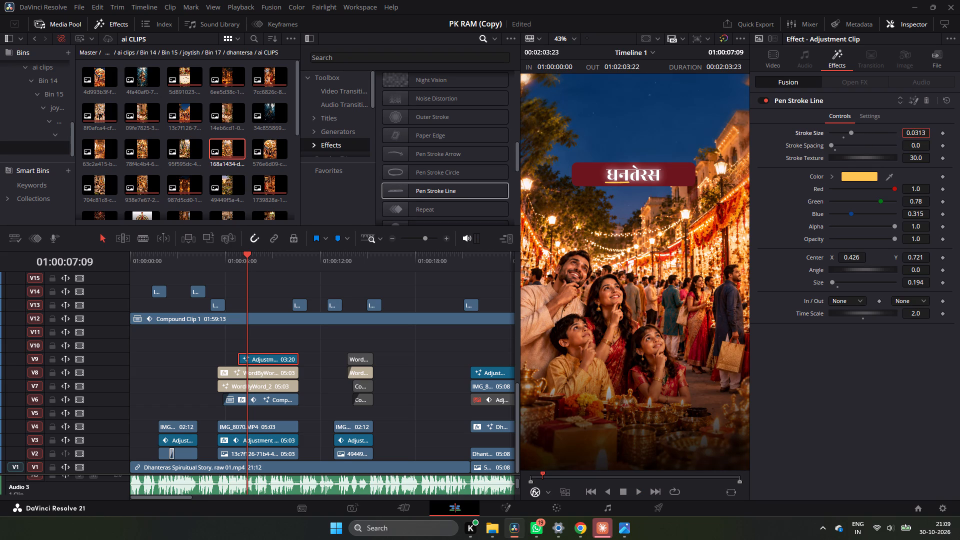
pyautogui.moveTo(731, 157); pyautogui.dragTo(703, 161)
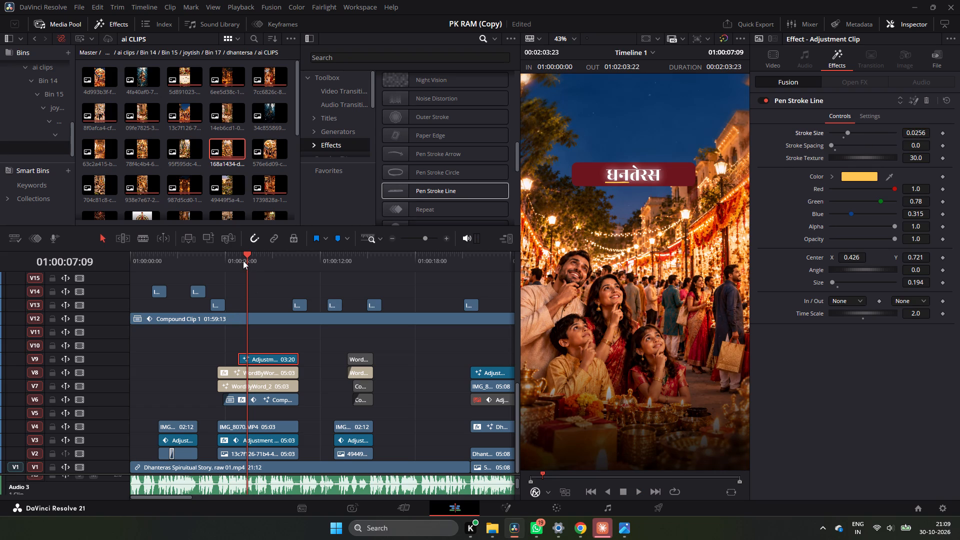
# Play back the धनतेरस title section repeatedly to check the thinner underline's look and timing against the banner.
pyautogui.click(240, 260)
pyautogui.press('space')
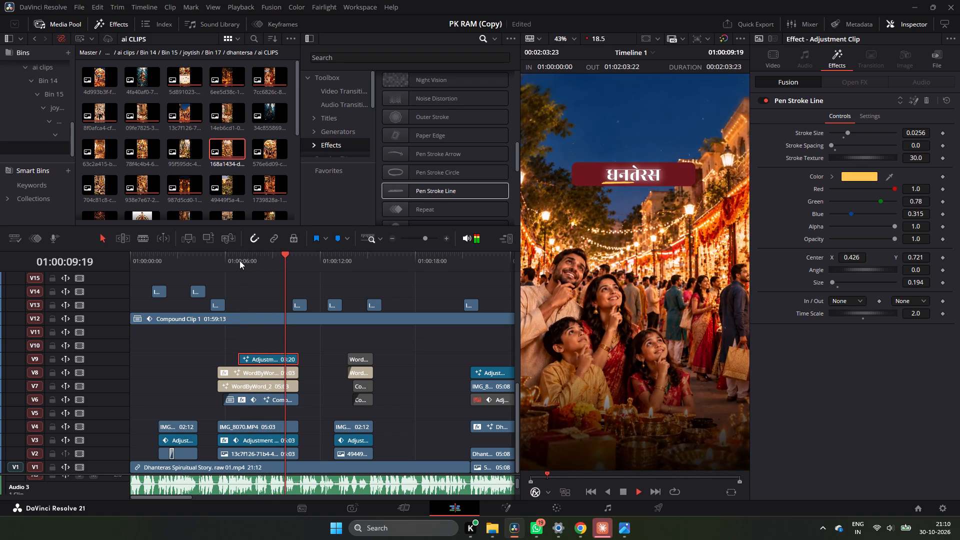
pyautogui.press('space')
pyautogui.click(248, 260)
pyautogui.press('space')
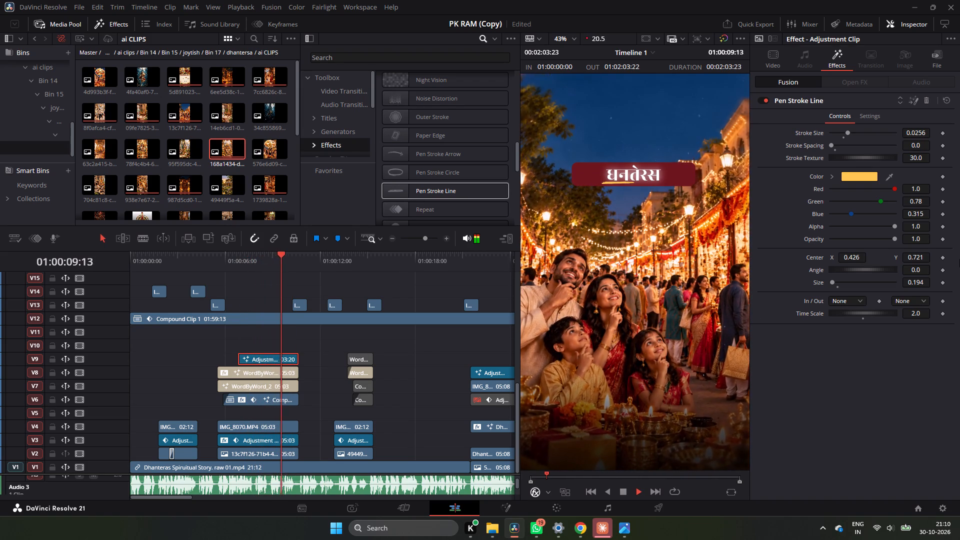
pyautogui.press('space')
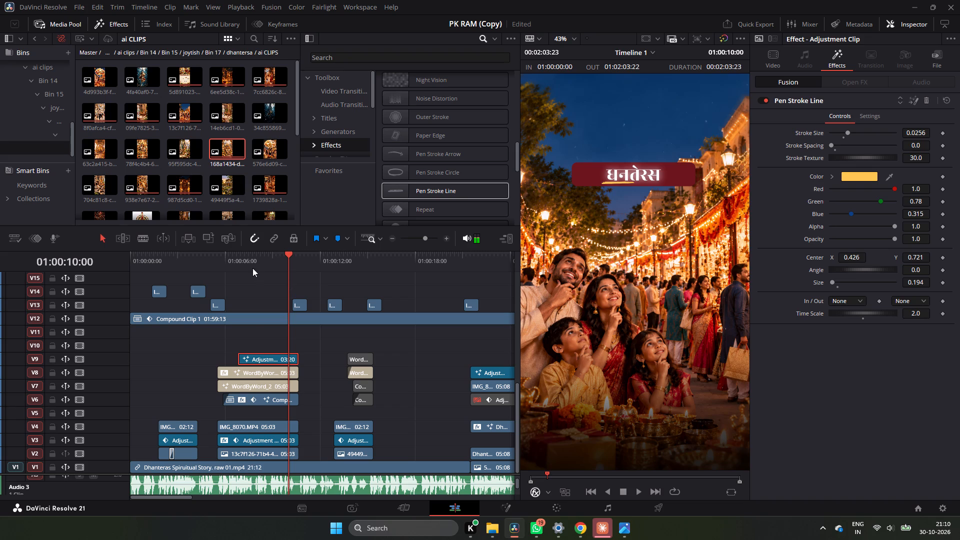
pyautogui.click(252, 267)
pyautogui.press('space')
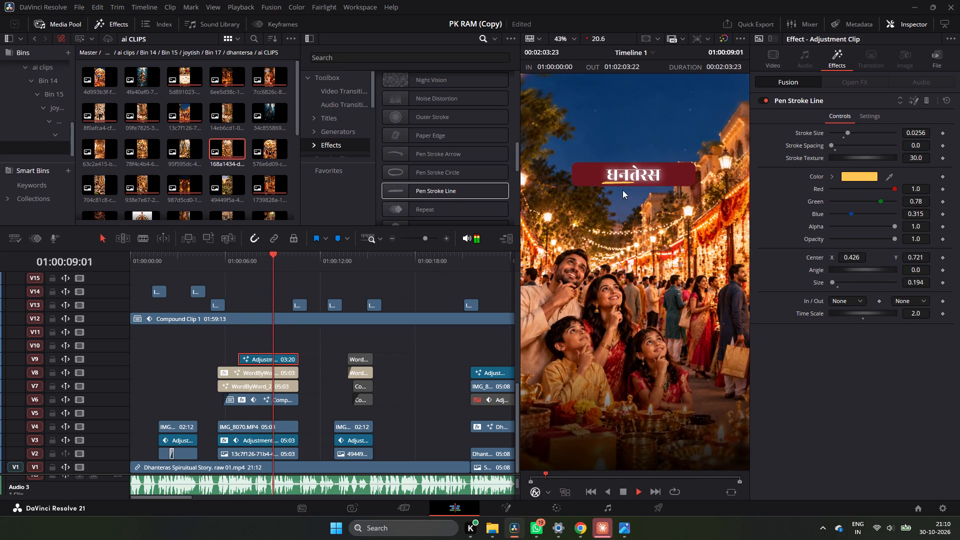
pyautogui.click(246, 254)
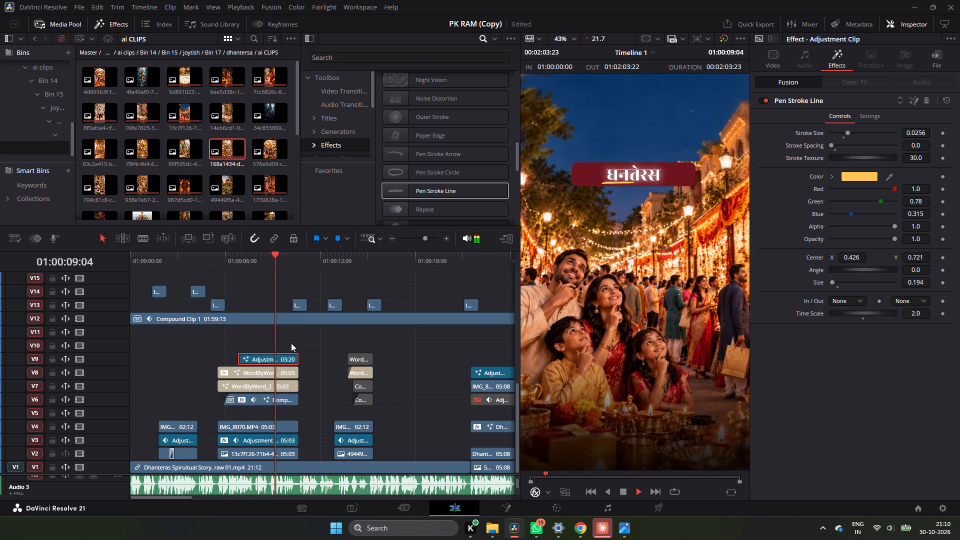
pyautogui.press('space')
pyautogui.press('space')
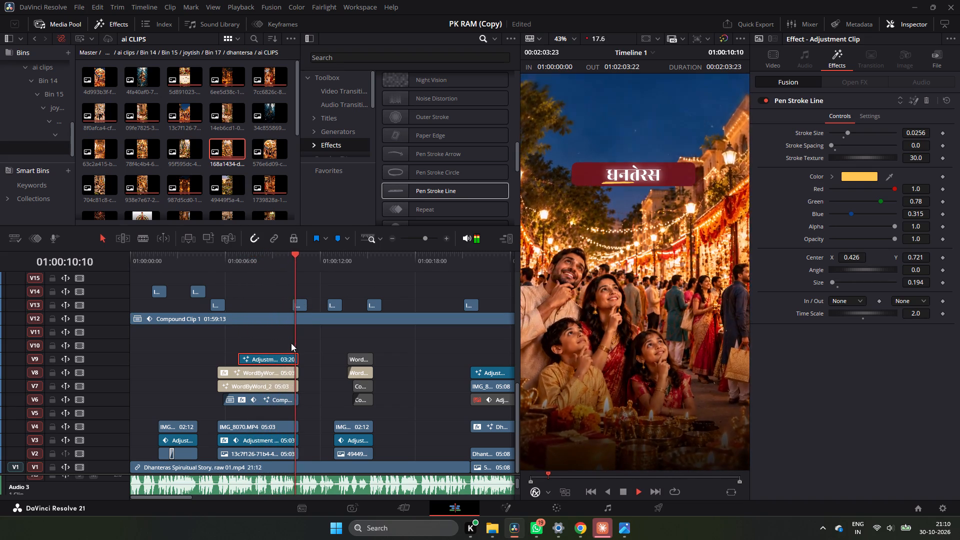
pyautogui.press('space')
pyautogui.click(264, 264)
pyautogui.press('space')
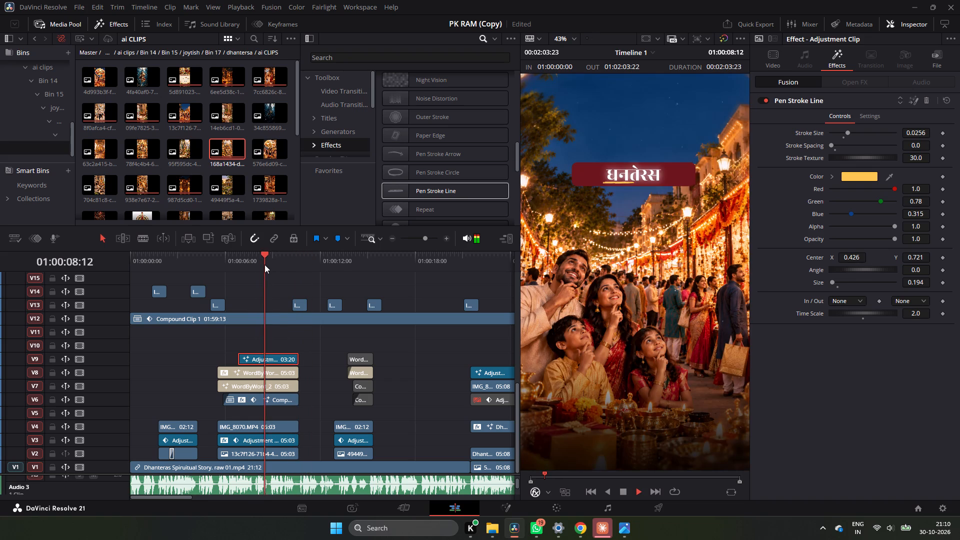
# Play back from about 01:00:07:00 through the Health is Wealth section to review the धनतेरस underline in context.
pyautogui.press('space')
pyautogui.click(263, 260)
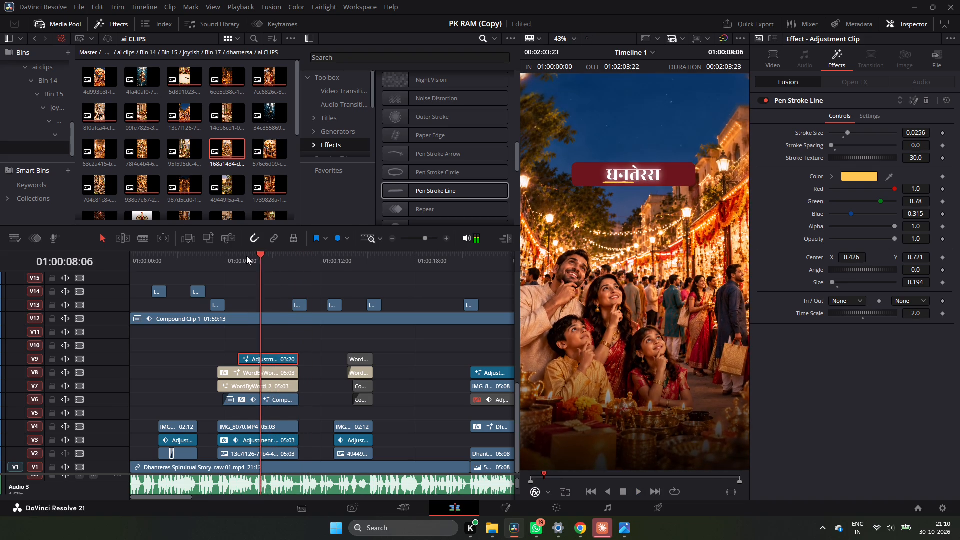
pyautogui.click(246, 256)
pyautogui.press('space')
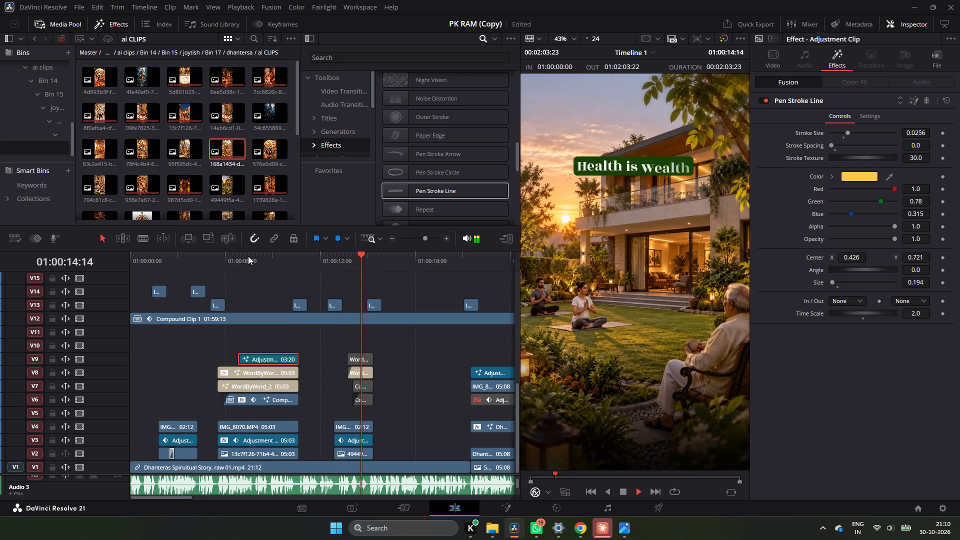
pyautogui.press('space')
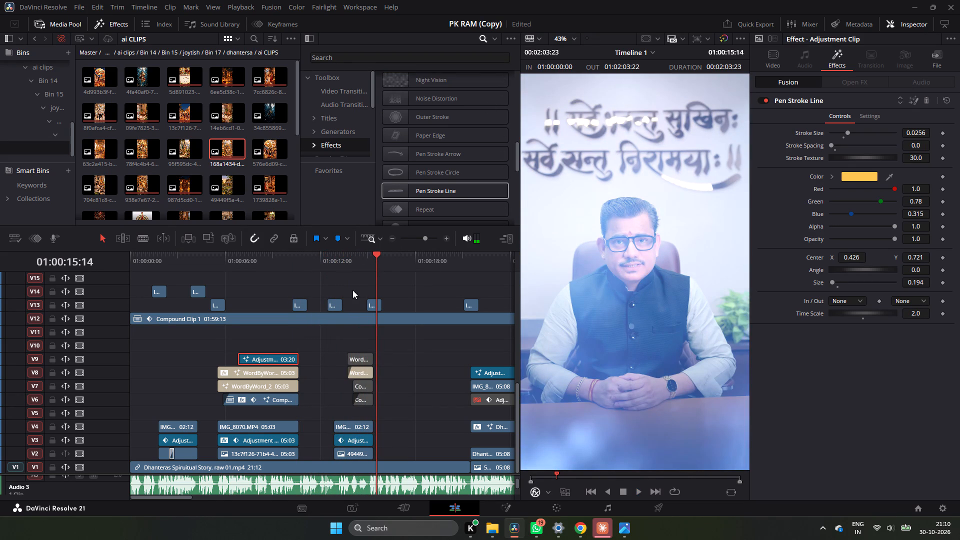
# Play the reel from its start at 01:00:00:00 past the धनतेरस and Health is Wealth sections to review the edit's flow.
pyautogui.doubleClick(392, 239)
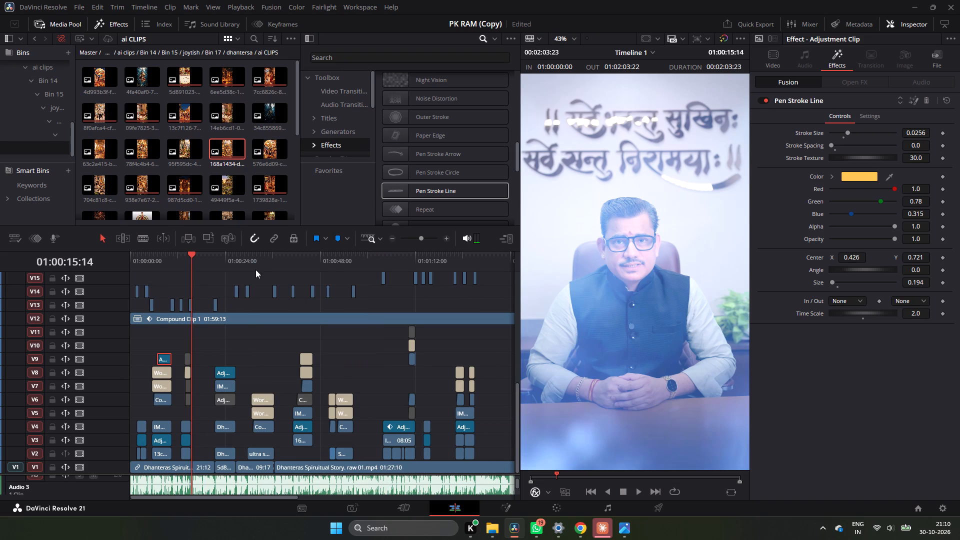
pyautogui.moveTo(178, 262); pyautogui.dragTo(109, 271)
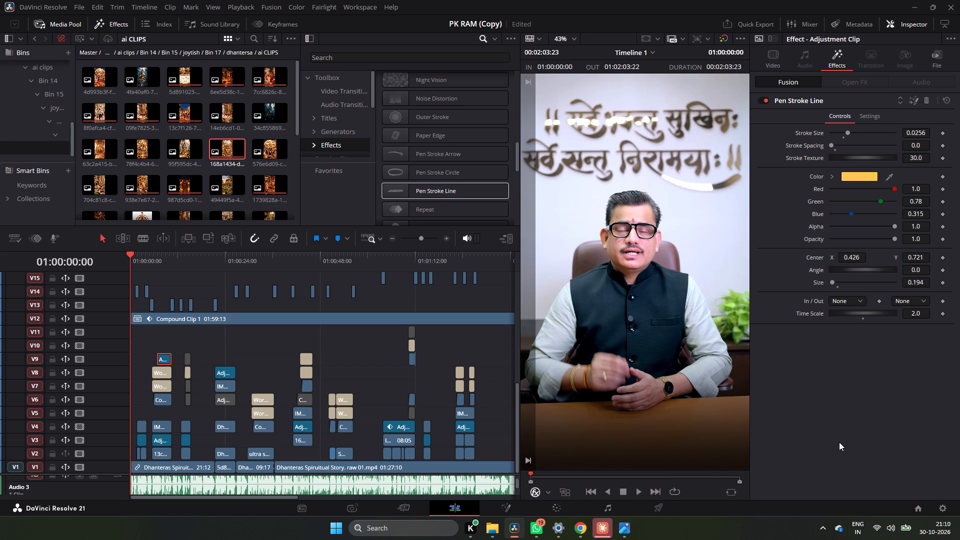
pyautogui.press('space')
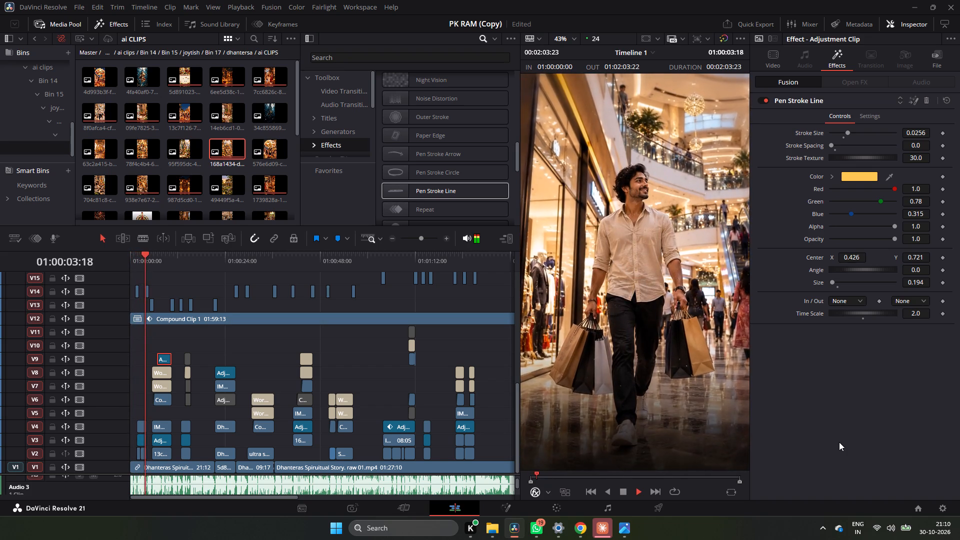
pyautogui.press('space')
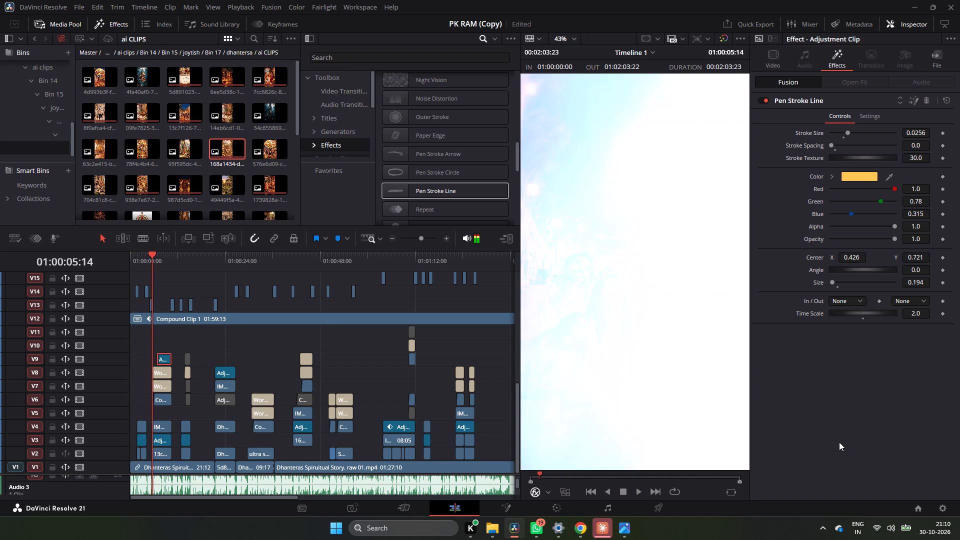
pyautogui.press('space')
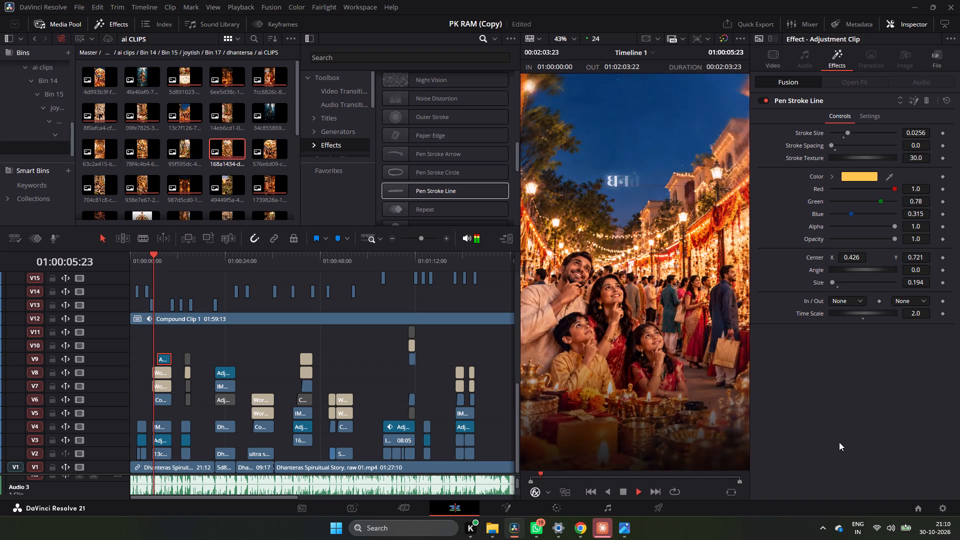
pyautogui.press('space')
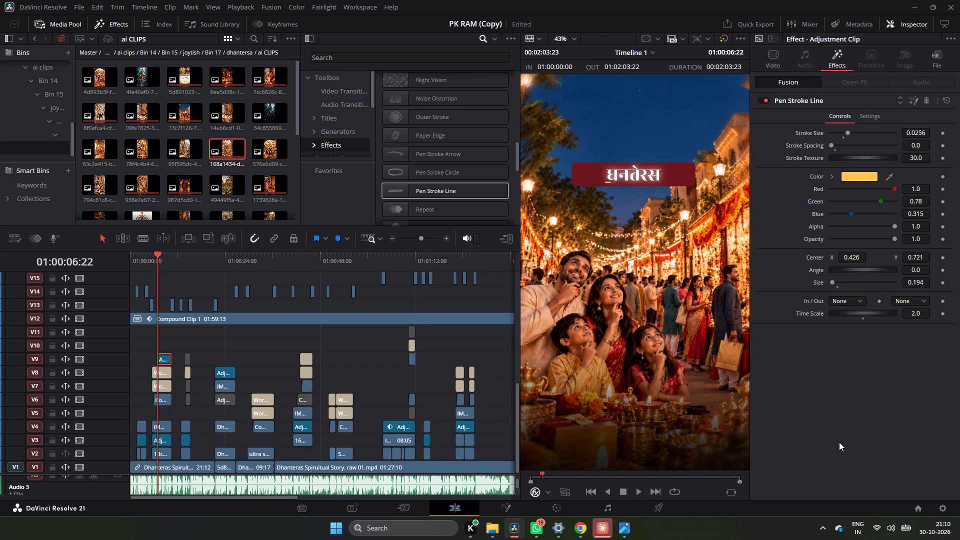
pyautogui.press('space')
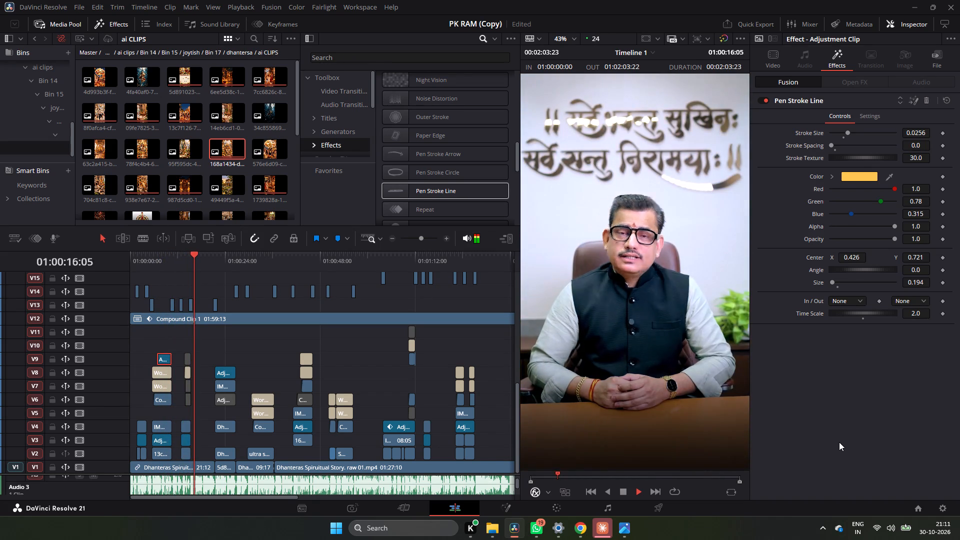
pyautogui.press('space')
pyautogui.press('space')
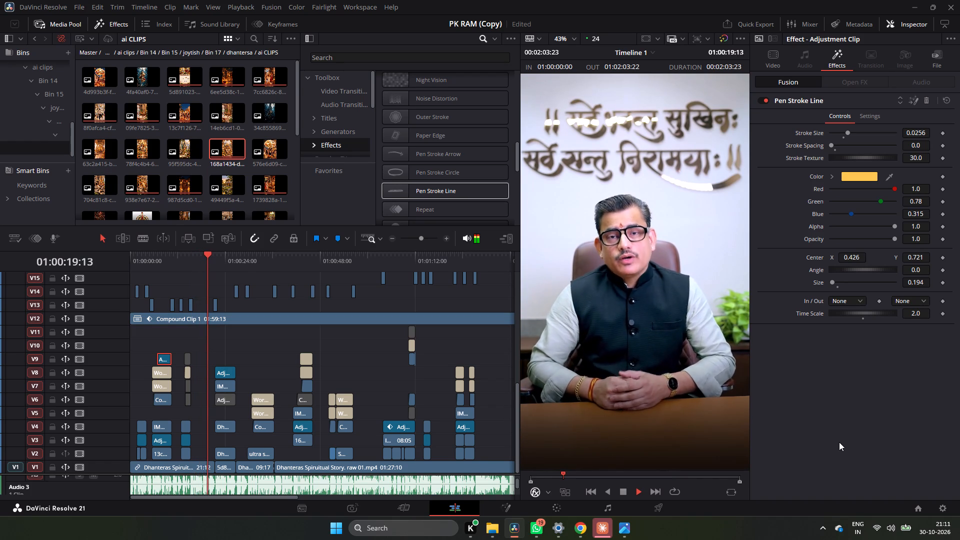
# Step back and replay the cut into the calendar section around 01:00:21:13 repeatedly to check its flash transition.
pyautogui.press('space')
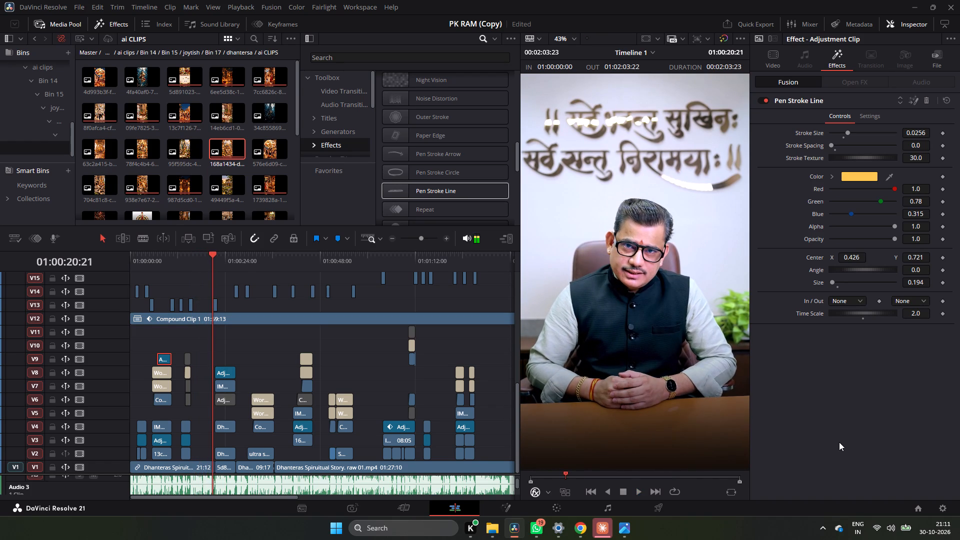
pyautogui.press('space')
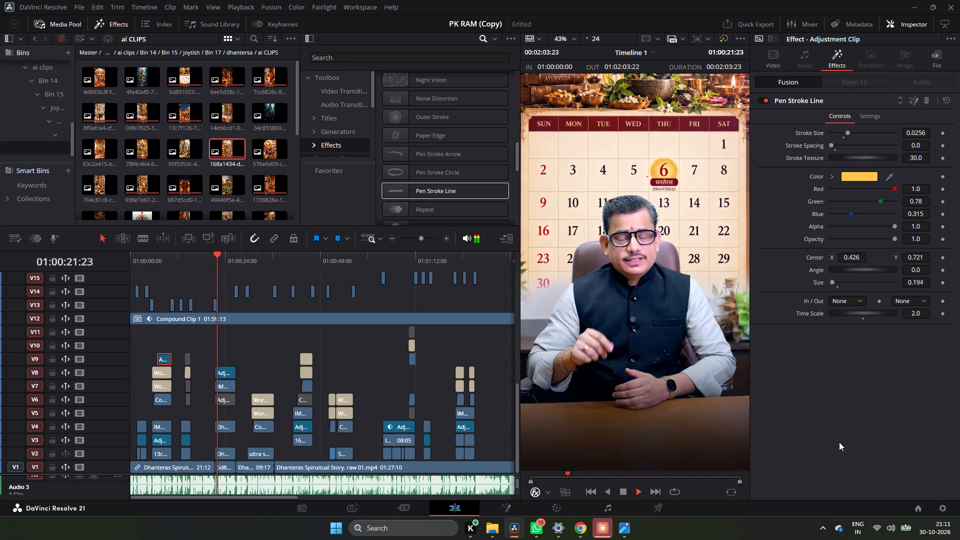
pyautogui.press('space')
pyautogui.press('Left')
pyautogui.press('Left')
pyautogui.press('Left')
pyautogui.press('Left')
pyautogui.press('Left')
pyautogui.press('Left')
pyautogui.press('Left')
pyautogui.press('Left')
pyautogui.press('Left')
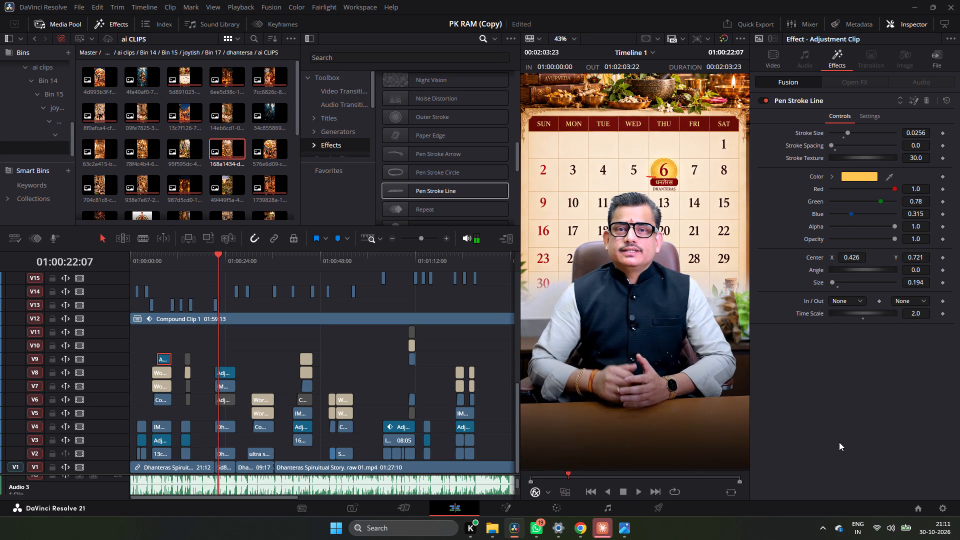
pyautogui.press('Left')
pyautogui.press('Left')
pyautogui.press('Left')
pyautogui.press('Left')
pyautogui.press('Left')
pyautogui.press('Left')
pyautogui.press('Left')
pyautogui.press('Left')
pyautogui.press('Left')
pyautogui.press('Left')
pyautogui.press('Left')
pyautogui.press('Left')
pyautogui.press('Left')
pyautogui.press('Left')
pyautogui.press('Left')
pyautogui.press('Left')
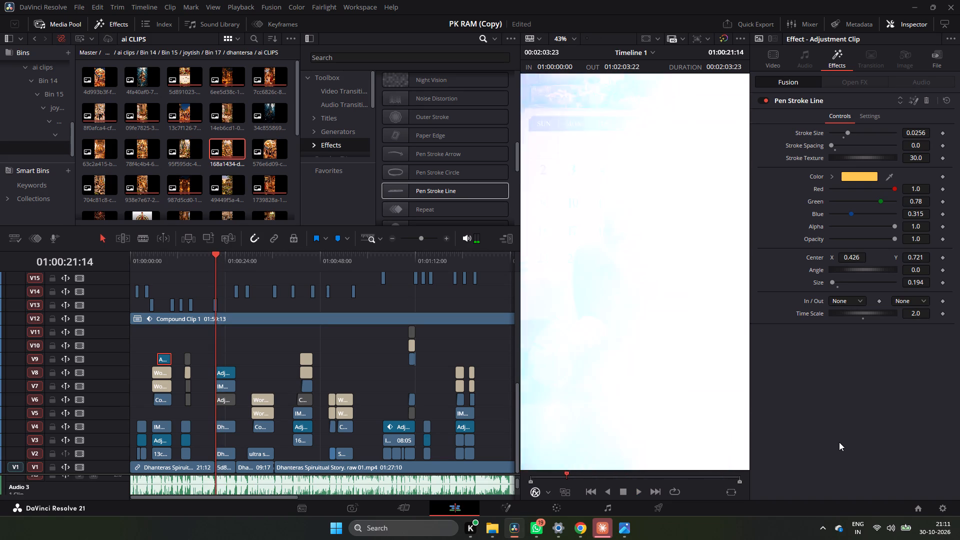
pyautogui.press('Left')
pyautogui.press('Left')
pyautogui.press('Left')
pyautogui.press('Left')
pyautogui.press('Left')
pyautogui.press('space')
pyautogui.press('space')
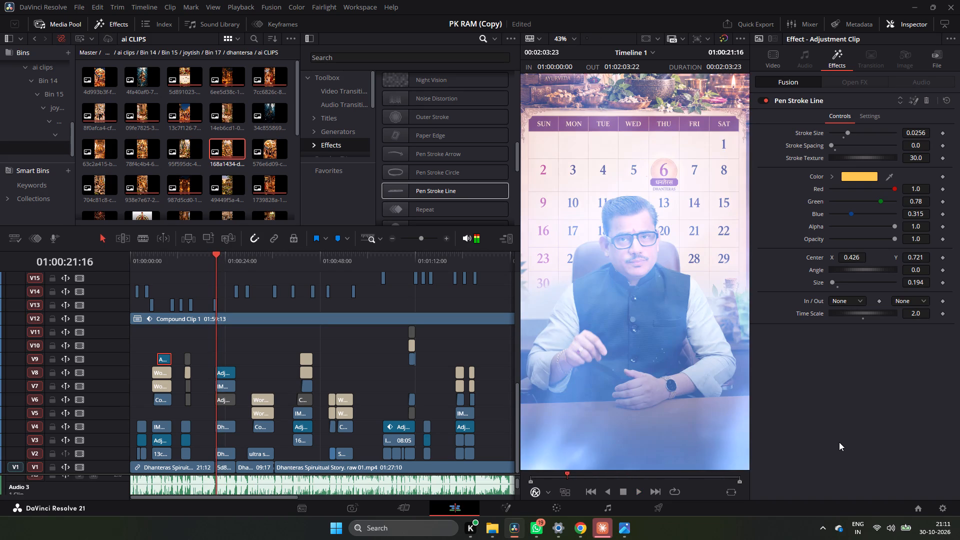
pyautogui.press('Left')
pyautogui.press('Left')
pyautogui.press('Left')
pyautogui.press('Left')
pyautogui.press('Left')
pyautogui.press('Left')
pyautogui.press('Left')
pyautogui.press('Left')
pyautogui.press('Left')
pyautogui.press('Left')
pyautogui.press('Left')
pyautogui.press('Left')
pyautogui.press('Left')
pyautogui.press('Left')
pyautogui.press('Left')
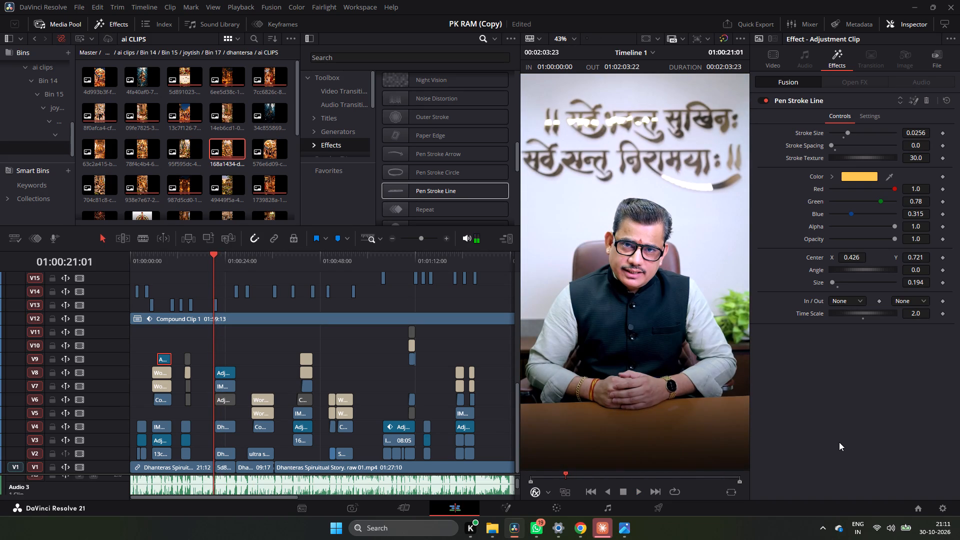
pyautogui.press('space')
pyautogui.press('space')
pyautogui.press('Left')
pyautogui.press('Left')
pyautogui.press('Left')
pyautogui.press('Left')
pyautogui.press('Left')
pyautogui.press('Left')
pyautogui.press('Left')
pyautogui.press('Left')
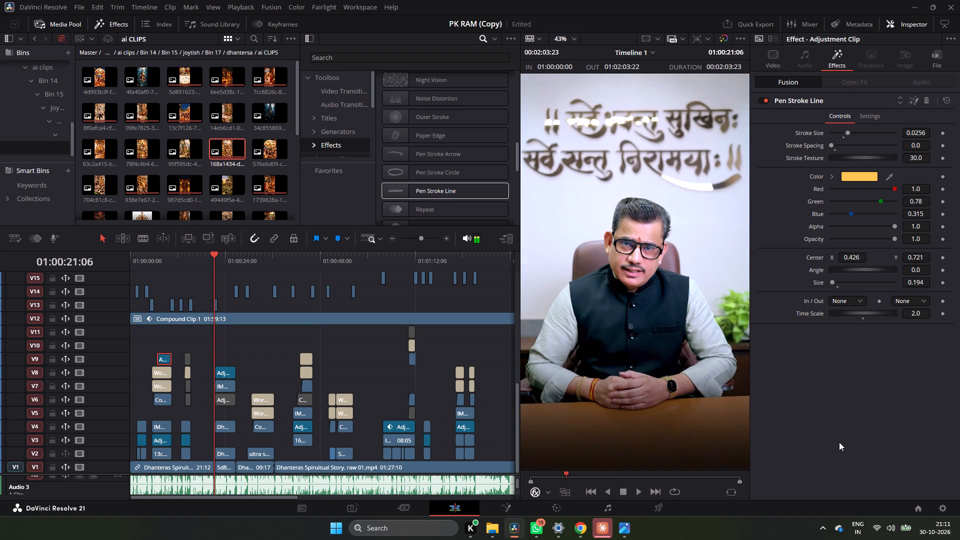
pyautogui.press('Left')
pyautogui.press('Left')
pyautogui.press('Left')
pyautogui.press('Left')
pyautogui.press('Left')
pyautogui.press('Left')
pyautogui.press('Left')
pyautogui.press('Left')
pyautogui.press('Left')
pyautogui.press('Left')
pyautogui.press('Left')
pyautogui.press('Left')
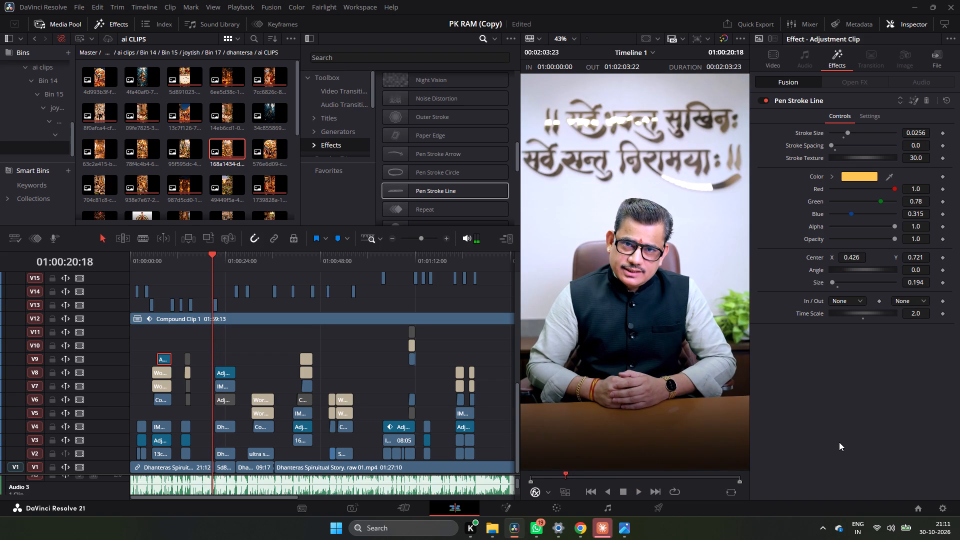
pyautogui.press('space')
pyautogui.press('space')
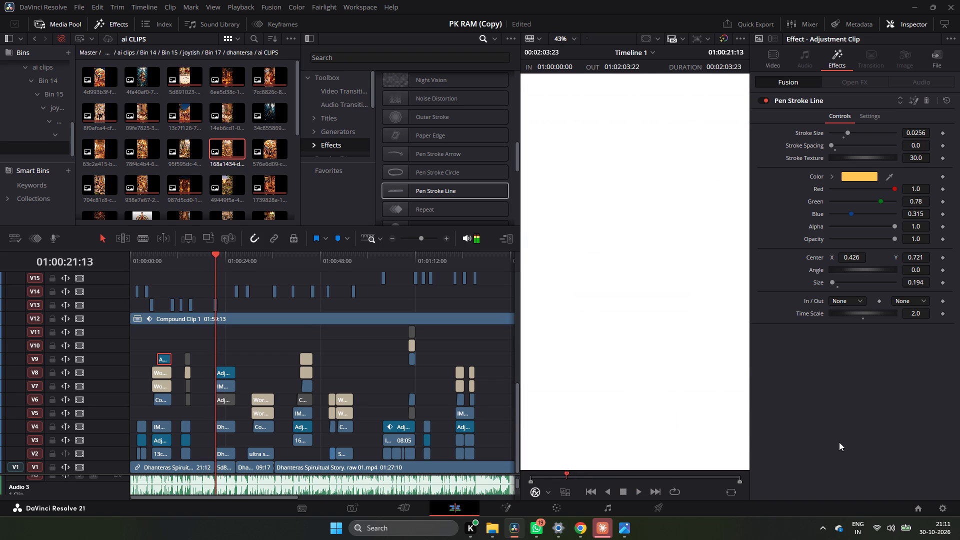
# Play through the calendar section and replay its end to check the transition out around 01:00:27:00.
pyautogui.press('space')
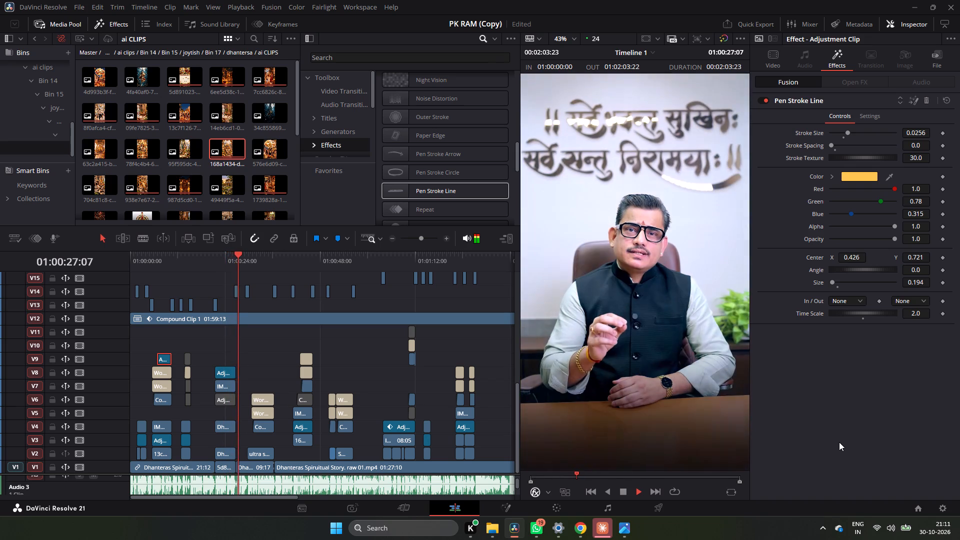
pyautogui.press('space')
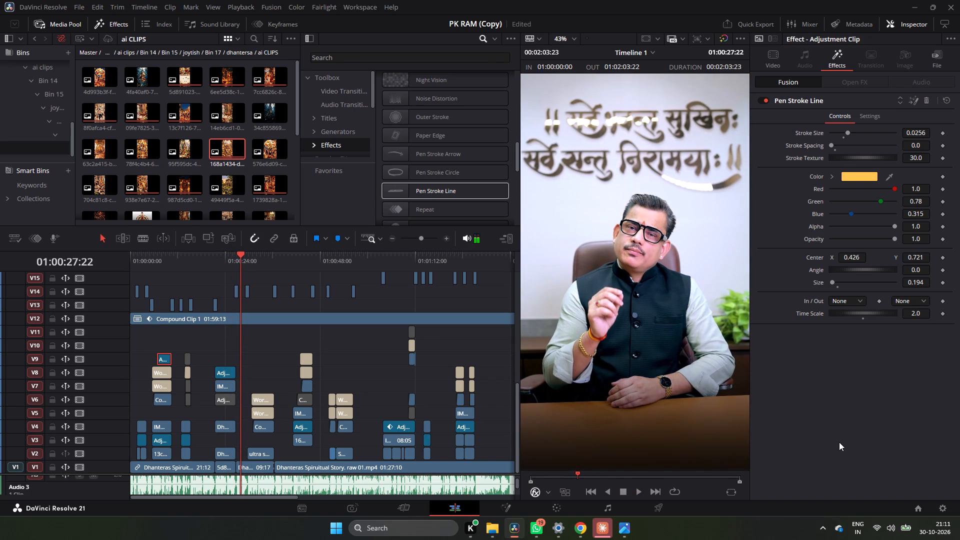
pyautogui.doubleClick(230, 261)
pyautogui.press('space')
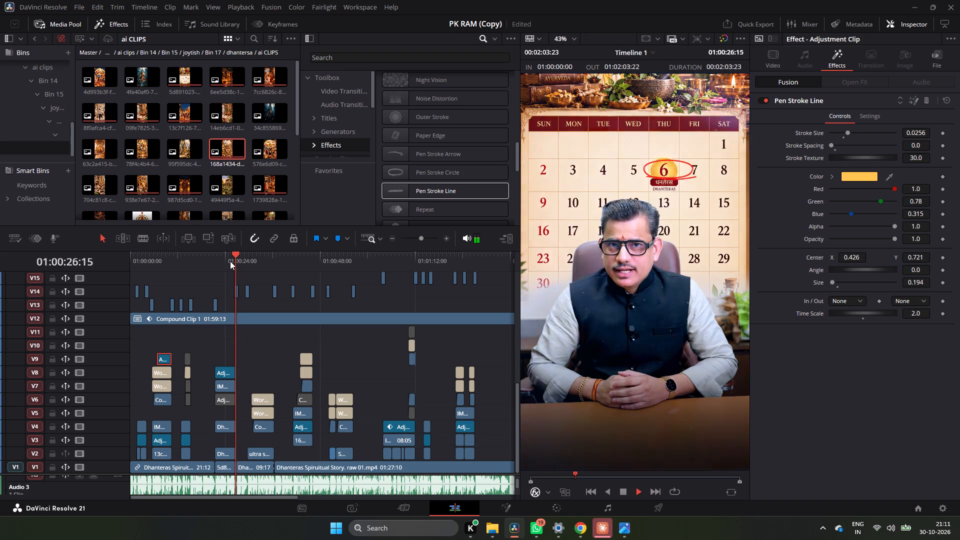
pyautogui.press('space')
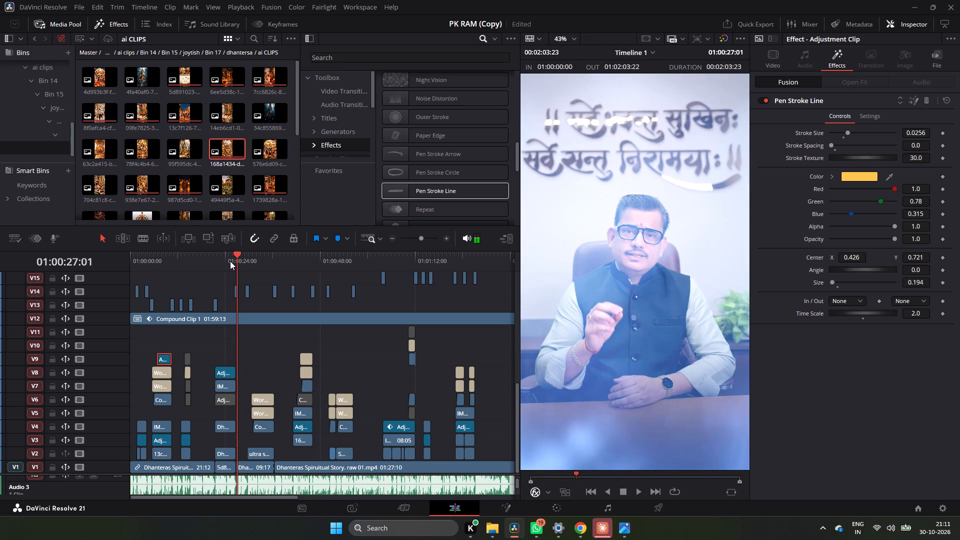
# Play on through the धनत्रयोदशी and देवी महालक्ष्मी title sections, replaying the देवी महालक्ष्मी entrance to review its timing.
pyautogui.press('space')
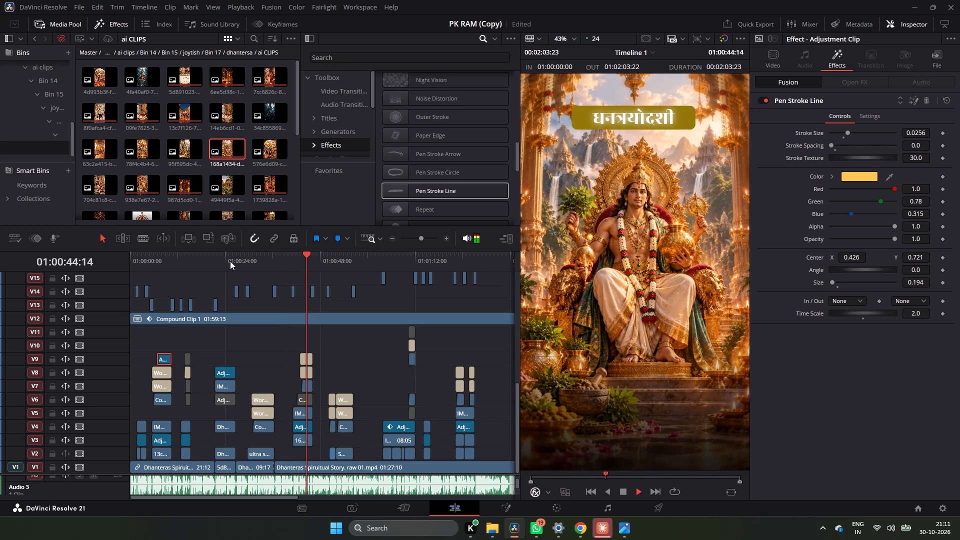
pyautogui.press('space')
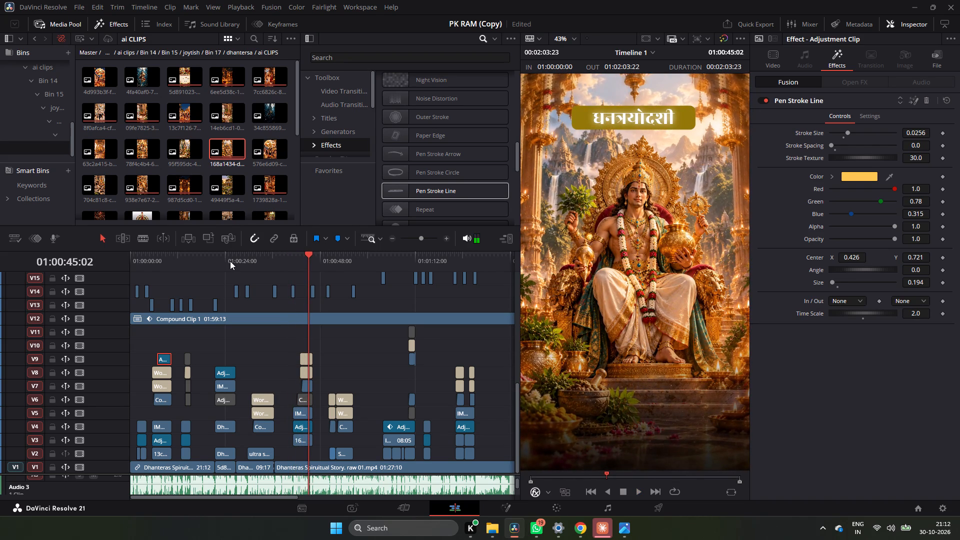
pyautogui.press('space')
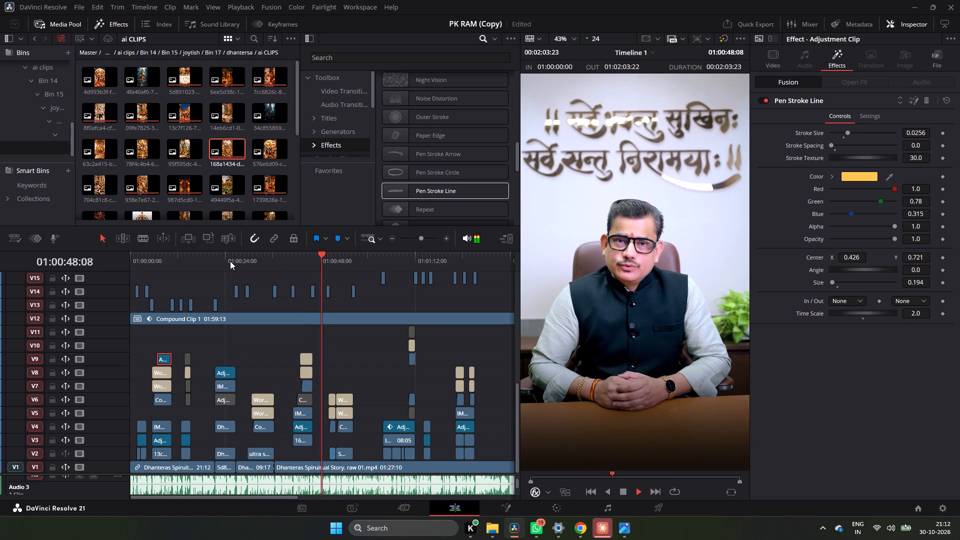
pyautogui.press('space')
pyautogui.press('space')
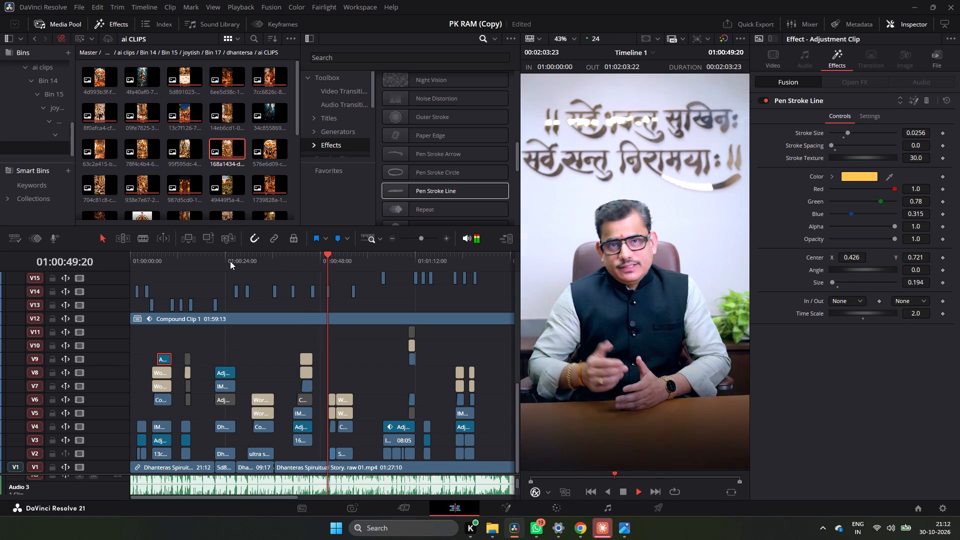
pyautogui.press('space')
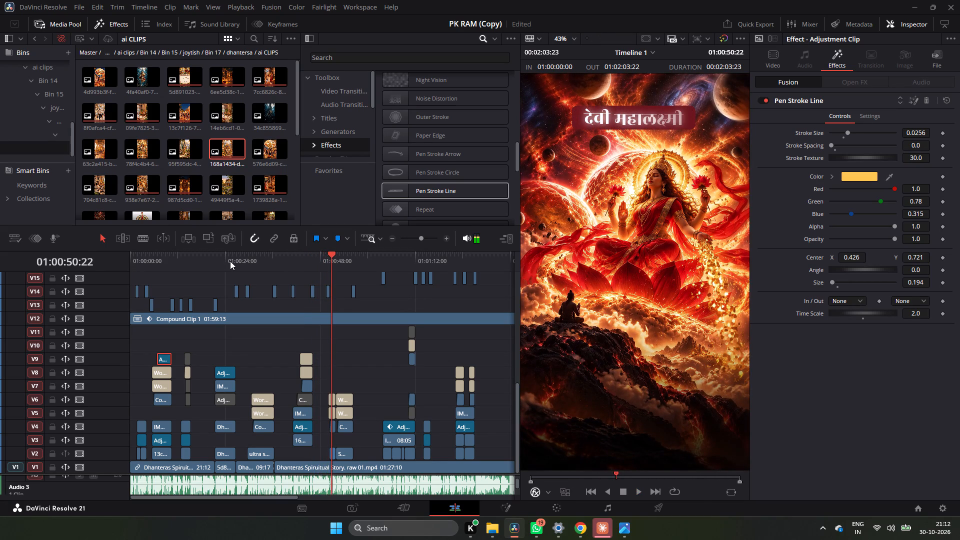
pyautogui.press('space')
pyautogui.press('space')
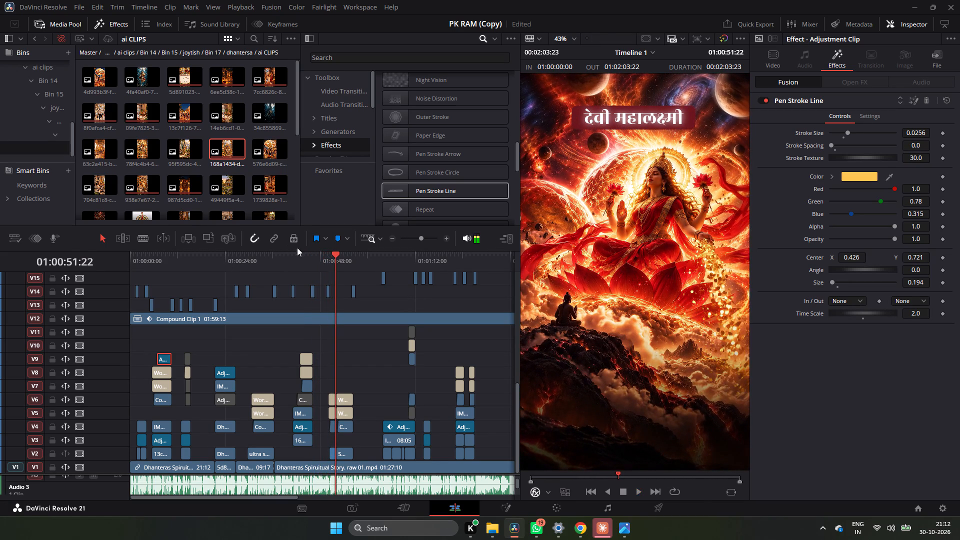
pyautogui.doubleClick(324, 258)
pyautogui.press('space')
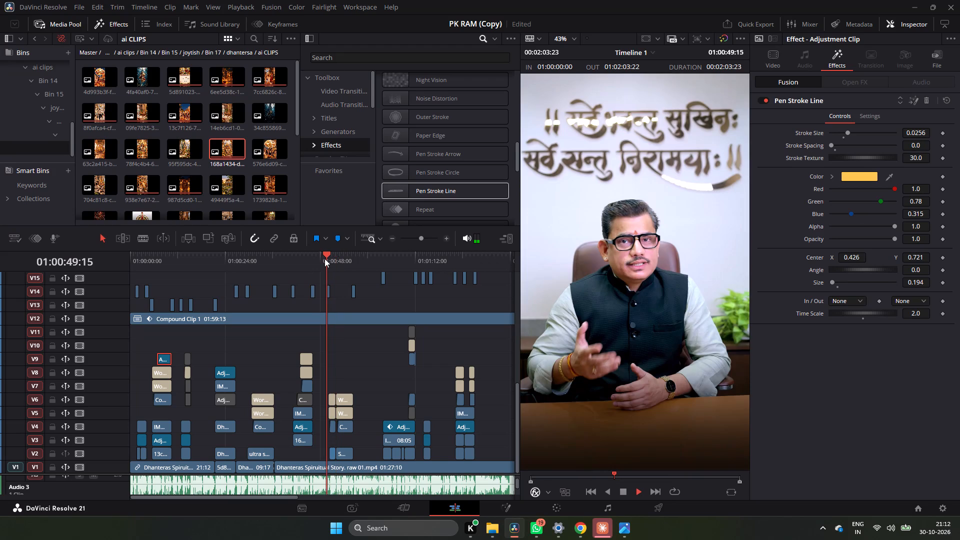
pyautogui.press('space')
# Play on to the North Direction section and replay it to check the compass, title and outgoing transition.
pyautogui.press('space')
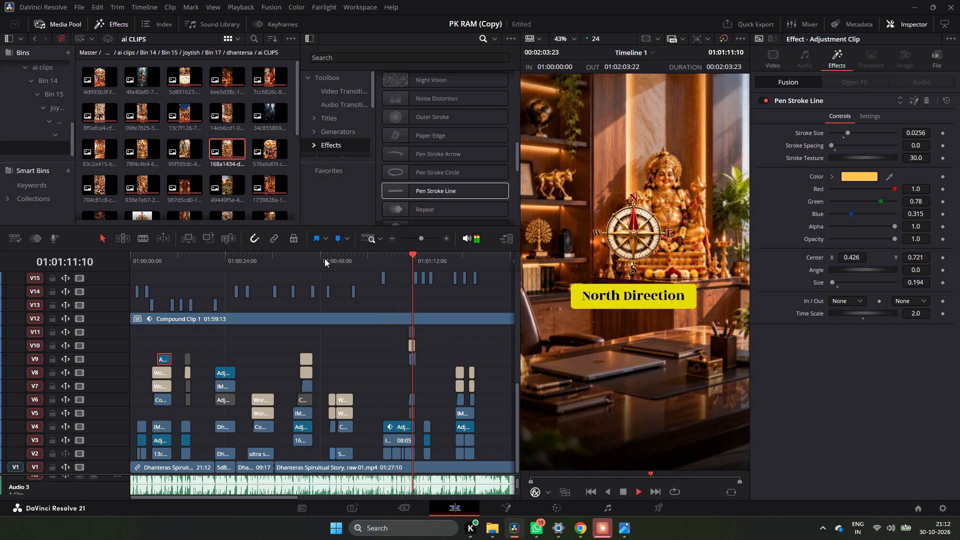
pyautogui.press('space')
pyautogui.press('space')
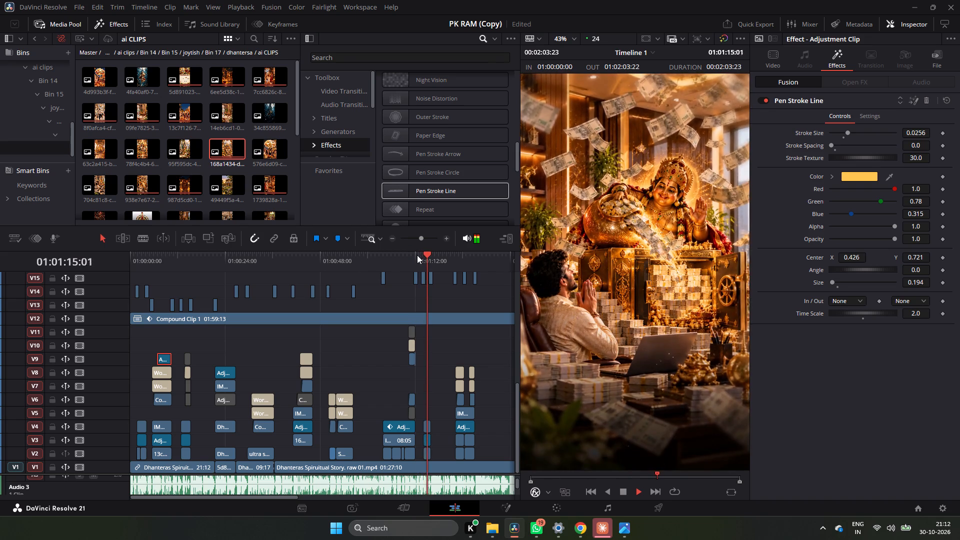
pyautogui.doubleClick(389, 265)
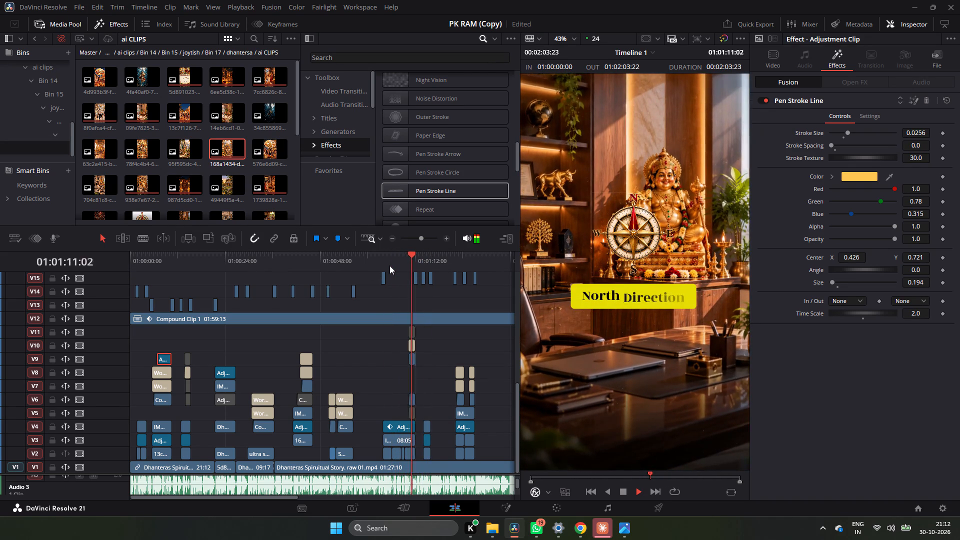
pyautogui.press('space')
pyautogui.press('space')
pyautogui.press('space')
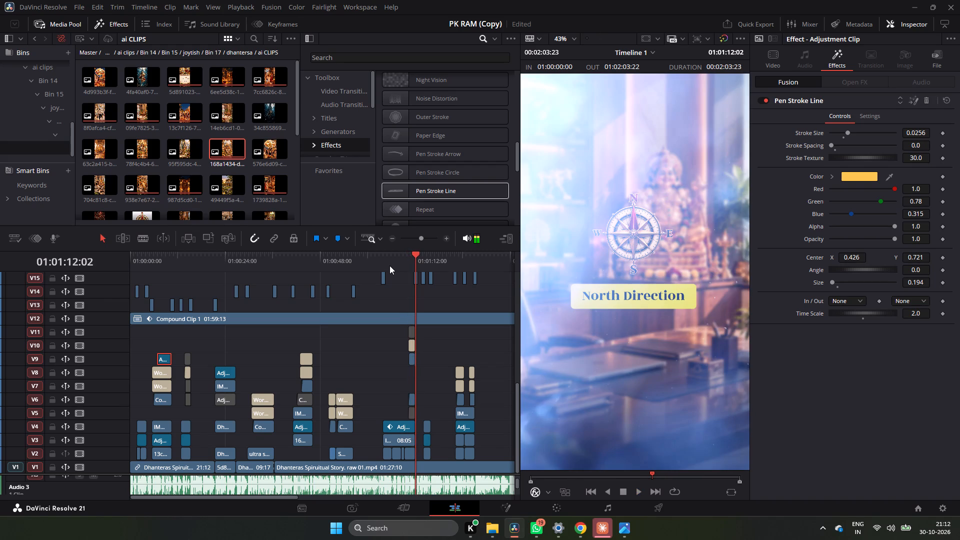
# Play the rest of the reel to about 01:01:55 and scrub the closing talking-head section after the last titles.
pyautogui.press('space')
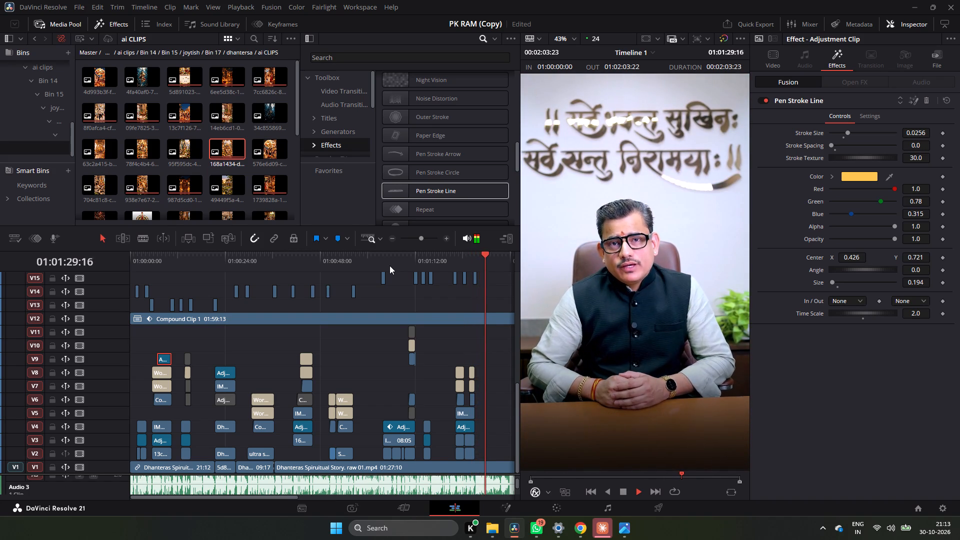
pyautogui.hscroll(-1, 443, 337)
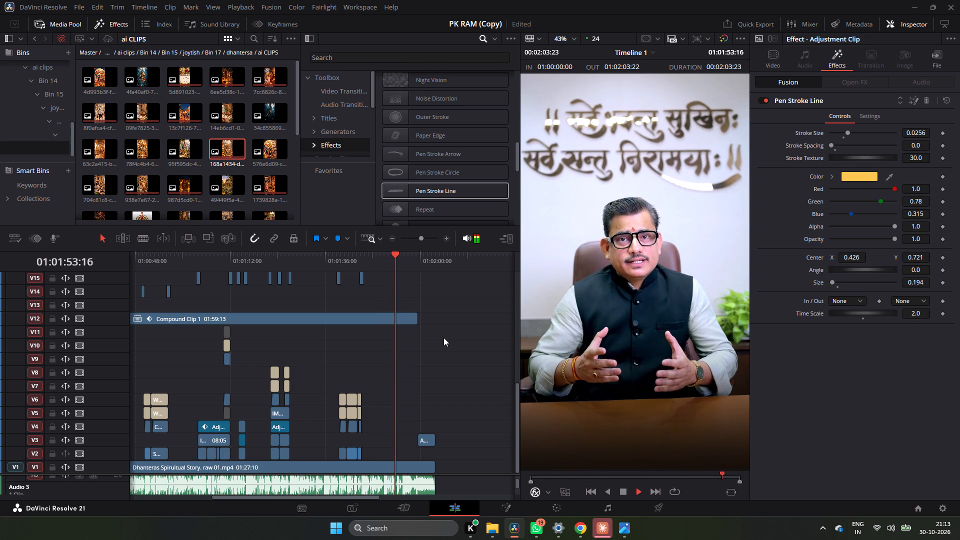
pyautogui.press('space')
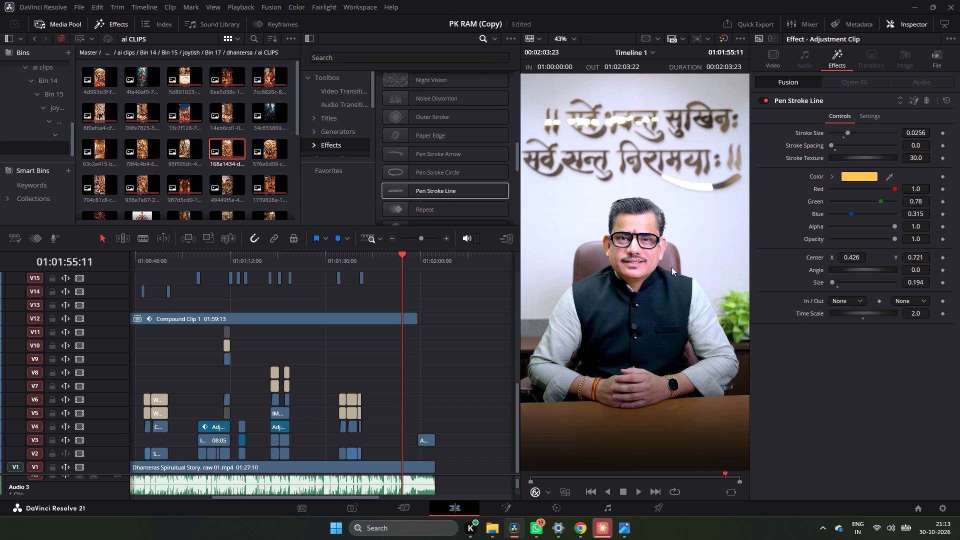
pyautogui.click(444, 237)
pyautogui.moveTo(368, 259); pyautogui.dragTo(303, 265)
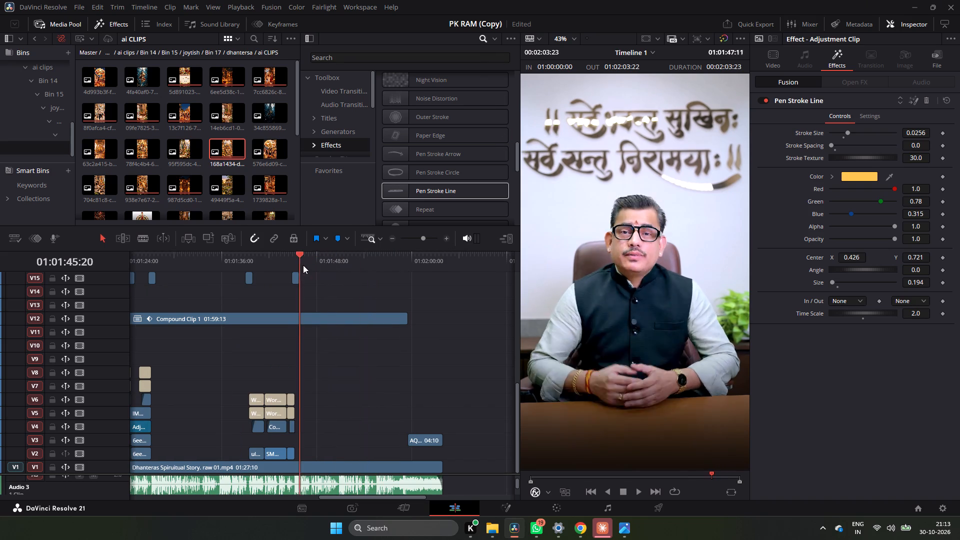
pyautogui.moveTo(303, 265); pyautogui.dragTo(339, 277)
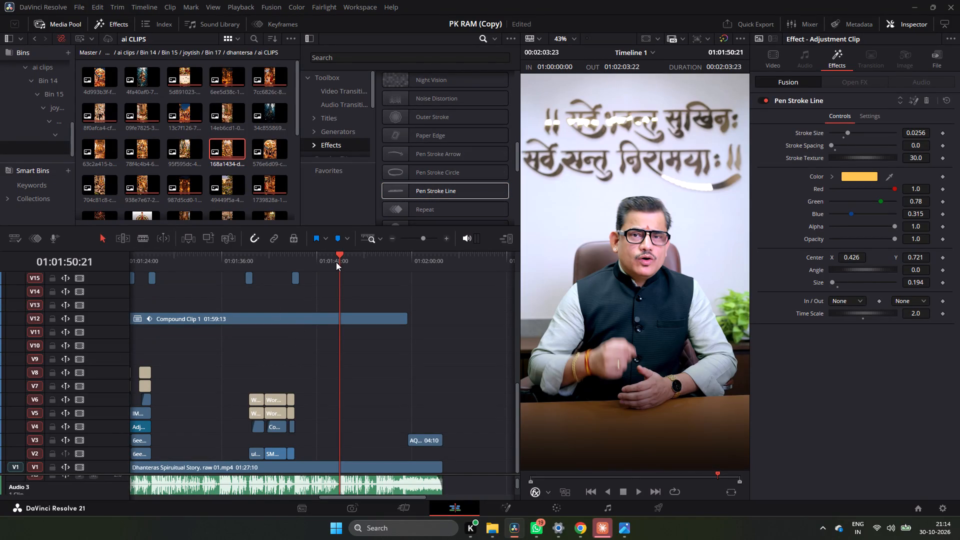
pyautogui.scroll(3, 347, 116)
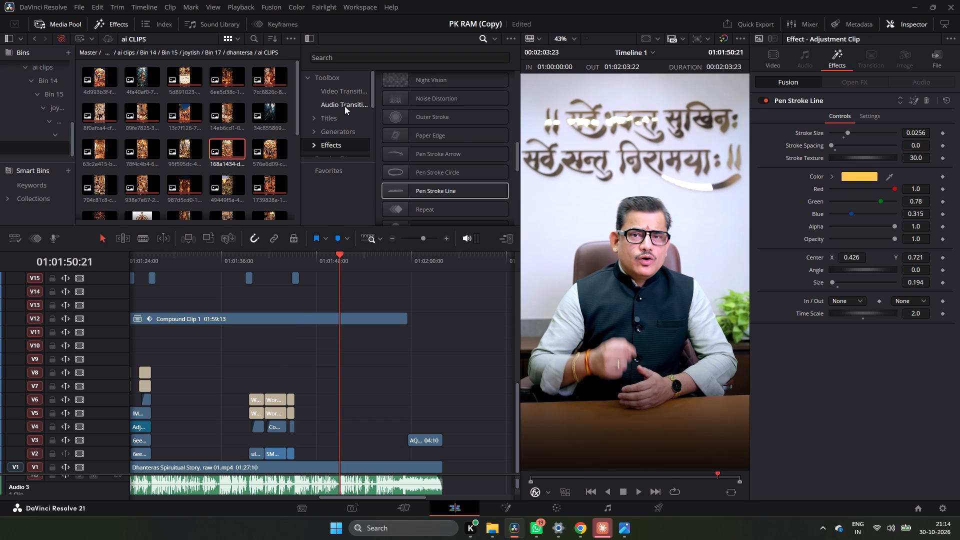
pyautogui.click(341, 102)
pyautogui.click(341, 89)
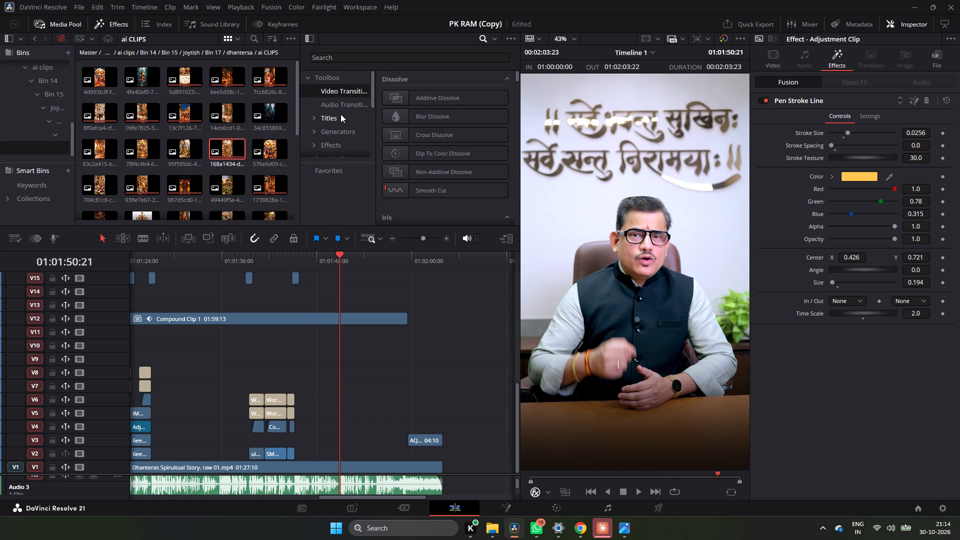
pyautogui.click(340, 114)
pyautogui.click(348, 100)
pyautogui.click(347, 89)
# Replay the closing talking-head section from about 01:01:49 to 01:01:55:14.
pyautogui.click(323, 263)
pyautogui.press('space')
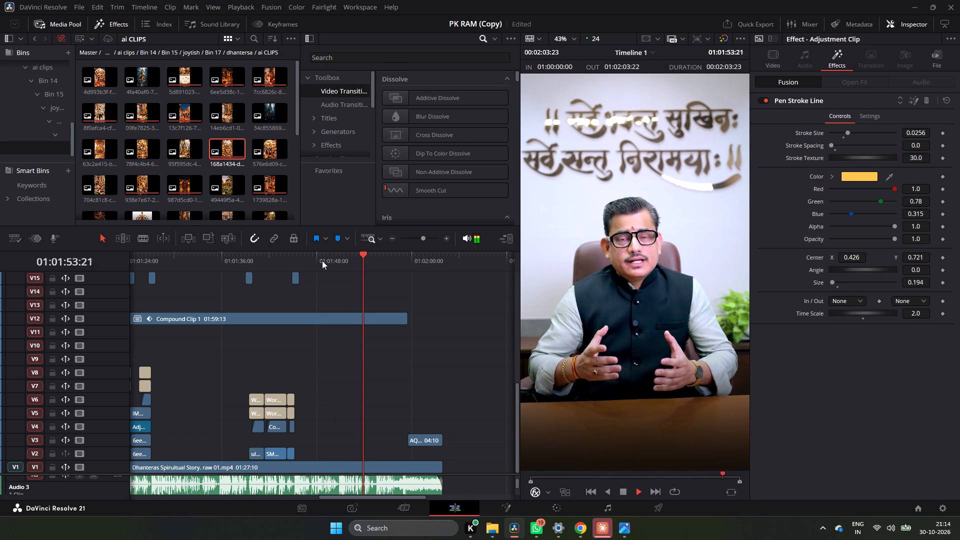
pyautogui.press('space')
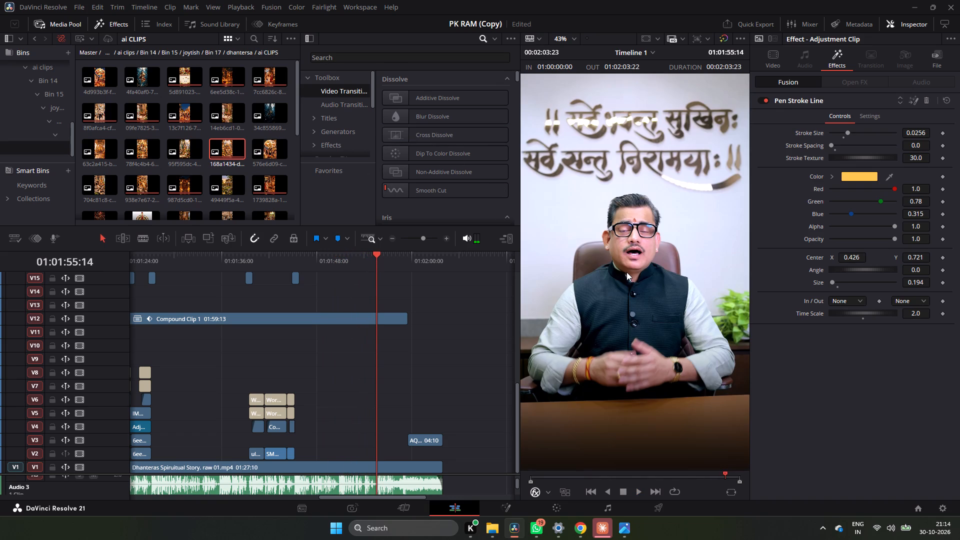
# Browse the effects library's title presets, examining the Fusion titles from Callout and Candy through the Flip Over styles.
pyautogui.click(335, 111)
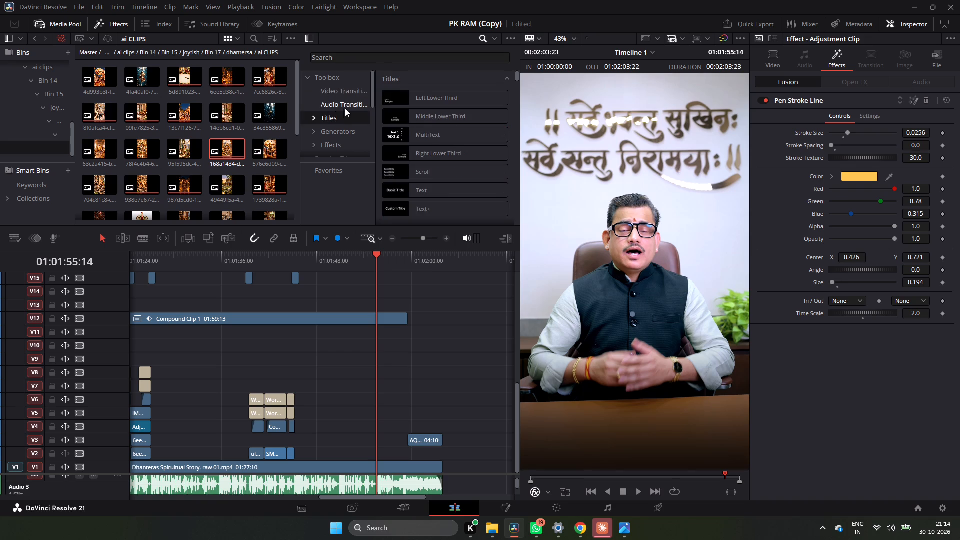
pyautogui.click(345, 108)
pyautogui.click(354, 121)
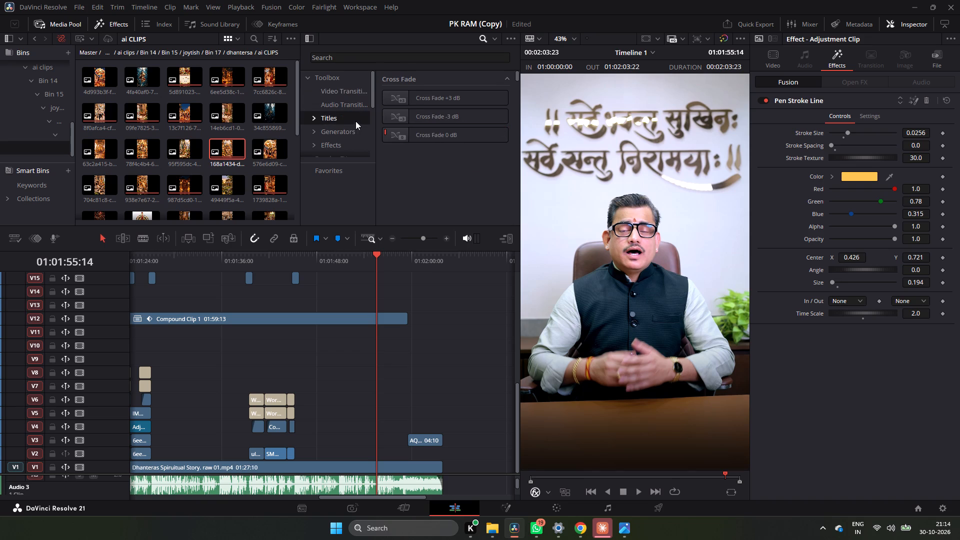
pyautogui.scroll(-16, 431, 149)
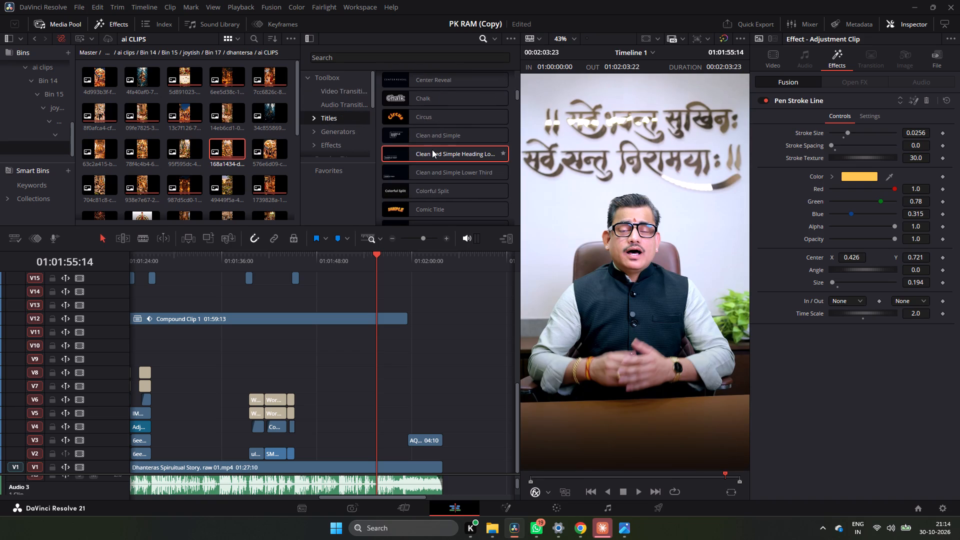
pyautogui.scroll(-6, 437, 129)
pyautogui.scroll(2, 441, 110)
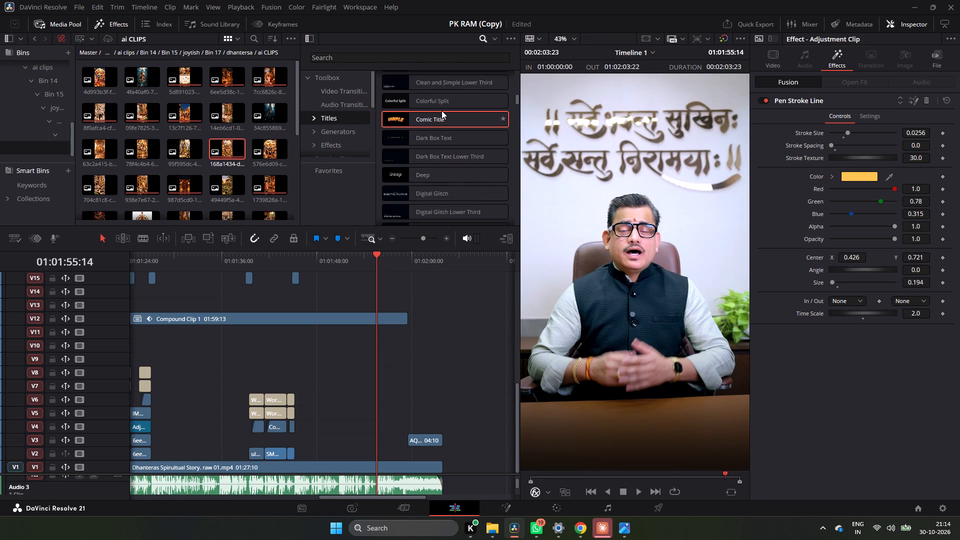
pyautogui.scroll(-12, 441, 110)
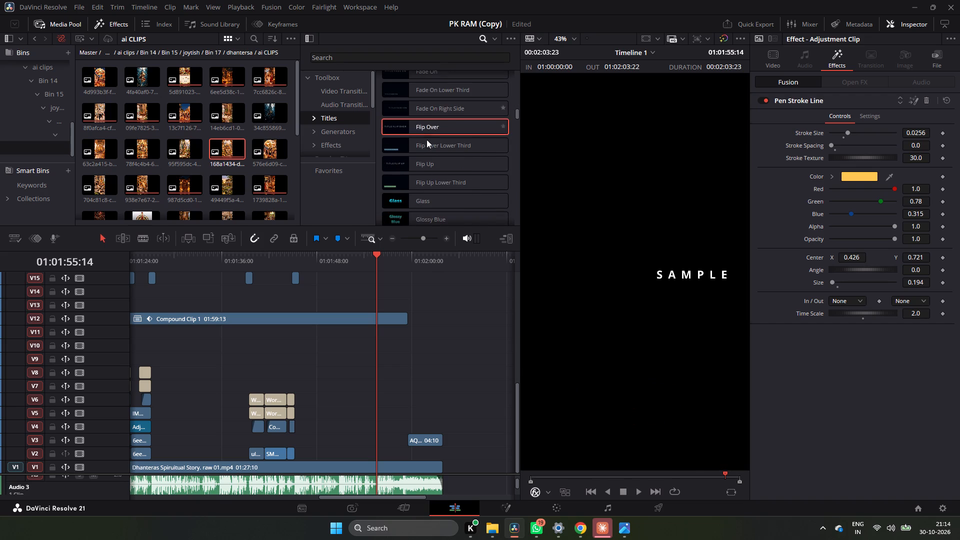
pyautogui.scroll(-5, 421, 148)
pyautogui.scroll(4, 421, 149)
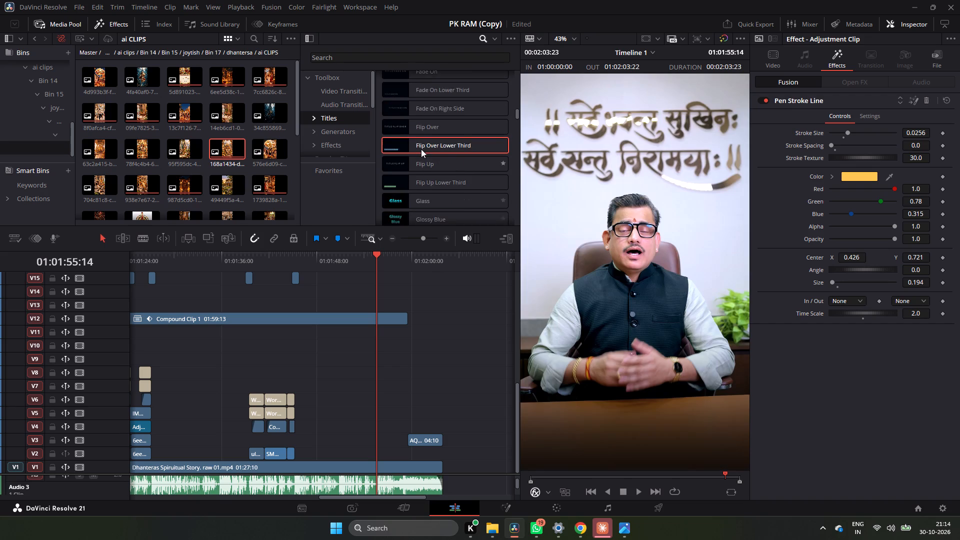
pyautogui.scroll(7, 421, 149)
pyautogui.scroll(14, 421, 149)
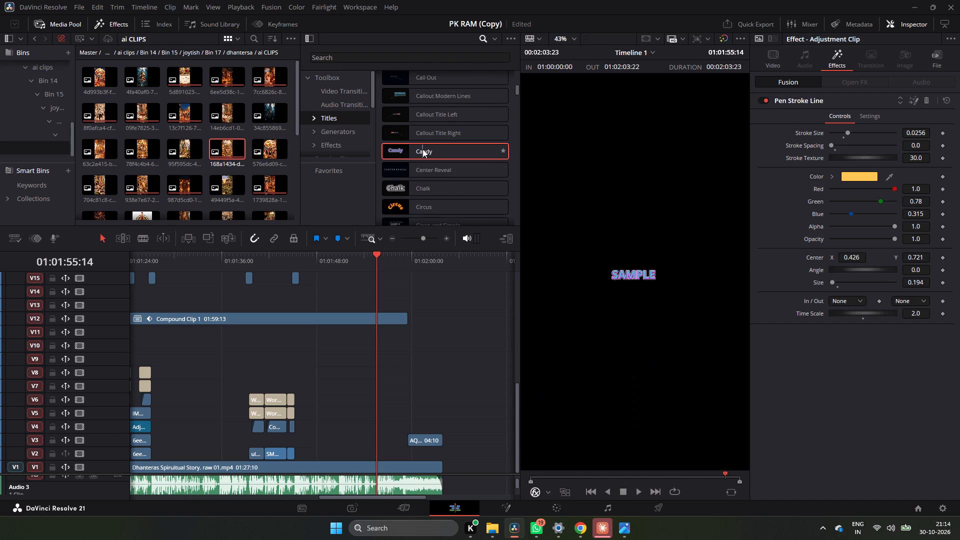
pyautogui.scroll(3, 422, 149)
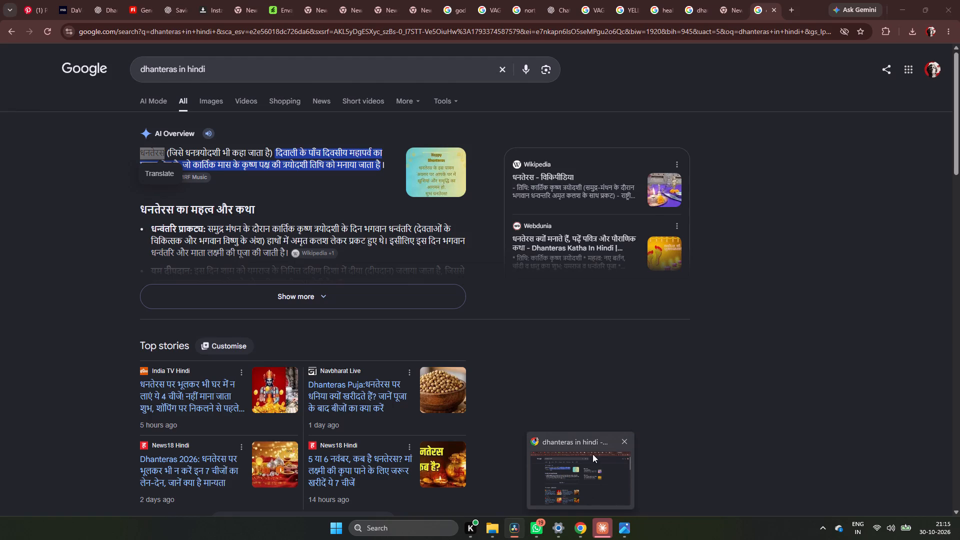
# Replay the closing talking-head section from 01:01:49:22 to about 01:01:55, repeating its last few seconds.
pyautogui.moveTo(351, 263); pyautogui.dragTo(342, 266)
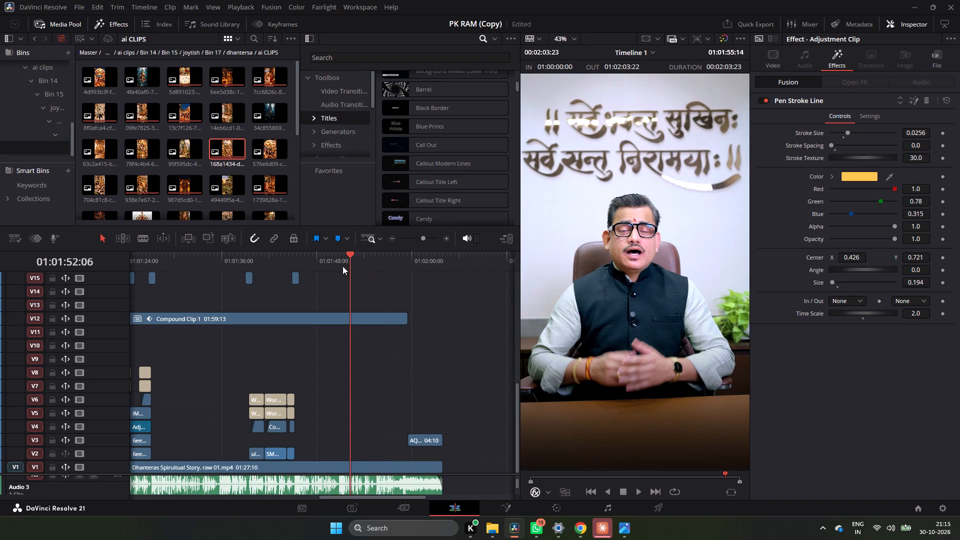
pyautogui.moveTo(342, 266); pyautogui.dragTo(332, 267)
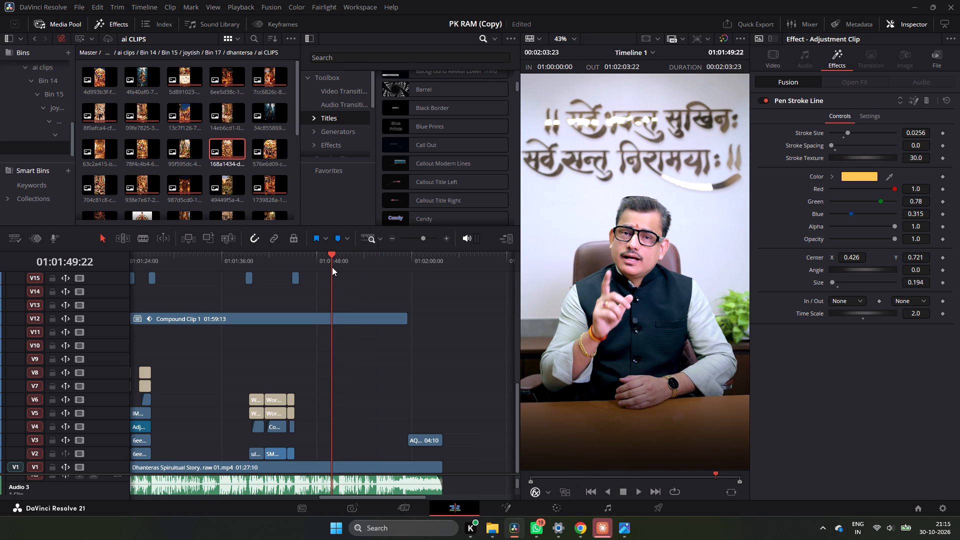
pyautogui.press('space')
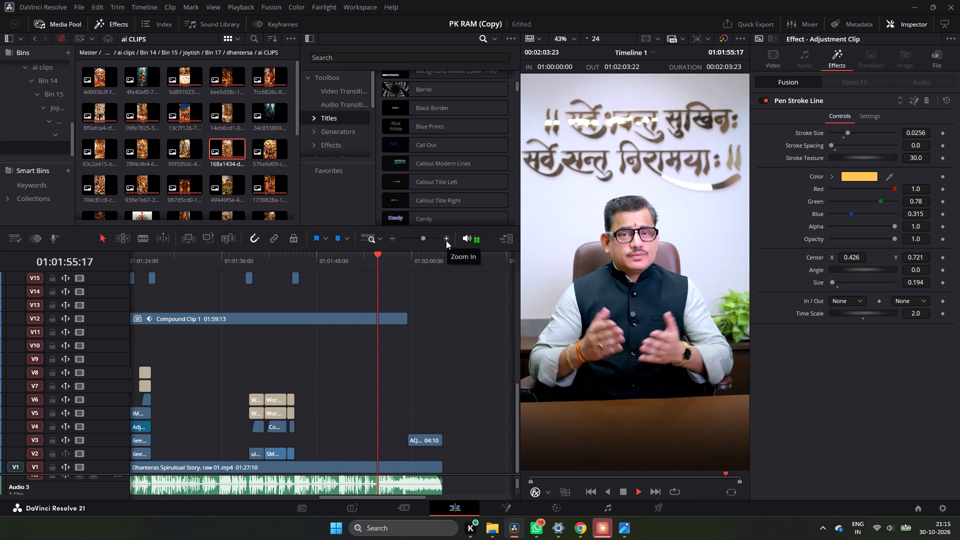
pyautogui.press('space')
pyautogui.moveTo(379, 256); pyautogui.dragTo(355, 260)
pyautogui.press('space')
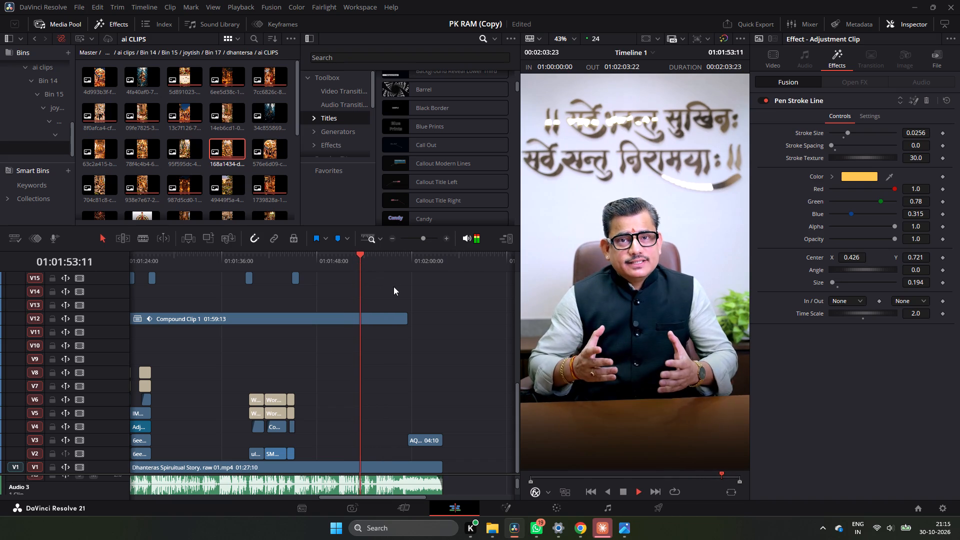
pyautogui.press('space')
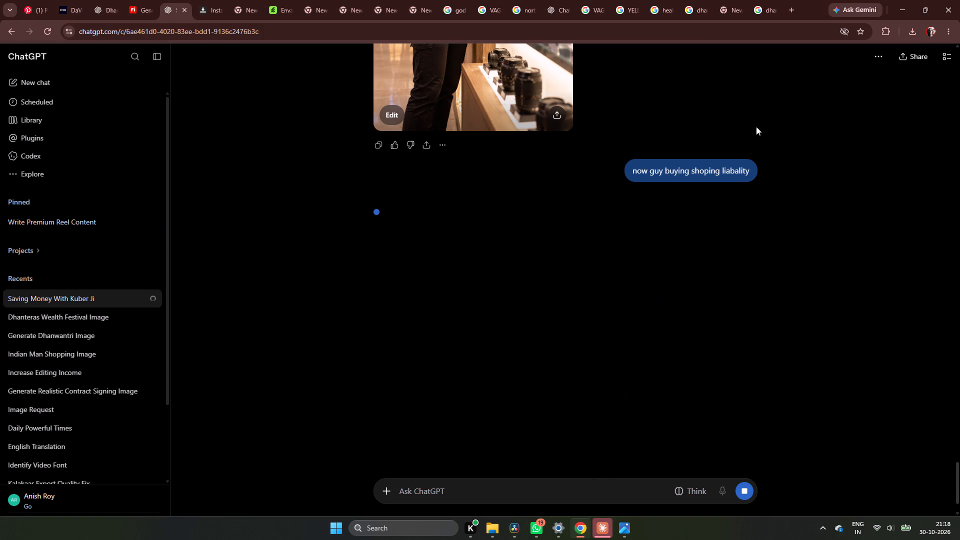
pyautogui.click(798, 8)
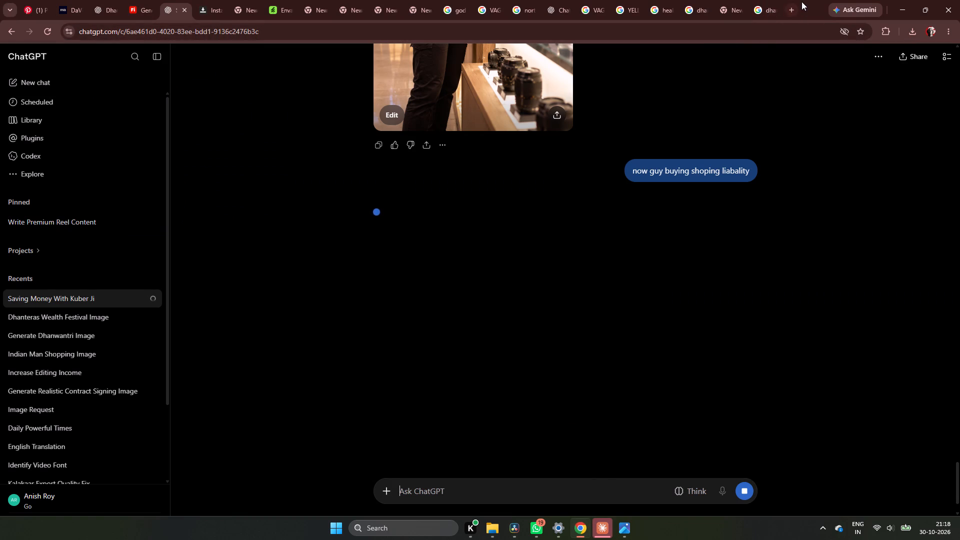
pyautogui.click(797, 6)
pyautogui.click(480, 190)
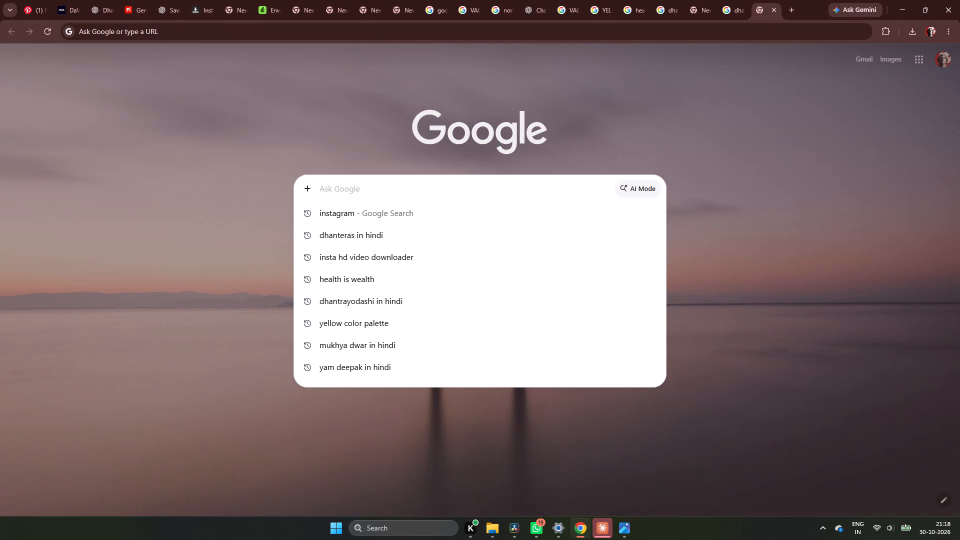
pyautogui.write('assete')
pyautogui.click(393, 237)
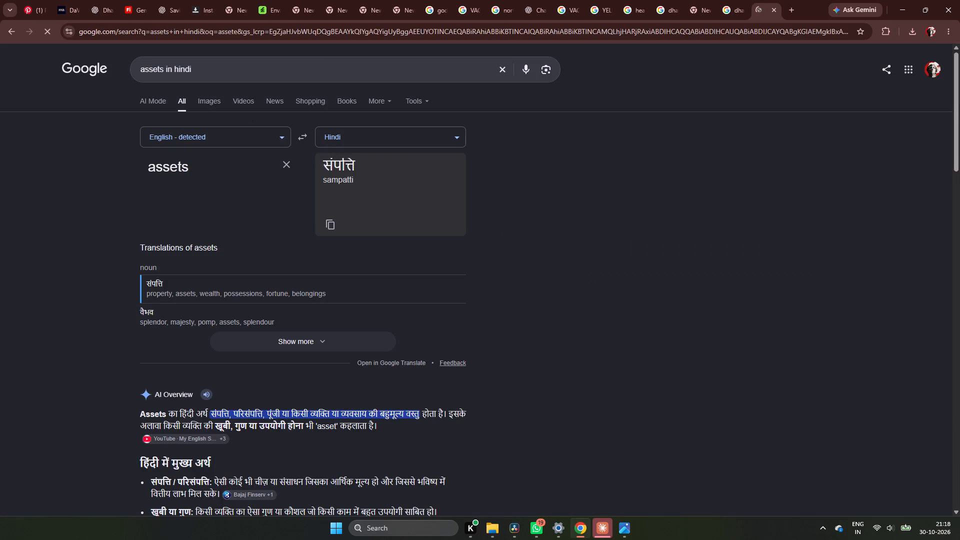
pyautogui.moveTo(140, 68); pyautogui.dragTo(165, 70)
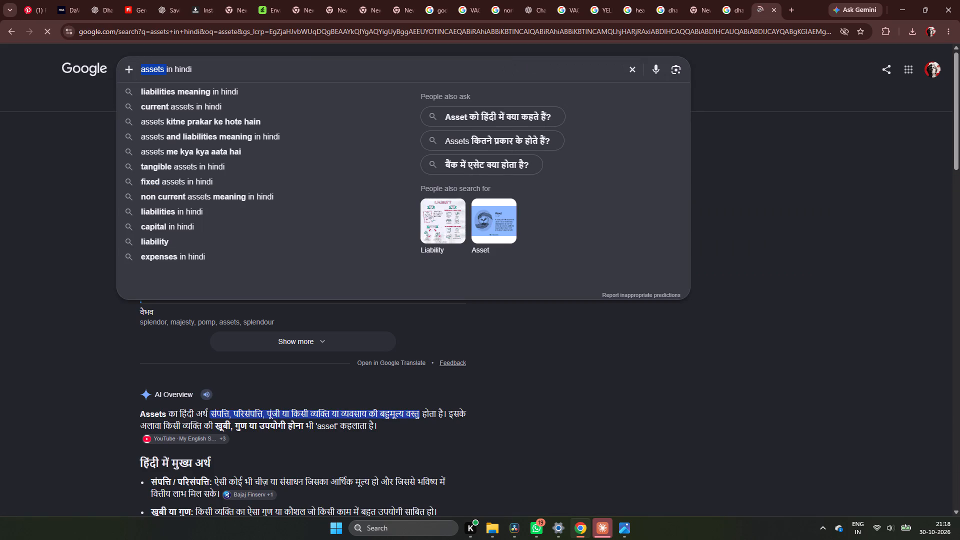
pyautogui.hotkey('ctrl', 'c')
pyautogui.hotkey('ctrl', 'c')
# Switch to DaVinci Resolve and replace the text of the duplicated V5 title with the copied word "assets".
pyautogui.click(523, 531)
pyautogui.click(396, 410)
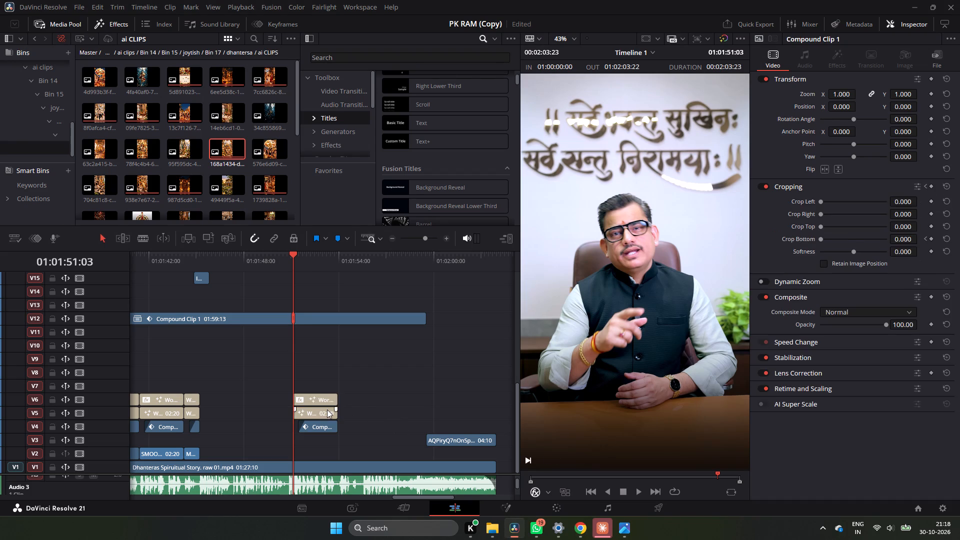
pyautogui.click(327, 409)
pyautogui.click(817, 71)
pyautogui.click(819, 80)
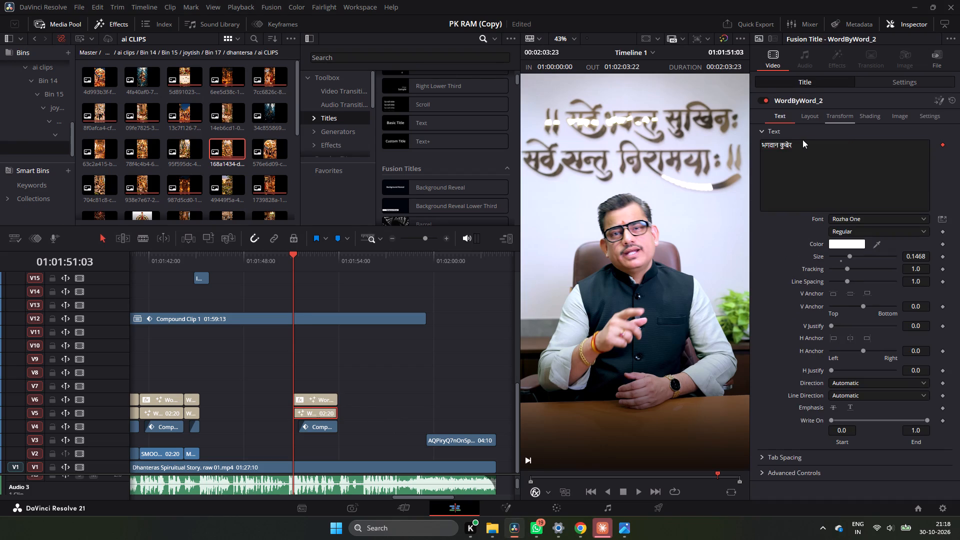
pyautogui.click(802, 139)
pyautogui.hotkey('ctrl', 'a')
pyautogui.hotkey('ctrl', 'v')
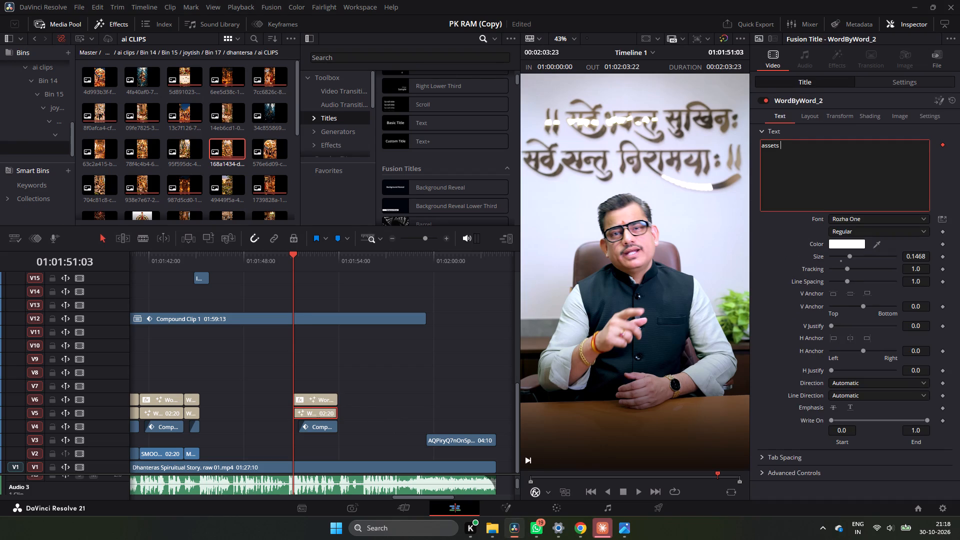
# Rewrite the text of the duplicated V5 title in capitals as "ASSETS".
pyautogui.press('Left')
pyautogui.press('Left')
pyautogui.press('Left')
pyautogui.press('Left')
pyautogui.press('Left')
pyautogui.press('Left')
pyautogui.press('Left')
pyautogui.press('Left')
pyautogui.press('Left')
pyautogui.press('Left')
pyautogui.press('Left')
pyautogui.press('Left')
pyautogui.write('ASS')
pyautogui.write('ETS')
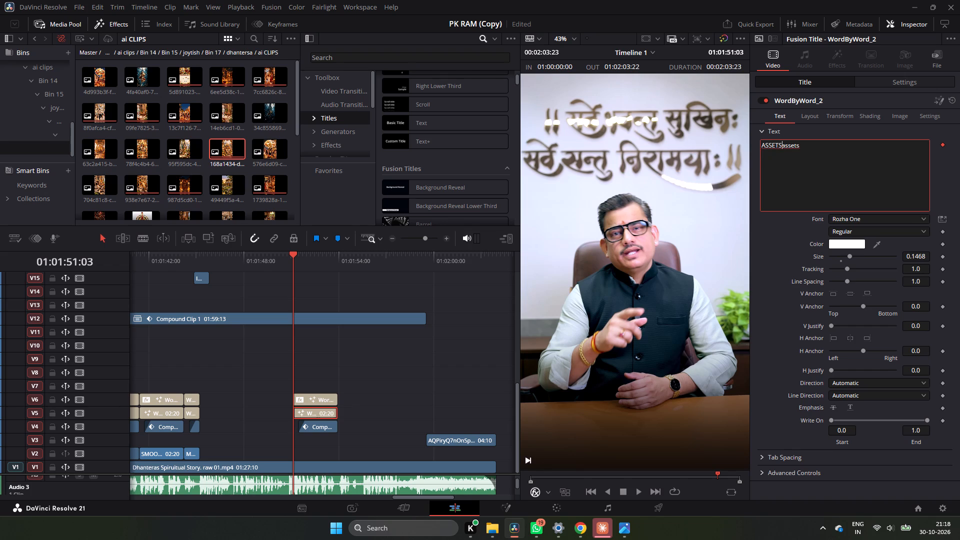
pyautogui.click(810, 145)
pyautogui.press('BackSpace')
pyautogui.press('BackSpace')
pyautogui.press('BackSpace')
pyautogui.press('BackSpace')
pyautogui.press('BackSpace')
pyautogui.press('BackSpace')
pyautogui.press('BackSpace')
# Copy "ASSETS" from the V5 title and replace the Hindi text of the V6 title above it with the copied word.
pyautogui.click(791, 181)
pyautogui.hotkey('ctrl', 'a')
pyautogui.hotkey('ctrl', 'c')
pyautogui.click(314, 393)
pyautogui.click(837, 178)
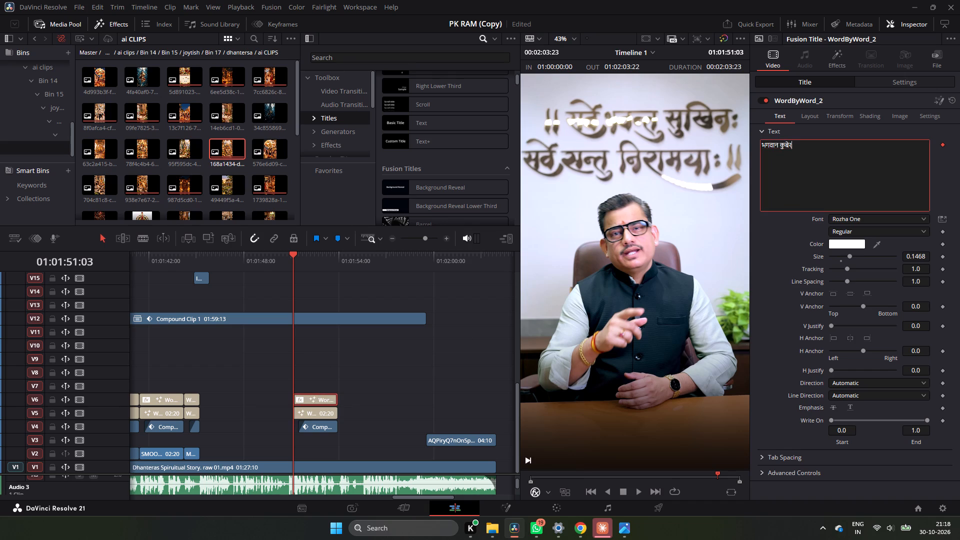
pyautogui.hotkey('ctrl', 'a')
pyautogui.hotkey('ctrl', 'v')
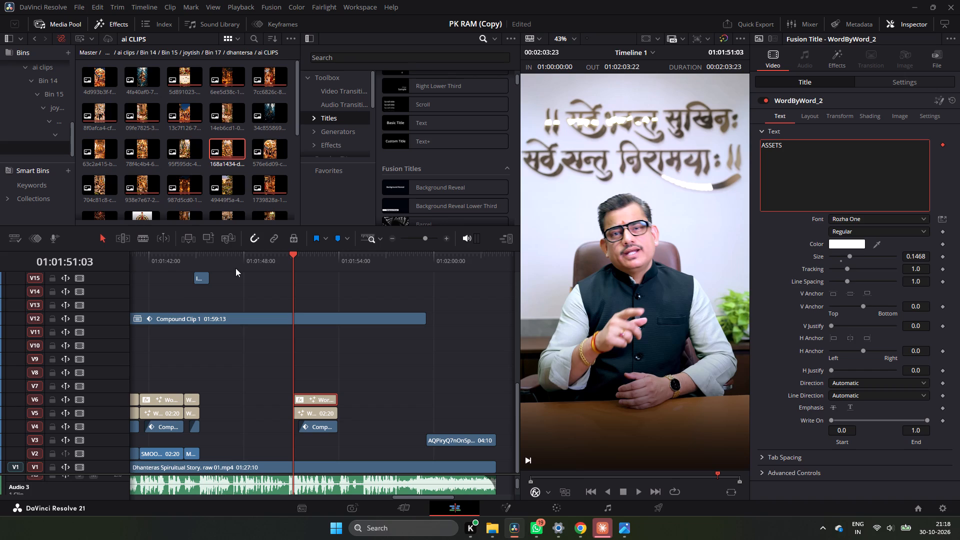
# Play the section from the start of the ASSETS titles to check how they appear over the red box.
pyautogui.click(241, 263)
pyautogui.press('space')
pyautogui.click(292, 253)
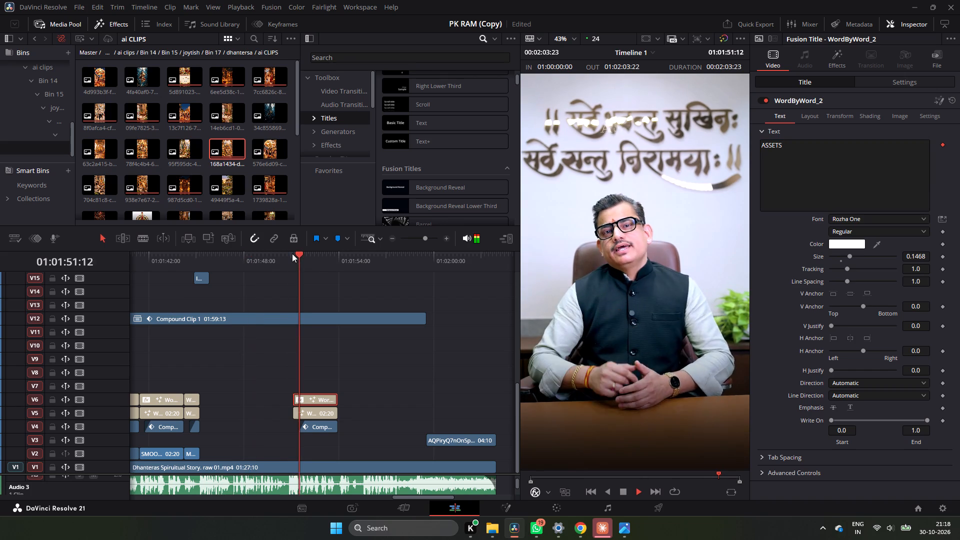
pyautogui.press('space')
pyautogui.click(292, 253)
pyautogui.press('space')
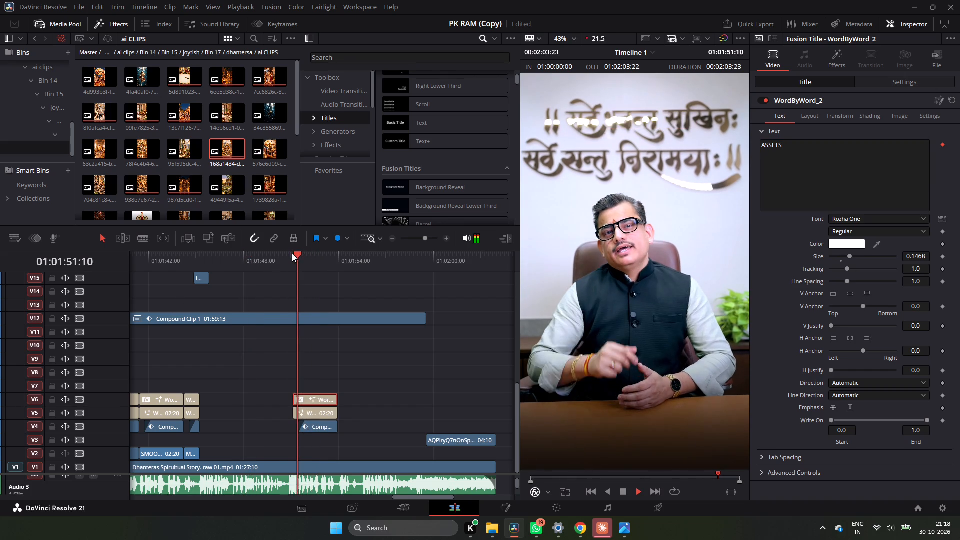
pyautogui.press('space')
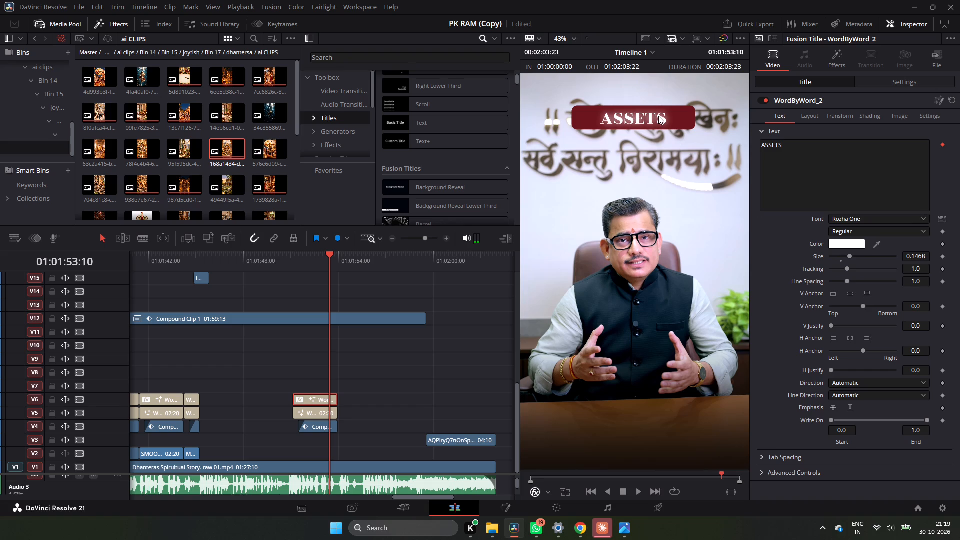
# Select both ASSETS titles on V5 and V6, preview them, and move them down to Position Y -334 over the speaker's chest.
pyautogui.moveTo(354, 385); pyautogui.dragTo(335, 404)
pyautogui.moveTo(335, 404); pyautogui.dragTo(322, 415)
pyautogui.click(319, 427)
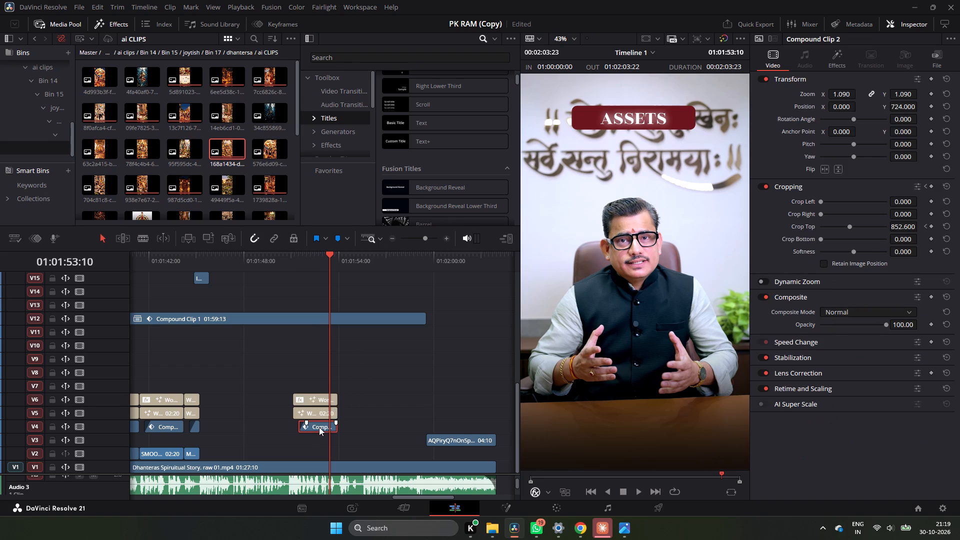
pyautogui.moveTo(351, 375); pyautogui.dragTo(338, 401)
pyautogui.moveTo(370, 384); pyautogui.dragTo(328, 418)
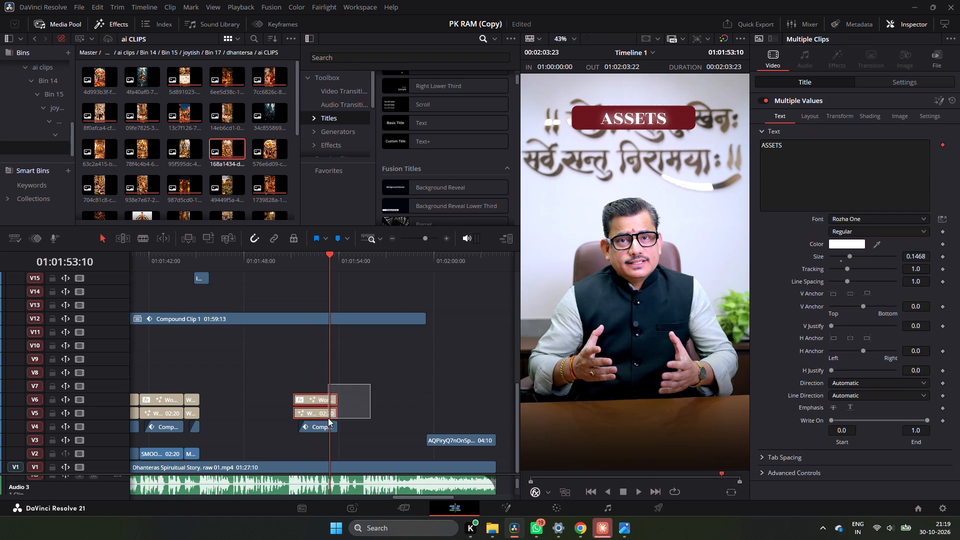
pyautogui.moveTo(328, 418); pyautogui.dragTo(325, 414)
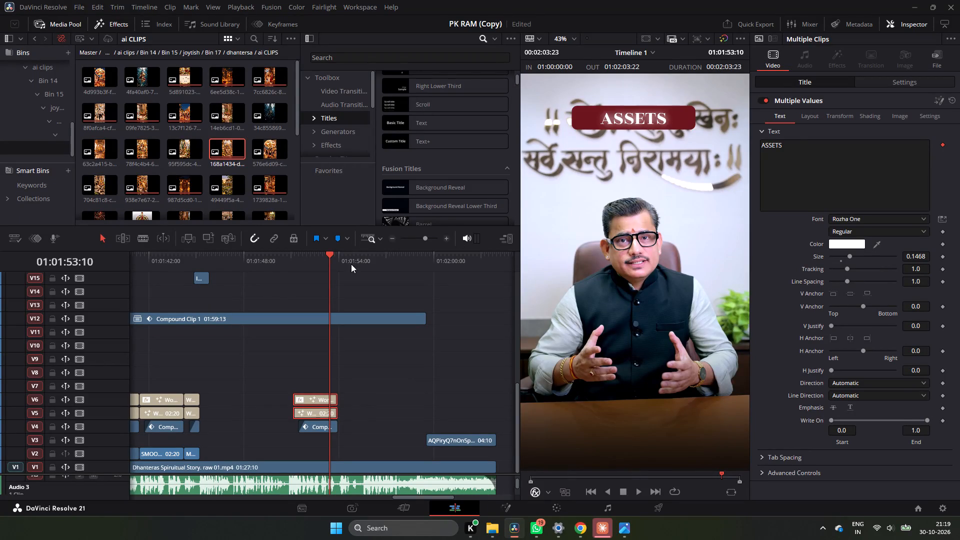
pyautogui.click(292, 266)
pyautogui.press('space')
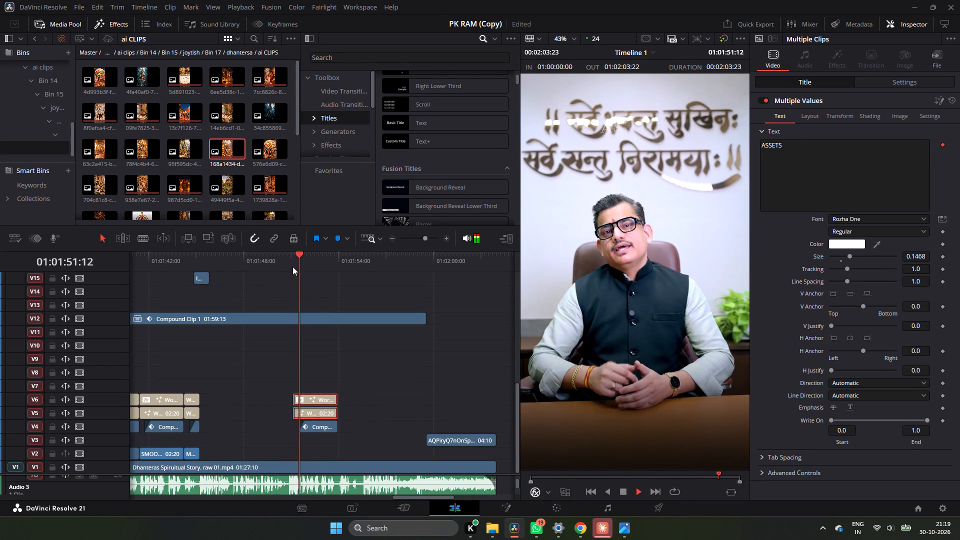
pyautogui.press('space')
pyautogui.click(292, 266)
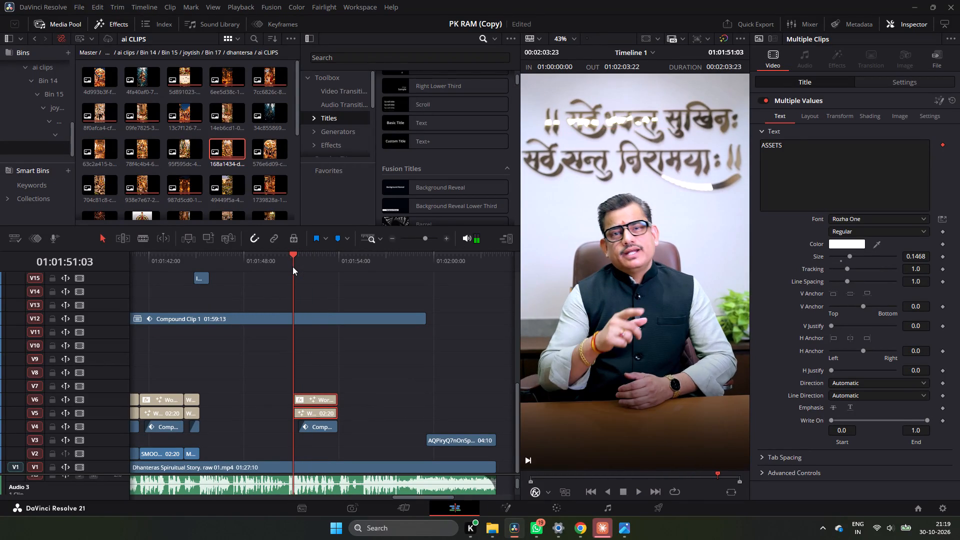
pyautogui.press('space')
pyautogui.press('space')
pyautogui.press('space')
pyautogui.press('space')
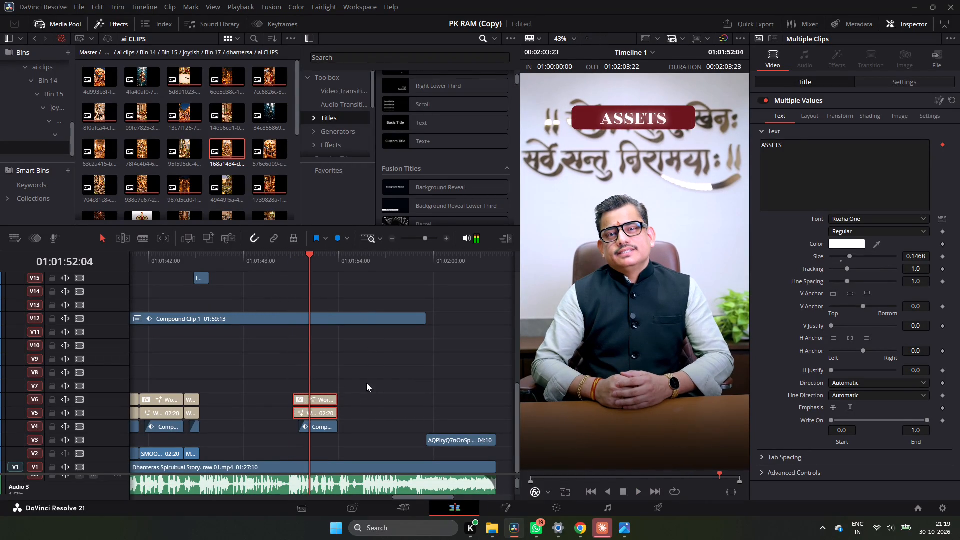
pyautogui.click(928, 82)
pyautogui.moveTo(900, 129); pyautogui.dragTo(486, 291)
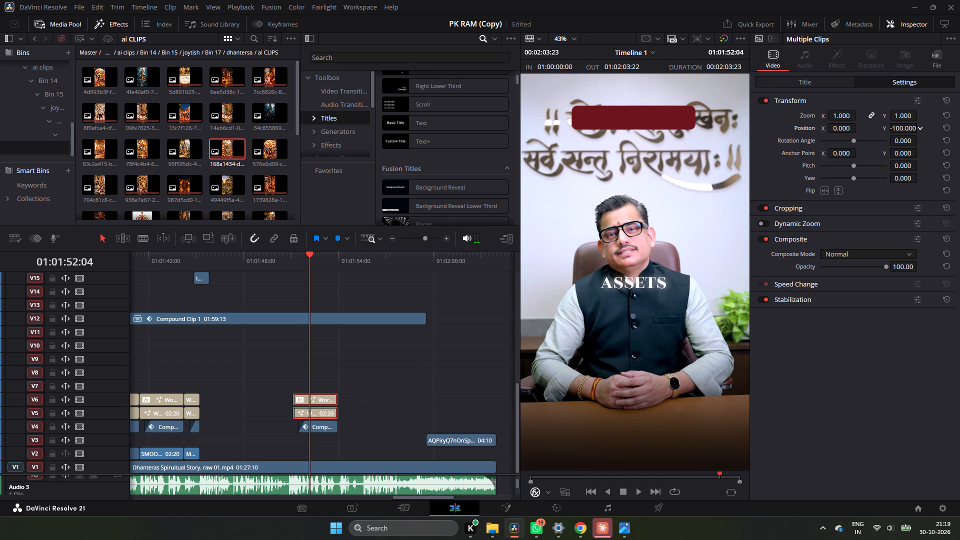
pyautogui.moveTo(486, 291); pyautogui.dragTo(373, 350)
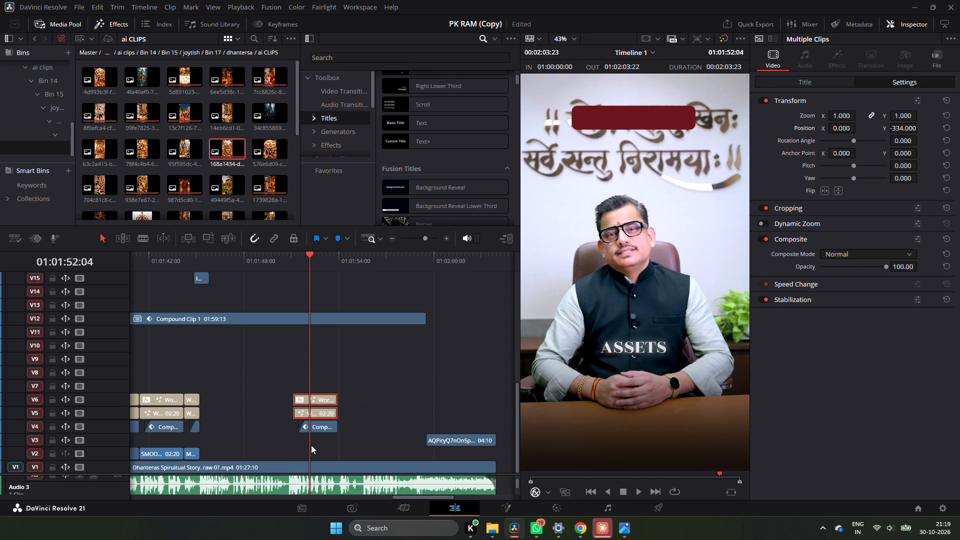
# Fit the red box clip on V4 behind the lowered ASSETS text with Zoom 0.890 and Position Y -340.
pyautogui.click(317, 427)
pyautogui.moveTo(910, 105); pyautogui.dragTo(856, 167)
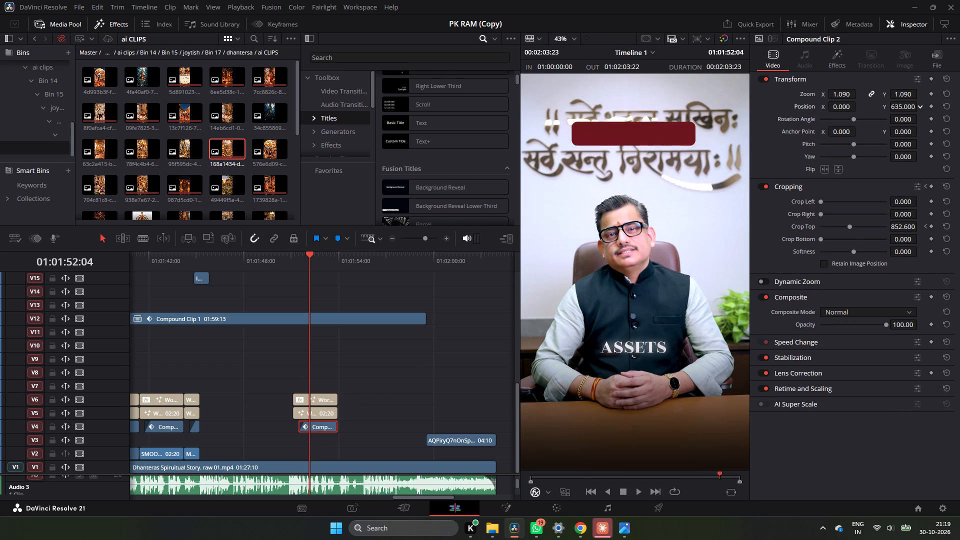
pyautogui.moveTo(856, 167); pyautogui.dragTo(383, 521)
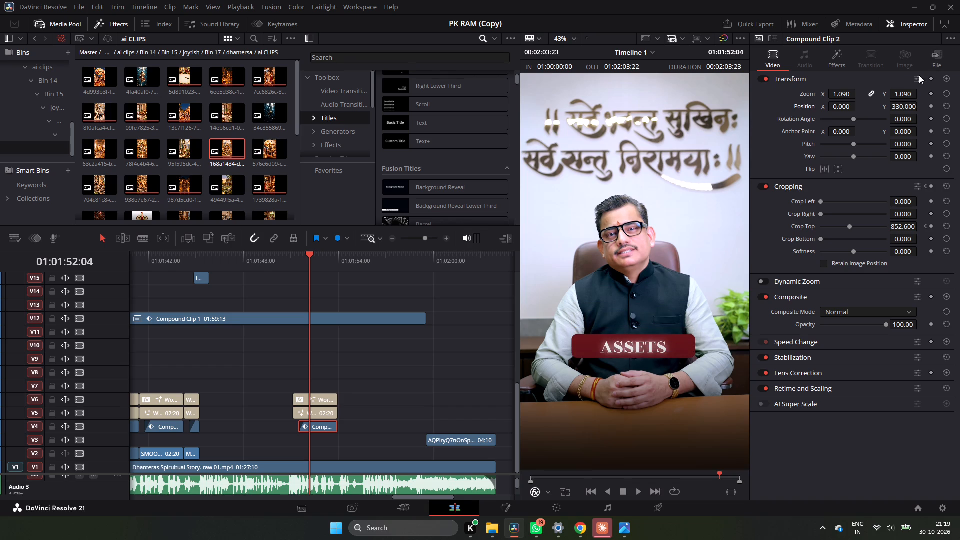
pyautogui.moveTo(847, 94); pyautogui.dragTo(820, 104)
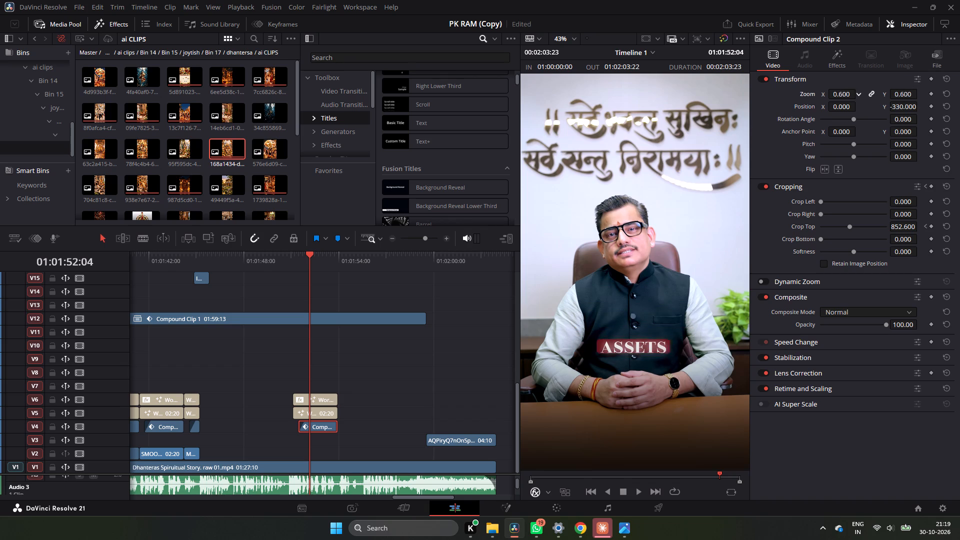
pyautogui.moveTo(820, 104); pyautogui.dragTo(828, 111)
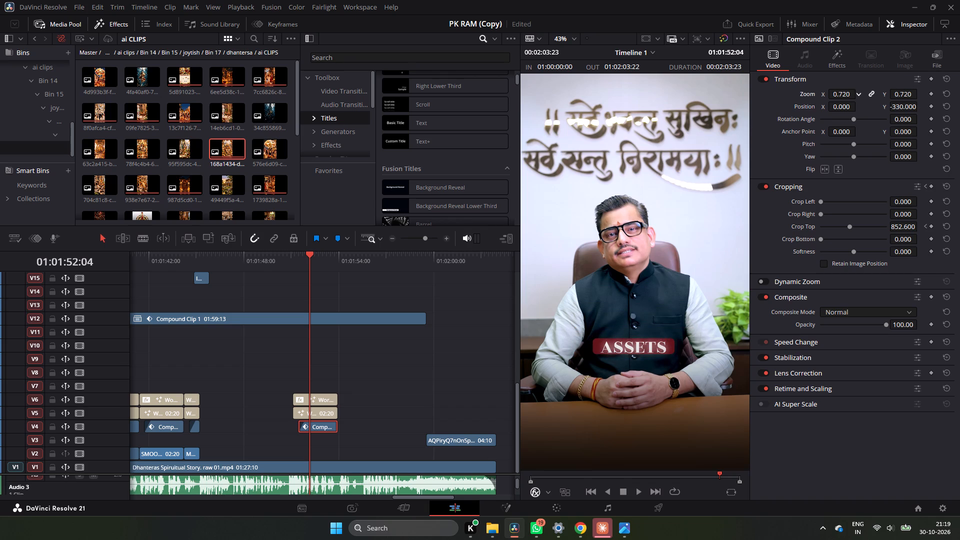
pyautogui.moveTo(828, 111); pyautogui.dragTo(828, 113)
pyautogui.moveTo(828, 113); pyautogui.dragTo(828, 112)
pyautogui.click(894, 108)
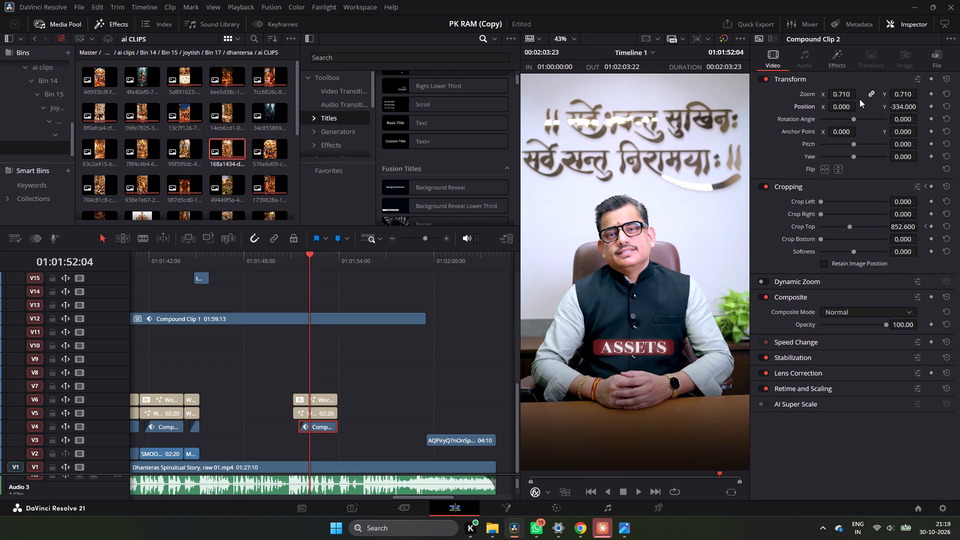
pyautogui.moveTo(846, 94); pyautogui.dragTo(849, 103)
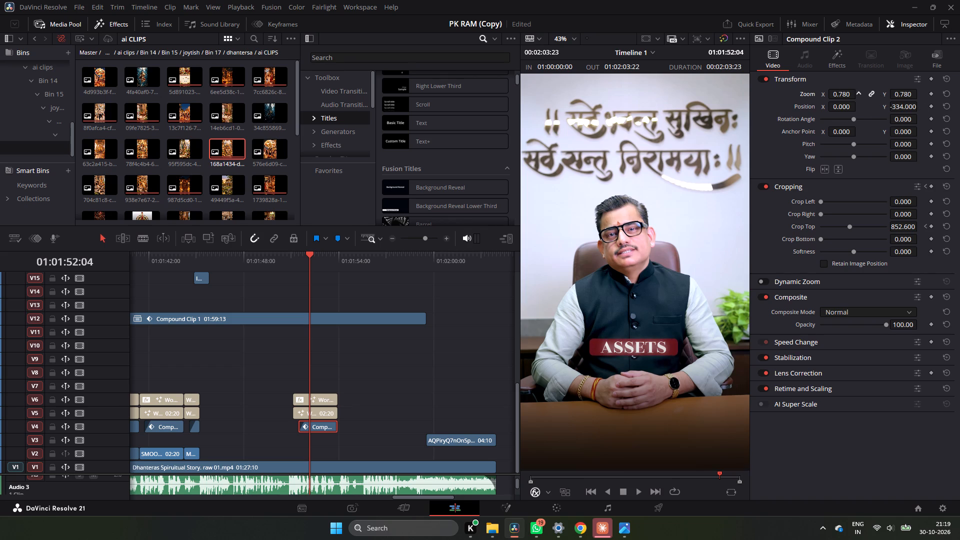
pyautogui.moveTo(849, 103); pyautogui.dragTo(850, 104)
pyautogui.click(902, 108)
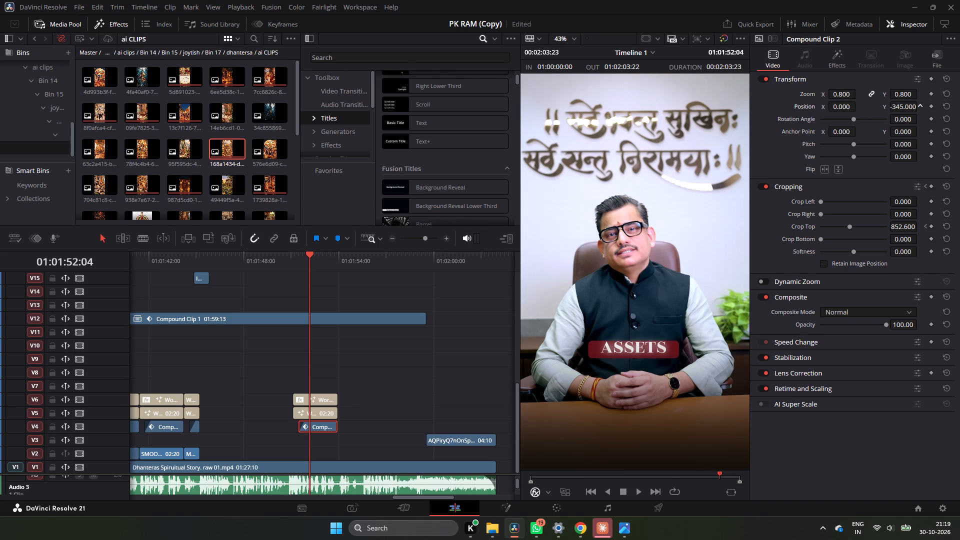
pyautogui.moveTo(847, 94); pyautogui.dragTo(851, 95)
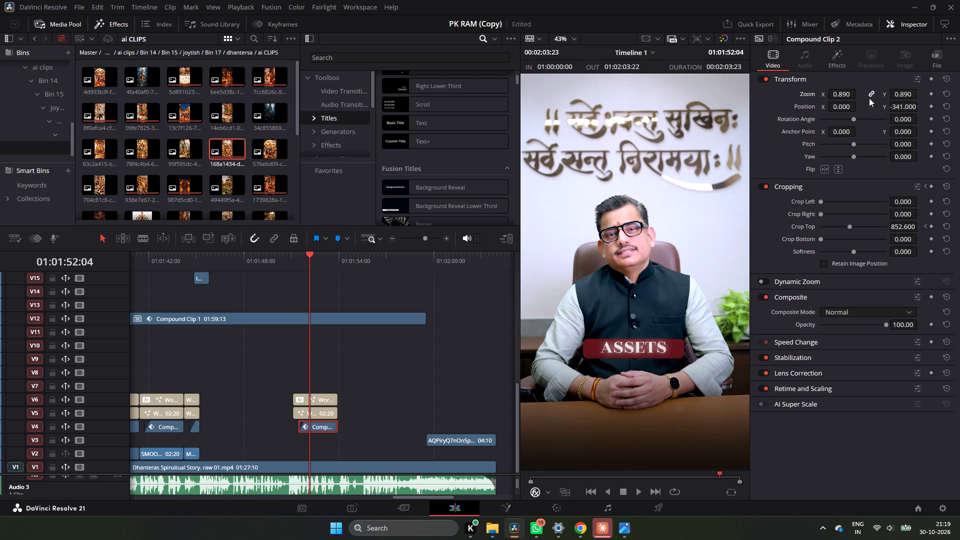
pyautogui.click(899, 106)
pyautogui.click(848, 104)
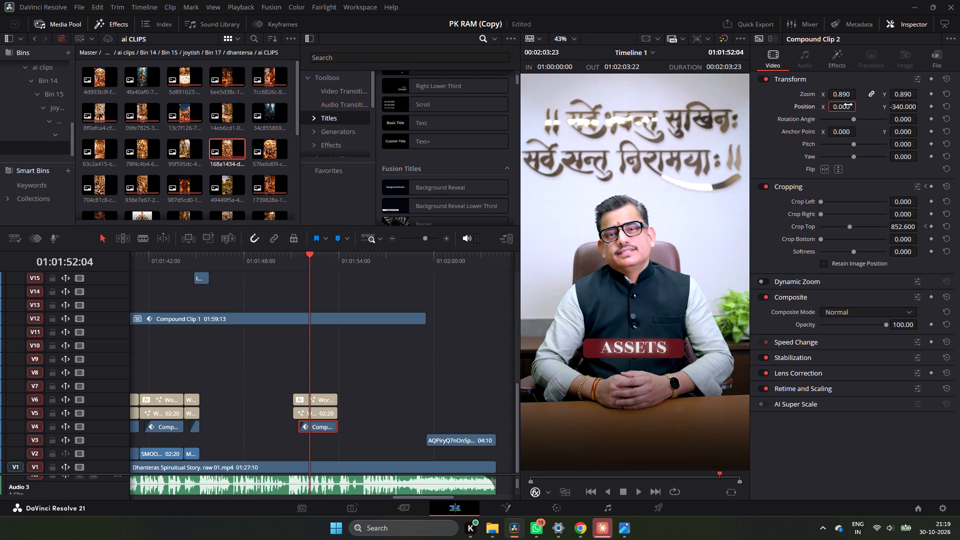
# Open the V4 red box clip in the Fusion page to inspect its nodes and return to the Edit page.
pyautogui.rightClick(320, 428)
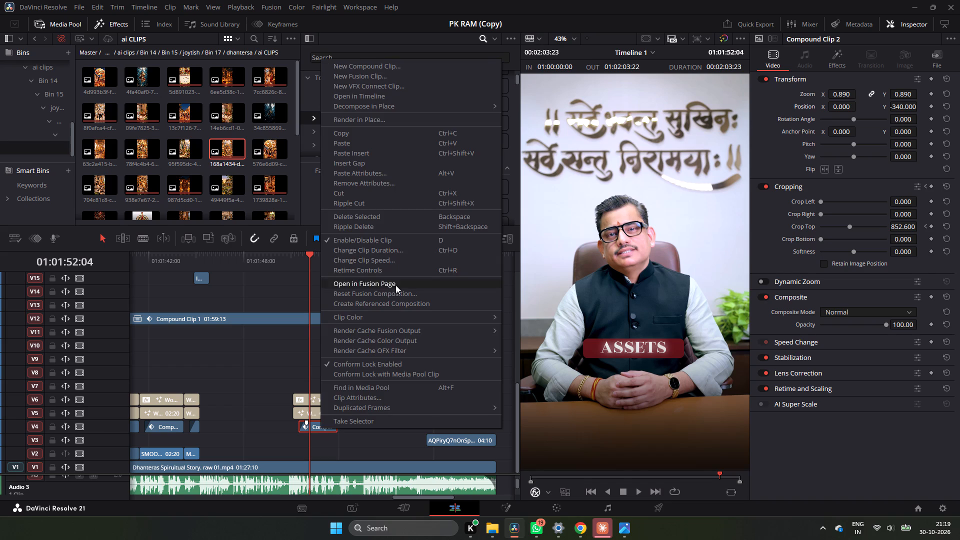
pyautogui.click(383, 282)
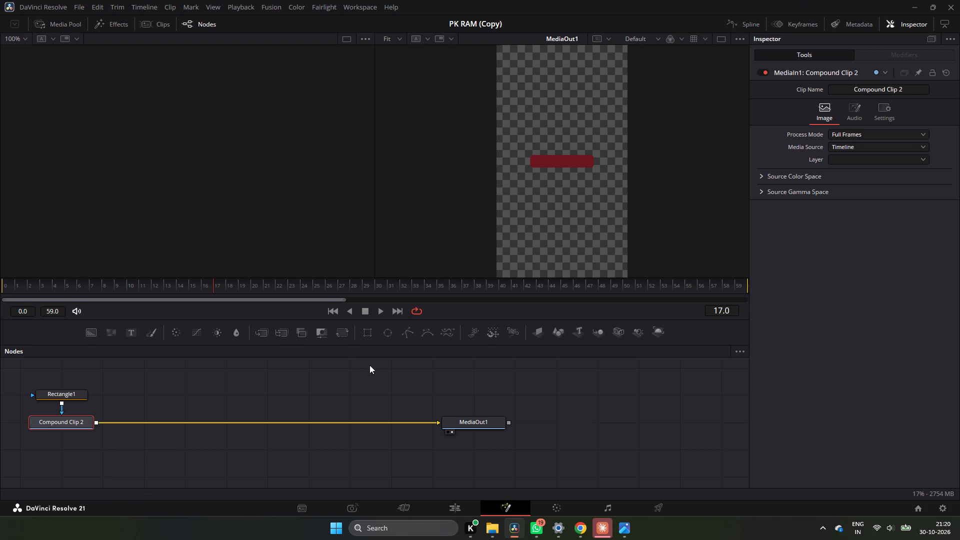
pyautogui.click(447, 510)
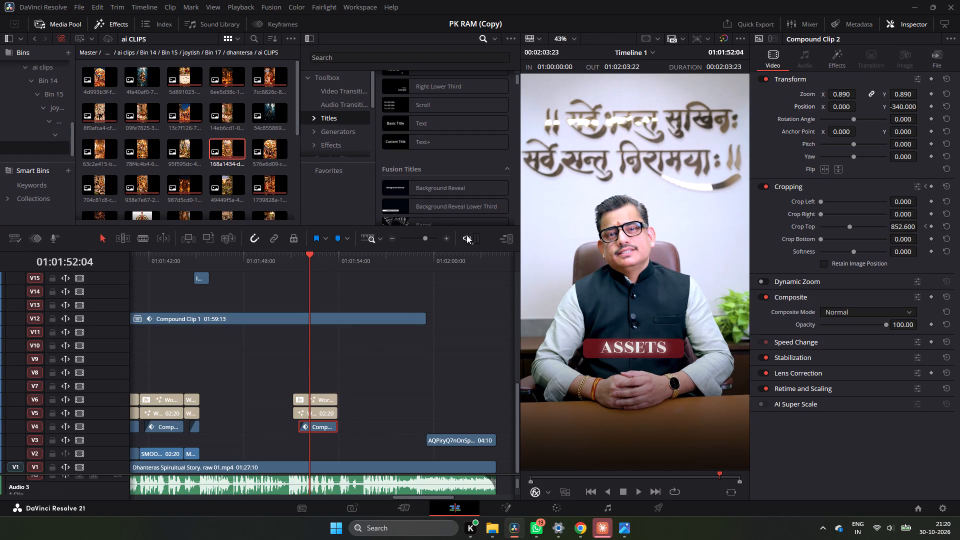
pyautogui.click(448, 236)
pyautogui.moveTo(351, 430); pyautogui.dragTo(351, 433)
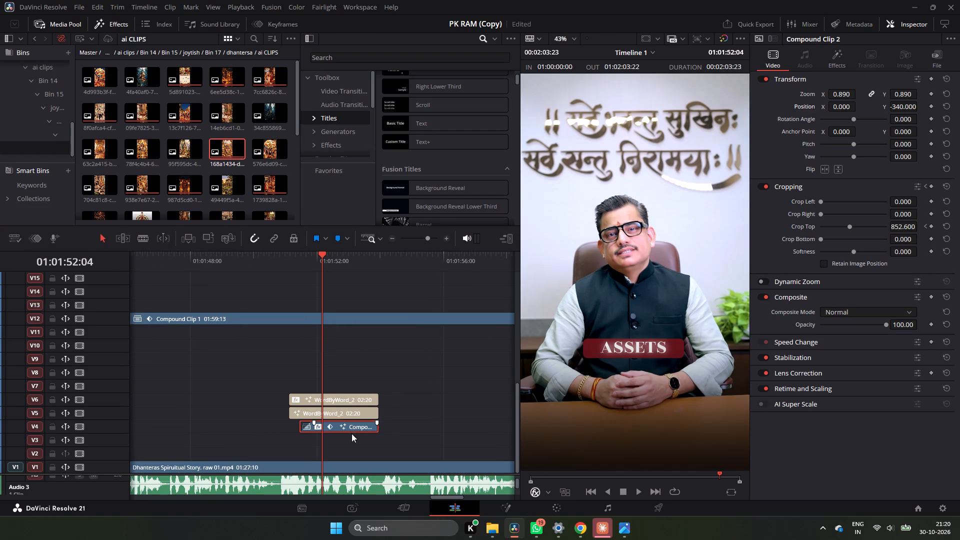
# Move the red box clip down to V3 and add a Solid Color generator above it on V4, trimmed to the same 02:12 length.
pyautogui.moveTo(351, 433); pyautogui.dragTo(351, 438)
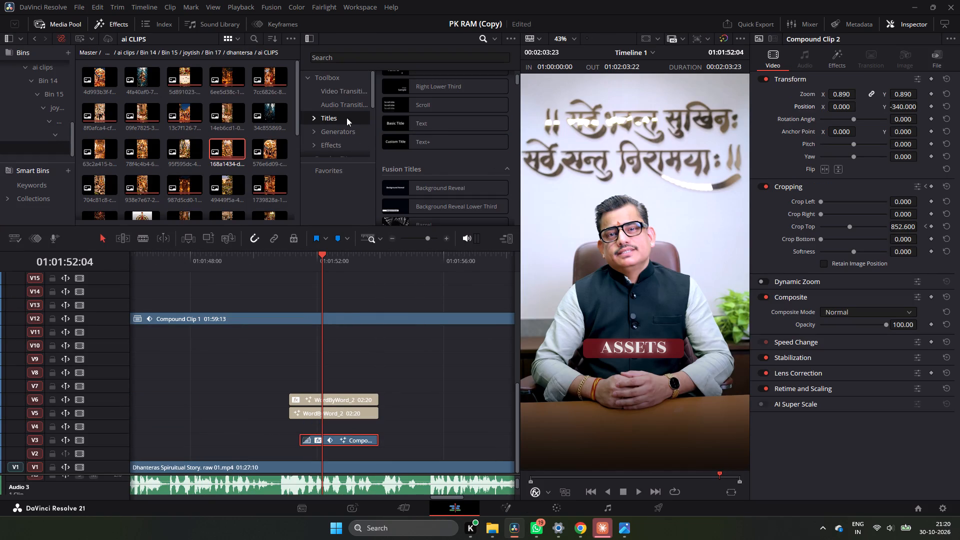
pyautogui.click(347, 129)
pyautogui.scroll(-3, 424, 156)
pyautogui.click(451, 131)
pyautogui.moveTo(447, 135); pyautogui.dragTo(299, 425)
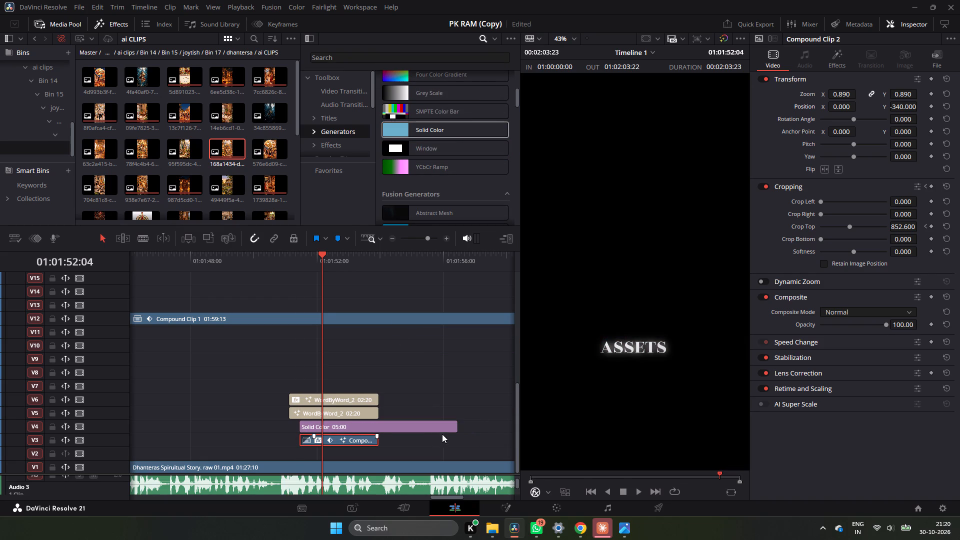
pyautogui.moveTo(454, 430); pyautogui.dragTo(380, 436)
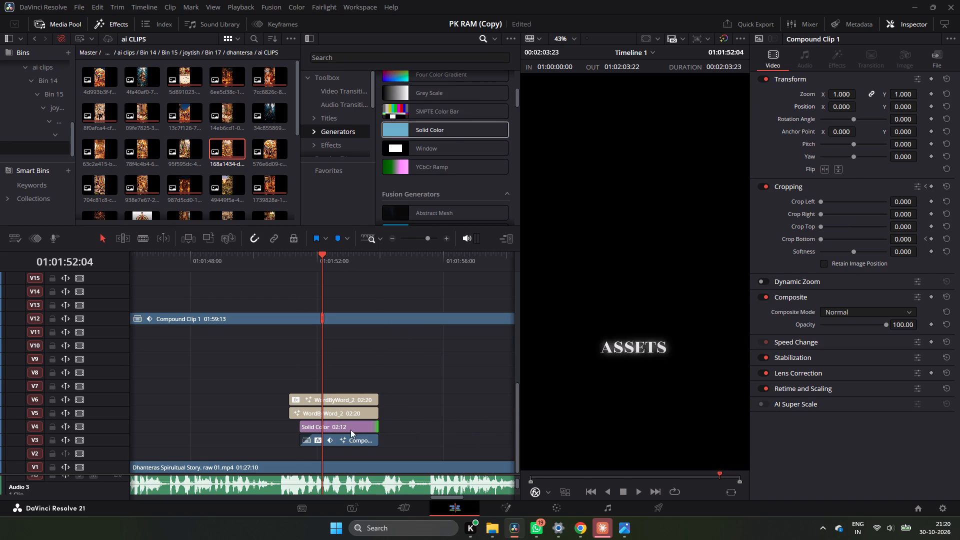
# Set the Solid Color clip on V4 to dark green #387c01.
pyautogui.click(350, 429)
pyautogui.click(803, 81)
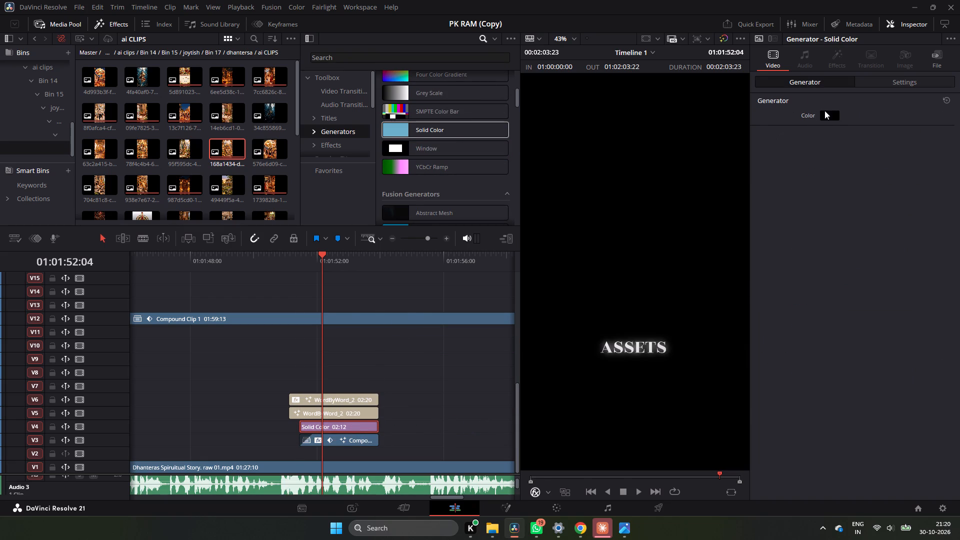
pyautogui.click(826, 111)
pyautogui.moveTo(554, 201); pyautogui.dragTo(548, 172)
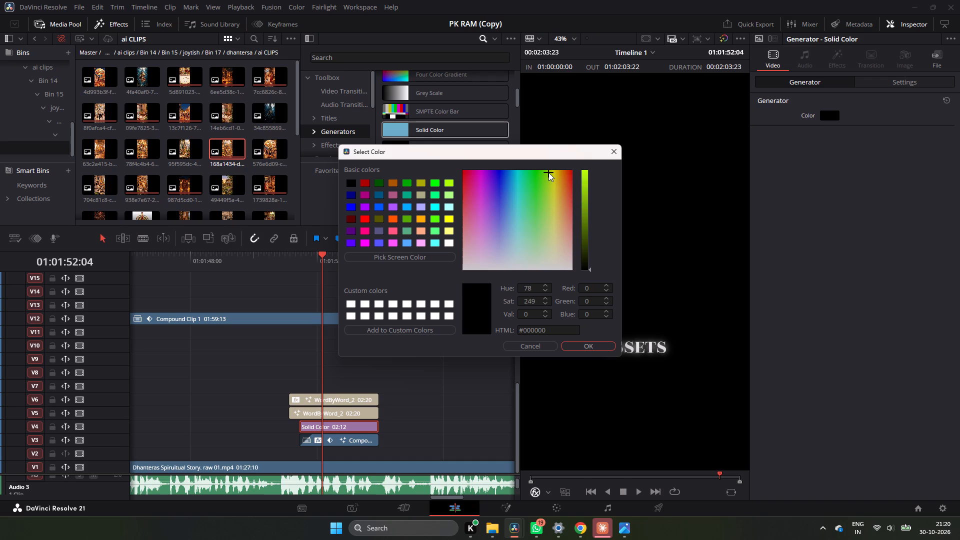
pyautogui.moveTo(548, 172); pyautogui.dragTo(544, 171)
pyautogui.moveTo(589, 267); pyautogui.dragTo(589, 230)
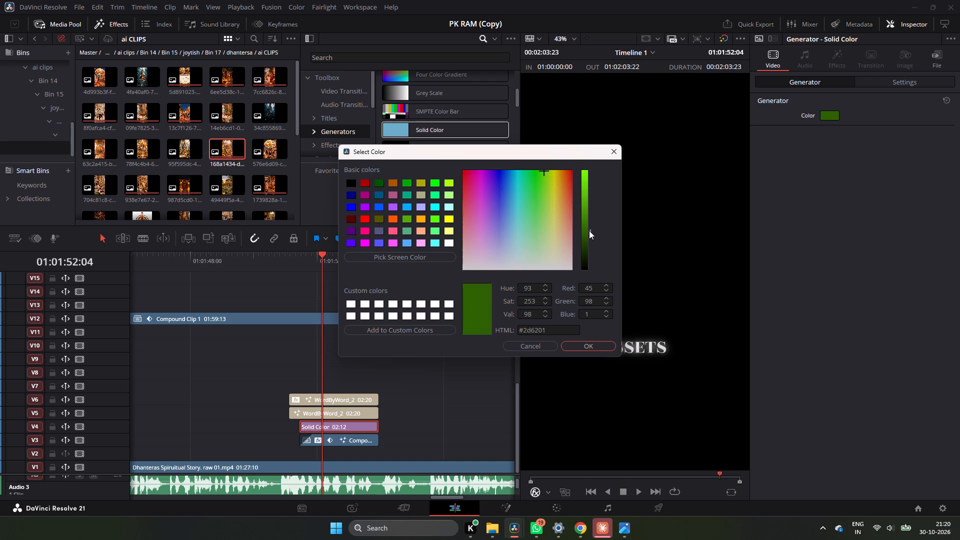
pyautogui.moveTo(589, 230); pyautogui.dragTo(590, 221)
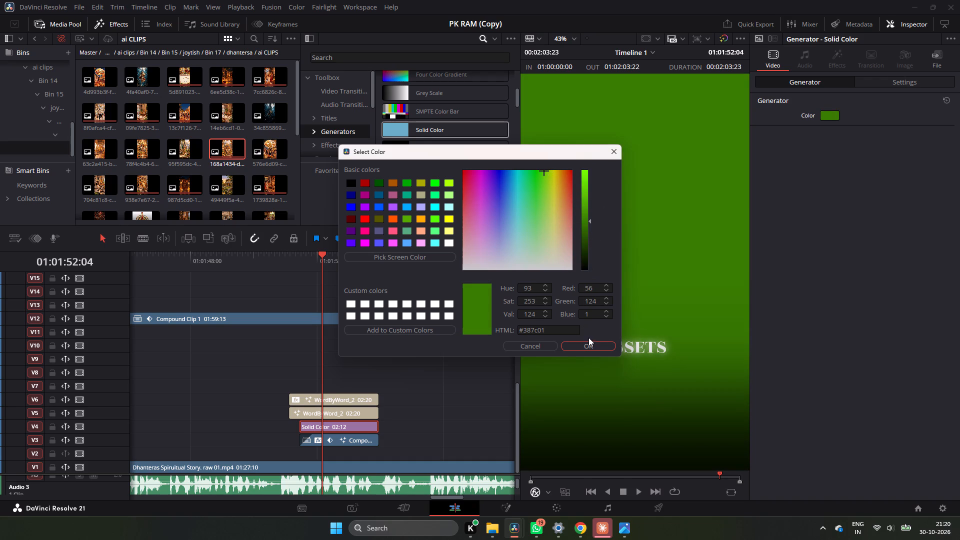
pyautogui.click(588, 344)
# Convert the green Solid Color clip on V4 into a compound clip with the default name.
pyautogui.rightClick(343, 425)
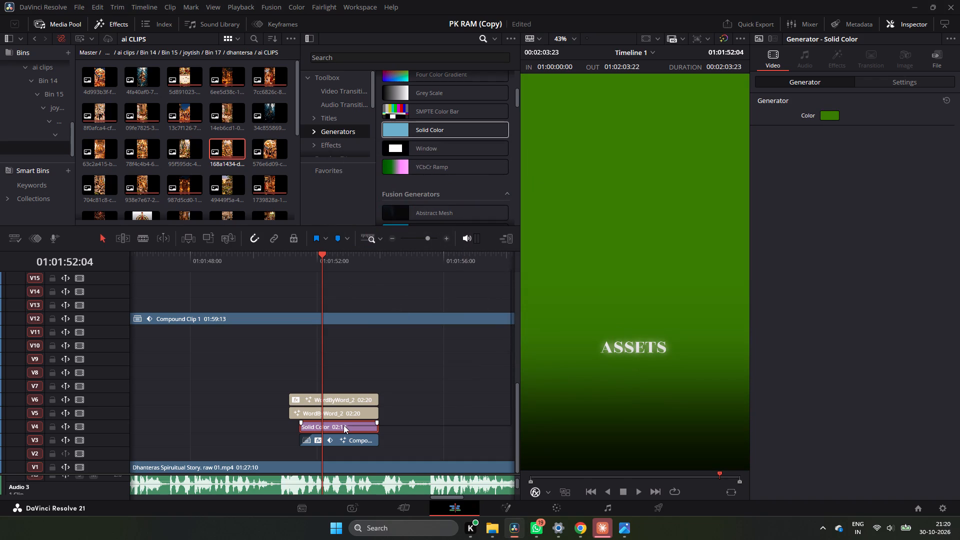
pyautogui.click(412, 272)
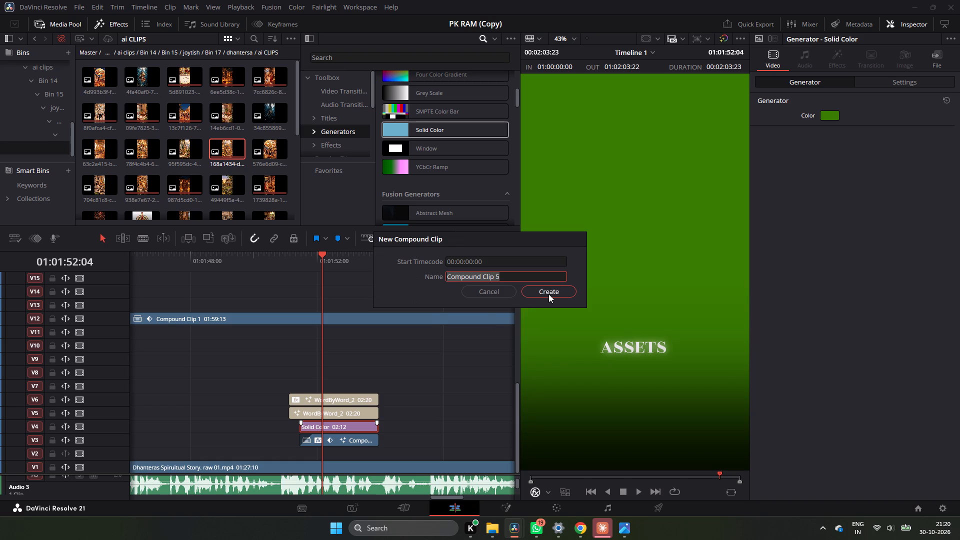
pyautogui.click(548, 294)
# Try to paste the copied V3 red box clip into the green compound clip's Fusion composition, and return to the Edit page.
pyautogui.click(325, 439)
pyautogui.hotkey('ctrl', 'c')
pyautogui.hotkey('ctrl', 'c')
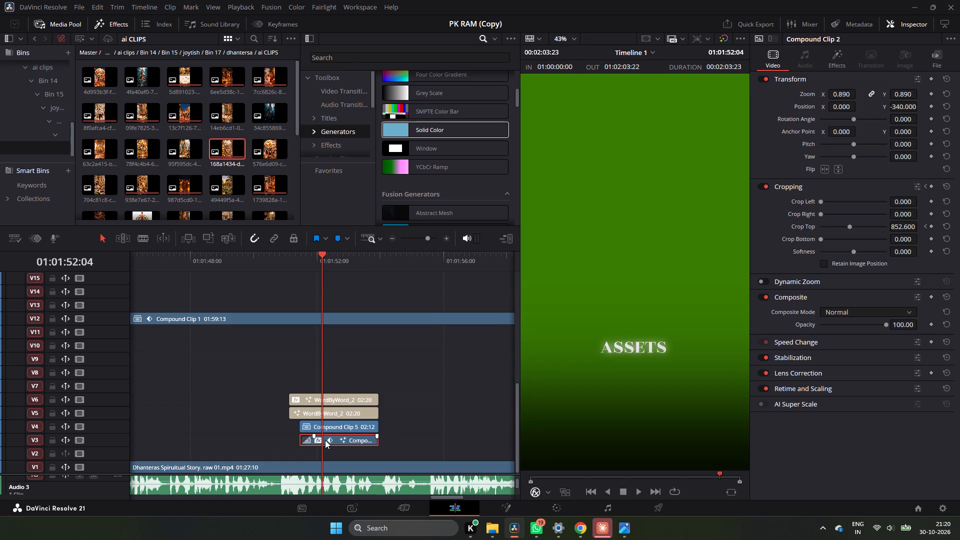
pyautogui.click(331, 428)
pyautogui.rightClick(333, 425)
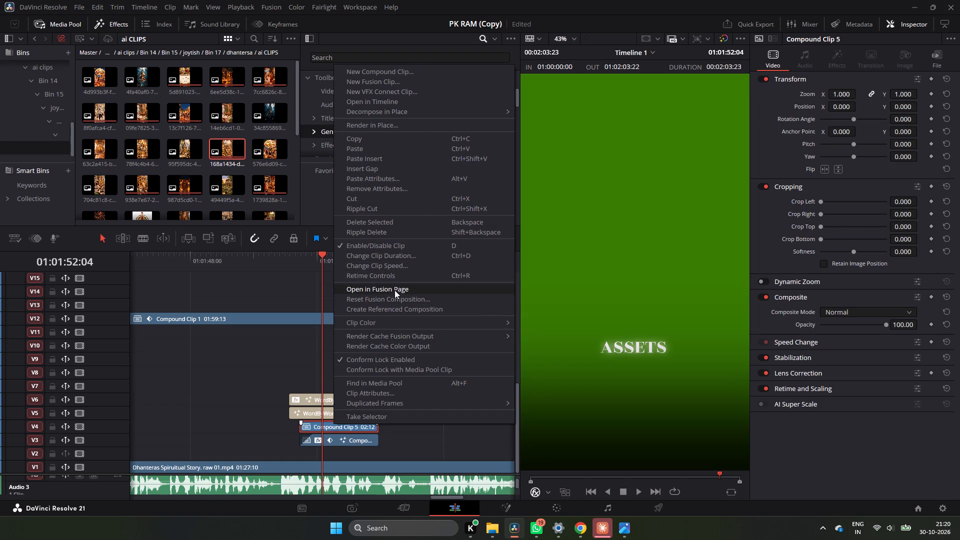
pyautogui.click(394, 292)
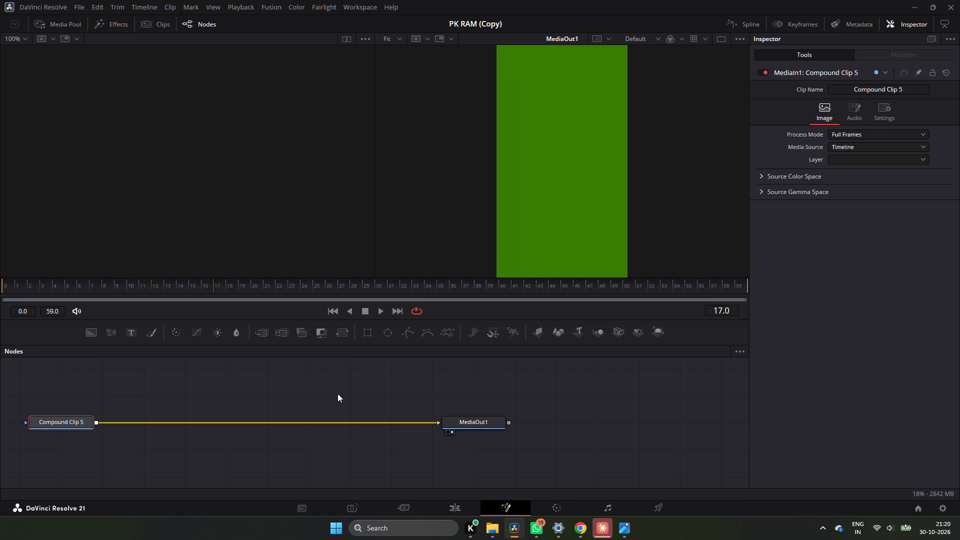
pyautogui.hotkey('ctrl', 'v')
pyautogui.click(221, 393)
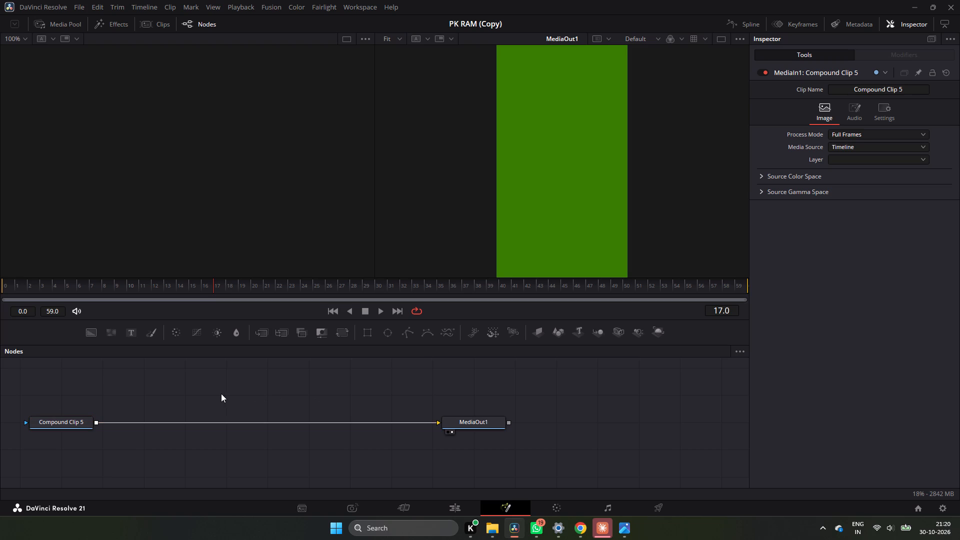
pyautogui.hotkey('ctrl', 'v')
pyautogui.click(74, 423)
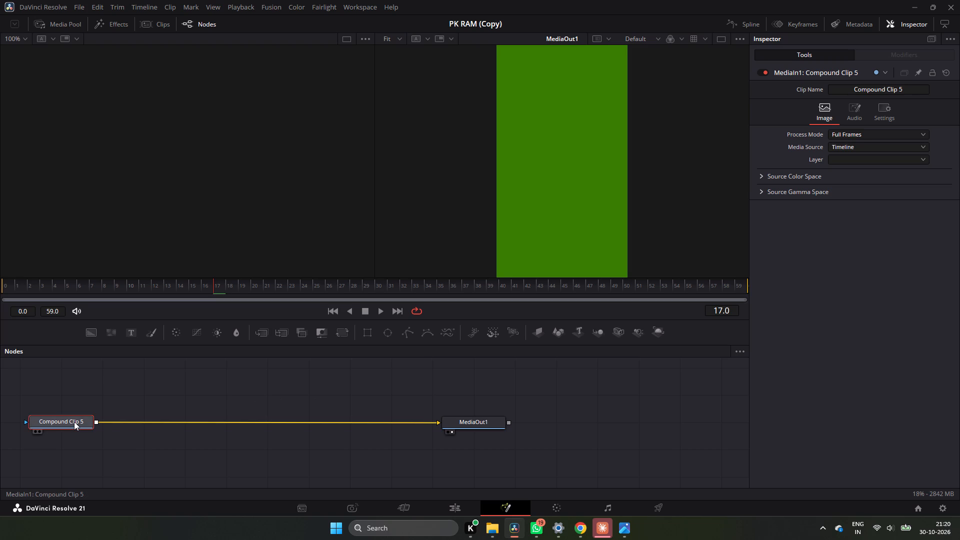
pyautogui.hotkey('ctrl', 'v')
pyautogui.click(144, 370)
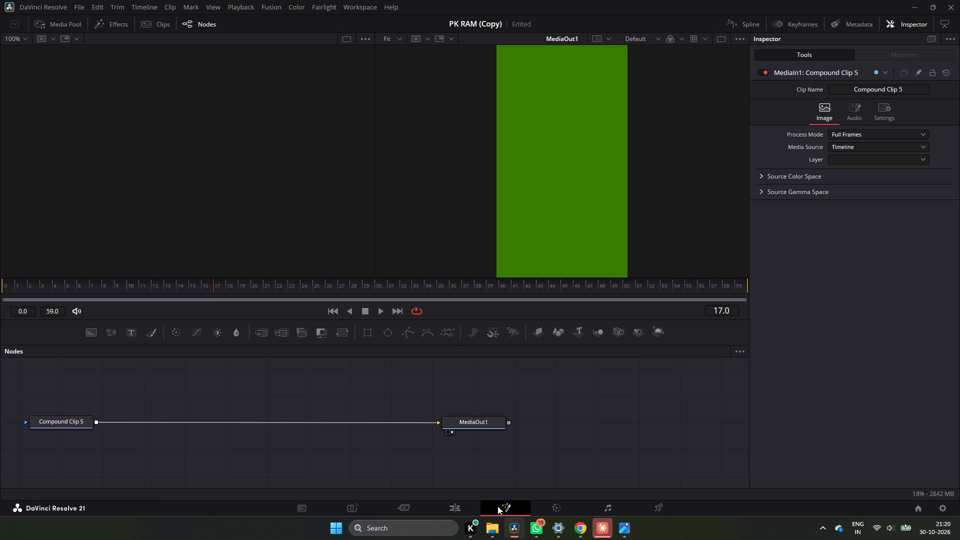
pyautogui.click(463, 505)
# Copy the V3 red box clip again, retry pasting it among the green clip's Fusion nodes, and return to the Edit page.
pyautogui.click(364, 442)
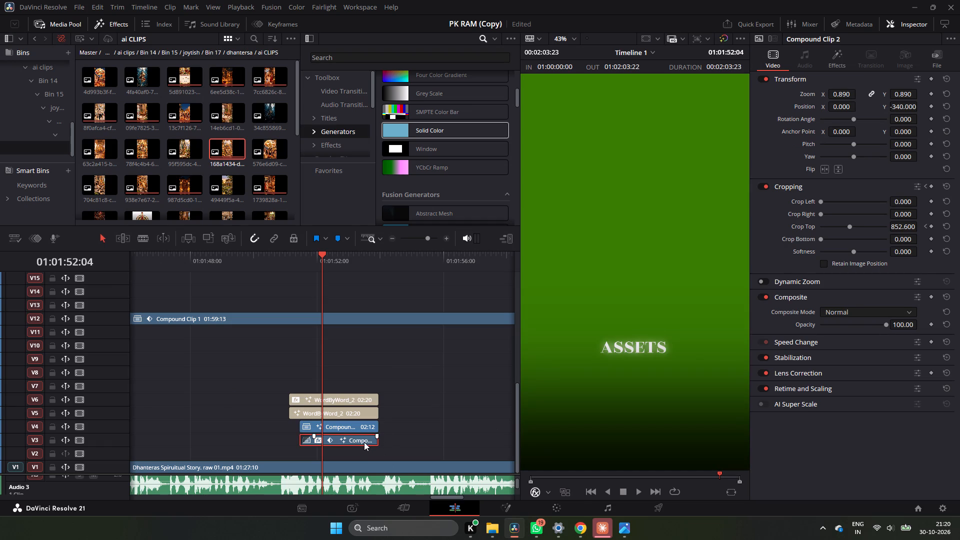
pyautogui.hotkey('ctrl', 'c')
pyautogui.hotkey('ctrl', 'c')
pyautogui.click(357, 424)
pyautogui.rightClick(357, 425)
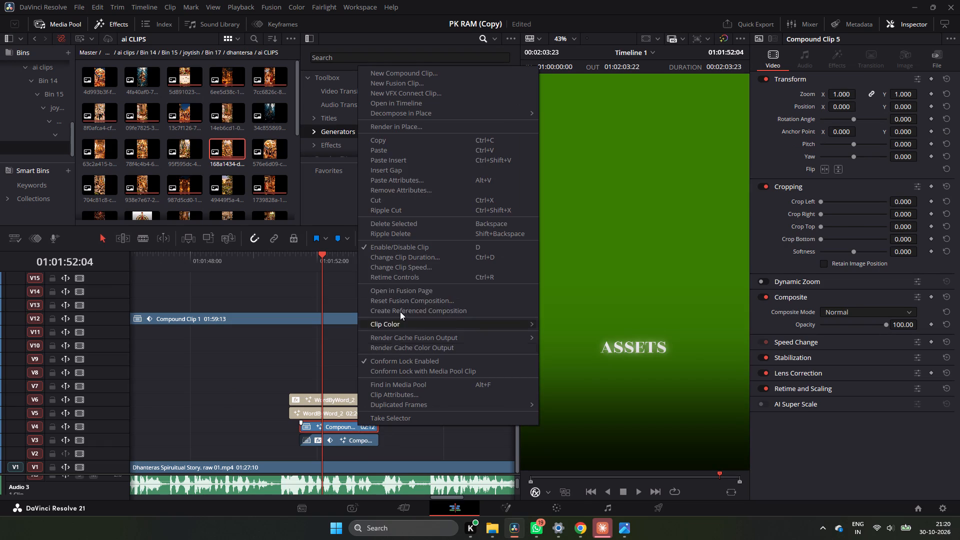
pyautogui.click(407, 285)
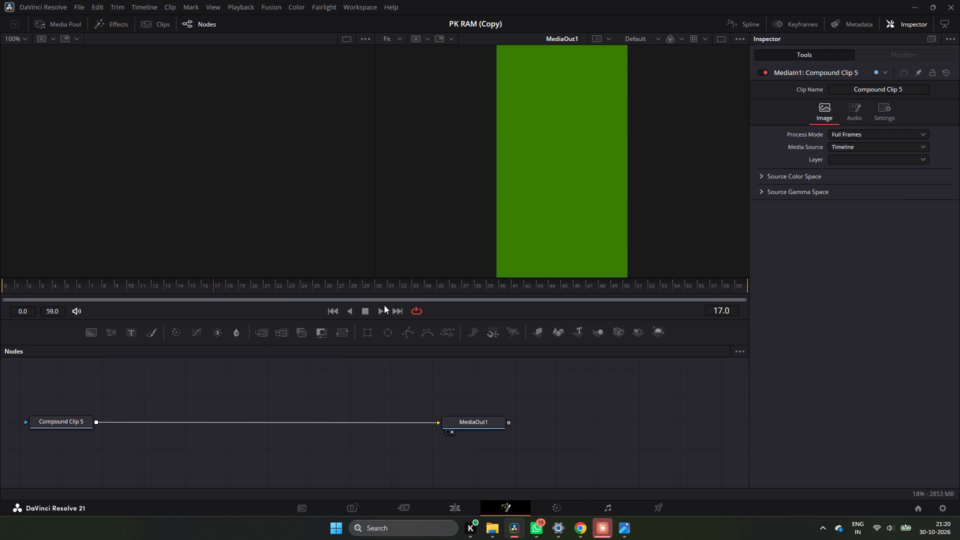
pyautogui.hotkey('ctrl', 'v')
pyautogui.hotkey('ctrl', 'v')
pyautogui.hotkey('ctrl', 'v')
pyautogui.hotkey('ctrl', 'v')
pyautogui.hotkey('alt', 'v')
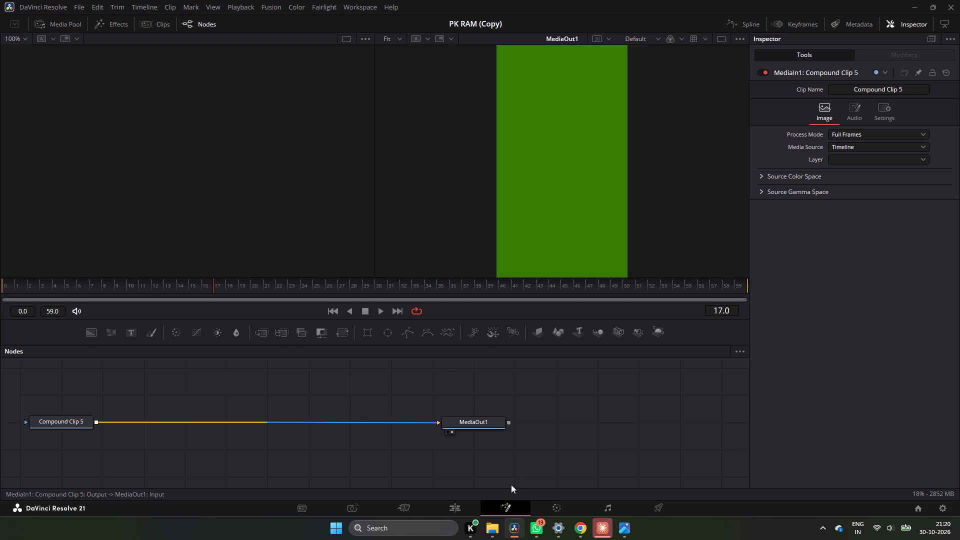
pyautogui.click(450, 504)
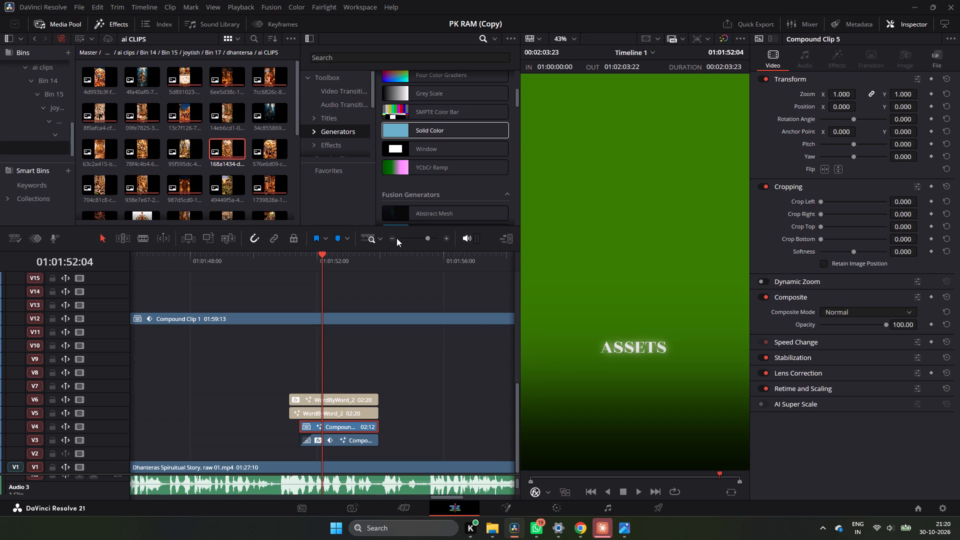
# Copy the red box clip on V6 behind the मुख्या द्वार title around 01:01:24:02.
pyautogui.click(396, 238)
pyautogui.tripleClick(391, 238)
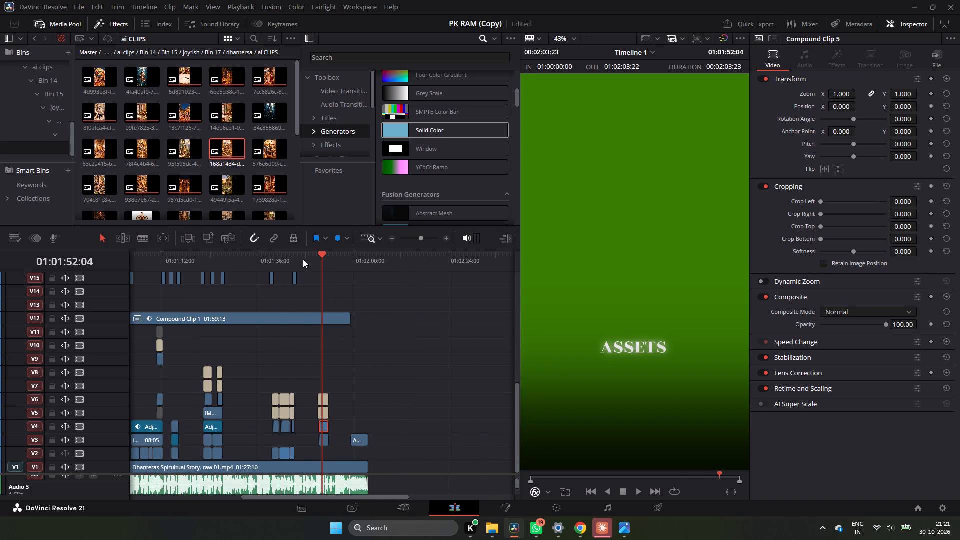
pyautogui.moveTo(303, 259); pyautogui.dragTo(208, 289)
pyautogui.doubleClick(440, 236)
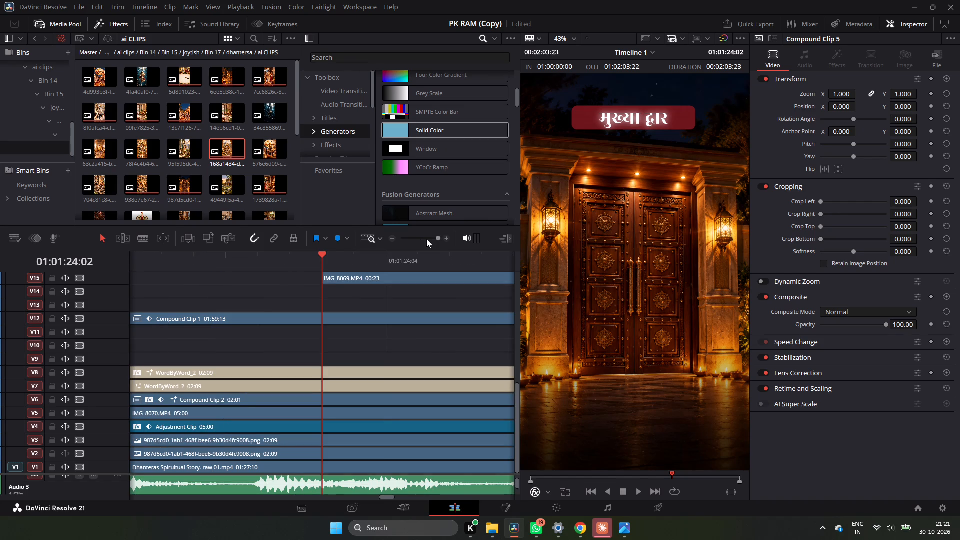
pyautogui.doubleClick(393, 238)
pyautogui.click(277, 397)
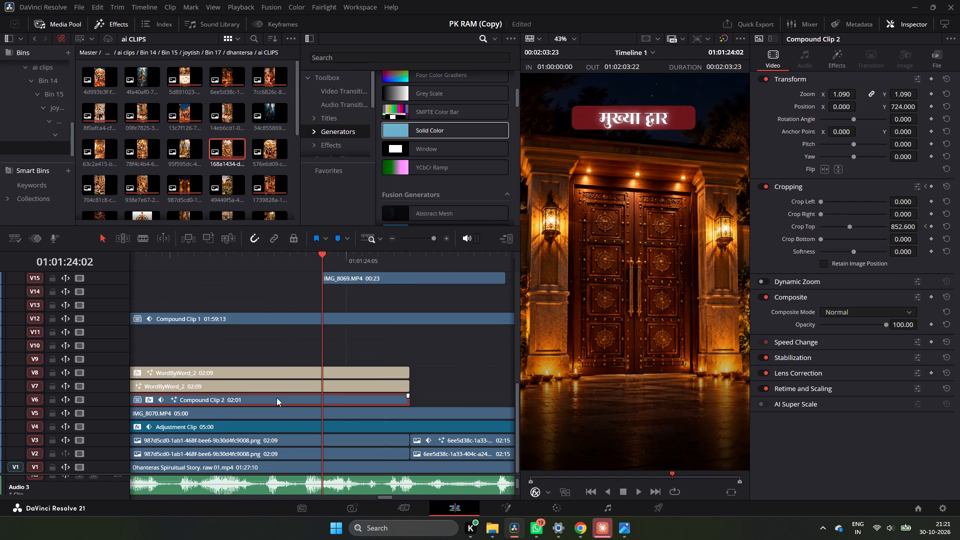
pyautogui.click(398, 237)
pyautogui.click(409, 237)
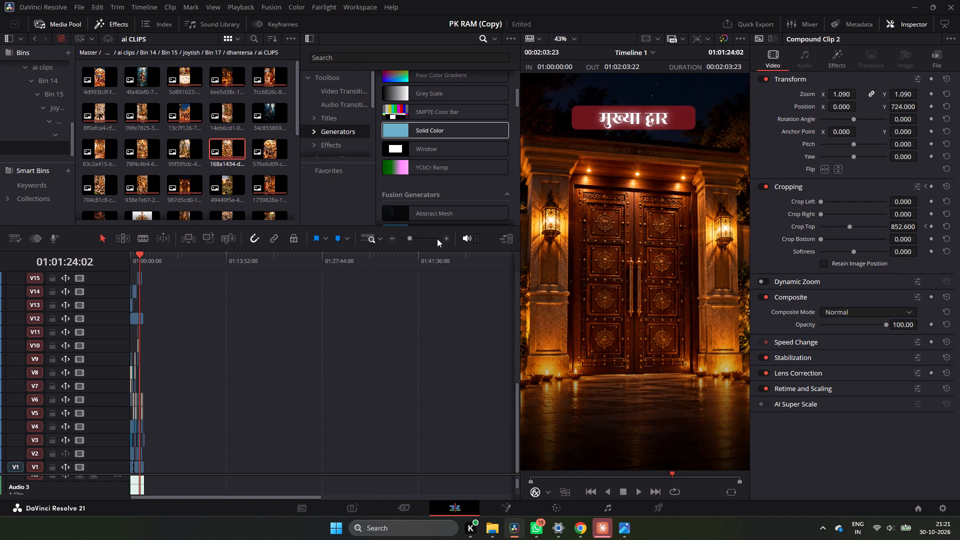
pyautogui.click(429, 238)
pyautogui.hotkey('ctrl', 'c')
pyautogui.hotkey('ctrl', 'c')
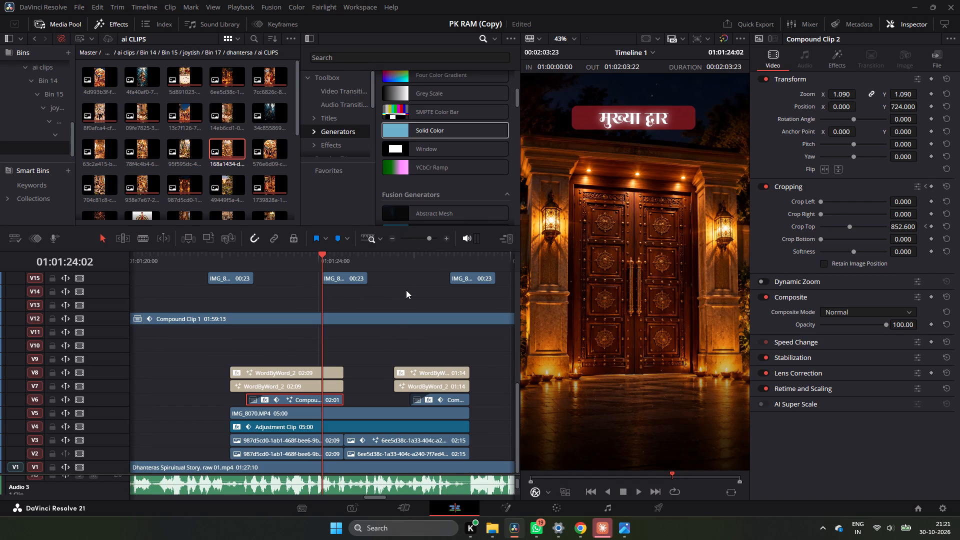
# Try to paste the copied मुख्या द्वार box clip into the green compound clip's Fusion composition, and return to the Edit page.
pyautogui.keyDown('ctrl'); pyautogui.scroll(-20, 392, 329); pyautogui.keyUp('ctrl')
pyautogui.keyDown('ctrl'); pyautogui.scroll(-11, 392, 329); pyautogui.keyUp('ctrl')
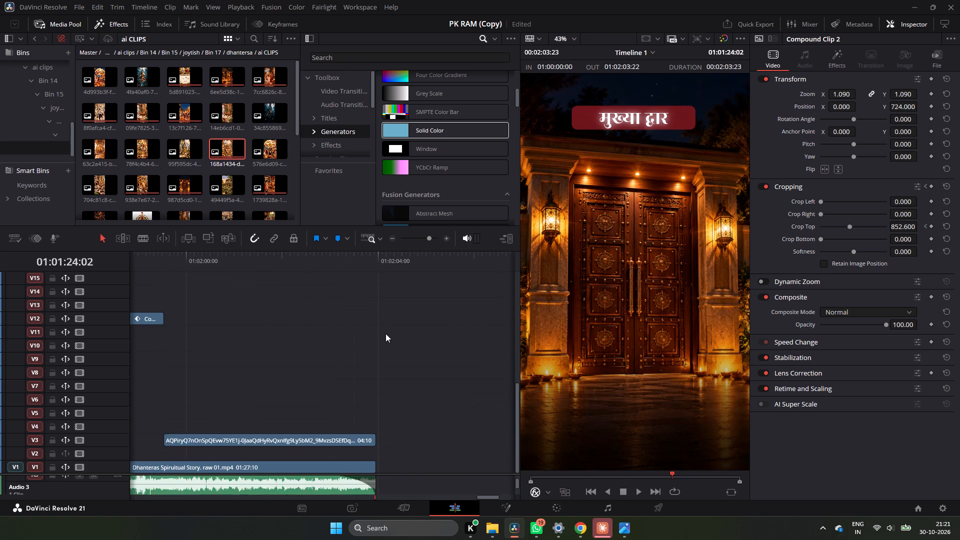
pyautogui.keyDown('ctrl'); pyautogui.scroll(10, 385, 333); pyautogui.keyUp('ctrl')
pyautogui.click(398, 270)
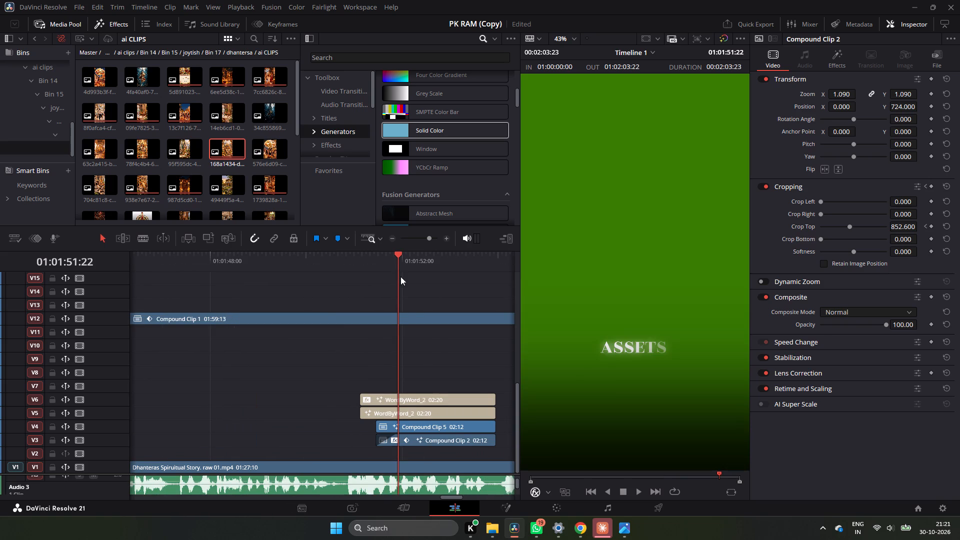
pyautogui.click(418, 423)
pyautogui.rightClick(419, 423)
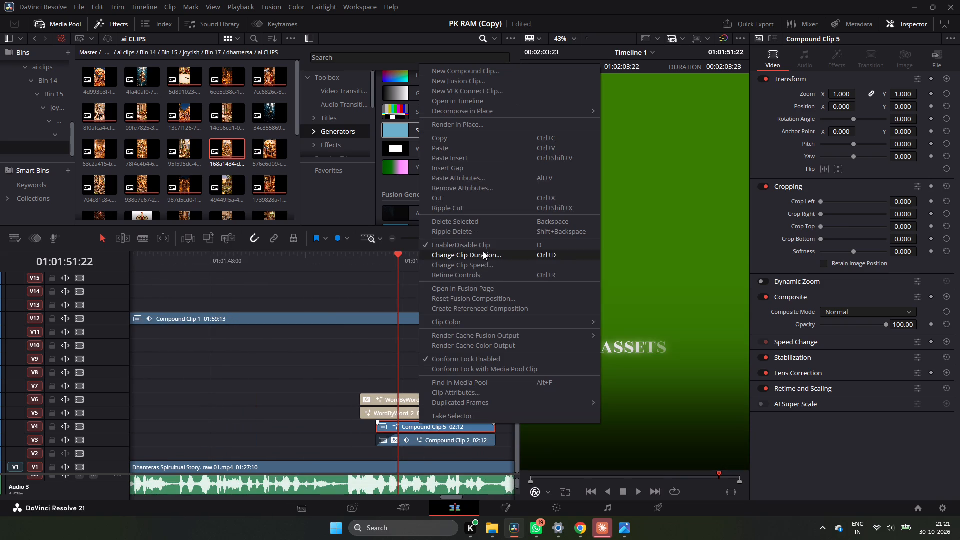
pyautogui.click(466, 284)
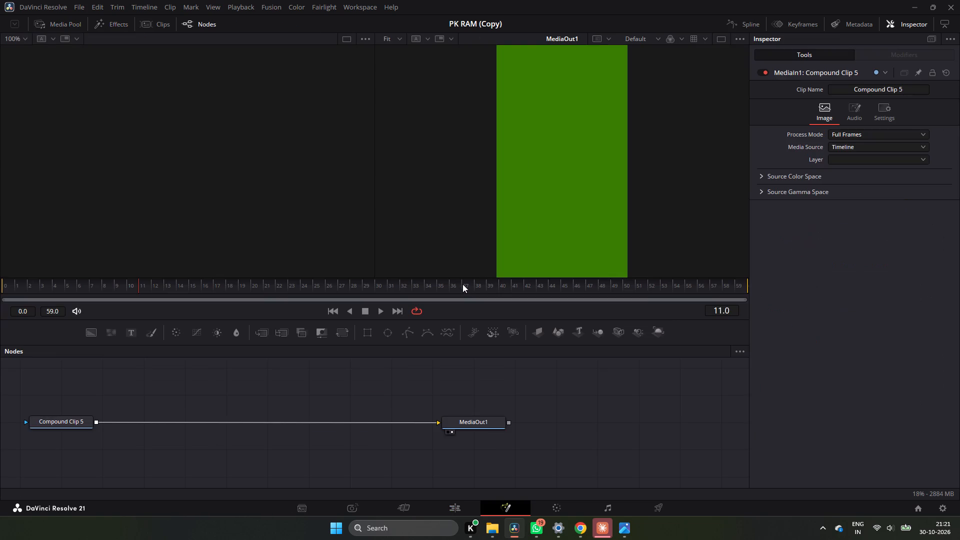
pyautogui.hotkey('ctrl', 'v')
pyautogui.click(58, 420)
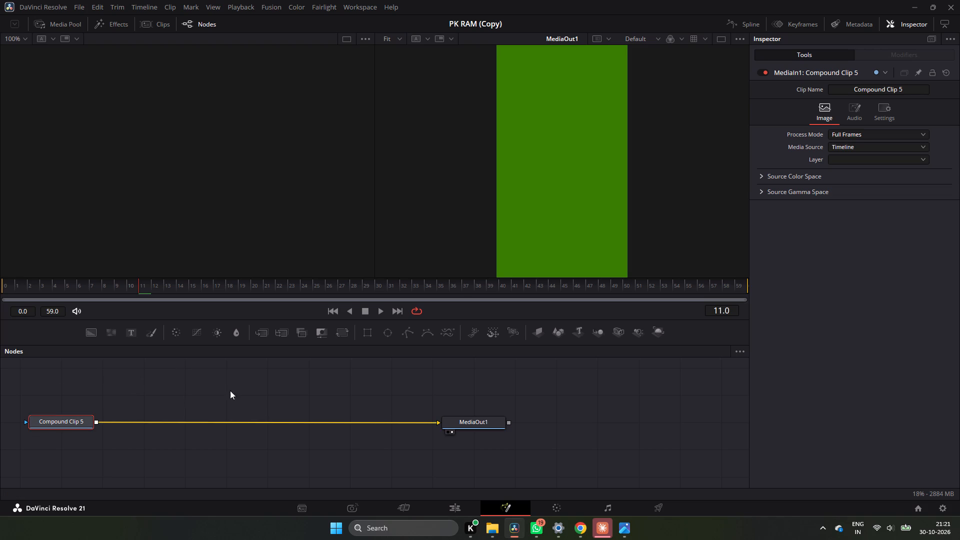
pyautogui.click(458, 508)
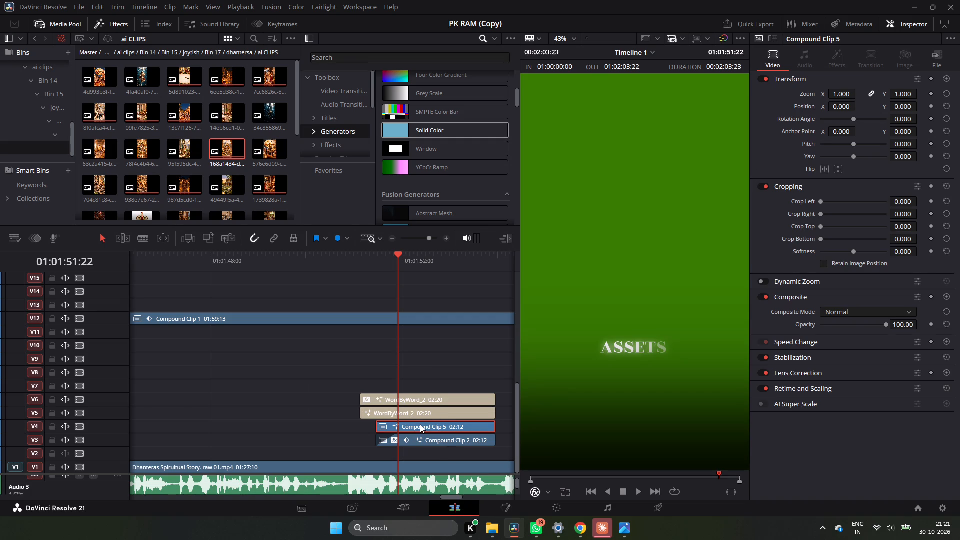
# In the green Compound Clip 5's Fusion composition, add a rectangle mask centred at about 0.5, 0.345 with height about 0.091.
pyautogui.rightClick(420, 424)
pyautogui.click(470, 285)
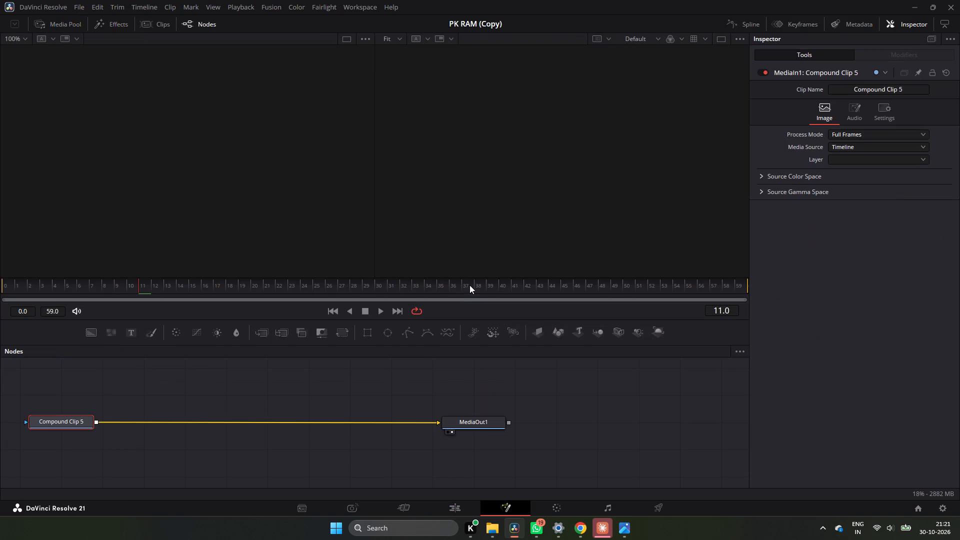
pyautogui.click(373, 335)
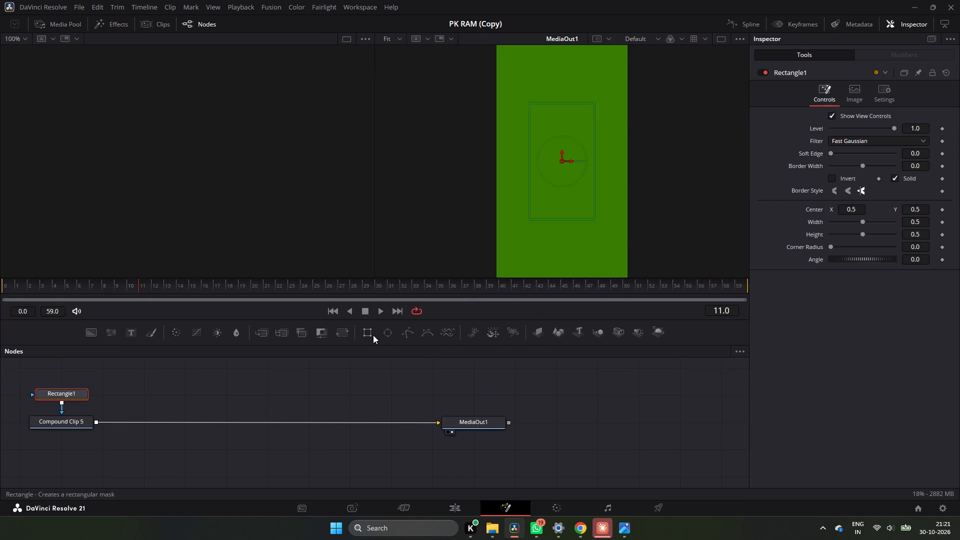
pyautogui.moveTo(566, 159); pyautogui.dragTo(565, 180)
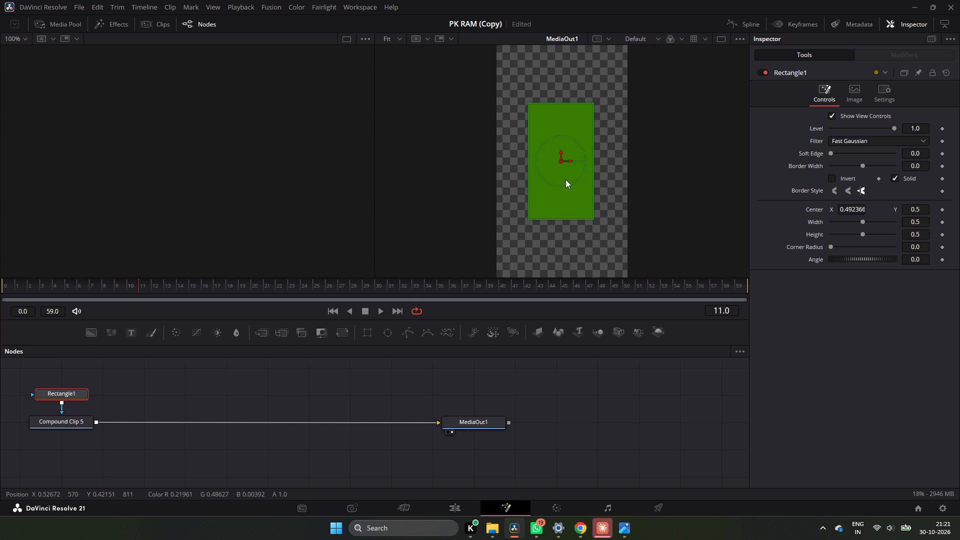
pyautogui.hotkey('ctrl', 'v')
pyautogui.moveTo(560, 162); pyautogui.dragTo(562, 183)
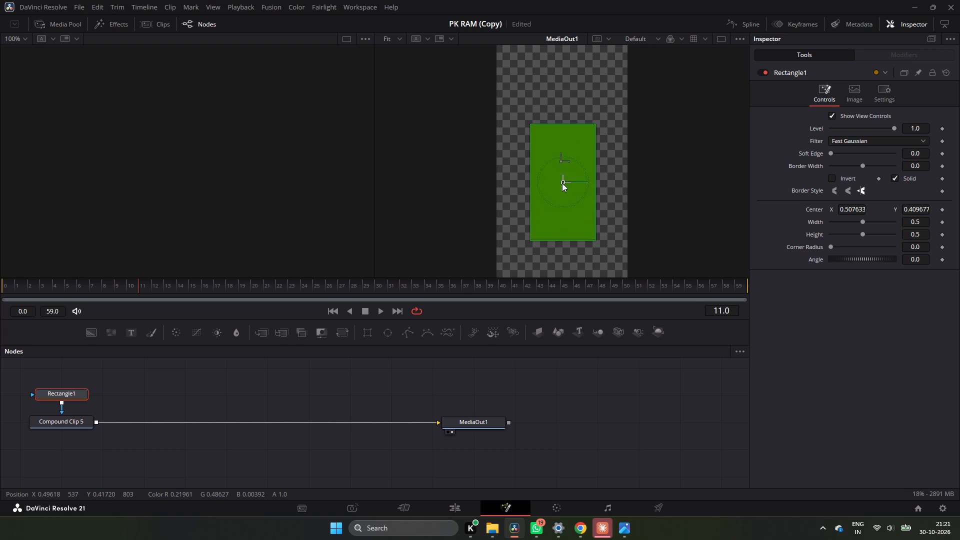
pyautogui.moveTo(562, 183); pyautogui.dragTo(561, 198)
pyautogui.moveTo(564, 255); pyautogui.dragTo(563, 207)
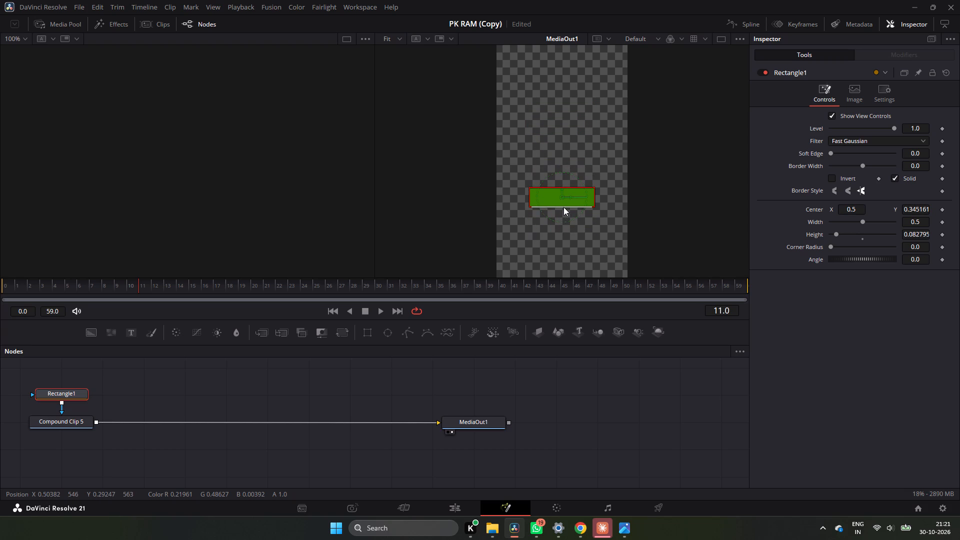
pyautogui.moveTo(563, 207); pyautogui.dragTo(563, 208)
# Round the rectangle mask's corners with a corner radius of about 0.277, and return to the Edit page.
pyautogui.moveTo(916, 247); pyautogui.dragTo(512, 253)
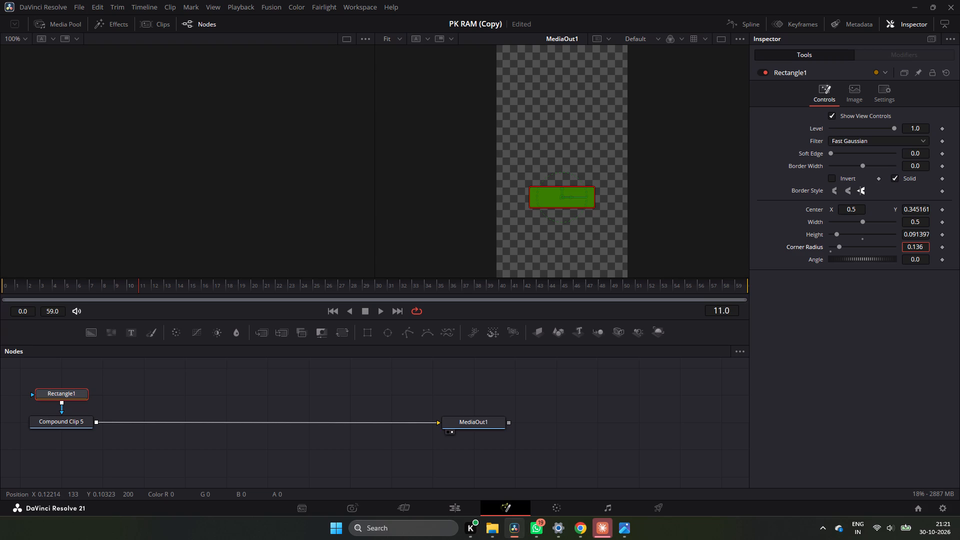
pyautogui.moveTo(512, 253); pyautogui.dragTo(583, 263)
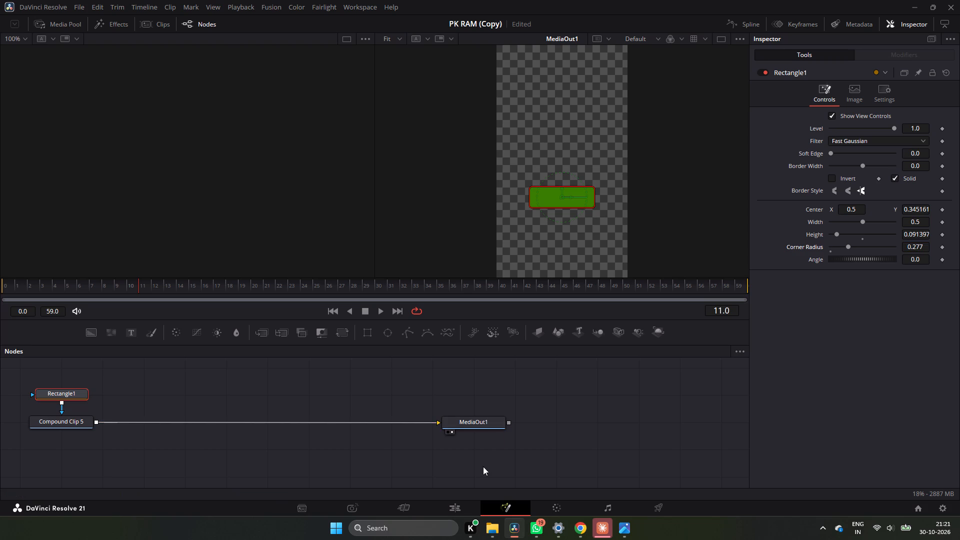
pyautogui.click(441, 507)
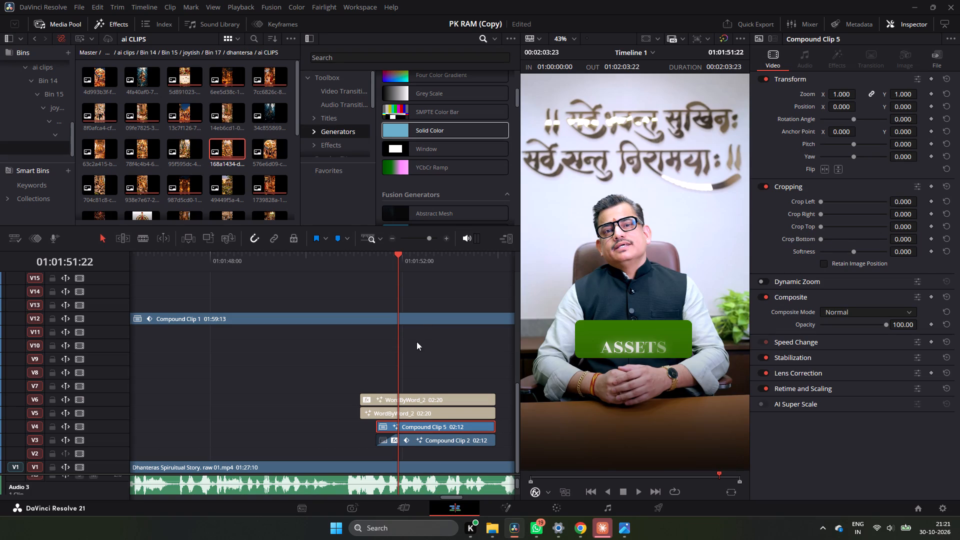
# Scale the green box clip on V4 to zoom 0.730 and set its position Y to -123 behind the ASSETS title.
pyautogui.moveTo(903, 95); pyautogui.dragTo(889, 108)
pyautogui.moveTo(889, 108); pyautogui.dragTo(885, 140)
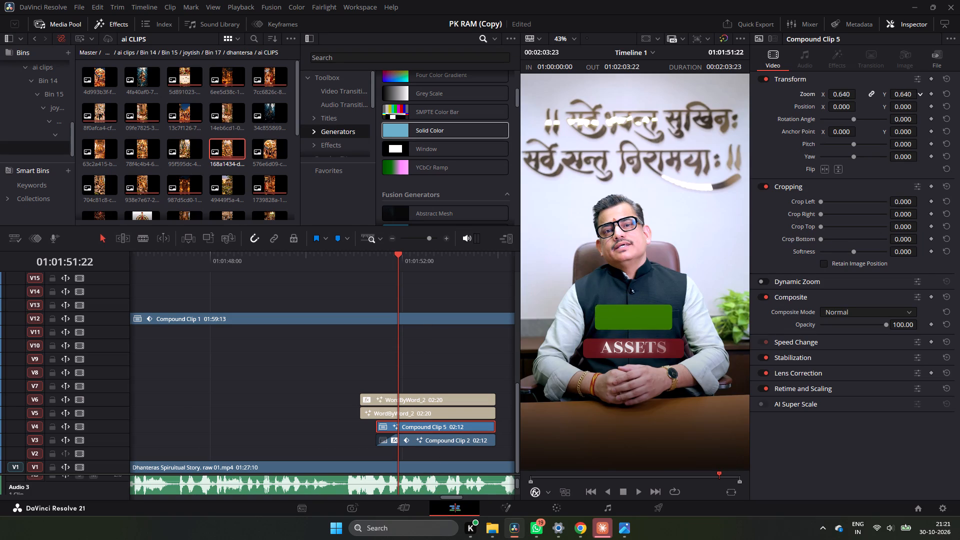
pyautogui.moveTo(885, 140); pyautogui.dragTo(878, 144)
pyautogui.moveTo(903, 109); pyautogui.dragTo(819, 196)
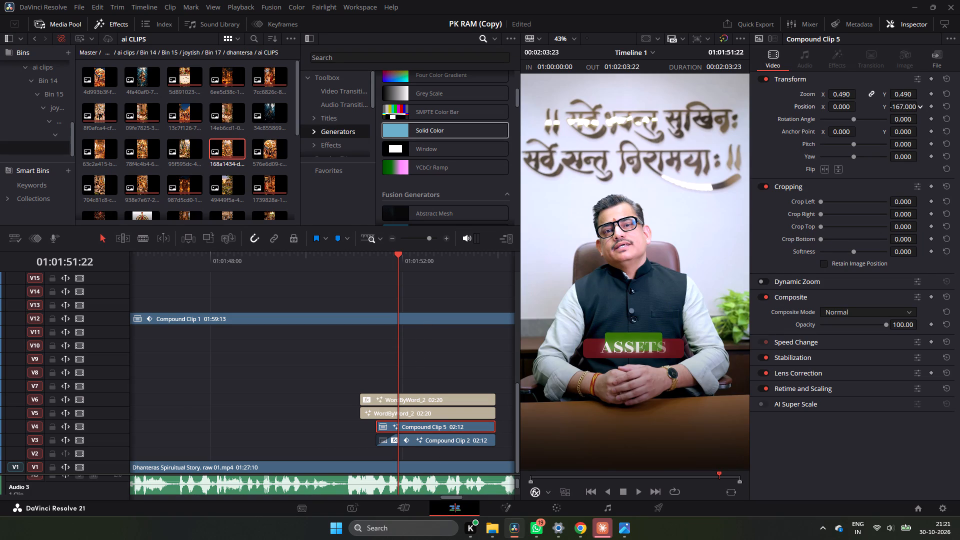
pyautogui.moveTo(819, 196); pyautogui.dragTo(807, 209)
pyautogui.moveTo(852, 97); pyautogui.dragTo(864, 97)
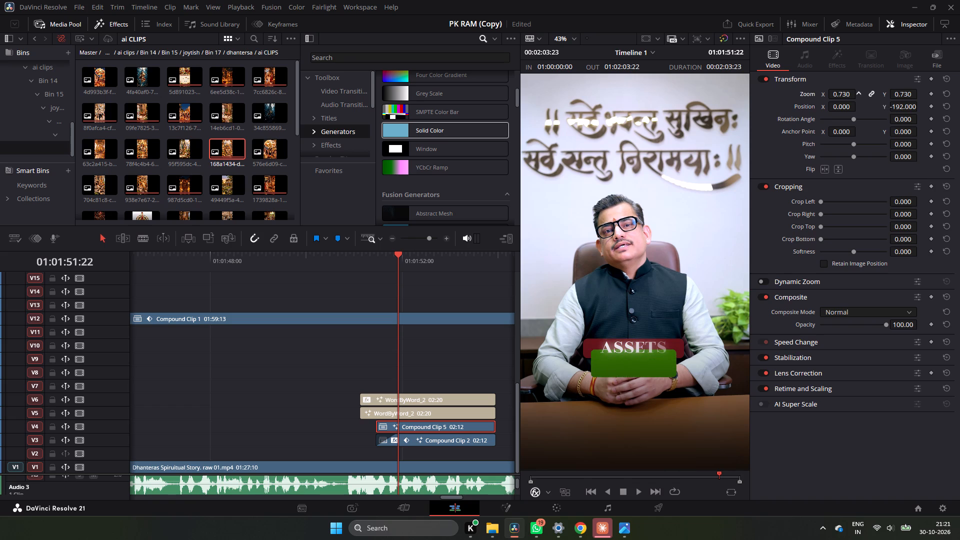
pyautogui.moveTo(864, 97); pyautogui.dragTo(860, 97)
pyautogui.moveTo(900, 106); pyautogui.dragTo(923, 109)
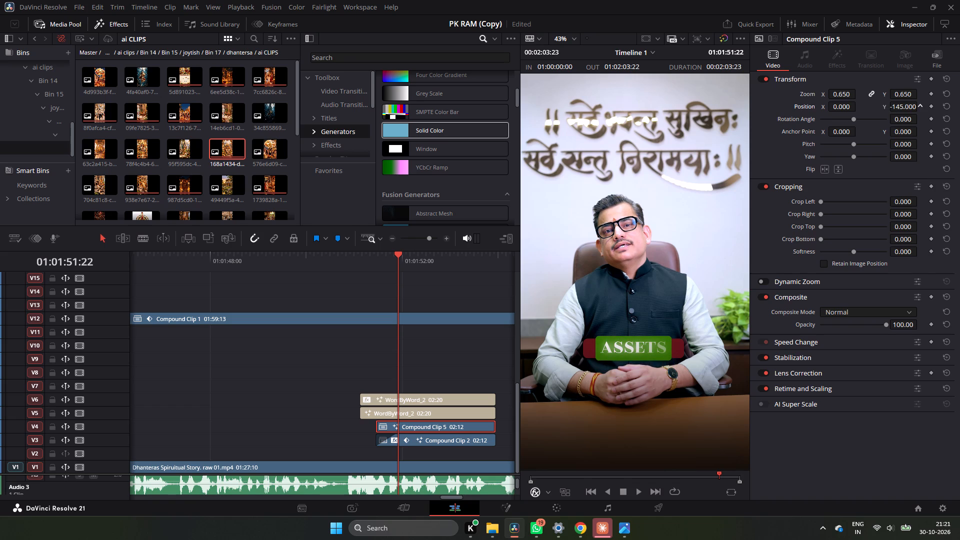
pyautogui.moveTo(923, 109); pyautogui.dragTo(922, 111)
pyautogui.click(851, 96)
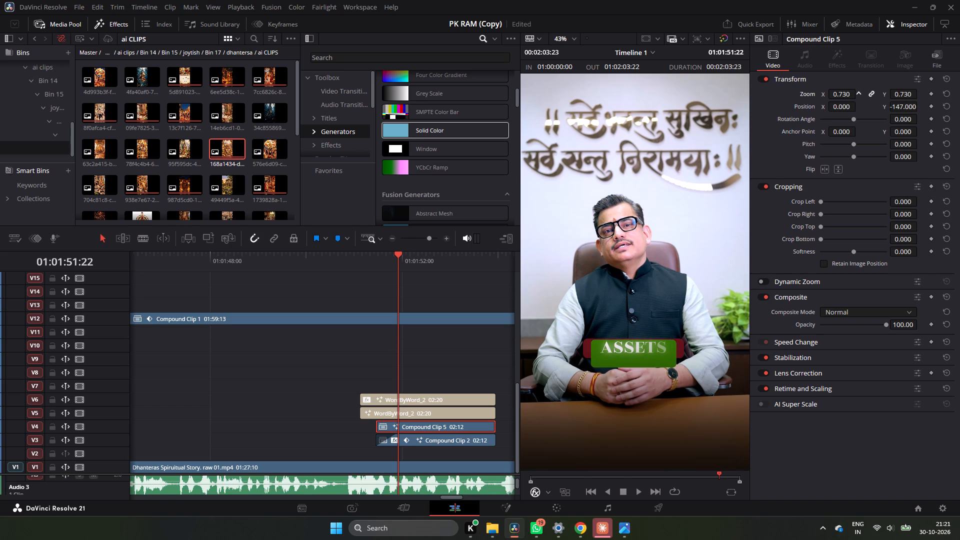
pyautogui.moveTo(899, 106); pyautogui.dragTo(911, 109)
# Disable the red box clip, Compound Clip 2, on V3.
pyautogui.click(439, 437)
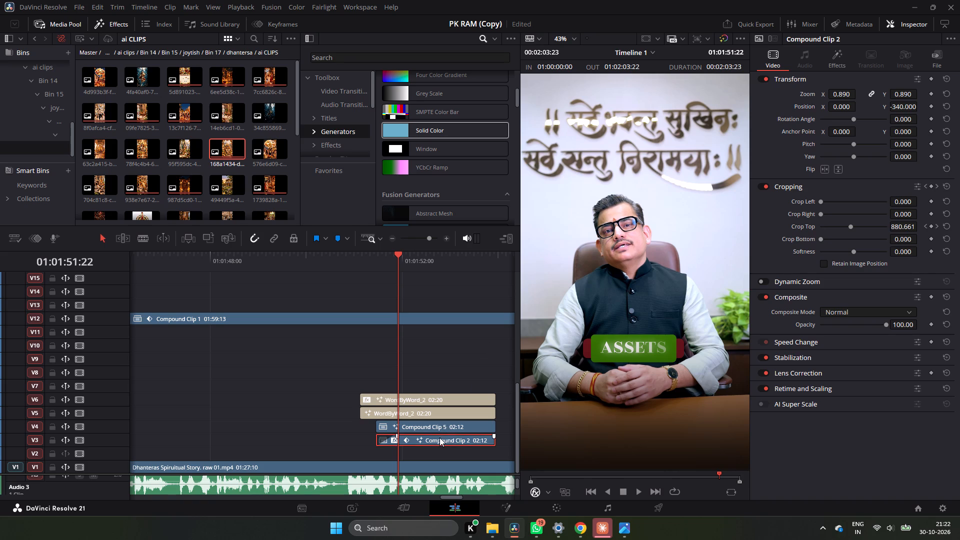
pyautogui.press('d')
# Play back the closing ASSETS title to check it over the green box.
pyautogui.press('space')
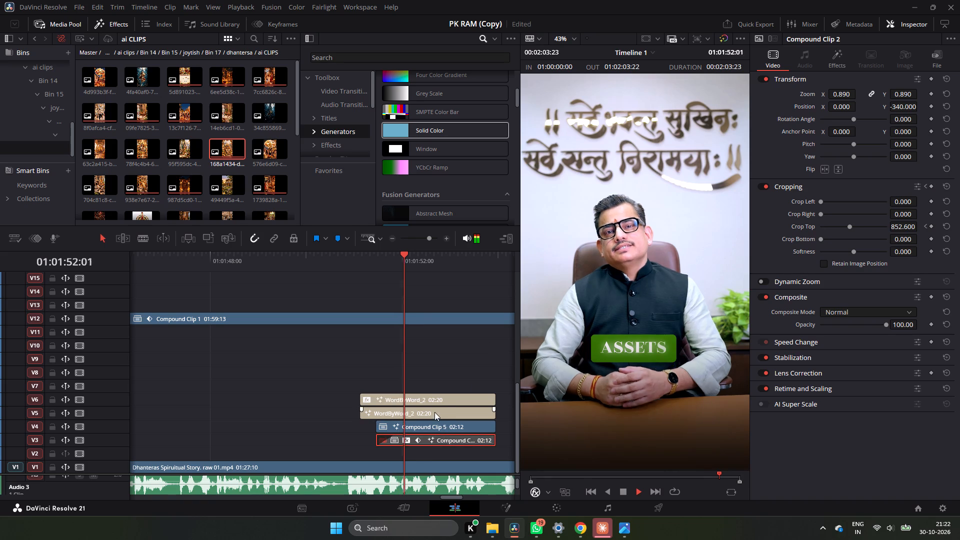
pyautogui.press('space')
pyautogui.press('space')
pyautogui.press('space')
pyautogui.press('space')
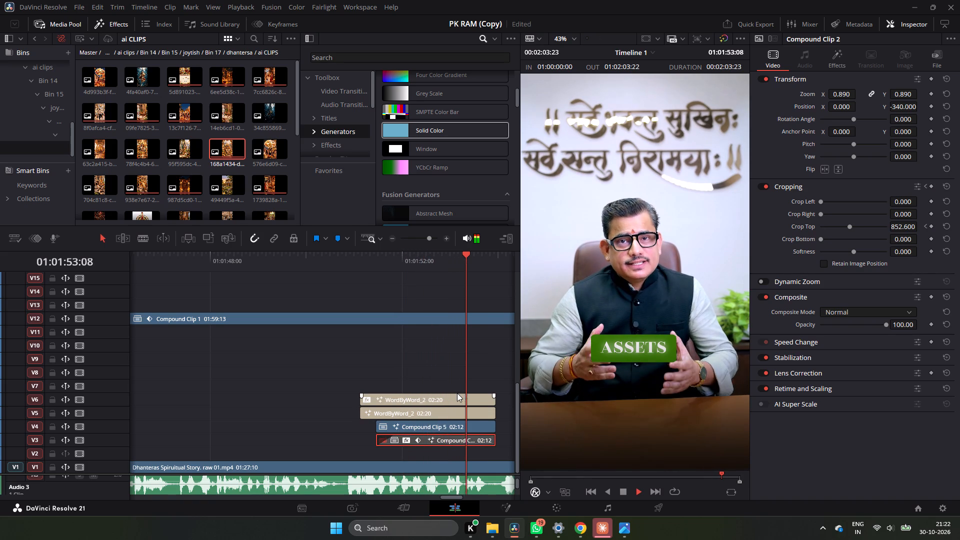
pyautogui.press('space')
pyautogui.click(390, 273)
pyautogui.press('space')
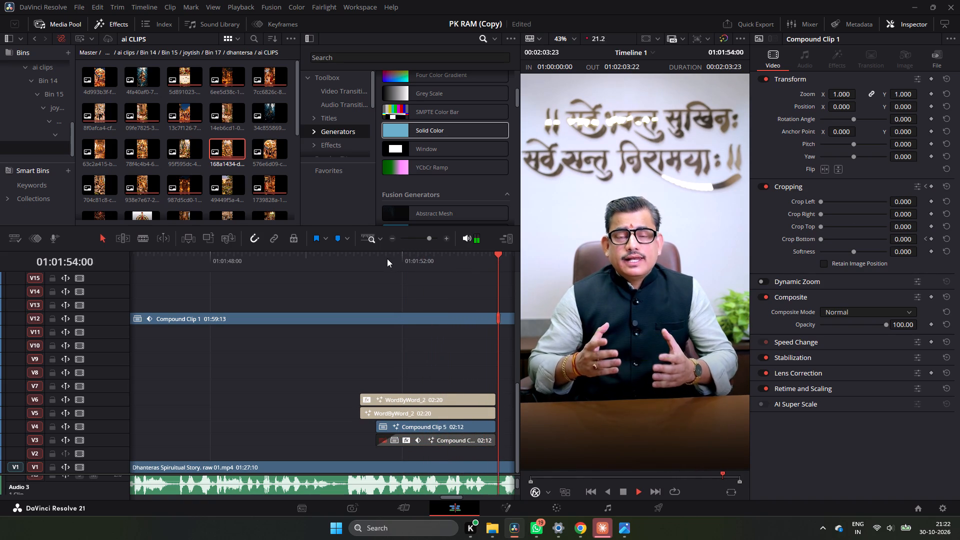
pyautogui.click(387, 257)
pyautogui.press('space')
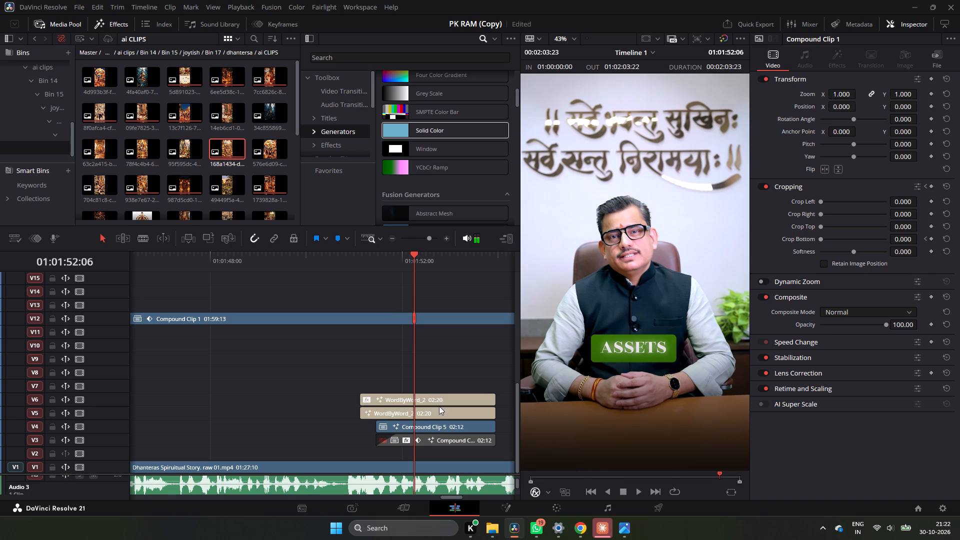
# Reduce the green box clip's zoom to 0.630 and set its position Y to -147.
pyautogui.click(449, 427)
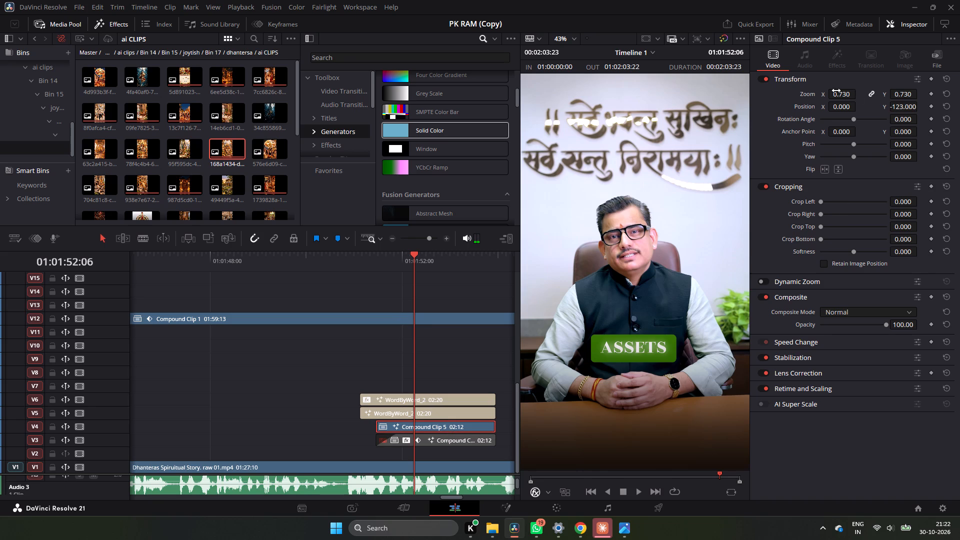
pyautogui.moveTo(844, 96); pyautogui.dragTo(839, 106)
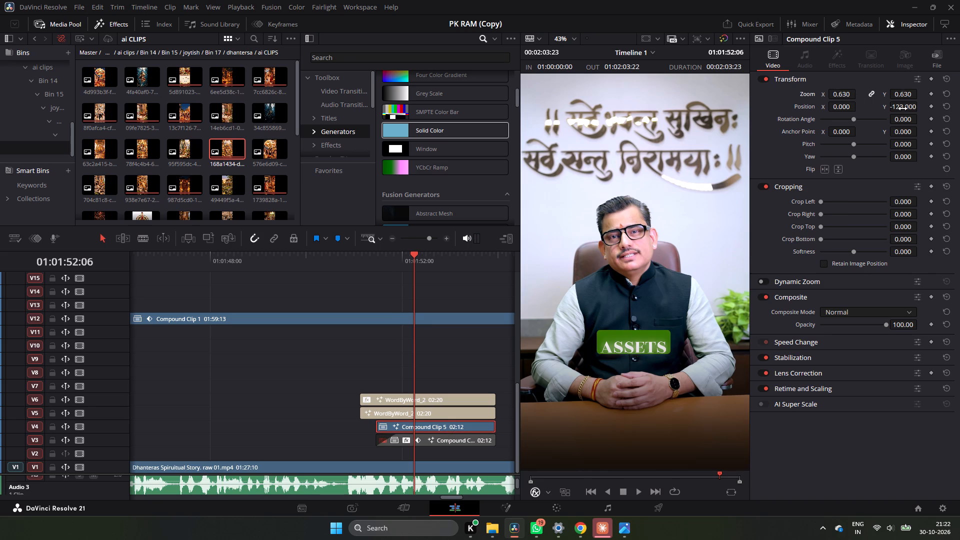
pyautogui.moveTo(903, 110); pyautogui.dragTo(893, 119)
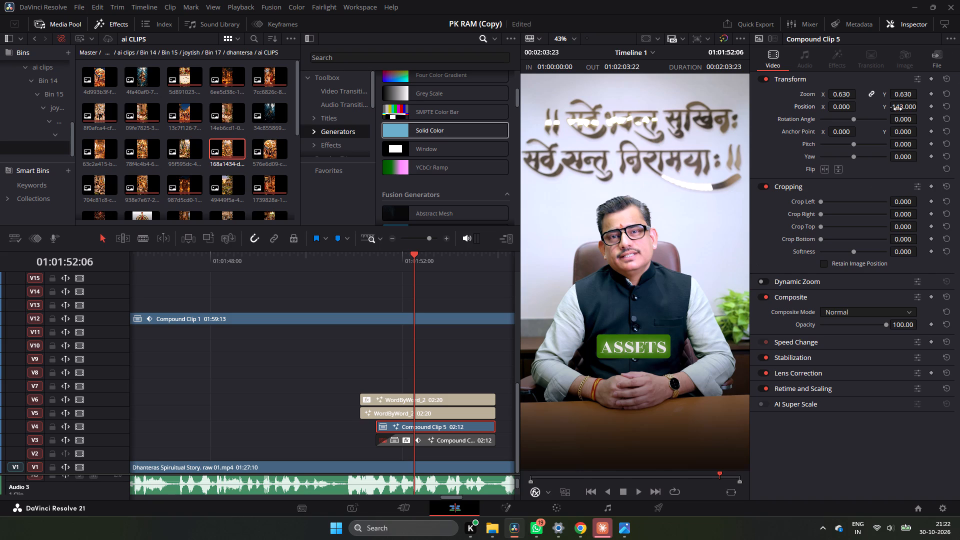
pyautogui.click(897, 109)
# Play through the ASSETS title and past its end to review the resized green box.
pyautogui.press('space')
pyautogui.press('space')
pyautogui.press('space')
pyautogui.press('space')
pyautogui.press('space')
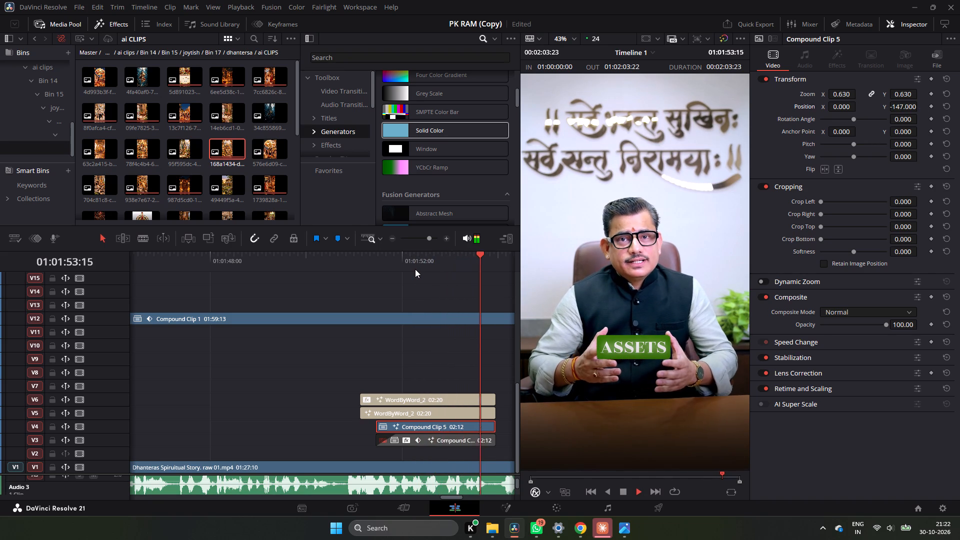
pyautogui.press('space')
pyautogui.press('space')
pyautogui.press('space')
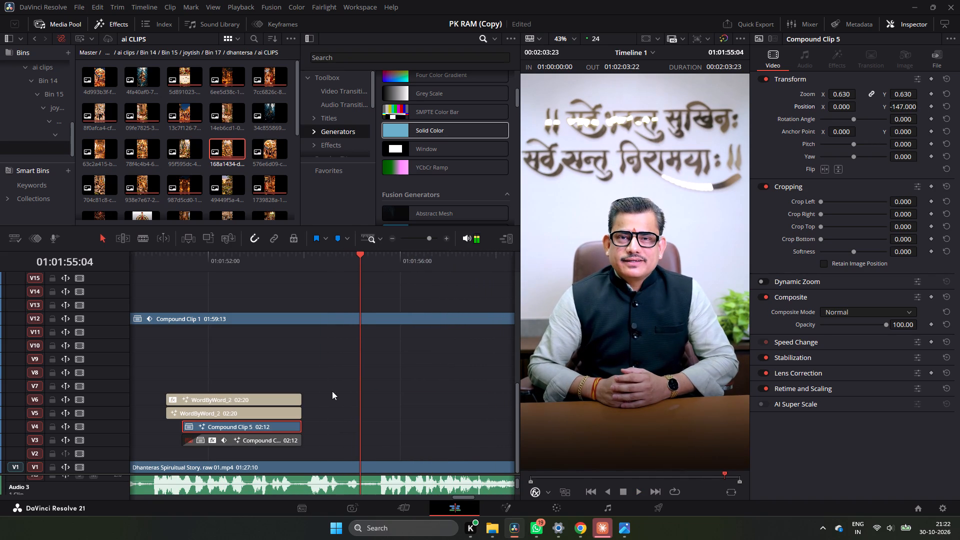
pyautogui.moveTo(347, 270); pyautogui.dragTo(301, 275)
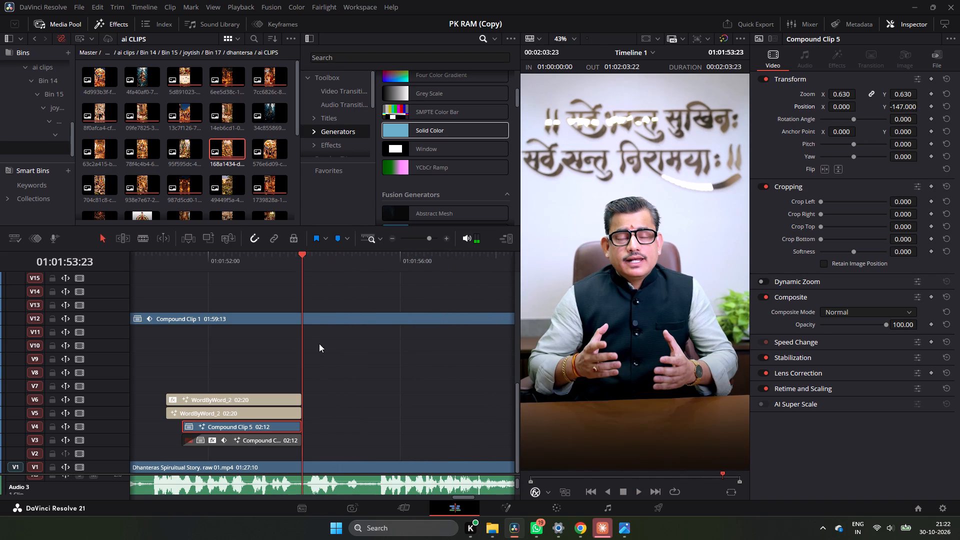
pyautogui.press('space')
pyautogui.press('space')
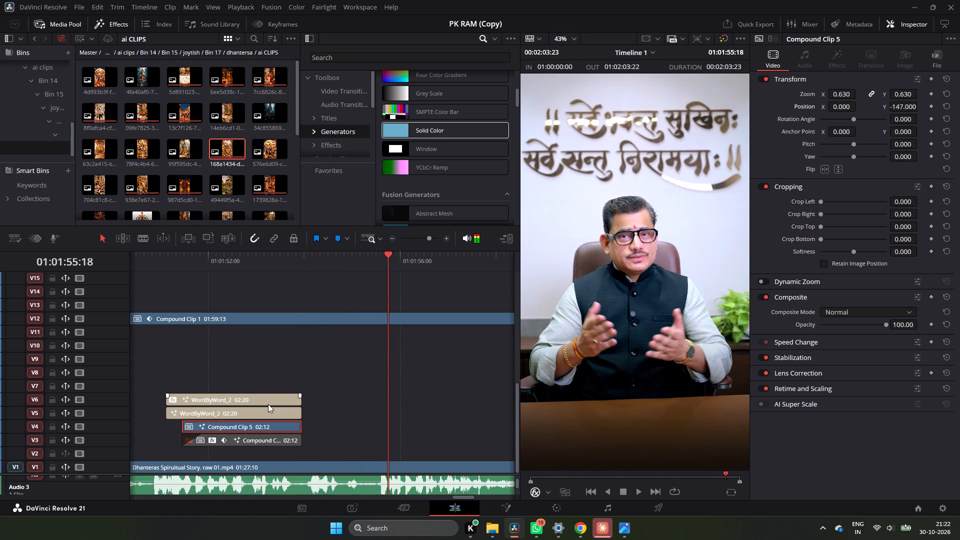
# Copy the V3 red box clip and paste its attributes, including transform and cropping, onto the green Compound Clip 5 on V4.
pyautogui.click(183, 419)
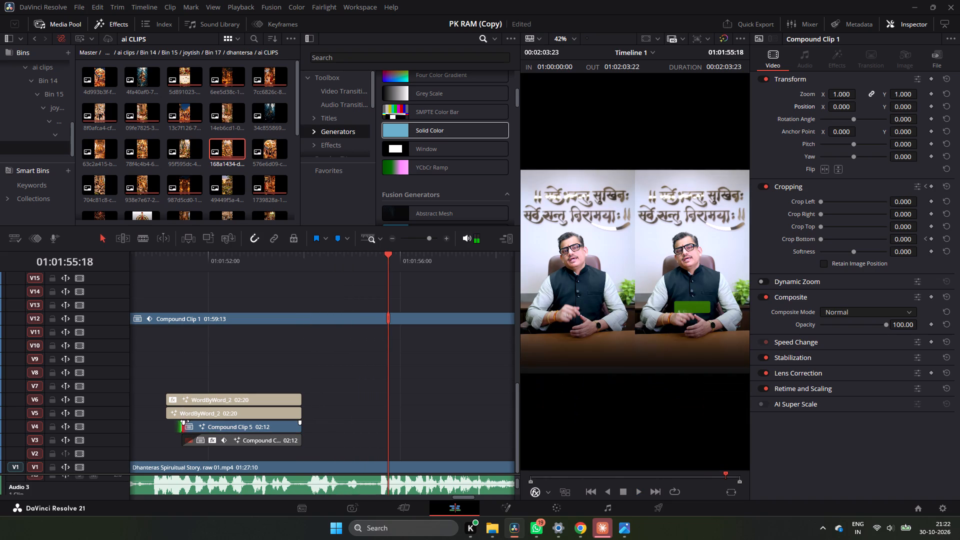
pyautogui.click(187, 423)
pyautogui.click(214, 446)
pyautogui.click(215, 441)
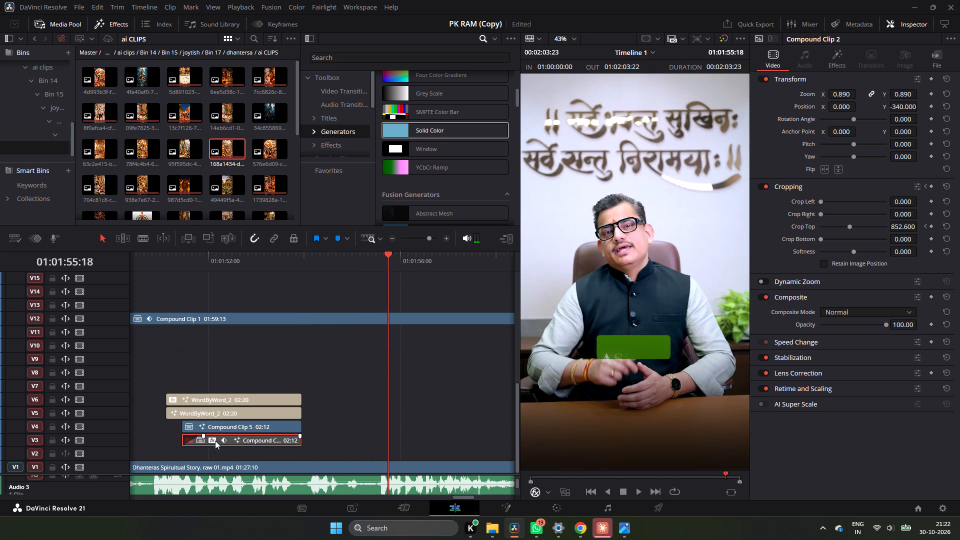
pyautogui.hotkey('ctrl', 'c')
pyautogui.hotkey('ctrl', 'c')
pyautogui.click(213, 428)
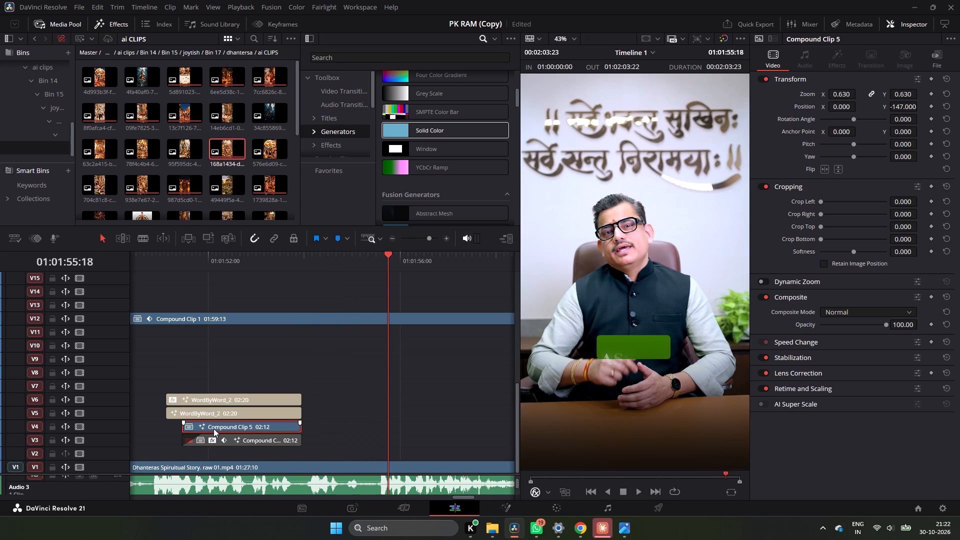
pyautogui.hotkey('alt', 'v')
pyautogui.click(570, 456)
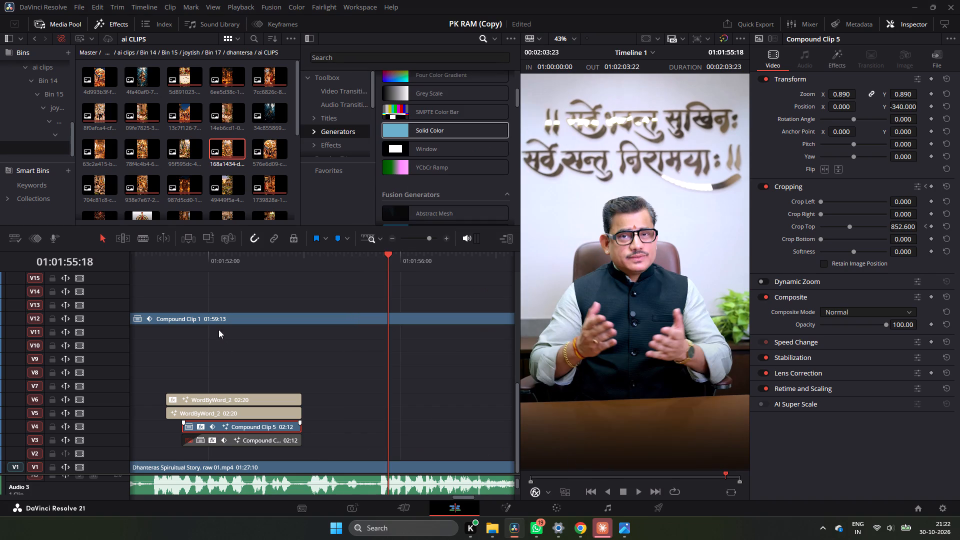
# Preview the start of the ASSETS title and add a fade-in of about 9 frames to the green box clip.
pyautogui.click(174, 271)
pyautogui.press('space')
pyautogui.press('space')
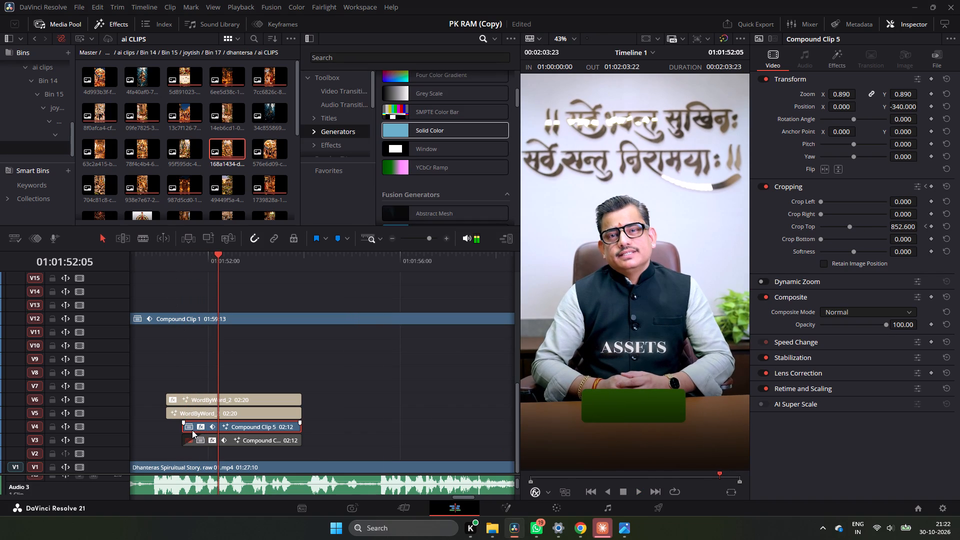
pyautogui.moveTo(181, 424); pyautogui.dragTo(198, 424)
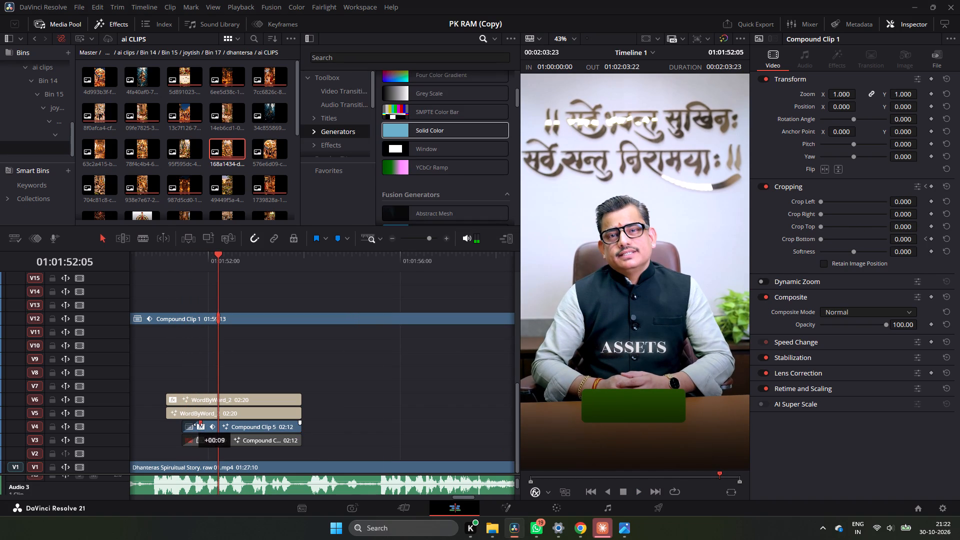
pyautogui.moveTo(198, 424); pyautogui.dragTo(195, 425)
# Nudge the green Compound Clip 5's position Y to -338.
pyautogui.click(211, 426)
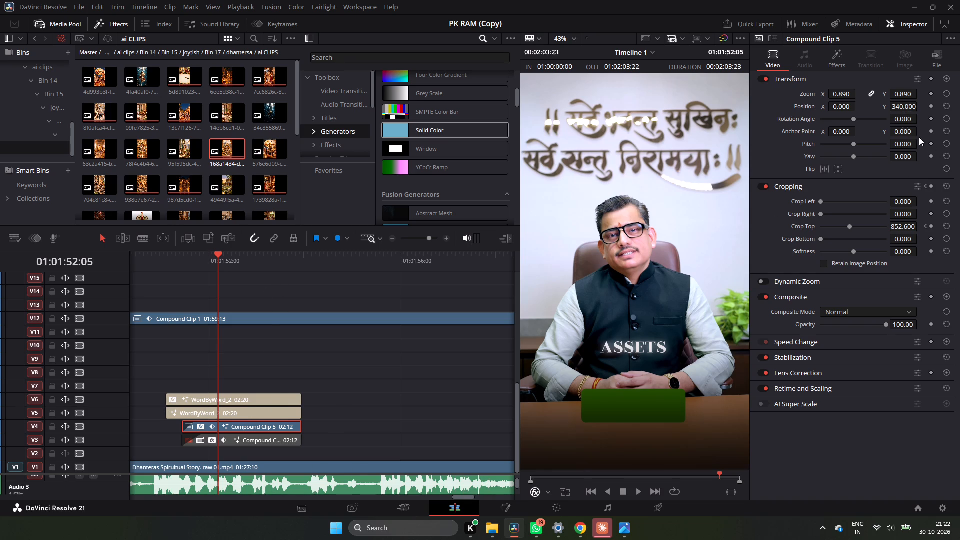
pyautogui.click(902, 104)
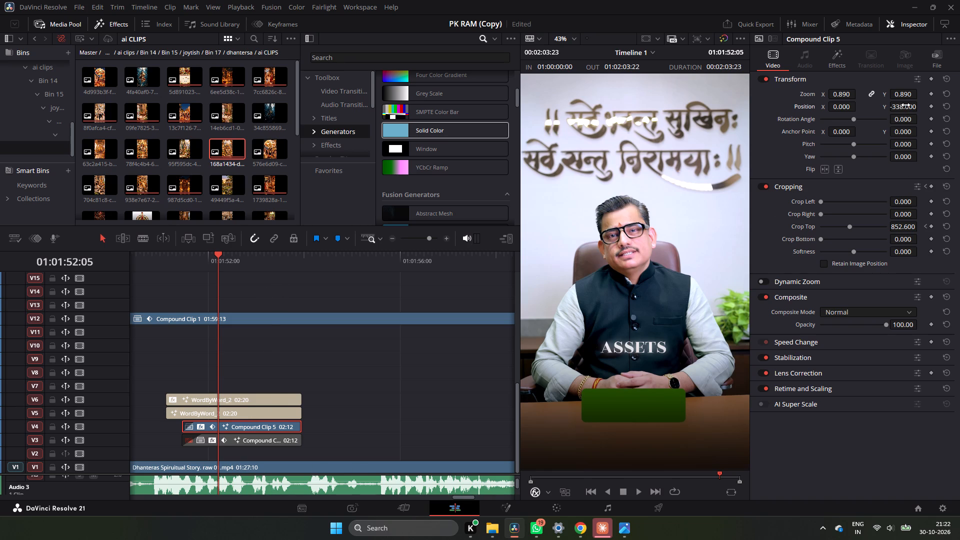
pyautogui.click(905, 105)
# Move both ASSETS title clips and the green and red box clips up to tracks V14–V17, above Compound Clip 1, keeping their timing.
pyautogui.moveTo(333, 374); pyautogui.dragTo(261, 451)
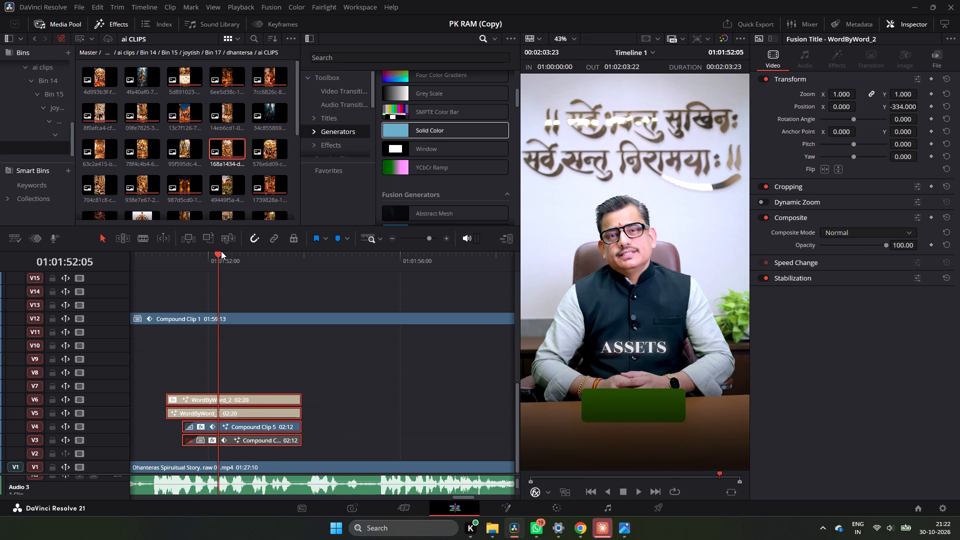
pyautogui.moveTo(219, 257); pyautogui.dragTo(168, 280)
pyautogui.moveTo(209, 400); pyautogui.dragTo(209, 380)
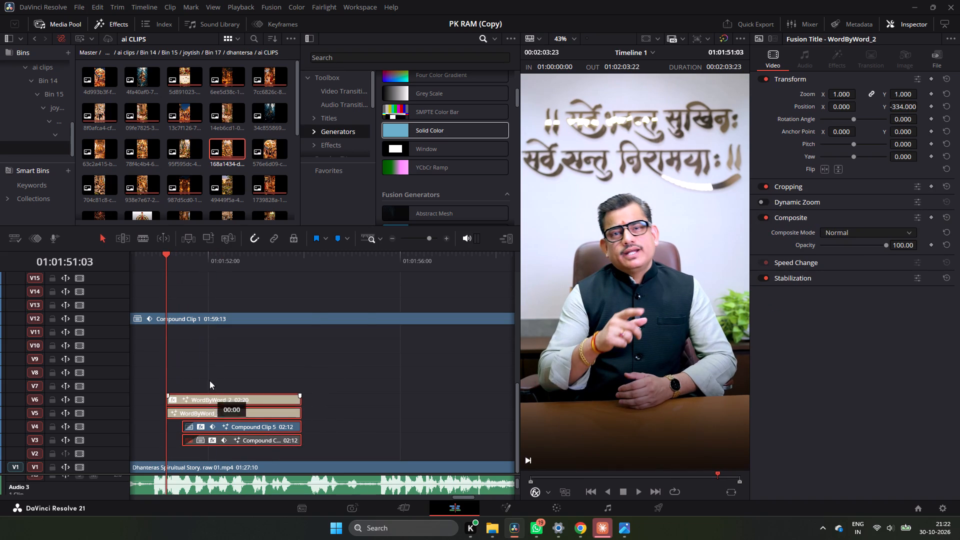
pyautogui.moveTo(209, 380); pyautogui.dragTo(208, 291)
# Raise the green Compound Clip 5 on V15 to position Y -76 so it sits behind the ASSETS text.
pyautogui.doubleClick(390, 239)
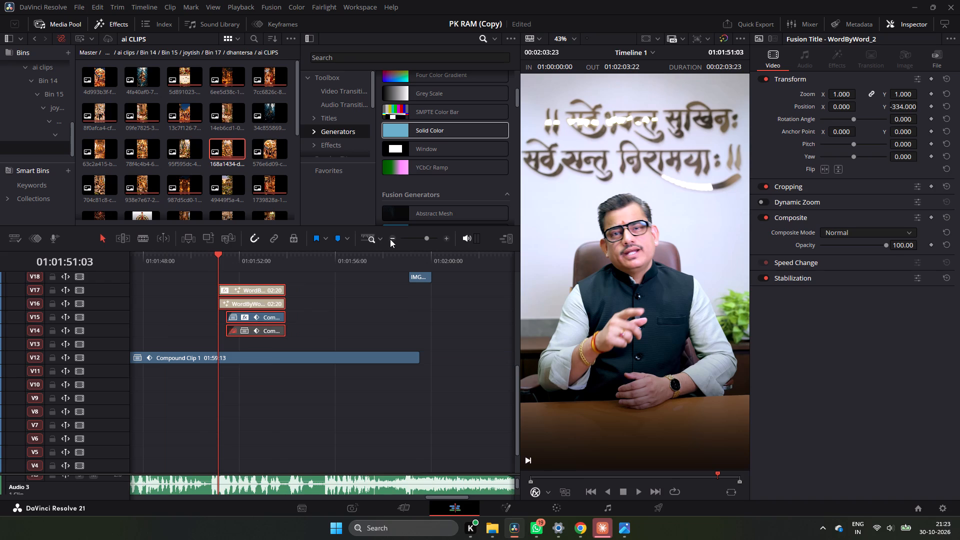
pyautogui.click(441, 239)
pyautogui.doubleClick(448, 239)
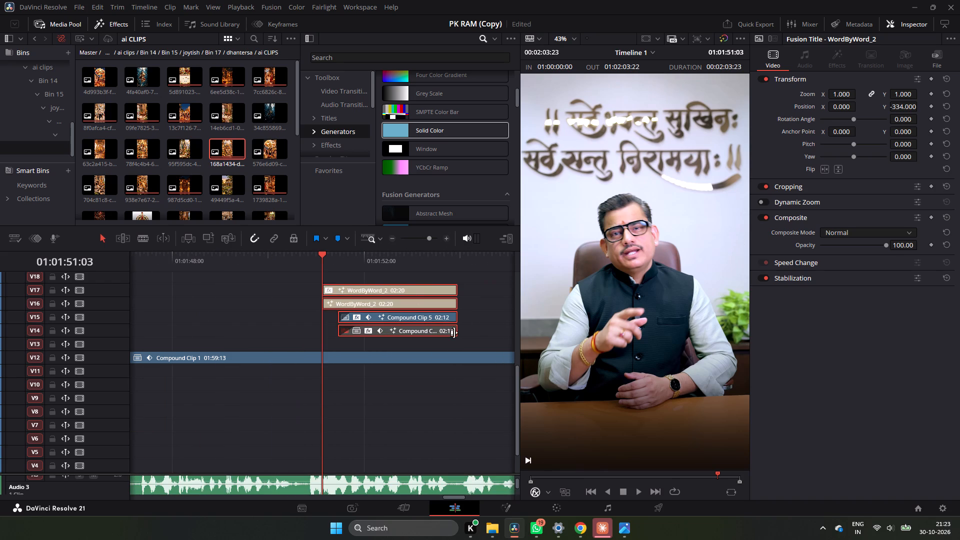
pyautogui.click(478, 326)
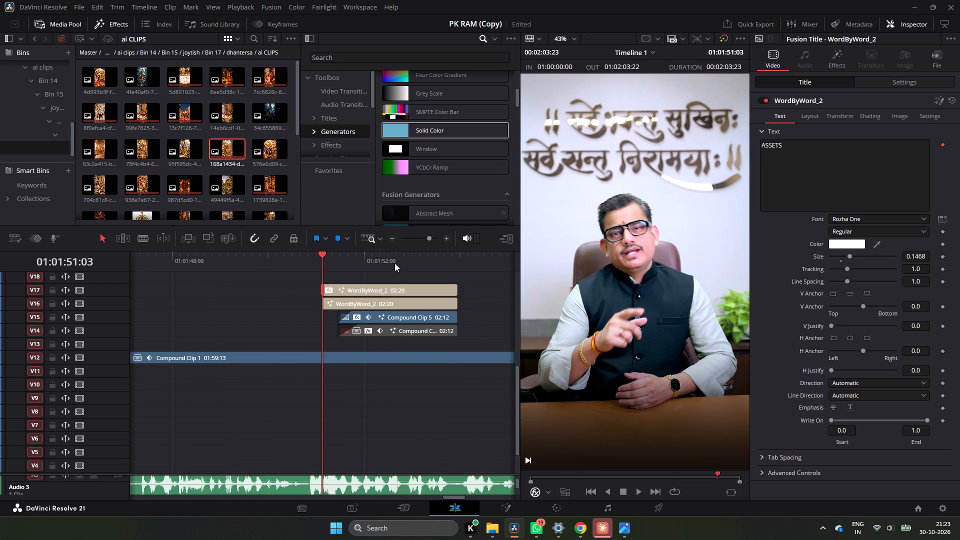
pyautogui.click(385, 304)
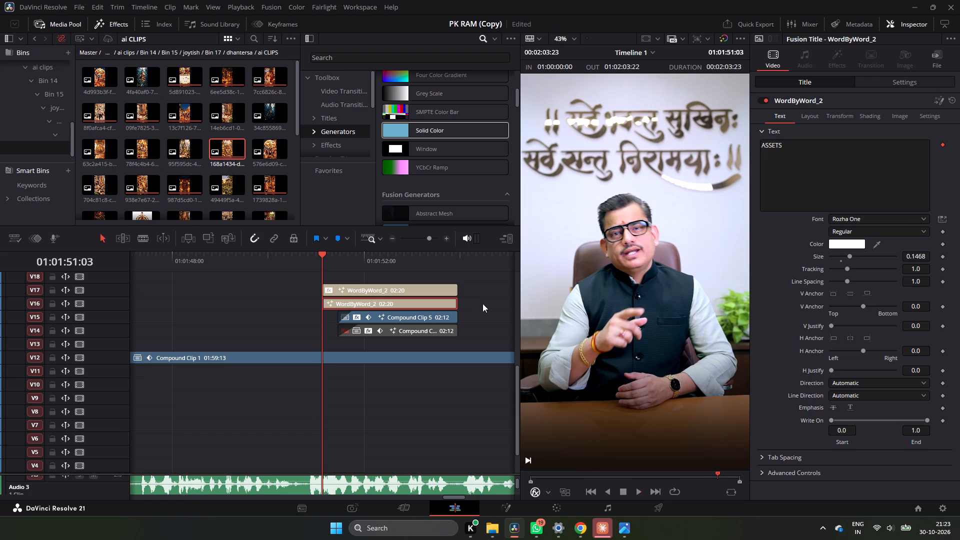
pyautogui.press('space')
pyautogui.press('space')
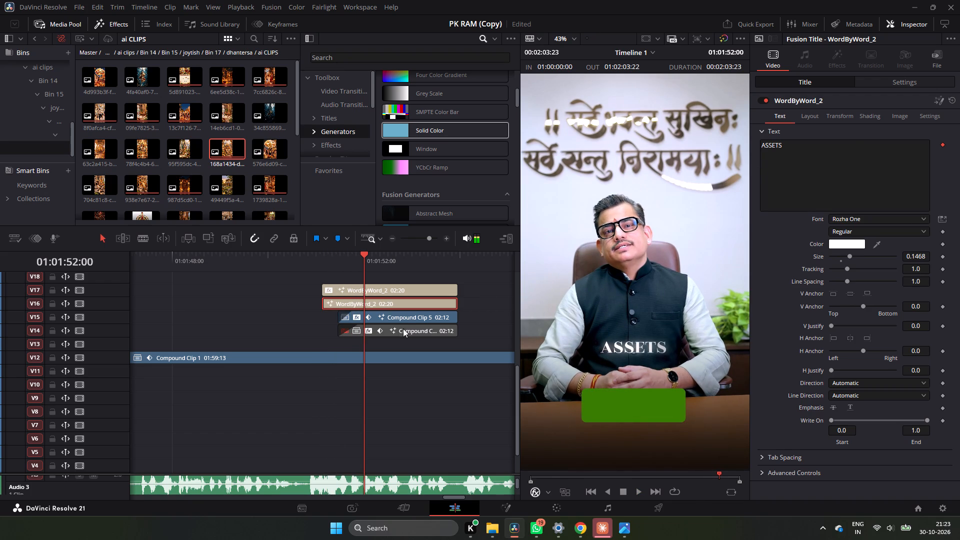
pyautogui.click(409, 316)
pyautogui.moveTo(903, 109); pyautogui.dragTo(562, 309)
# Play the ASSETS title, then tighten the green box around the text with zoom 0.770 and position Y -106.
pyautogui.click(324, 255)
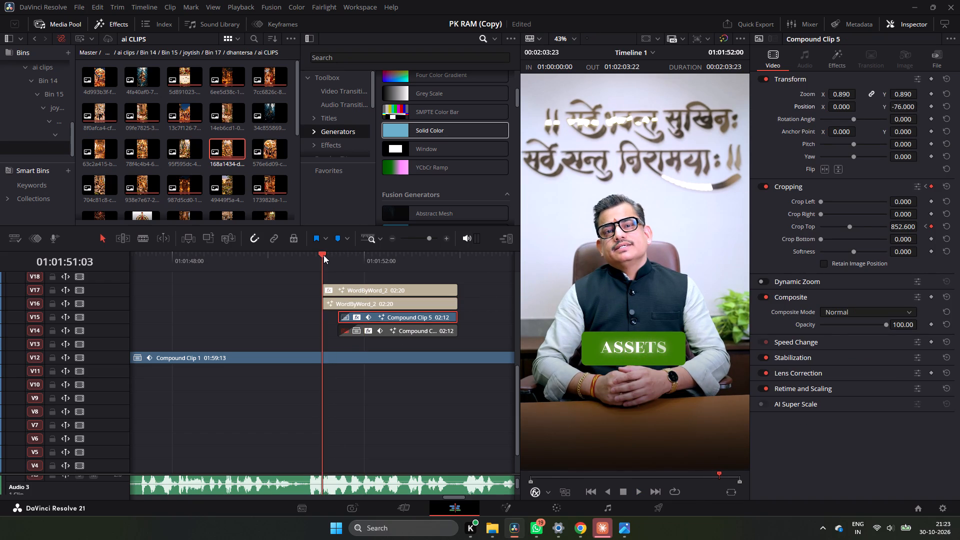
pyautogui.press('space')
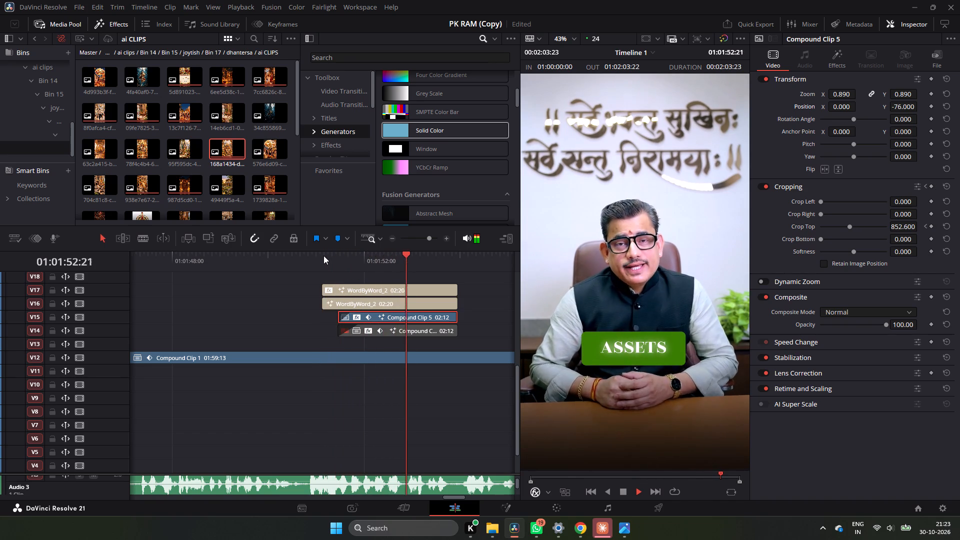
pyautogui.press('space')
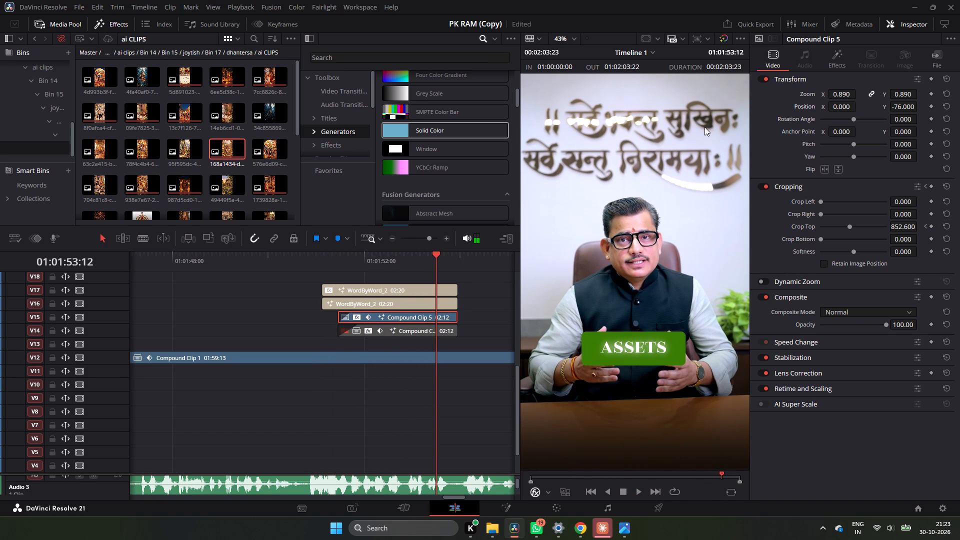
pyautogui.moveTo(849, 95); pyautogui.dragTo(842, 104)
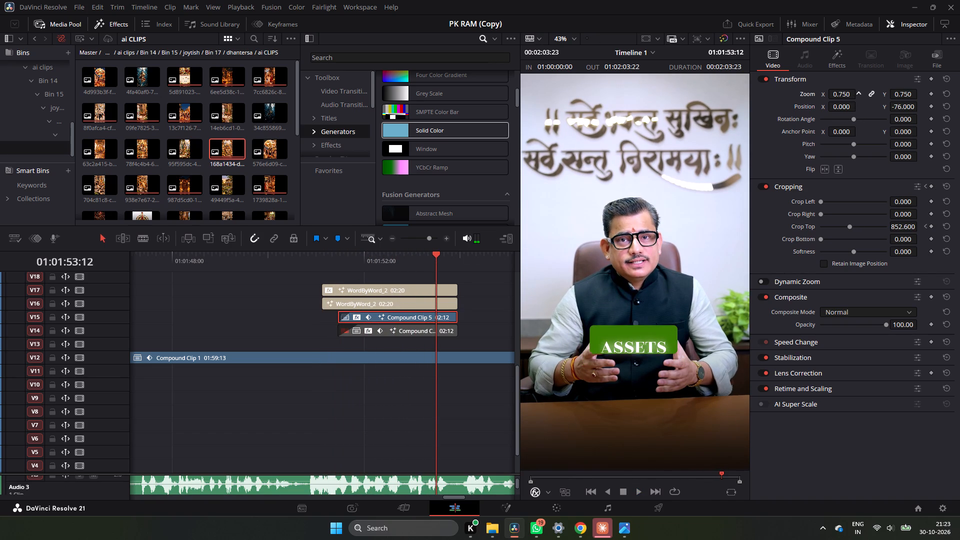
pyautogui.moveTo(842, 104); pyautogui.dragTo(843, 104)
pyautogui.moveTo(908, 105); pyautogui.dragTo(897, 111)
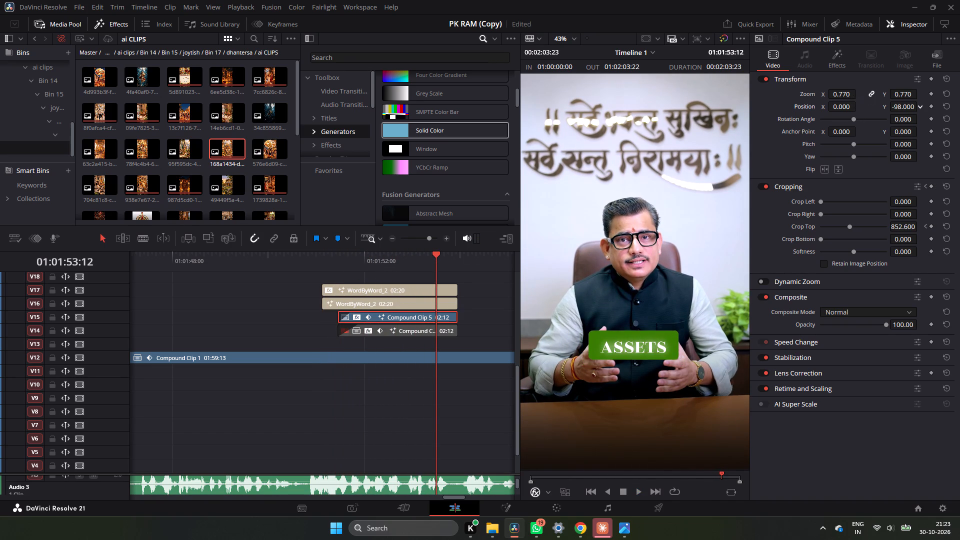
pyautogui.moveTo(897, 111); pyautogui.dragTo(893, 116)
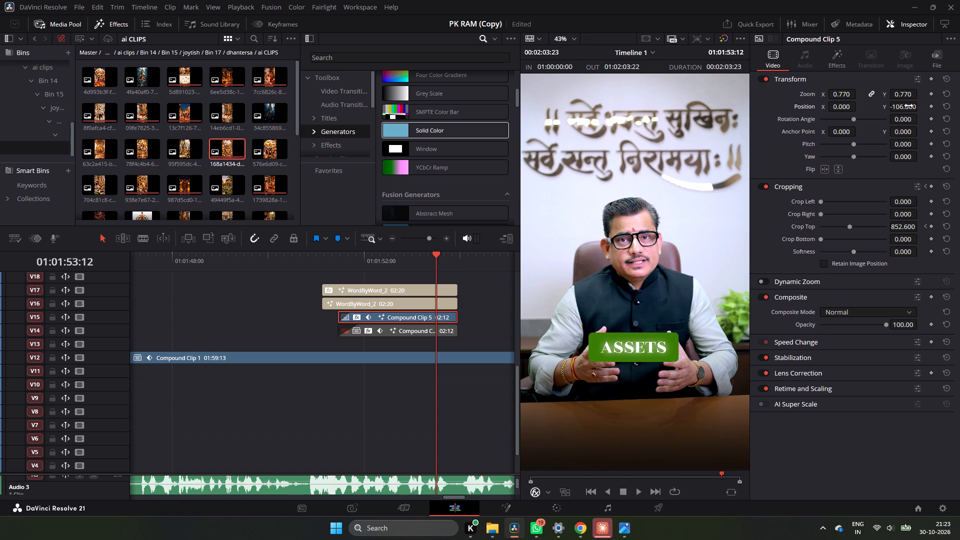
# Duplicate both ASSETS title clips and the green box clip on V15–V17, placing the copies directly after the originals.
pyautogui.press('space')
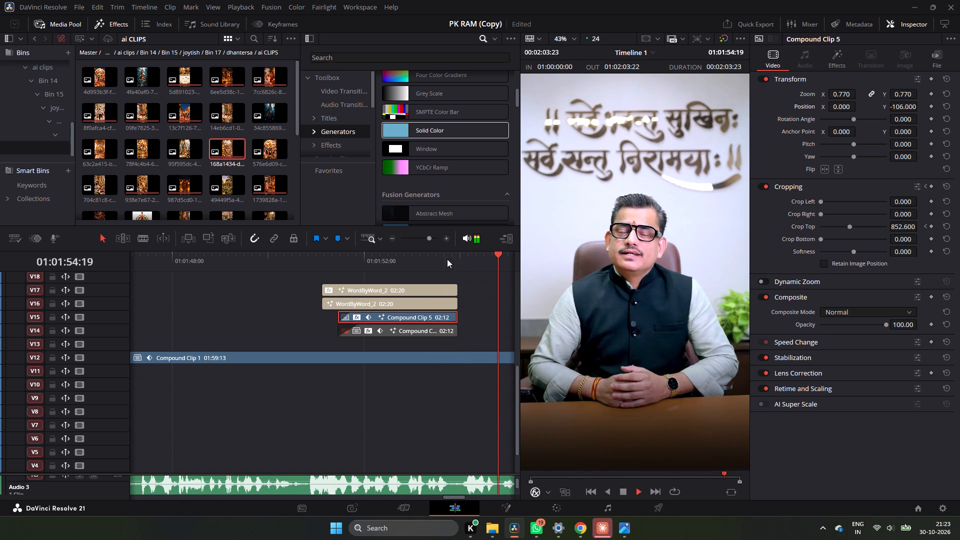
pyautogui.press('space')
pyautogui.moveTo(281, 255); pyautogui.dragTo(263, 259)
pyautogui.press('space')
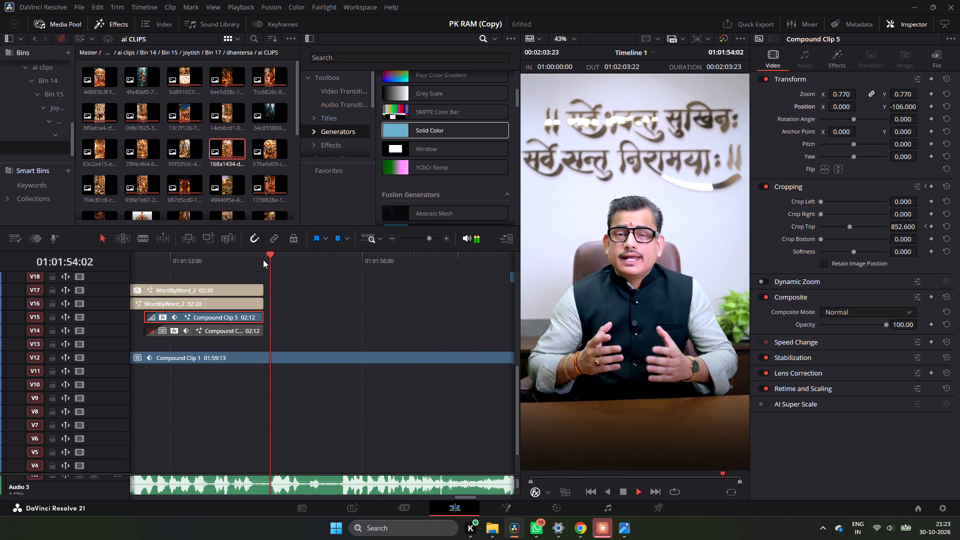
pyautogui.click(263, 259)
pyautogui.press('space')
pyautogui.moveTo(301, 287); pyautogui.dragTo(302, 287)
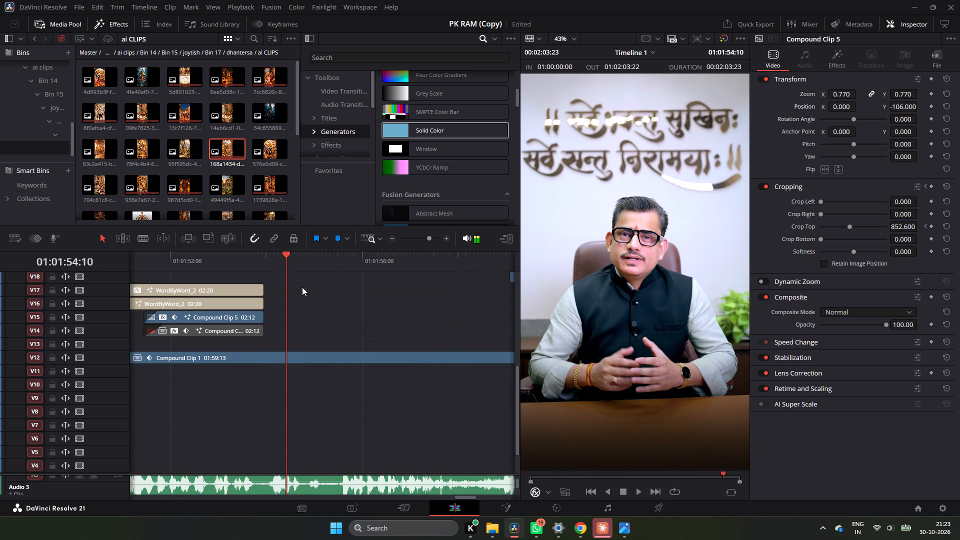
pyautogui.moveTo(302, 287); pyautogui.dragTo(253, 316)
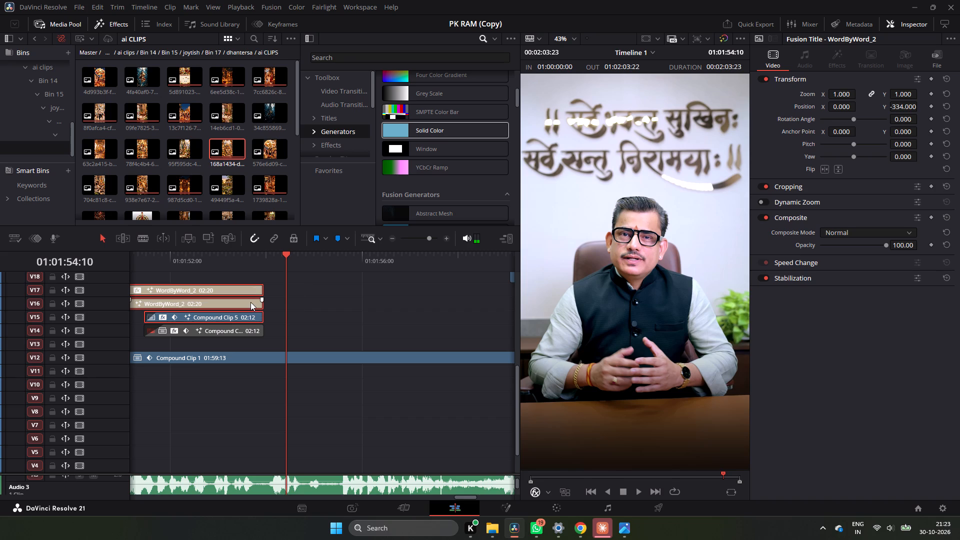
pyautogui.keyDown('alt'); pyautogui.moveTo(250, 302); pyautogui.dragTo(393, 305); pyautogui.keyUp('alt')
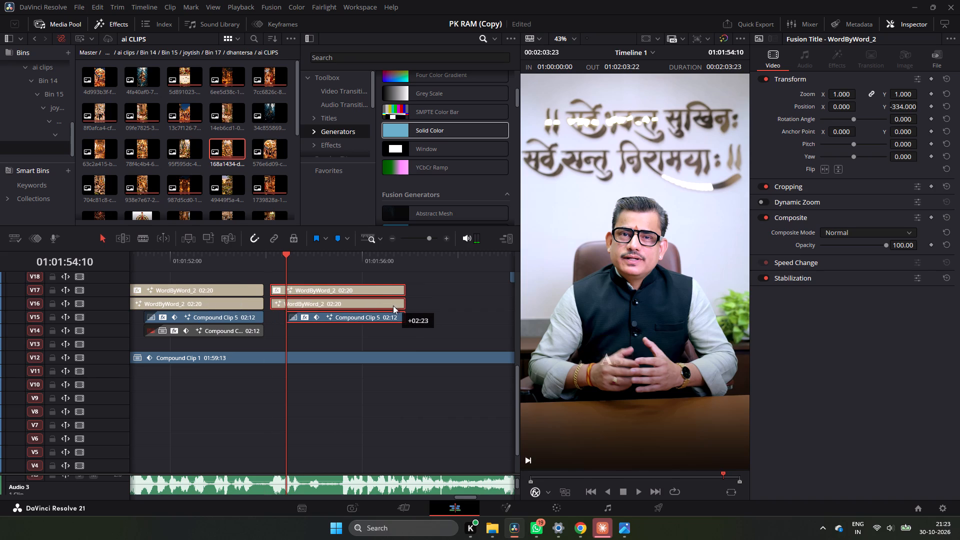
pyautogui.keyDown('alt'); pyautogui.moveTo(393, 305); pyautogui.dragTo(391, 306); pyautogui.keyUp('alt')
pyautogui.click(356, 347)
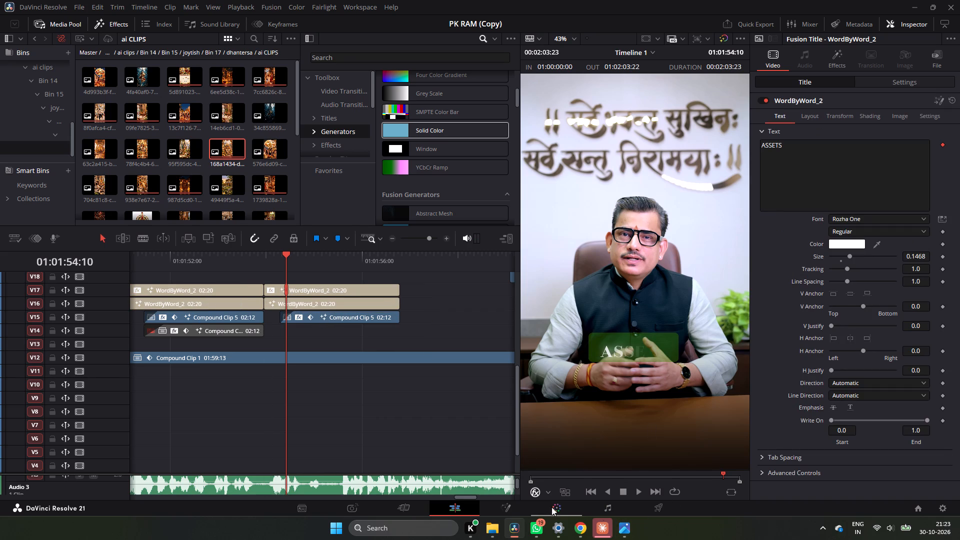
# Switch to Chrome, replace the assets query with a search for "liability shopping", and copy the word "liability".
pyautogui.click(590, 527)
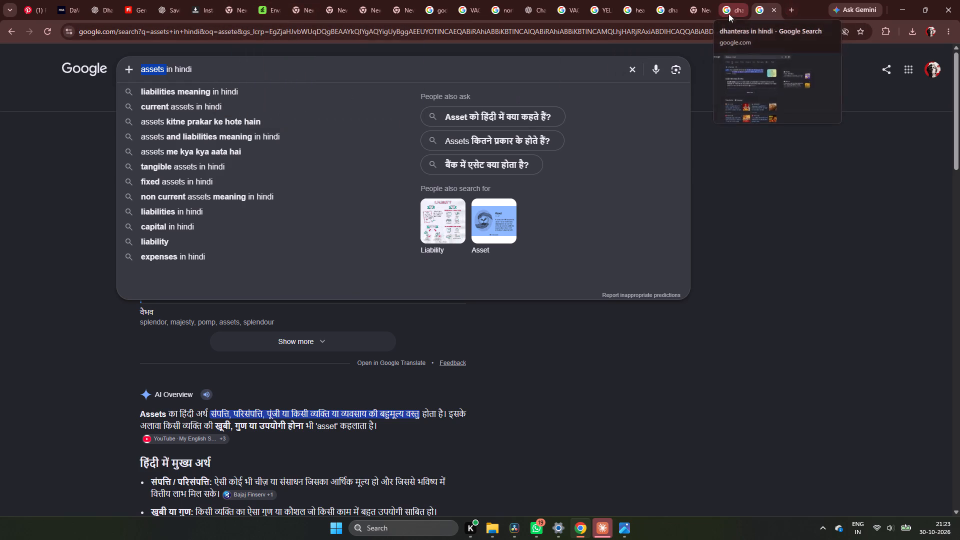
pyautogui.click(278, 73)
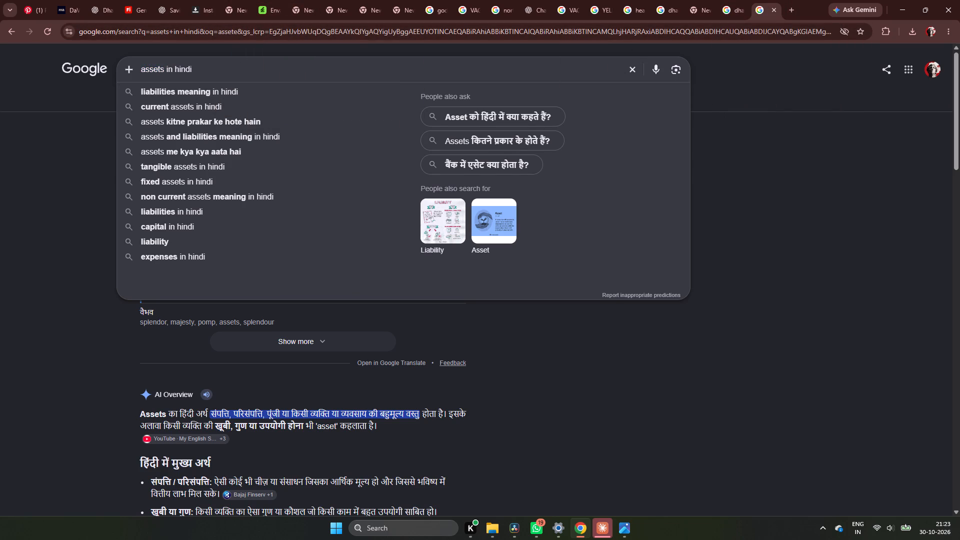
pyautogui.press('BackSpace')
pyautogui.press('BackSpace')
pyautogui.press('BackSpace')
pyautogui.press('BackSpace')
pyautogui.press('BackSpace')
pyautogui.press('BackSpace')
pyautogui.press('BackSpace')
pyautogui.press('BackSpace')
pyautogui.press('BackSpace')
pyautogui.press('BackSpace')
pyautogui.press('BackSpace')
pyautogui.press('BackSpace')
pyautogui.press('BackSpace')
pyautogui.press('BackSpace')
pyautogui.press('BackSpace')
pyautogui.press('BackSpace')
pyautogui.press('BackSpace')
pyautogui.press('BackSpace')
pyautogui.press('BackSpace')
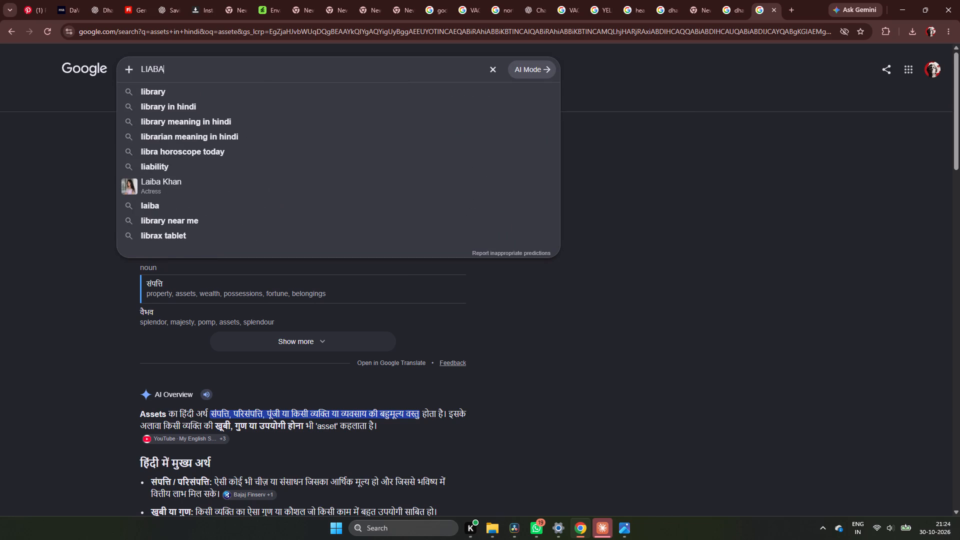
pyautogui.press('BackSpace')
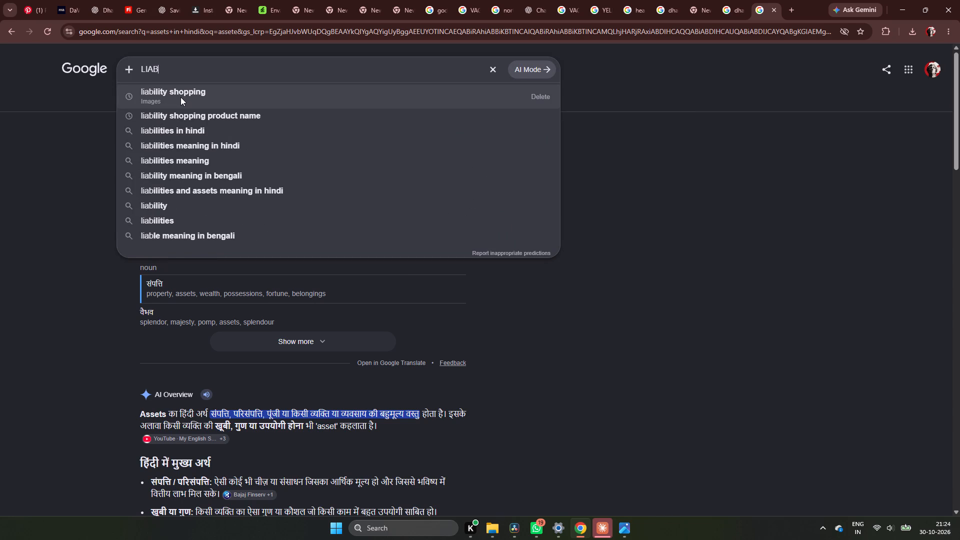
pyautogui.click(178, 96)
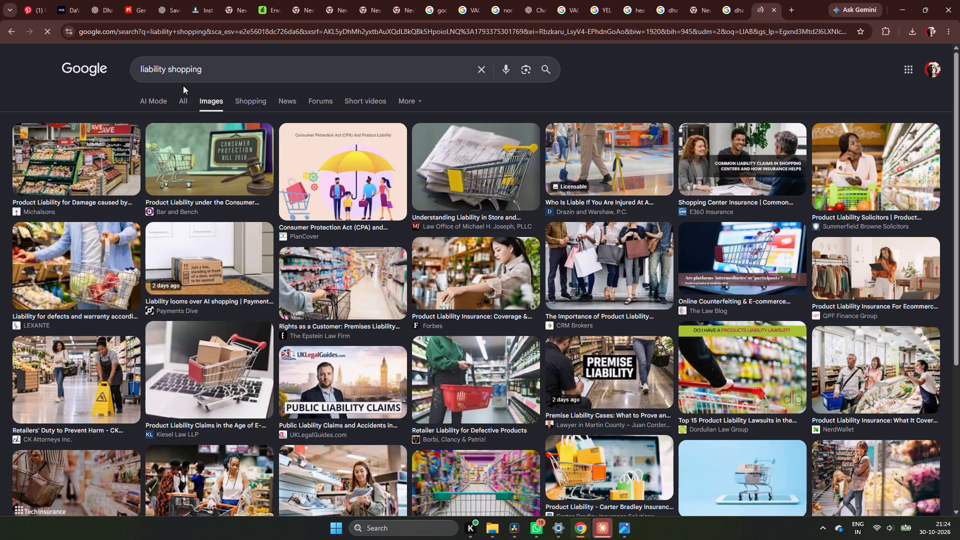
pyautogui.moveTo(164, 70); pyautogui.dragTo(130, 69)
pyautogui.hotkey('ctrl', 'c')
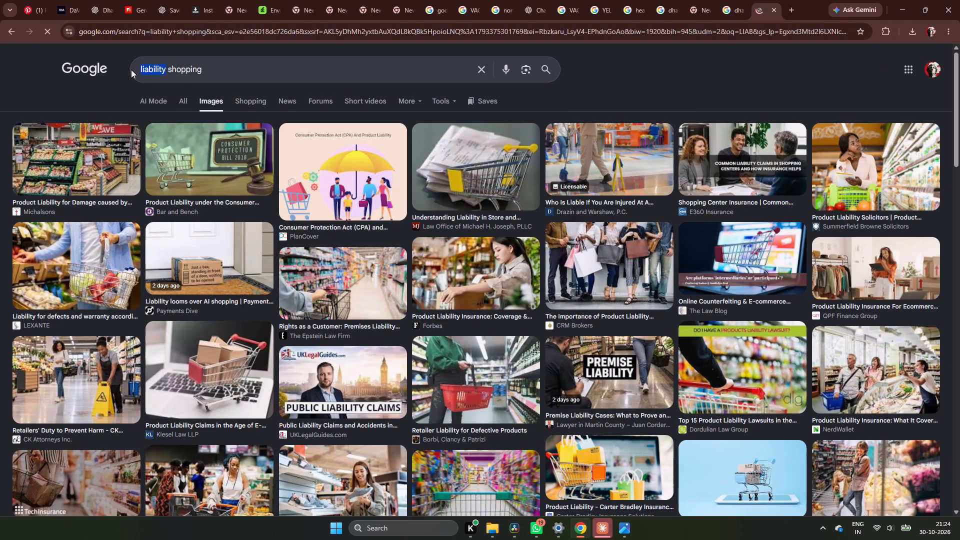
pyautogui.hotkey('ctrl', 'c')
# Back in DaVinci Resolve, replace the text of the duplicated V16 title with the copied word "liability".
pyautogui.click(503, 523)
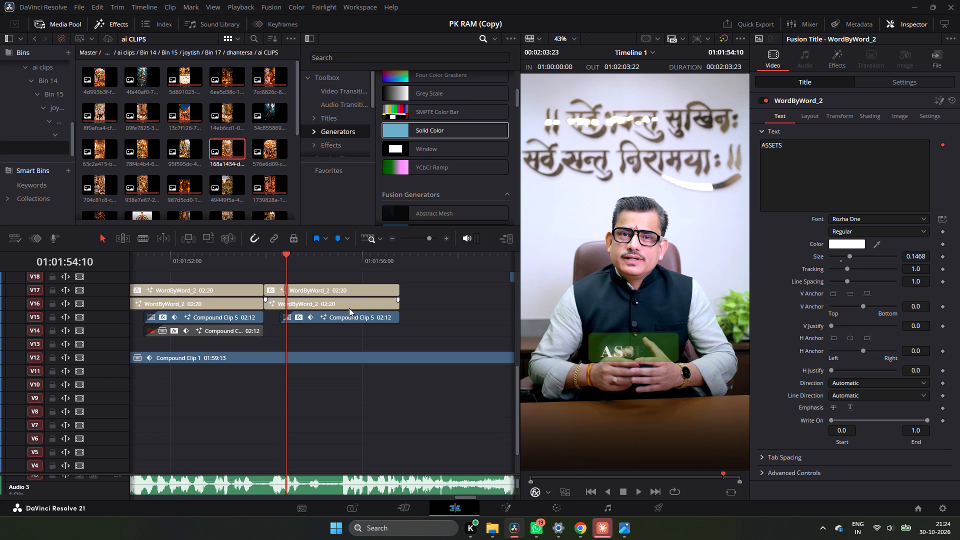
pyautogui.click(344, 304)
pyautogui.click(799, 195)
pyautogui.hotkey('ctrl', 'a')
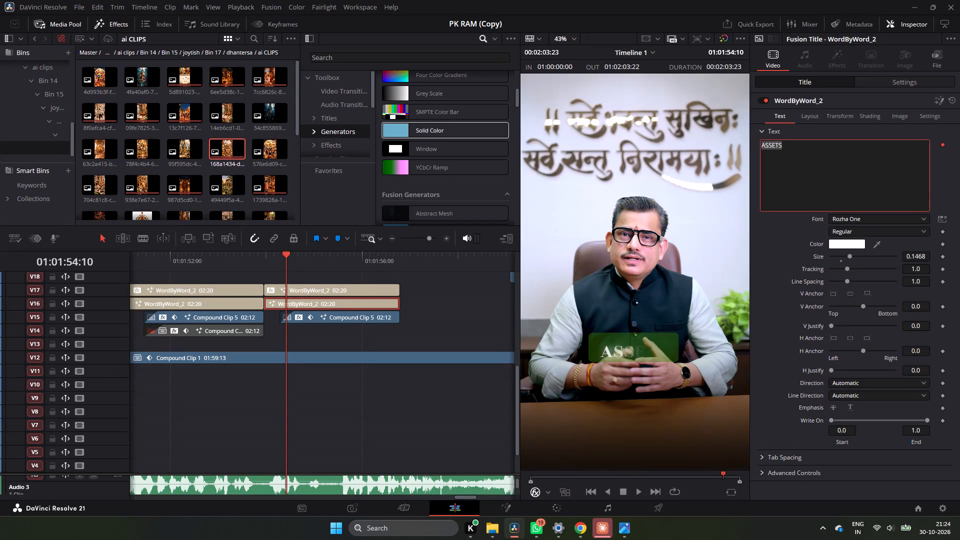
pyautogui.hotkey('ctrl', 'v')
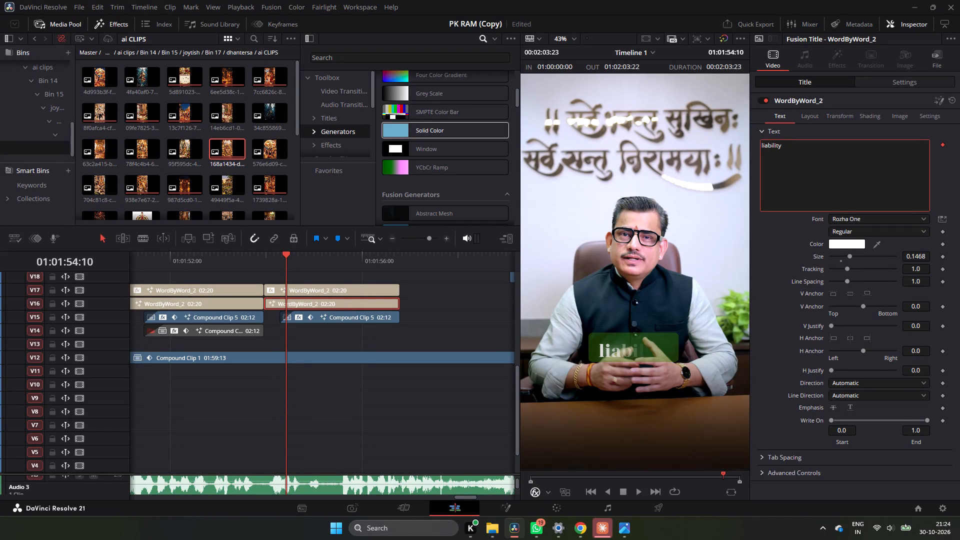
# Replace the lowercase word in the duplicated V16 title with uppercase "LIABILITY".
pyautogui.click(759, 145)
pyautogui.click(761, 145)
pyautogui.press('l')
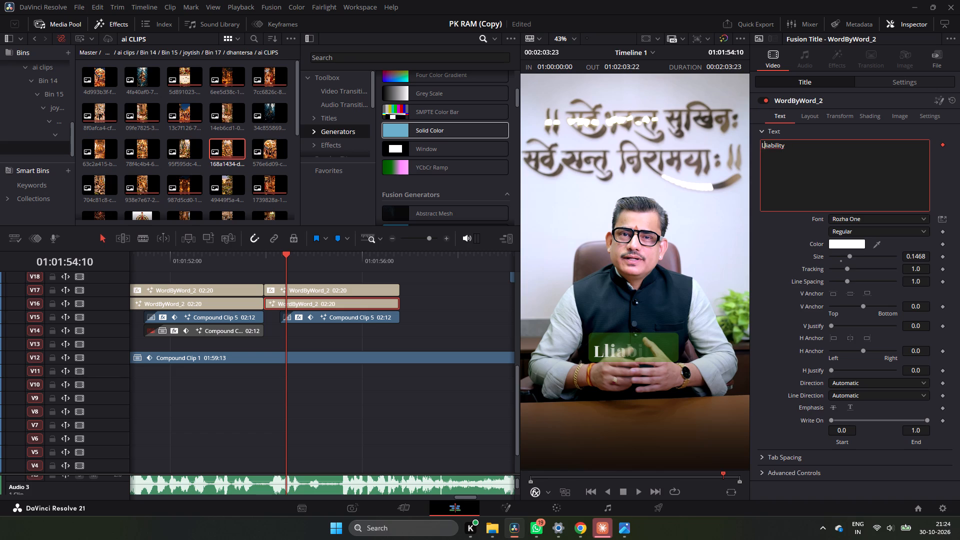
pyautogui.press('a')
pyautogui.press('BackSpace')
pyautogui.press('i')
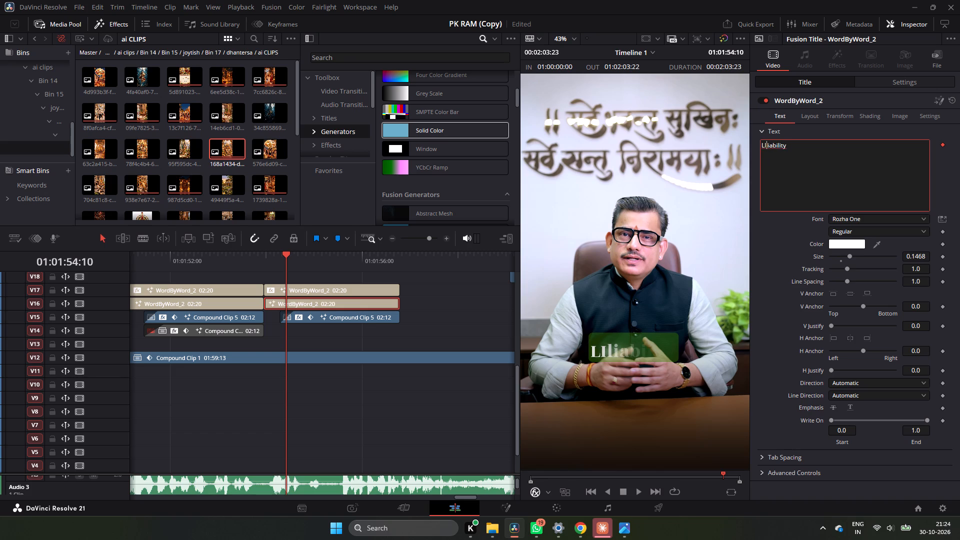
pyautogui.press('a')
pyautogui.write('BILITY')
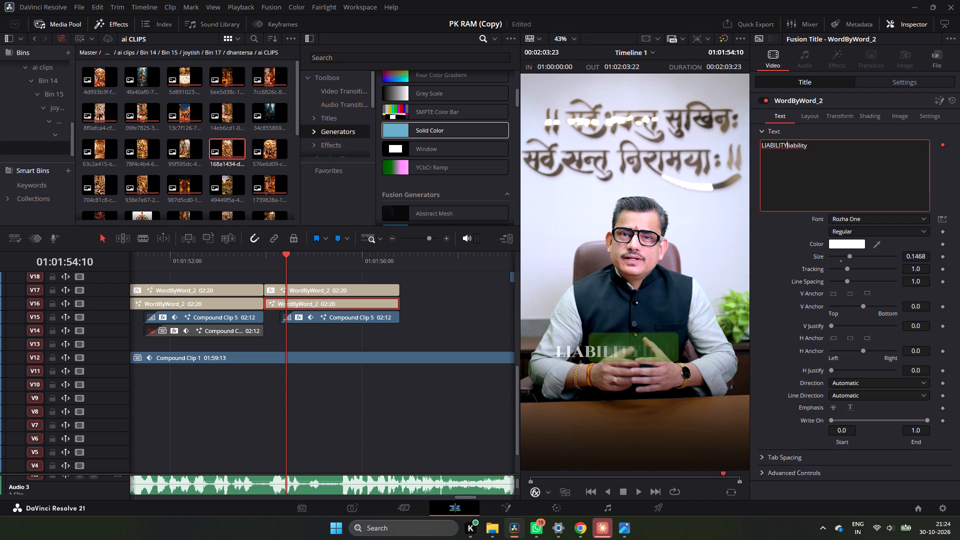
pyautogui.click(810, 148)
pyautogui.press('BackSpace')
pyautogui.press('BackSpace')
pyautogui.press('BackSpace')
pyautogui.press('BackSpace')
pyautogui.press('BackSpace')
pyautogui.press('BackSpace')
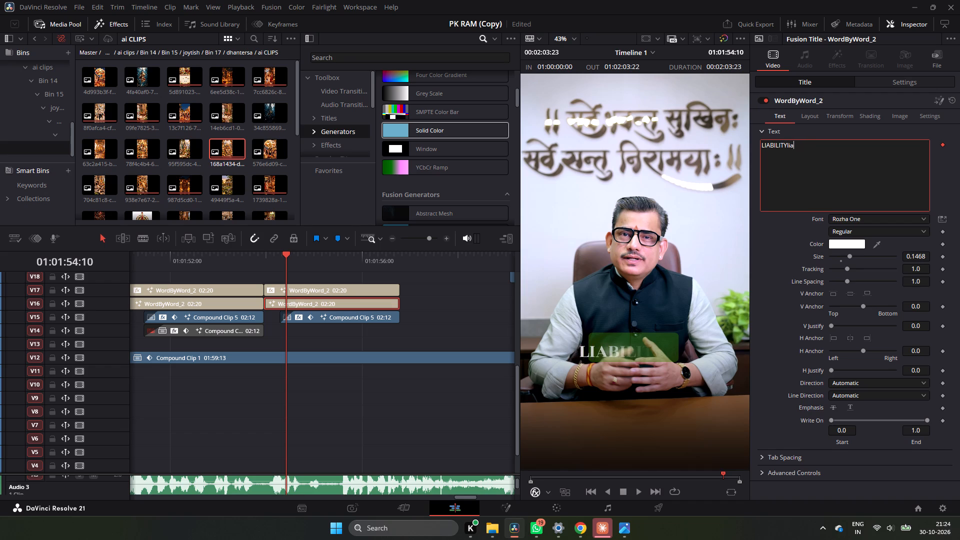
pyautogui.press('BackSpace')
pyautogui.press('BackSpace')
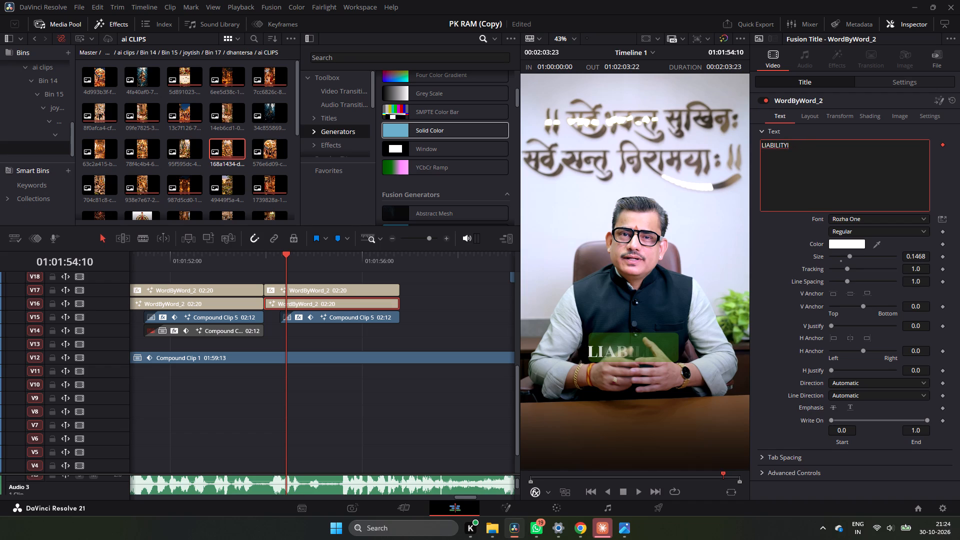
pyautogui.press('BackSpace')
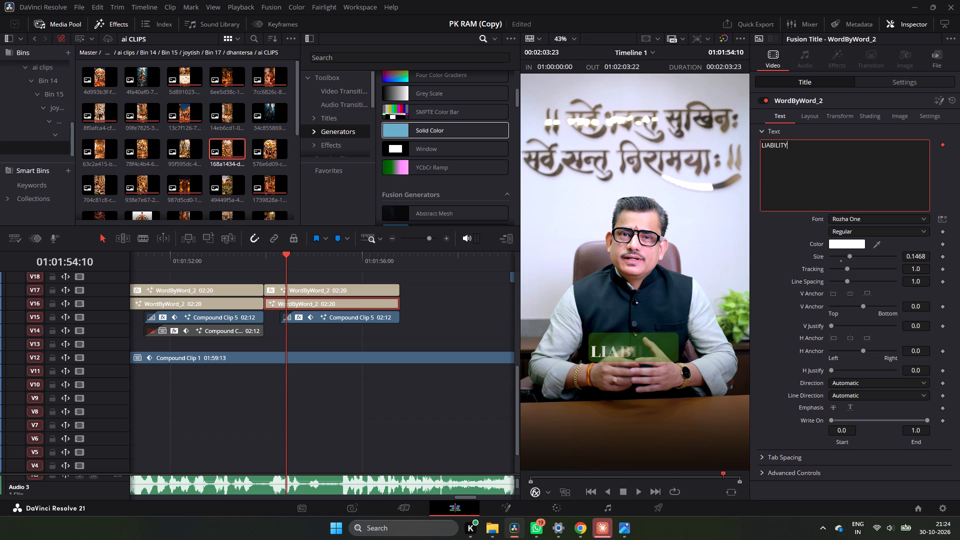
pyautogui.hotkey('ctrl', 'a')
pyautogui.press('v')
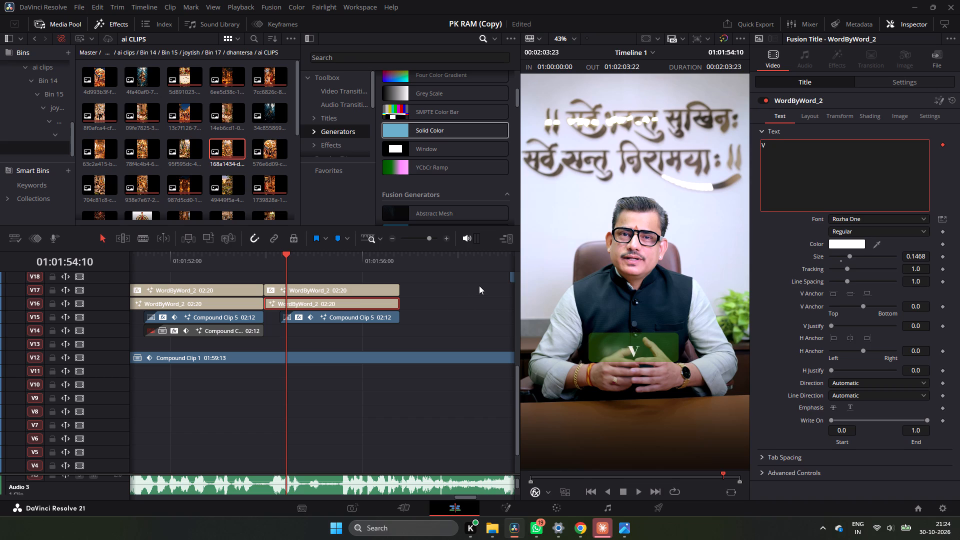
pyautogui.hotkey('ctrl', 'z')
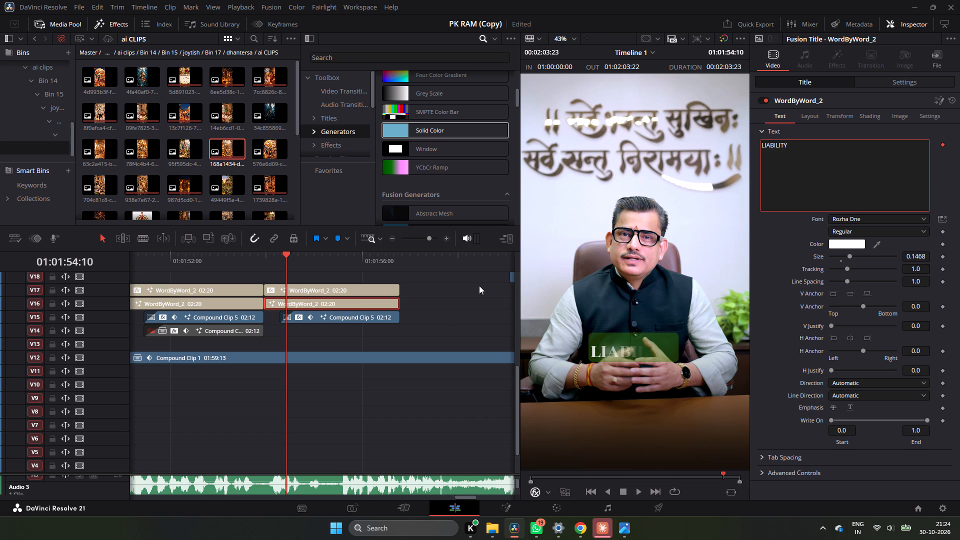
# Copy the text "LIABILITY" from the V16 title and replace the text of the duplicated V17 title with it.
pyautogui.hotkey('ctrl', 'a')
pyautogui.hotkey('ctrl', 'c')
pyautogui.hotkey('ctrl', 'c')
pyautogui.click(380, 294)
pyautogui.click(793, 193)
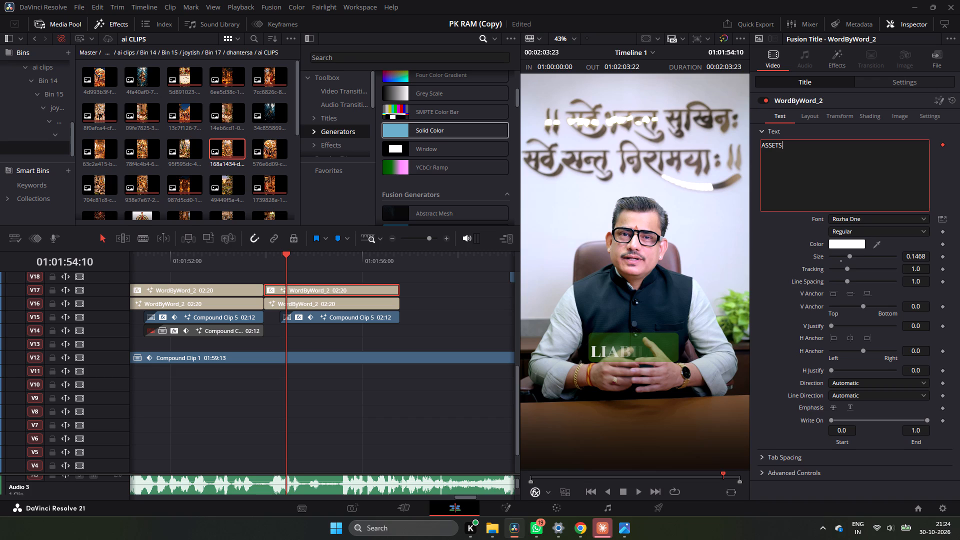
pyautogui.hotkey('ctrl', 'a')
pyautogui.hotkey('ctrl', 'v')
# Play the LIABILITY title from its start to check both text layers over the green box.
pyautogui.click(268, 259)
pyautogui.press('space')
pyautogui.press('space')
pyautogui.press('space')
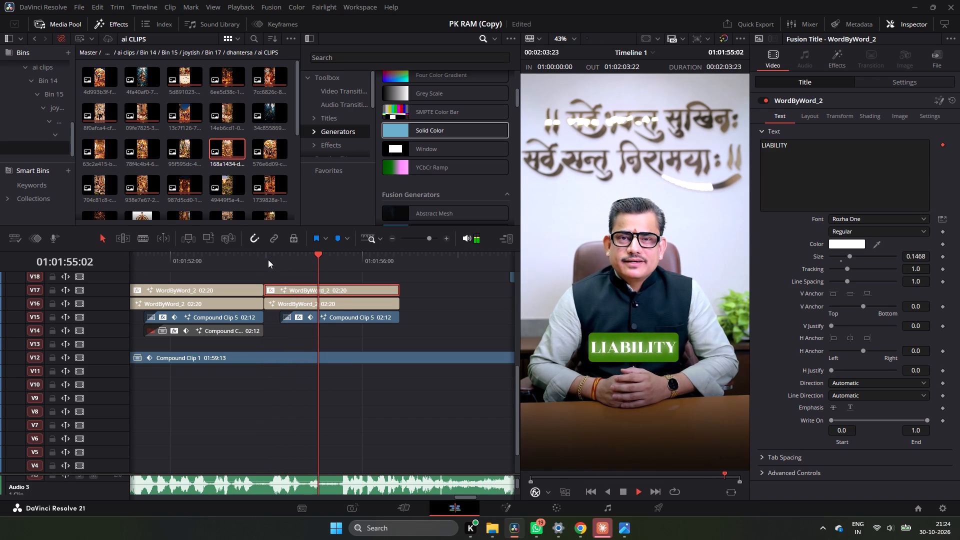
pyautogui.press('space')
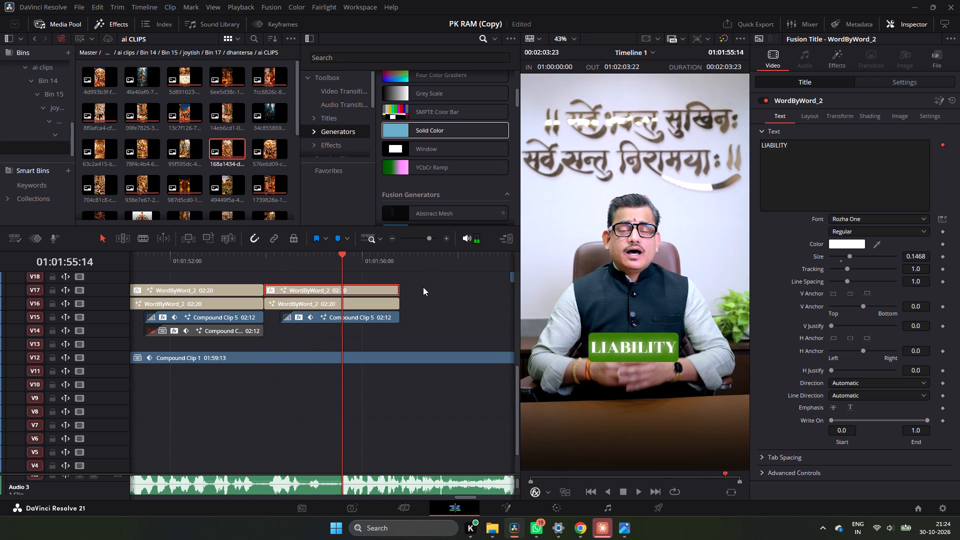
# Add a five-second adjustment clip on V18 above the ASSETS and LIABILITY titles and play from its start.
pyautogui.tripleClick(396, 237)
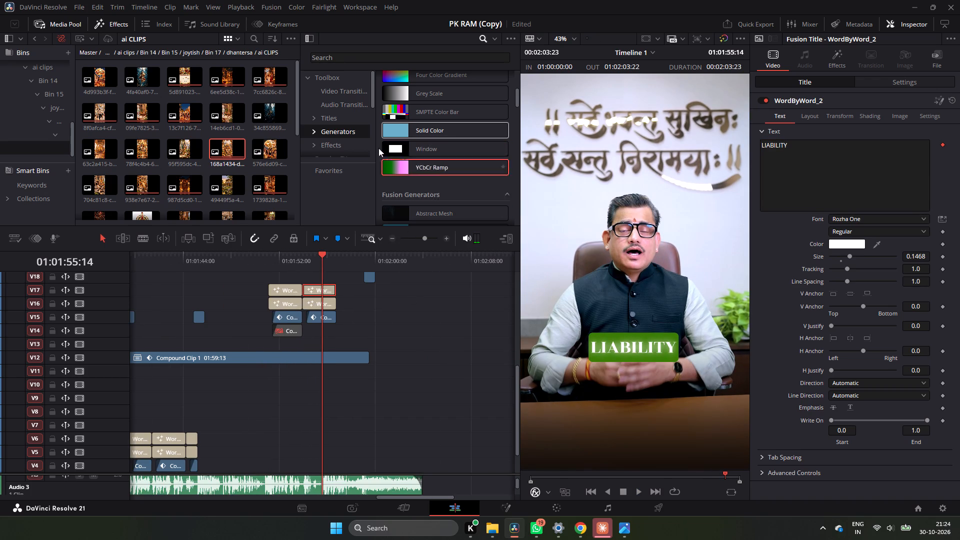
pyautogui.click(342, 149)
pyautogui.scroll(9, 407, 113)
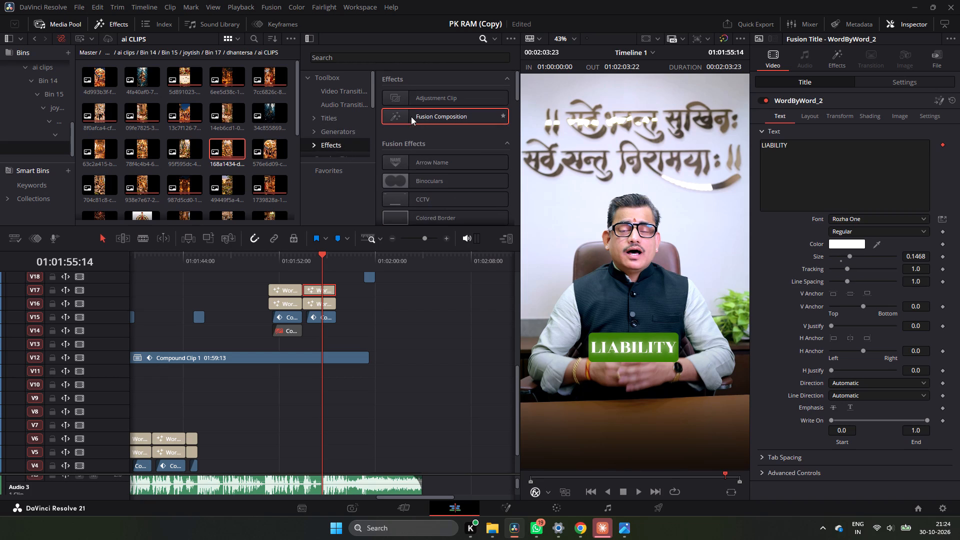
pyautogui.moveTo(417, 99); pyautogui.dragTo(336, 251)
pyautogui.moveTo(327, 273); pyautogui.dragTo(294, 277)
pyautogui.moveTo(445, 96); pyautogui.dragTo(289, 277)
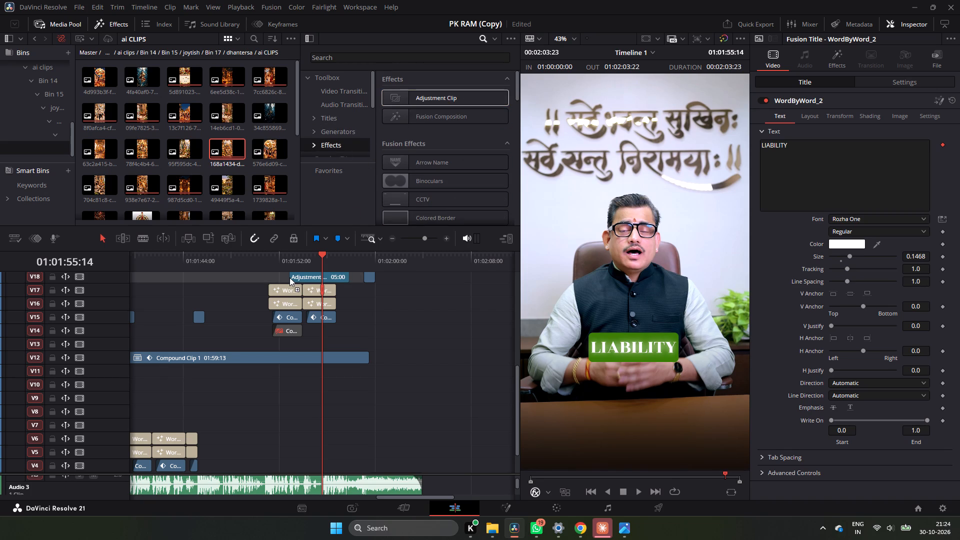
pyautogui.moveTo(289, 277); pyautogui.dragTo(289, 277)
pyautogui.click(294, 257)
pyautogui.press('space')
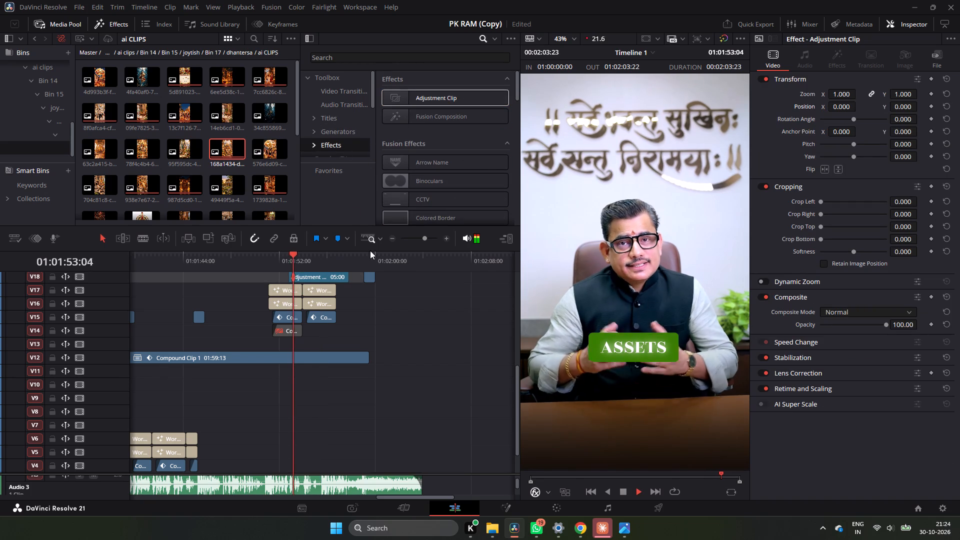
pyautogui.press('space')
# Find the Pen Stroke Line Fusion effect, apply it to the V18 adjustment clip, and play the stroke.
pyautogui.scroll(-11, 438, 175)
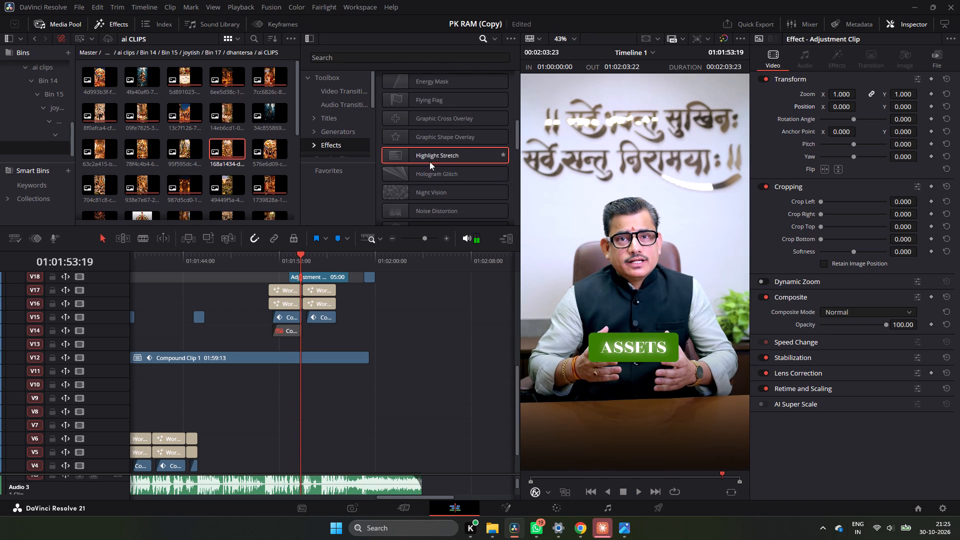
pyautogui.scroll(-12, 427, 160)
pyautogui.scroll(3, 424, 156)
pyautogui.scroll(-1, 415, 119)
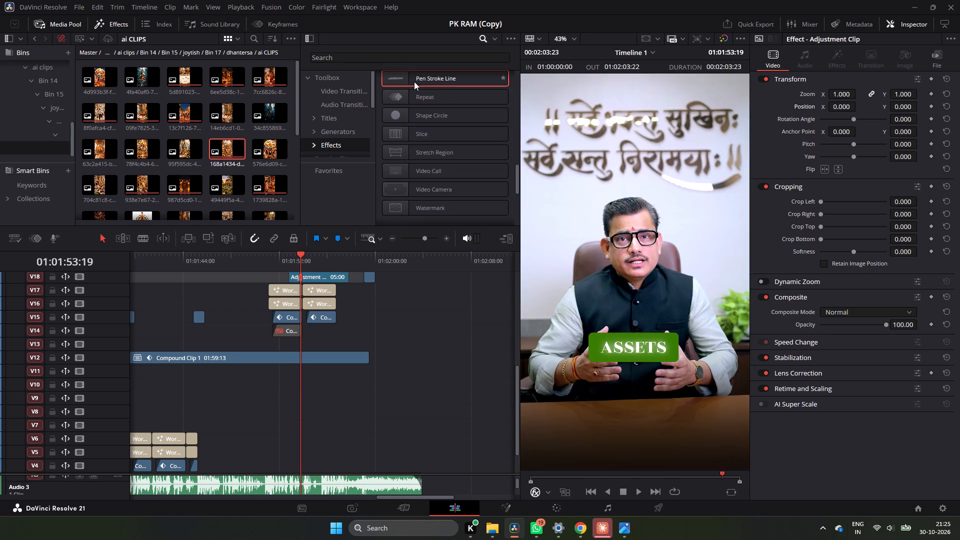
pyautogui.moveTo(411, 79); pyautogui.dragTo(377, 153)
pyautogui.moveTo(374, 162); pyautogui.dragTo(369, 177)
pyautogui.moveTo(362, 203); pyautogui.dragTo(305, 277)
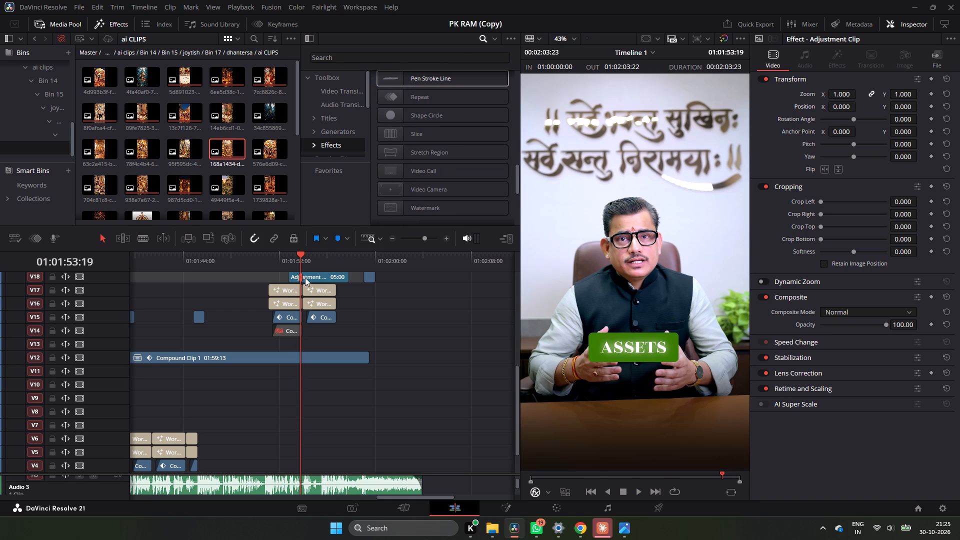
pyautogui.moveTo(305, 277); pyautogui.dragTo(310, 274)
pyautogui.scroll(1, 384, 327)
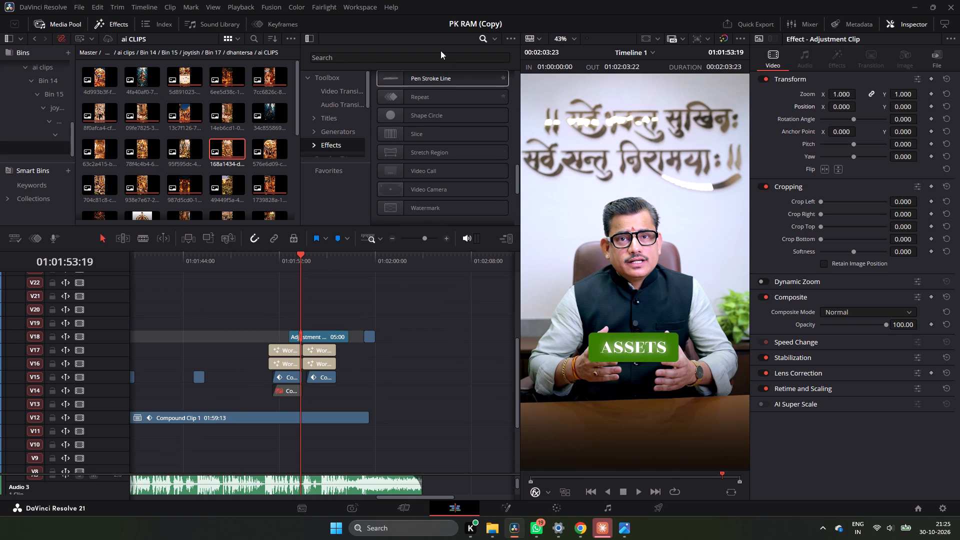
pyautogui.moveTo(429, 74); pyautogui.dragTo(306, 335)
pyautogui.press('space')
pyautogui.press('space')
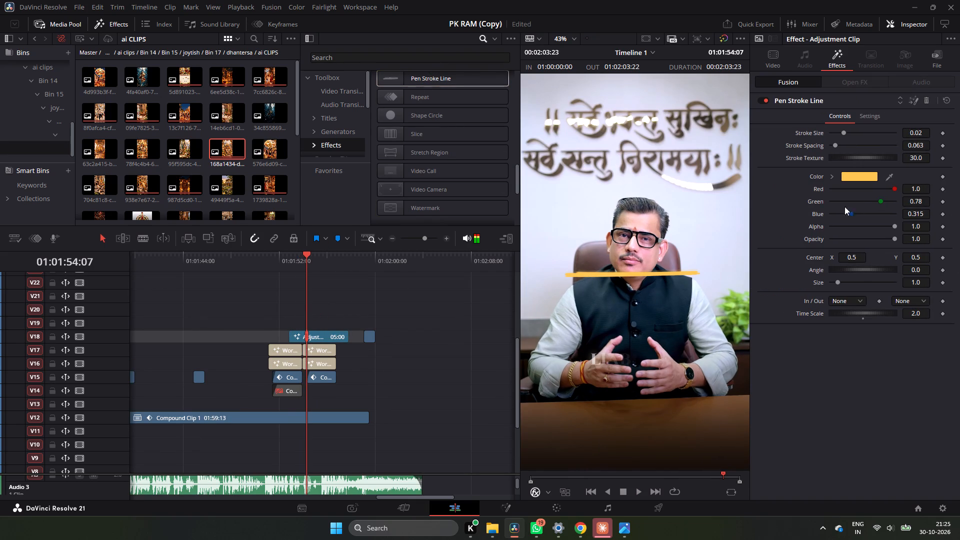
# Change the pen stroke color to orange-red, with red 1.0, green about 0.294 and blue about 0.153.
pyautogui.click(862, 172)
pyautogui.moveTo(571, 201); pyautogui.dragTo(589, 153)
pyautogui.click(581, 348)
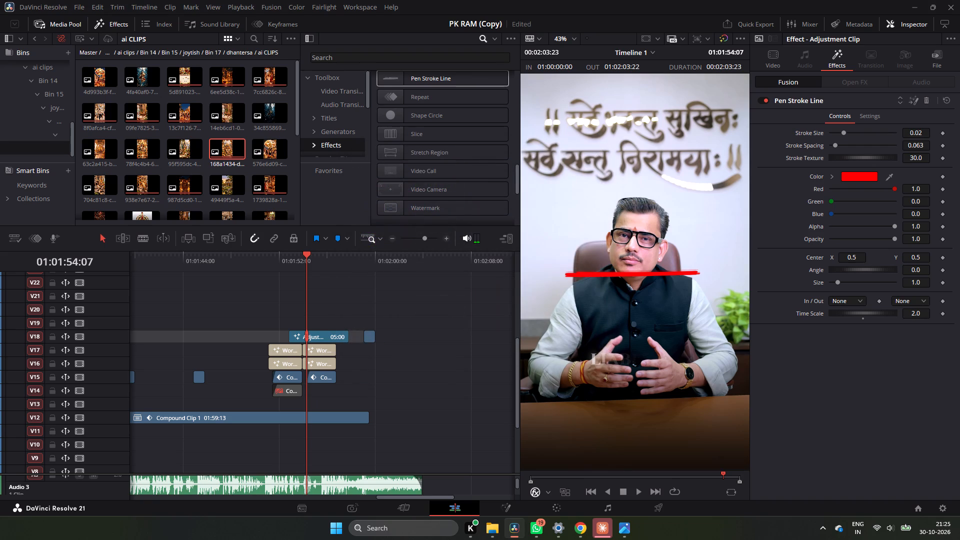
pyautogui.click(865, 177)
pyautogui.moveTo(580, 171); pyautogui.dragTo(580, 173)
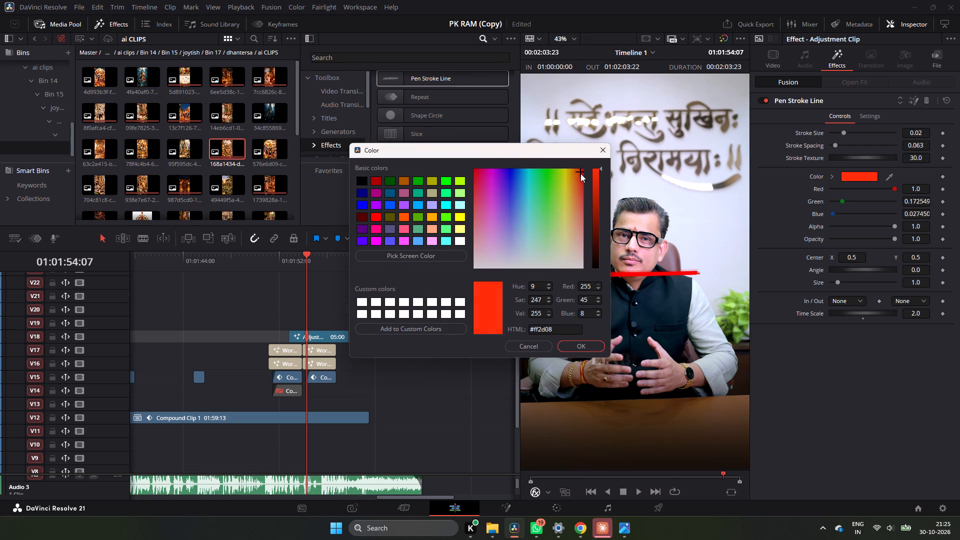
pyautogui.moveTo(580, 173); pyautogui.dragTo(580, 184)
pyautogui.click(578, 345)
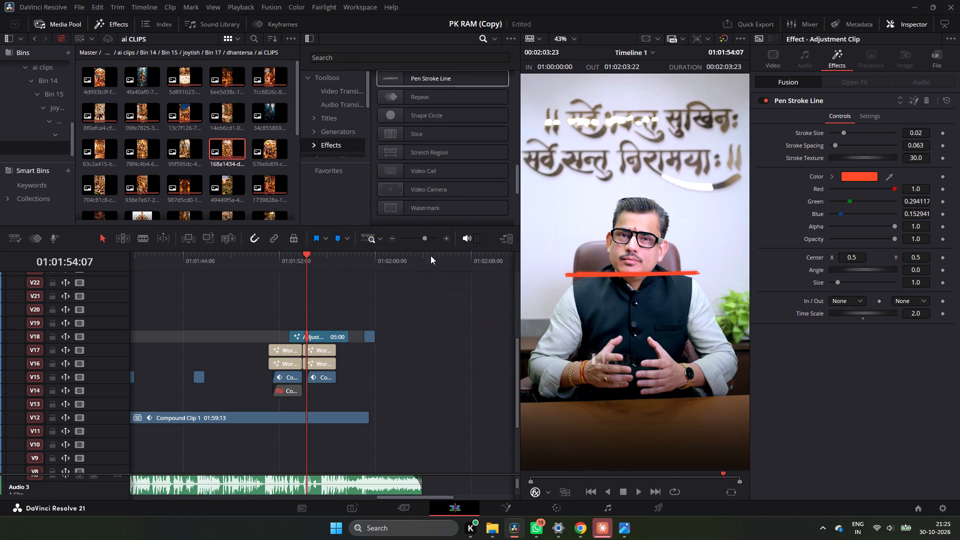
# Play the stretch from the ASSETS title into LIABILITY to review how the orange-red pen stroke draws on.
pyautogui.doubleClick(447, 239)
pyautogui.press('space')
pyautogui.press('space')
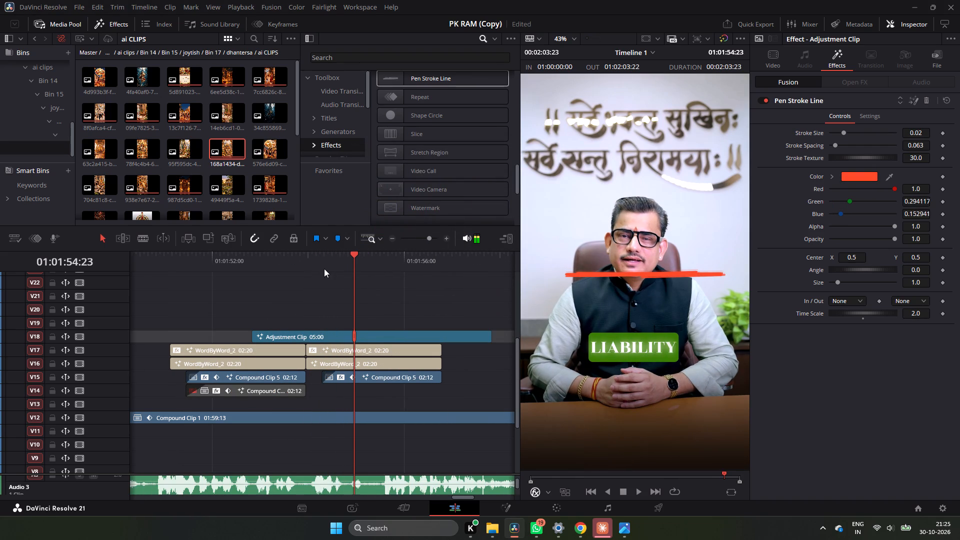
pyautogui.click(222, 258)
pyautogui.press('space')
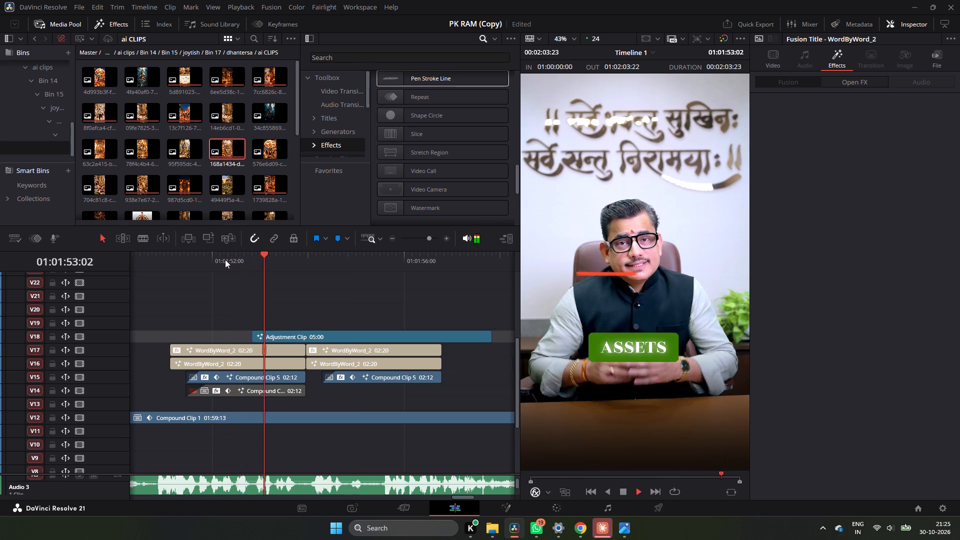
pyautogui.press('space')
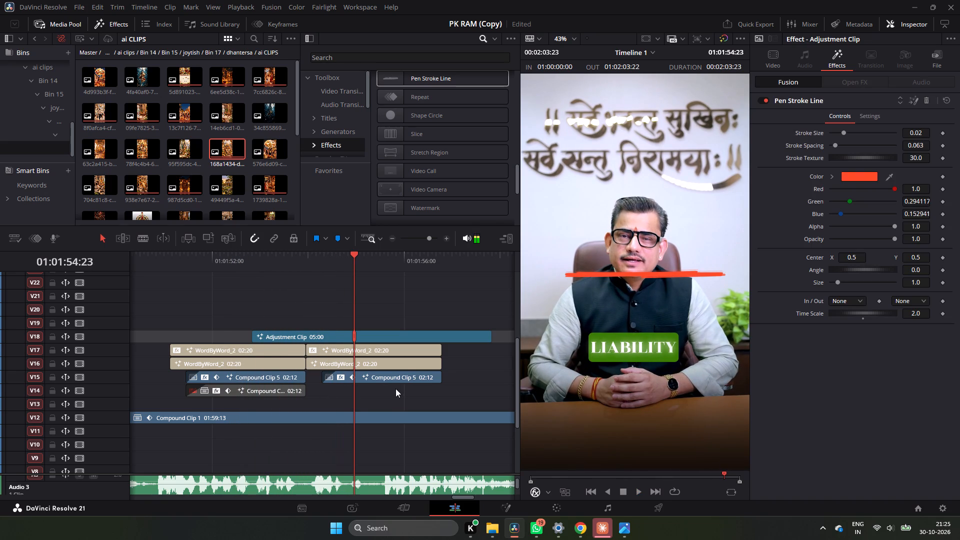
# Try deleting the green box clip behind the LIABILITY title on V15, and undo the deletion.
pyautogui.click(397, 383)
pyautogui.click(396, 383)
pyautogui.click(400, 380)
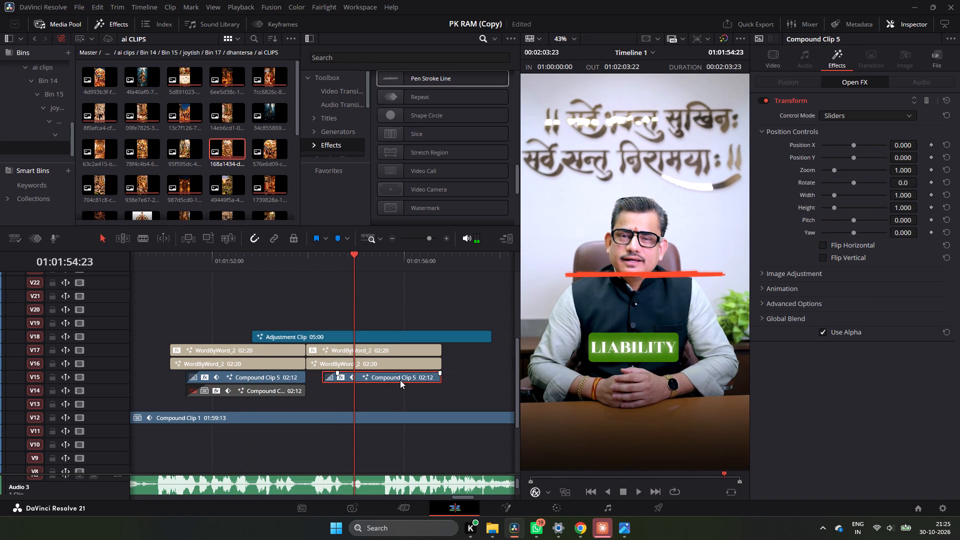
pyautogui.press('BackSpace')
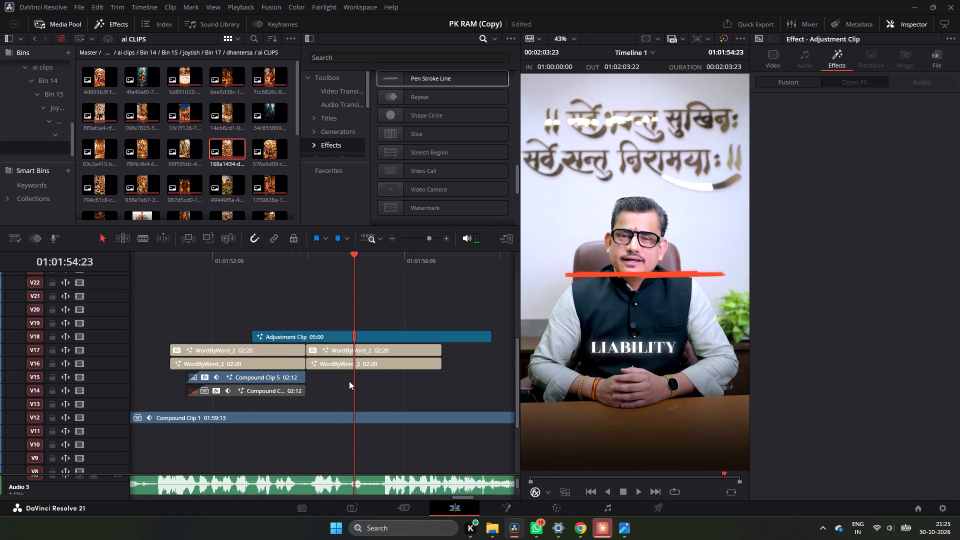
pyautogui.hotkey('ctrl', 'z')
# Shorten the green box clip behind LIABILITY on V15, removing its fade-in, and align its start with the LIABILITY title.
pyautogui.click(397, 381)
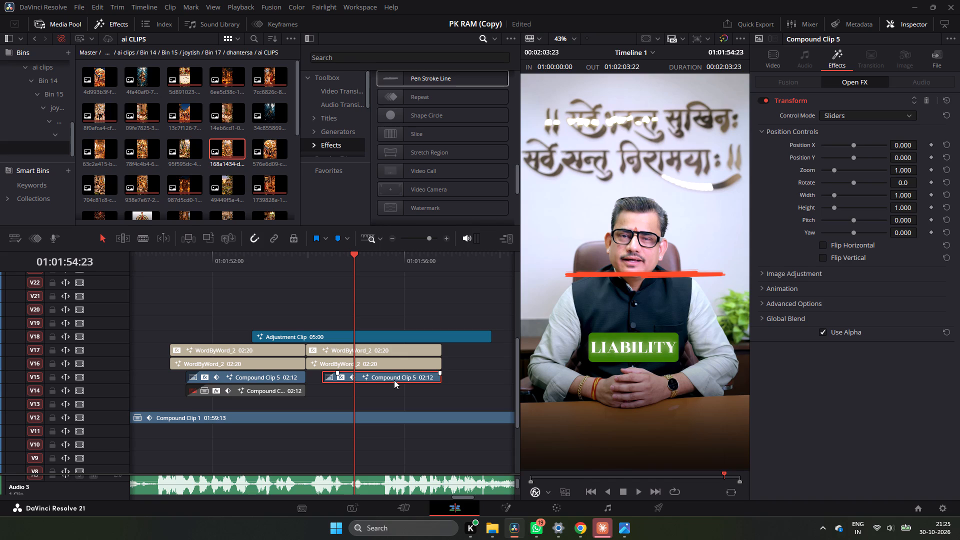
pyautogui.moveTo(324, 374); pyautogui.dragTo(389, 382)
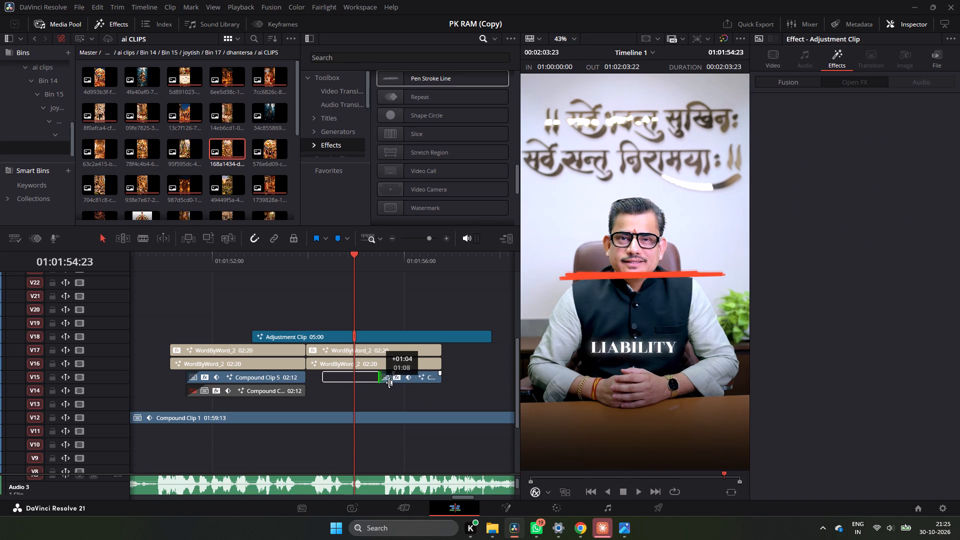
pyautogui.moveTo(389, 382); pyautogui.dragTo(390, 382)
pyautogui.moveTo(403, 373); pyautogui.dragTo(402, 372)
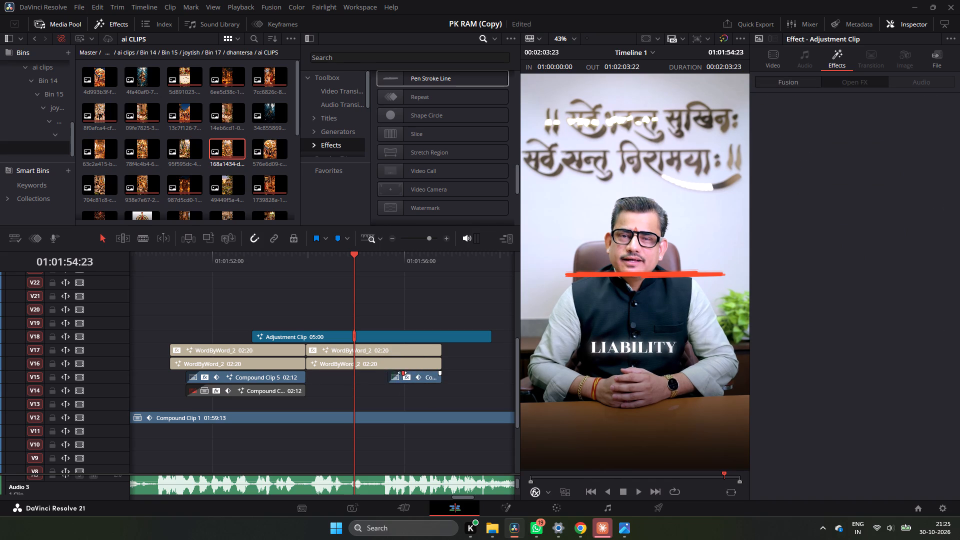
pyautogui.moveTo(402, 372); pyautogui.dragTo(379, 374)
pyautogui.moveTo(410, 373); pyautogui.dragTo(329, 377)
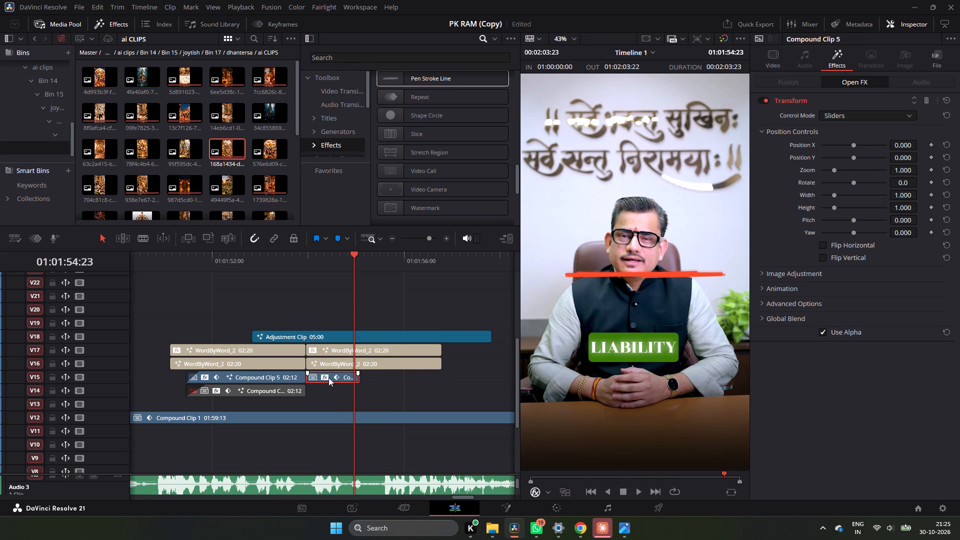
# Duplicate the shortened green box clip along V15 to cover the rest of LIABILITY, trimming the last copy to the title's end.
pyautogui.click(293, 256)
pyautogui.press('space')
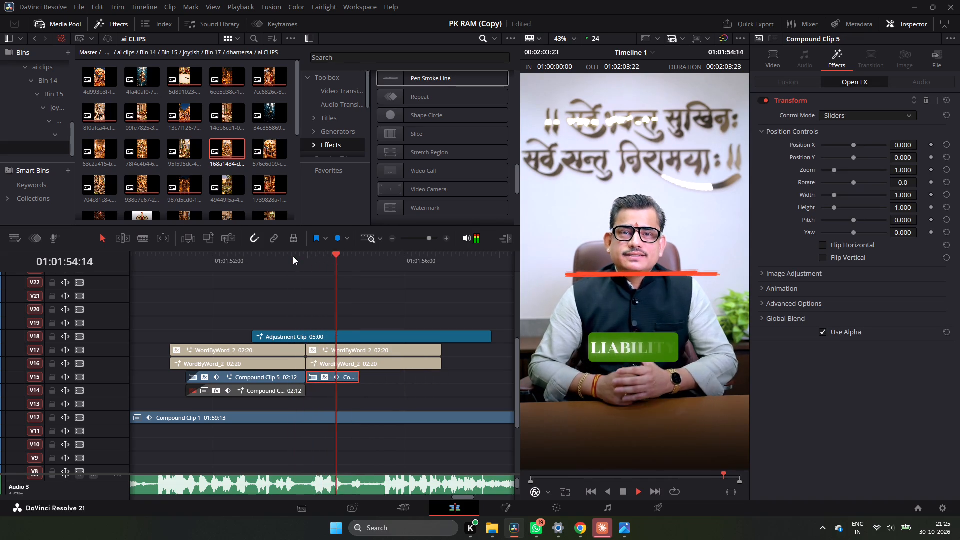
pyautogui.press('space')
pyautogui.keyDown('alt'); pyautogui.moveTo(344, 376); pyautogui.dragTo(396, 378); pyautogui.keyUp('alt')
pyautogui.keyDown('alt'); pyautogui.moveTo(388, 379); pyautogui.dragTo(440, 382); pyautogui.keyUp('alt')
pyautogui.moveTo(467, 381); pyautogui.dragTo(444, 385)
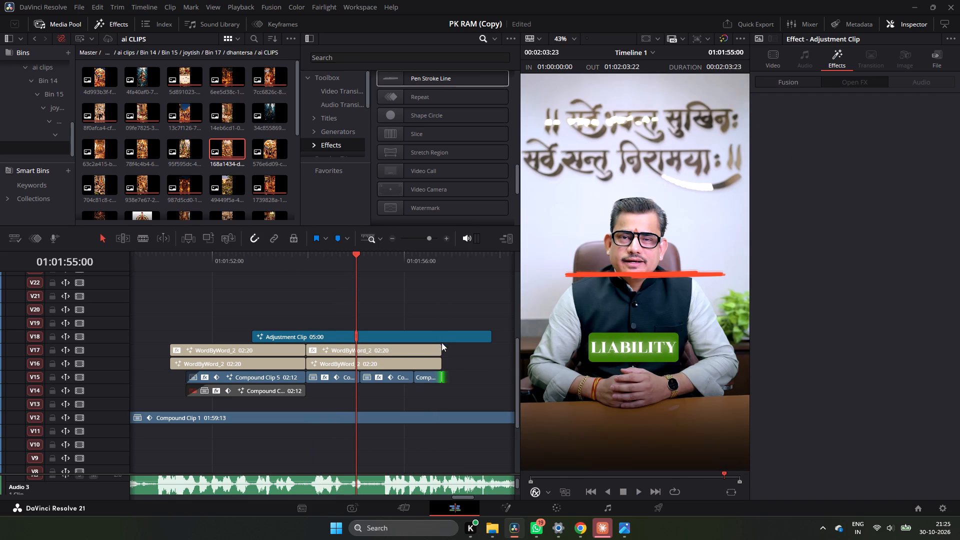
# Position the pen stroke over the green box with Center Y 0.332 and Size 0.617.
pyautogui.moveTo(317, 260); pyautogui.dragTo(302, 263)
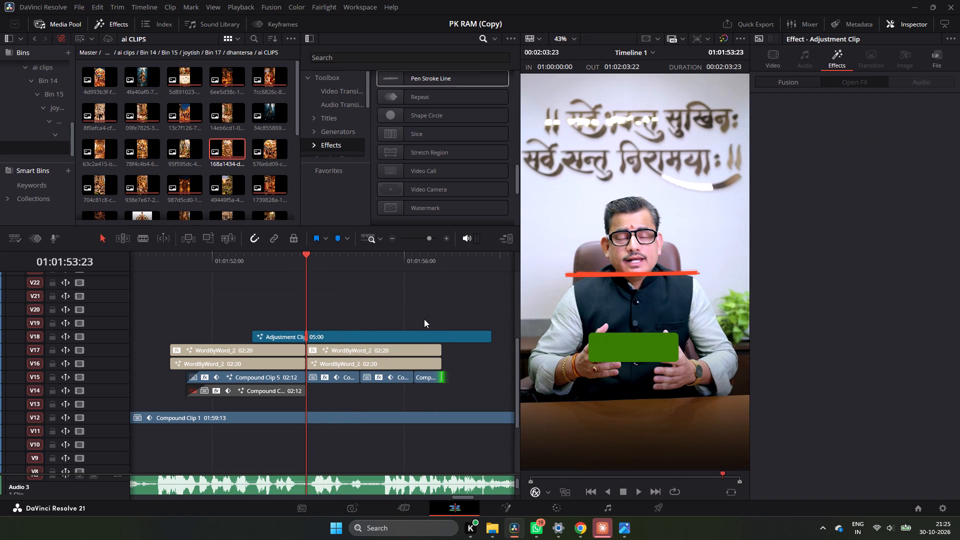
pyautogui.click(414, 333)
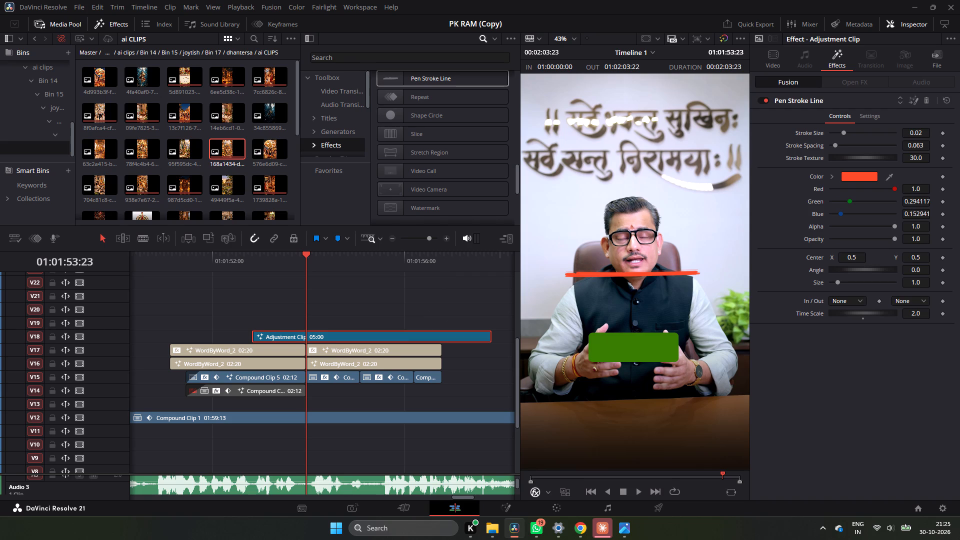
pyautogui.moveTo(919, 253); pyautogui.dragTo(837, 303)
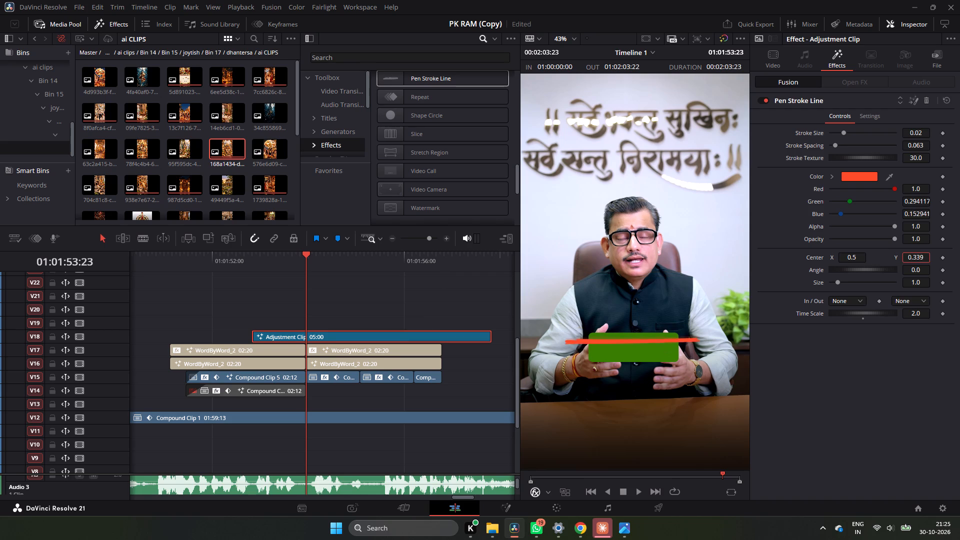
pyautogui.moveTo(837, 303); pyautogui.dragTo(835, 305)
pyautogui.moveTo(919, 282); pyautogui.dragTo(728, 299)
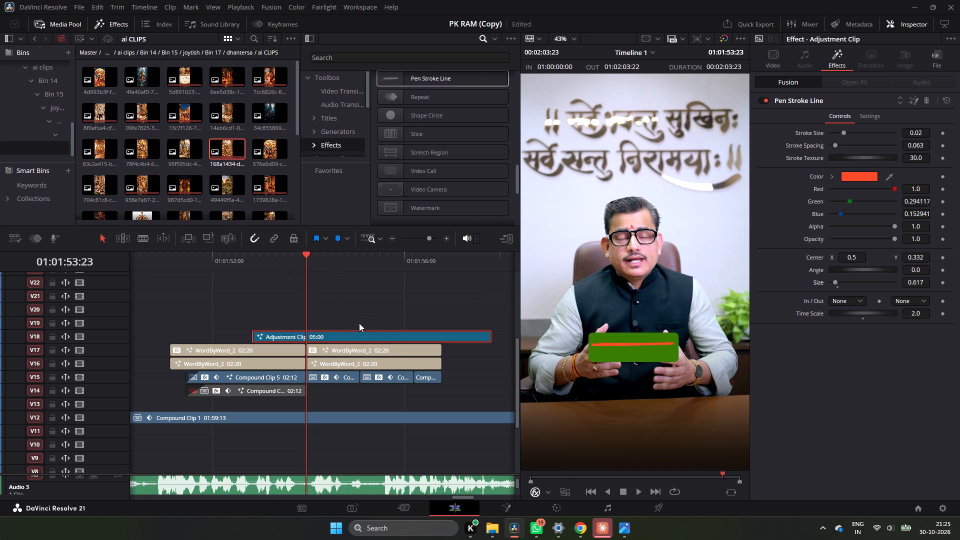
# Move the pen stroke adjustment clip on V18 about two seconds later so it strikes through LIABILITY, and check its timing in playback.
pyautogui.moveTo(356, 333); pyautogui.dragTo(405, 340)
pyautogui.press('space')
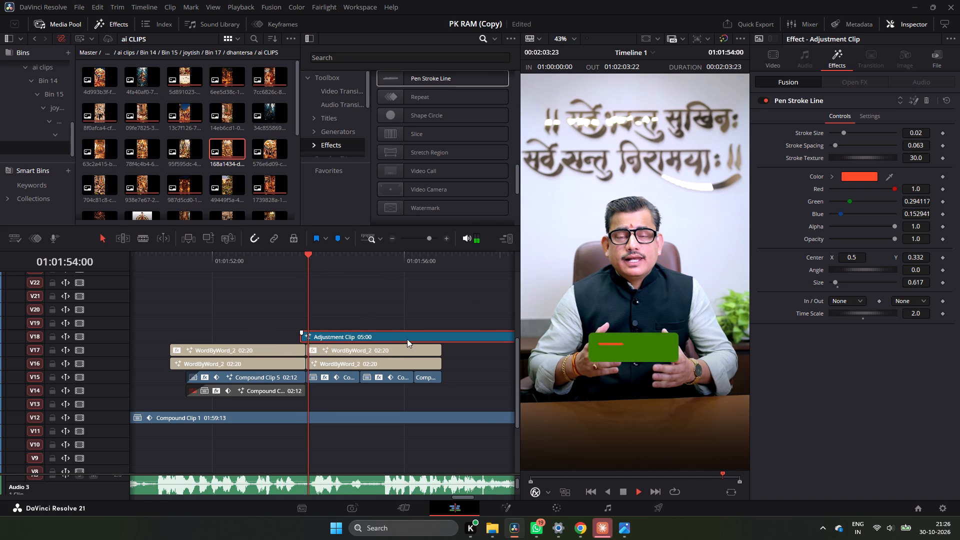
pyautogui.press('space')
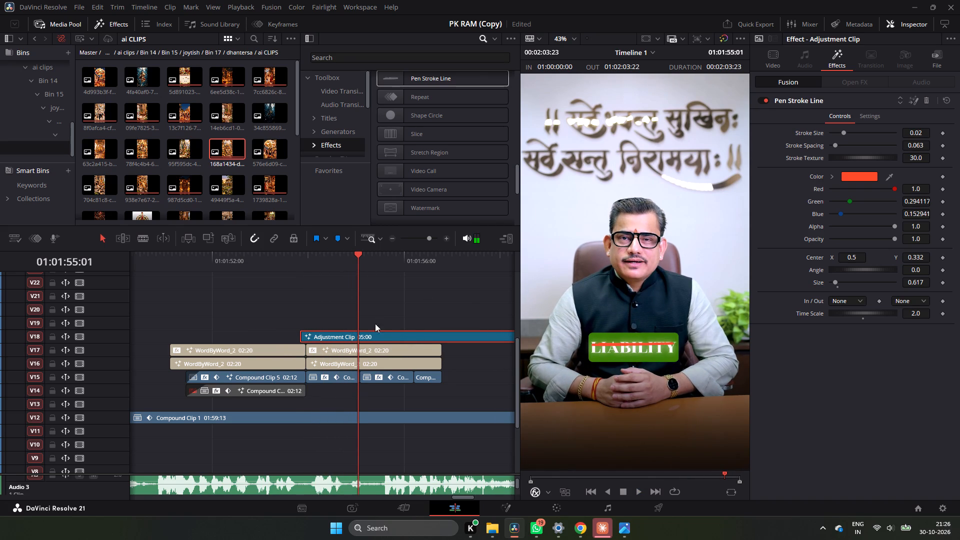
pyautogui.moveTo(376, 330); pyautogui.dragTo(423, 333)
pyautogui.click(316, 262)
pyautogui.press('space')
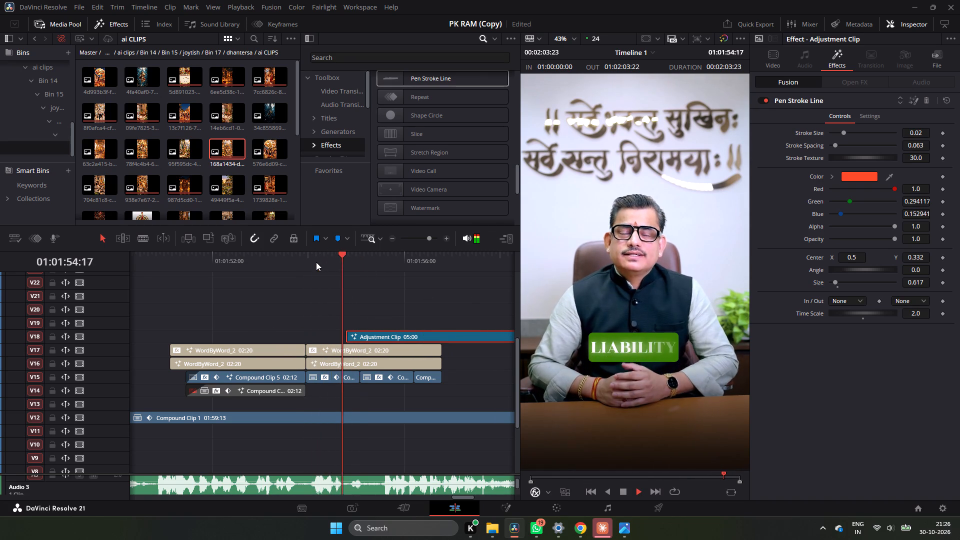
pyautogui.press('space')
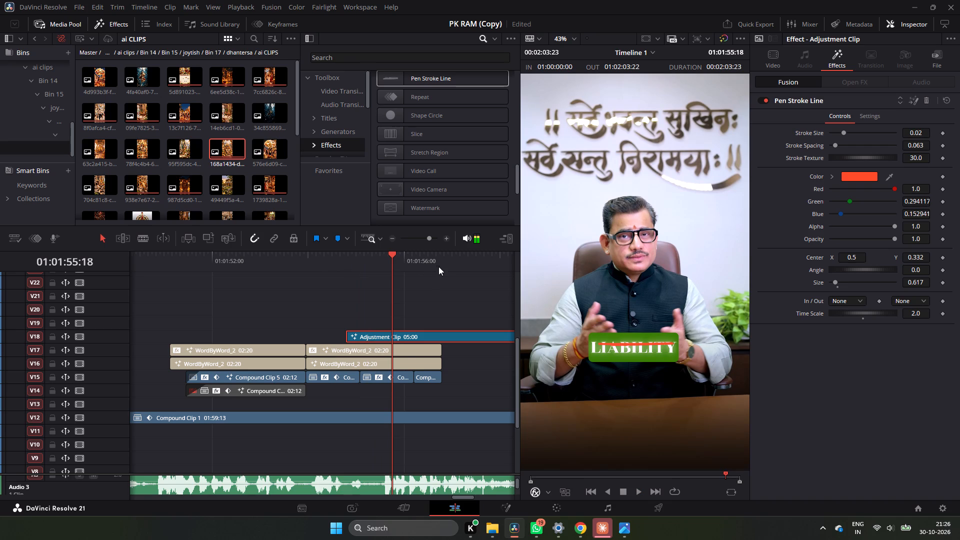
# Replay the pen stroke over LIABILITY around 01:01:55 to examine its timing against the speech.
pyautogui.press('space')
pyautogui.press('space')
pyautogui.moveTo(416, 256); pyautogui.dragTo(363, 271)
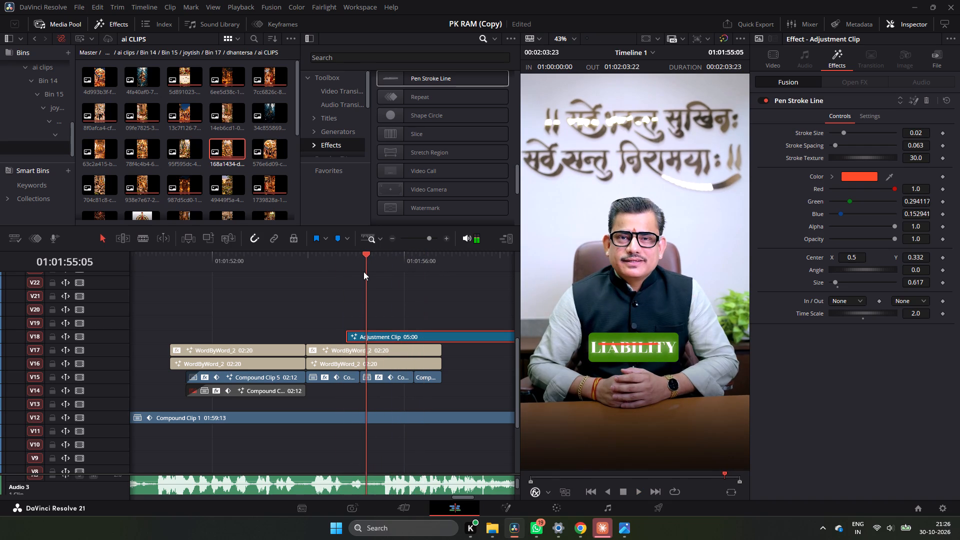
pyautogui.moveTo(363, 271); pyautogui.dragTo(357, 272)
pyautogui.press('space')
pyautogui.press('space')
pyautogui.click(357, 272)
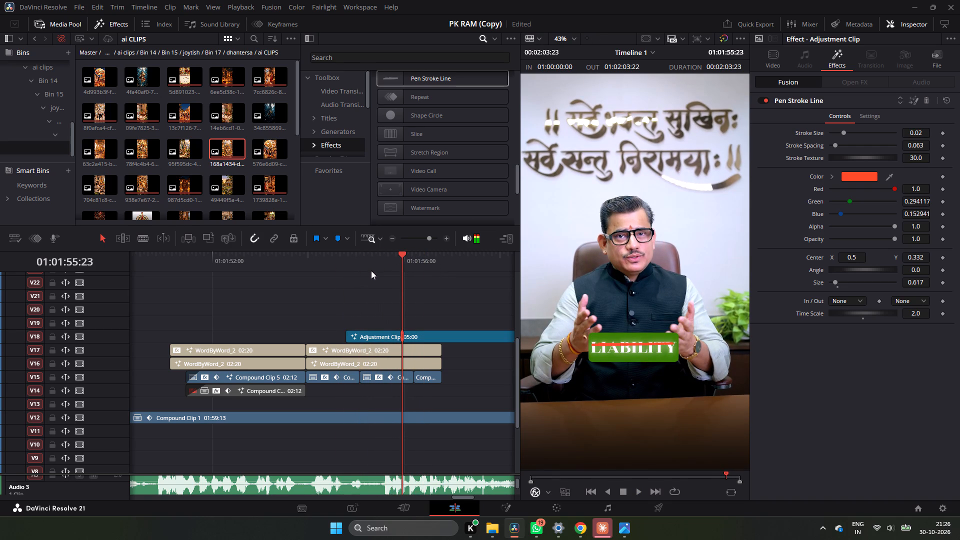
pyautogui.moveTo(398, 265); pyautogui.dragTo(356, 273)
pyautogui.press('space')
pyautogui.press('space')
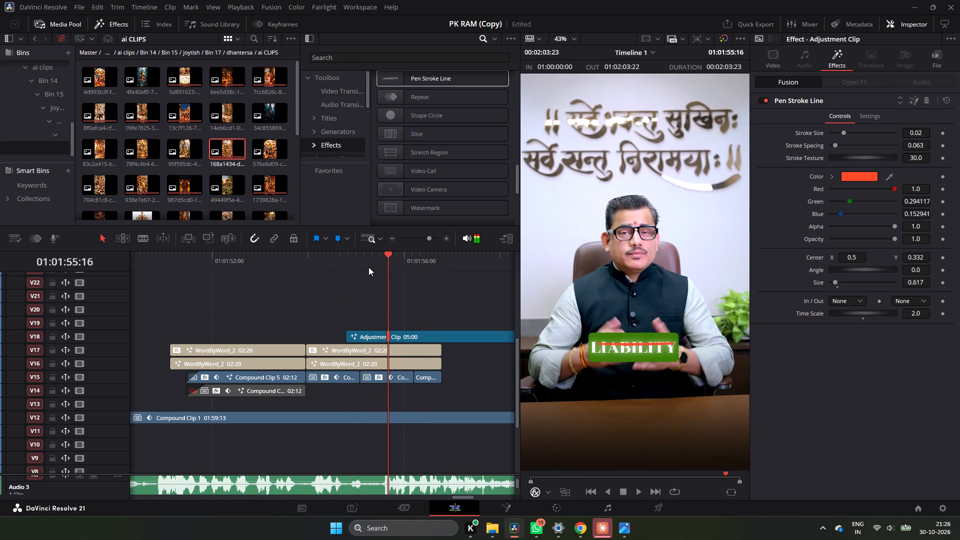
pyautogui.moveTo(385, 261); pyautogui.dragTo(360, 272)
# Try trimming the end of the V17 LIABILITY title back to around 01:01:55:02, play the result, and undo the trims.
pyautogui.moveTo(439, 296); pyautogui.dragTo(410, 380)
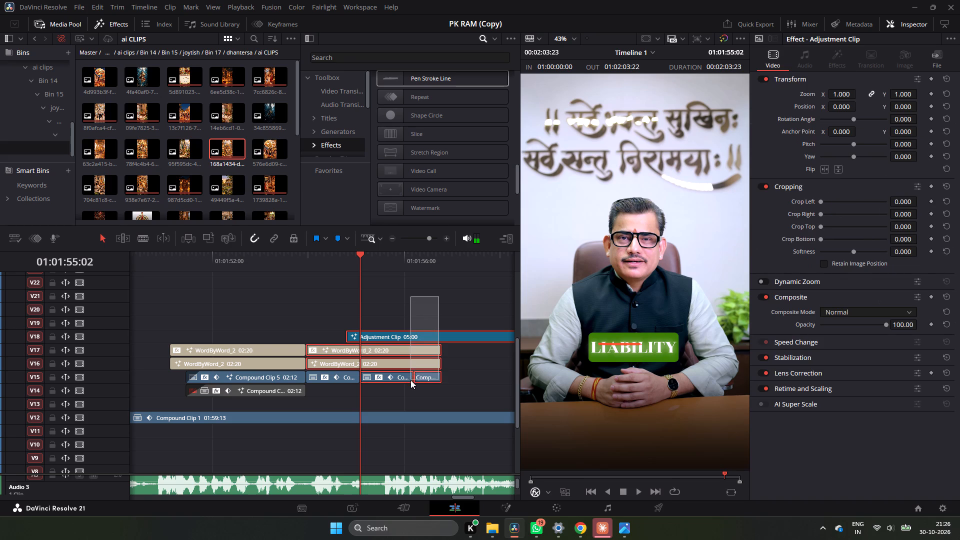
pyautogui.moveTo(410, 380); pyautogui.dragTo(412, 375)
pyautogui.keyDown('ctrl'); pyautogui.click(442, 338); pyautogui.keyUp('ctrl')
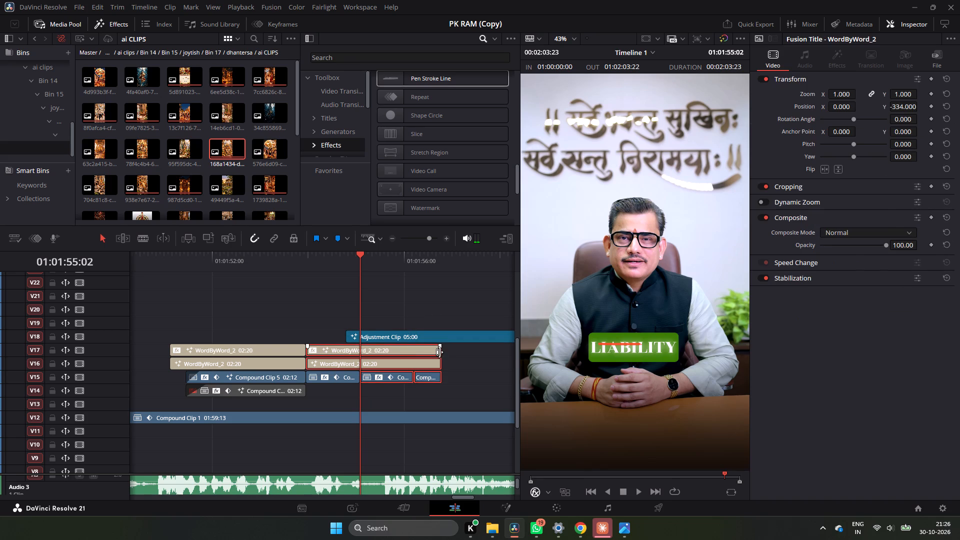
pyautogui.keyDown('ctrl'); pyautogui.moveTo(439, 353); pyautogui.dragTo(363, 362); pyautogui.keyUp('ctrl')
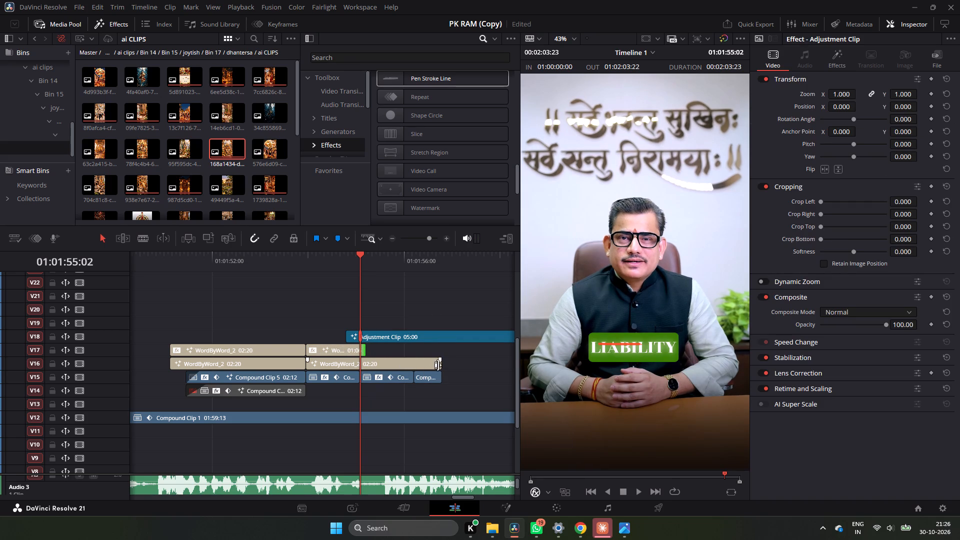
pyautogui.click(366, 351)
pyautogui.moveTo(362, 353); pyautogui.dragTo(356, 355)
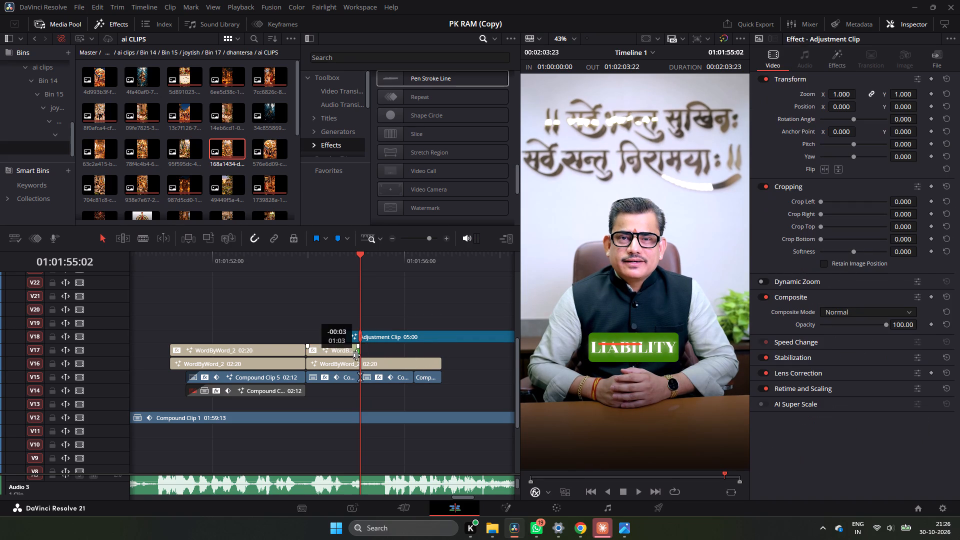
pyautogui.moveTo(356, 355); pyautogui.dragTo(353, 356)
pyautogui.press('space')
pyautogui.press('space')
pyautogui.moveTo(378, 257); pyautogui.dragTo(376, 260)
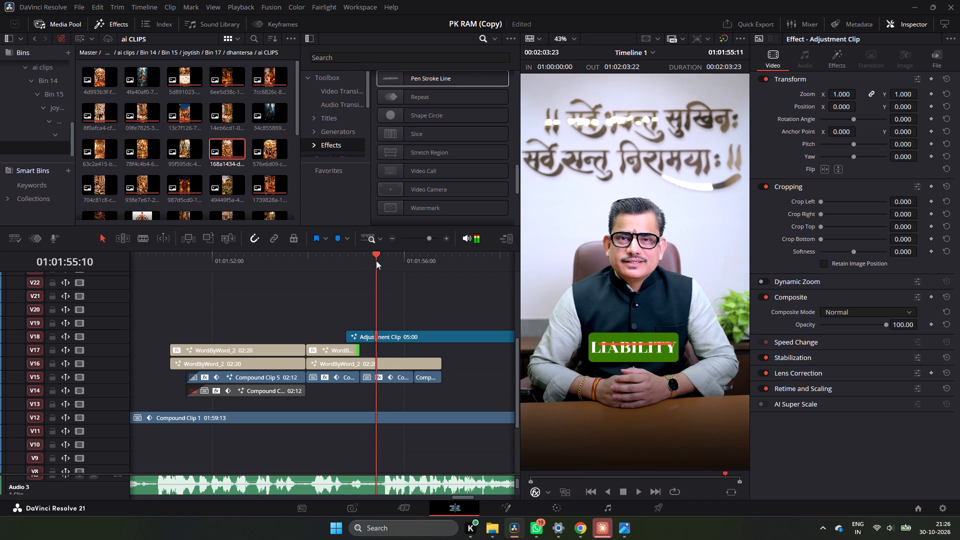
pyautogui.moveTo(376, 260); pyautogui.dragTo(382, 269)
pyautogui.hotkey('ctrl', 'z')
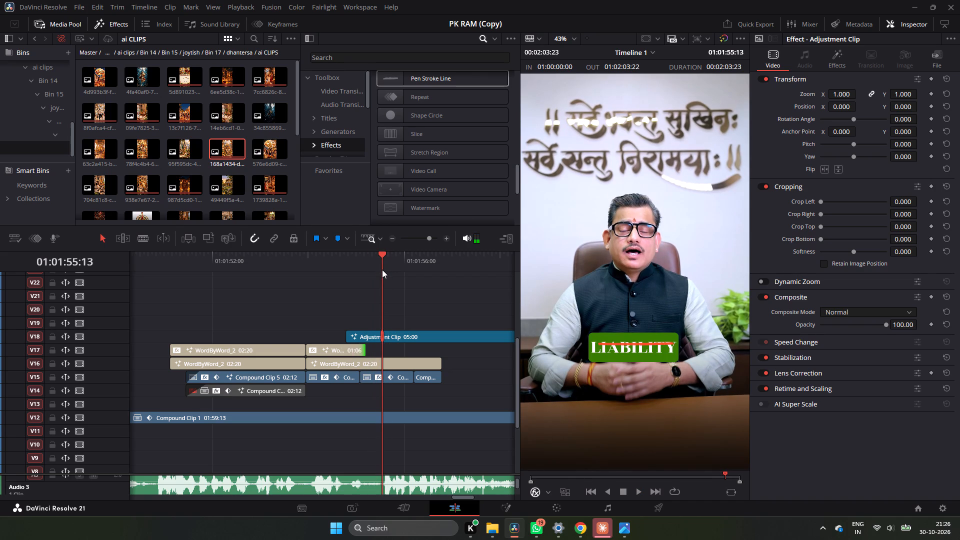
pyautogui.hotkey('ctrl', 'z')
# Find where LIABILITY should end and trim both of its title clips on V17 and V16 to end at 01:01:55:12.
pyautogui.moveTo(381, 250); pyautogui.dragTo(374, 254)
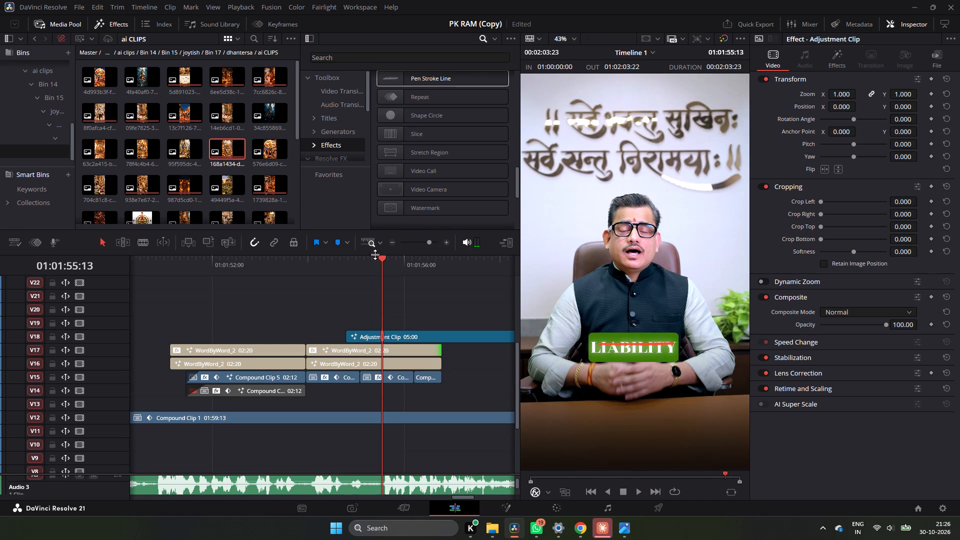
pyautogui.moveTo(380, 258); pyautogui.dragTo(382, 268)
pyautogui.click(447, 237)
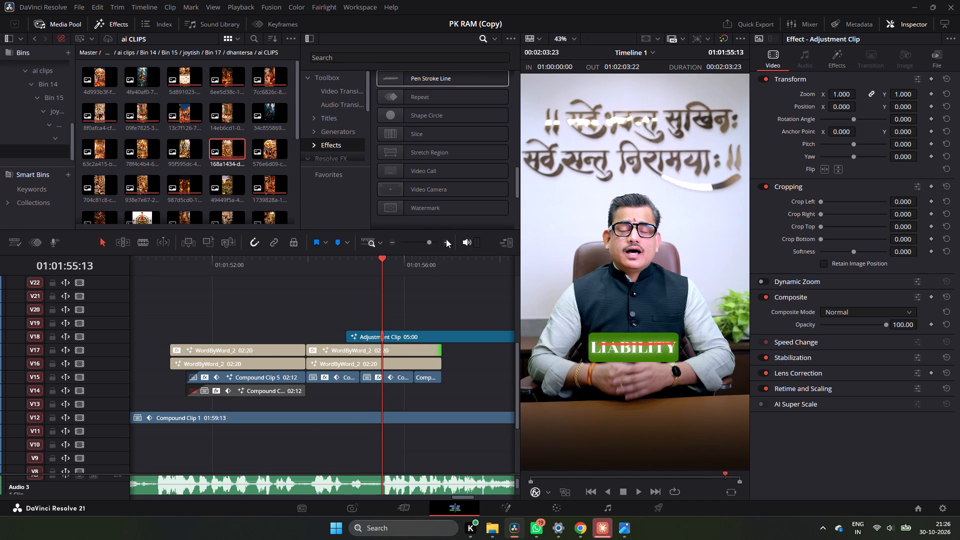
pyautogui.click(445, 240)
pyautogui.moveTo(363, 260); pyautogui.dragTo(341, 271)
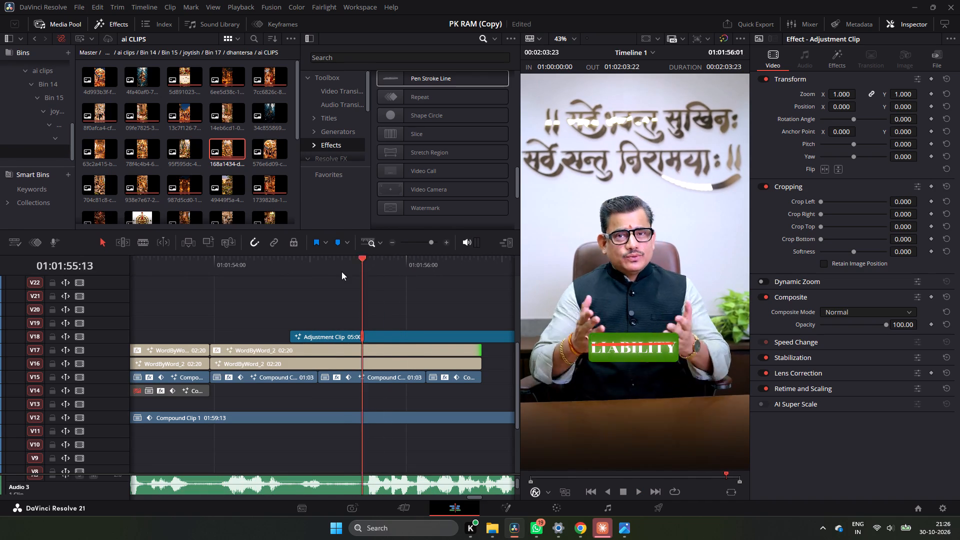
pyautogui.moveTo(341, 271); pyautogui.dragTo(359, 275)
pyautogui.press('space')
pyautogui.press('space')
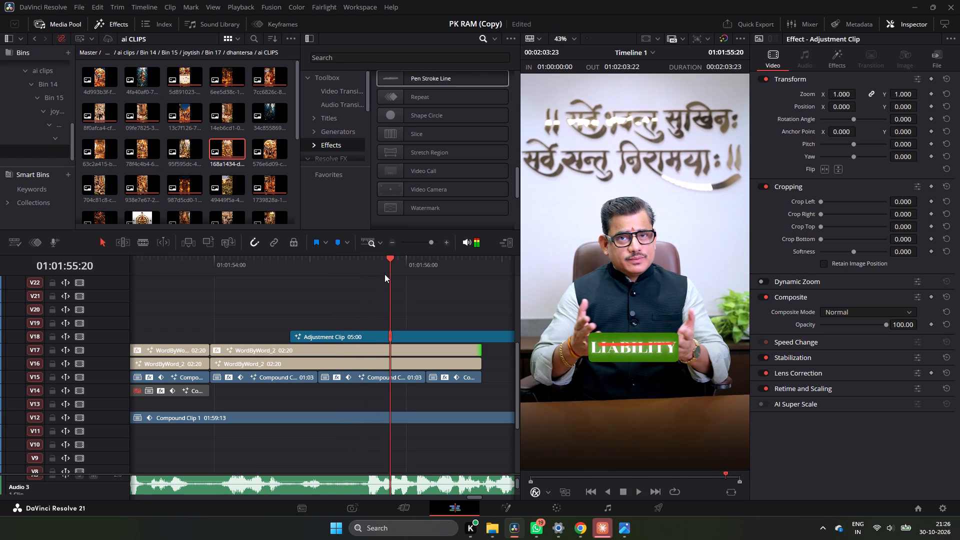
pyautogui.moveTo(387, 270); pyautogui.dragTo(358, 278)
pyautogui.moveTo(476, 350); pyautogui.dragTo(477, 350)
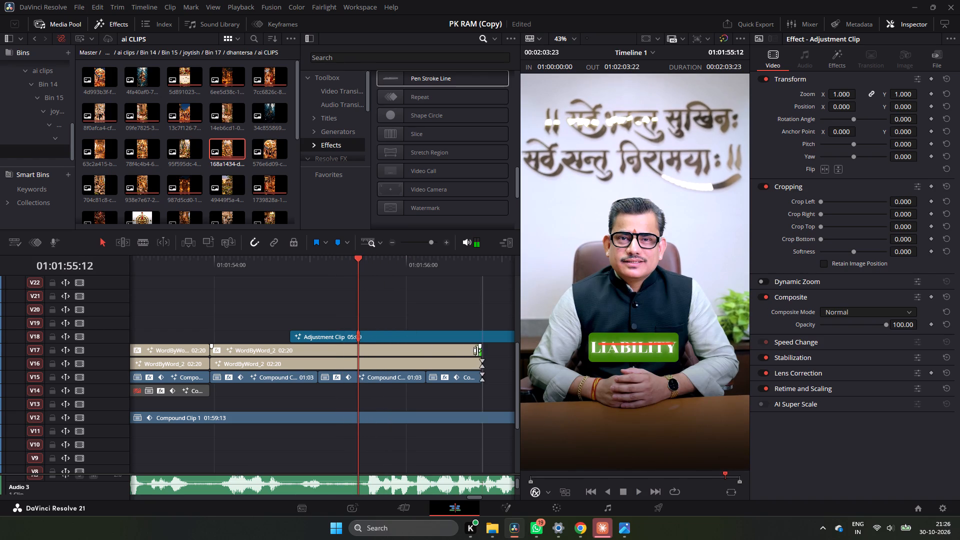
pyautogui.moveTo(477, 350); pyautogui.dragTo(355, 359)
pyautogui.moveTo(474, 365); pyautogui.dragTo(373, 366)
pyautogui.hotkey('ctrl', 'z')
pyautogui.moveTo(478, 366); pyautogui.dragTo(417, 364)
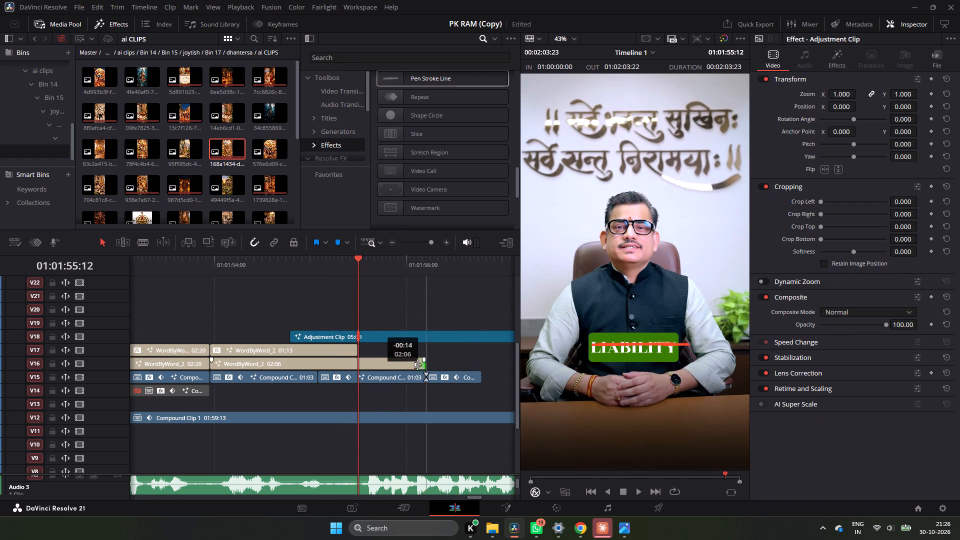
pyautogui.moveTo(417, 364); pyautogui.dragTo(357, 368)
# Trim the second green box clip on V15 to end at 01:01:55:12 and delete the leftover copy after it.
pyautogui.click(395, 374)
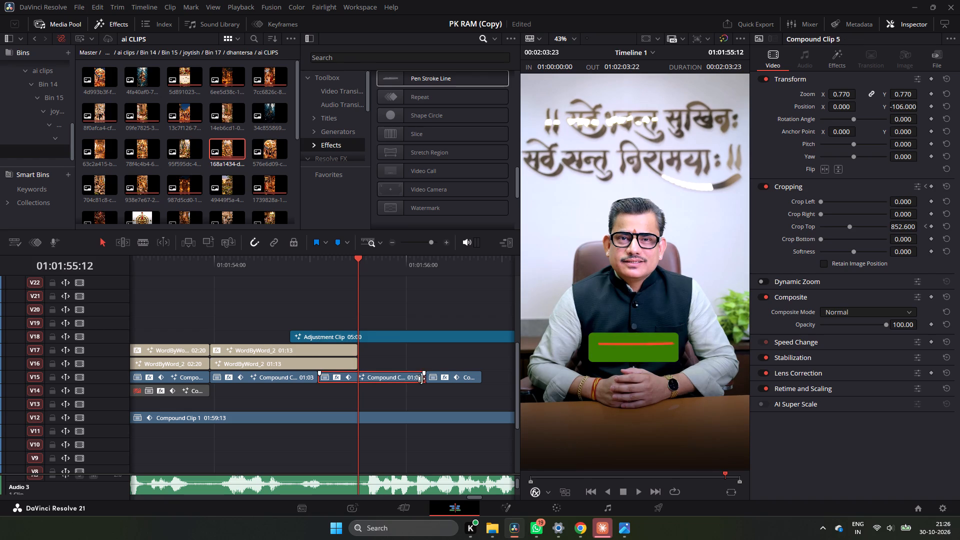
pyautogui.moveTo(423, 378); pyautogui.dragTo(356, 377)
pyautogui.click(433, 379)
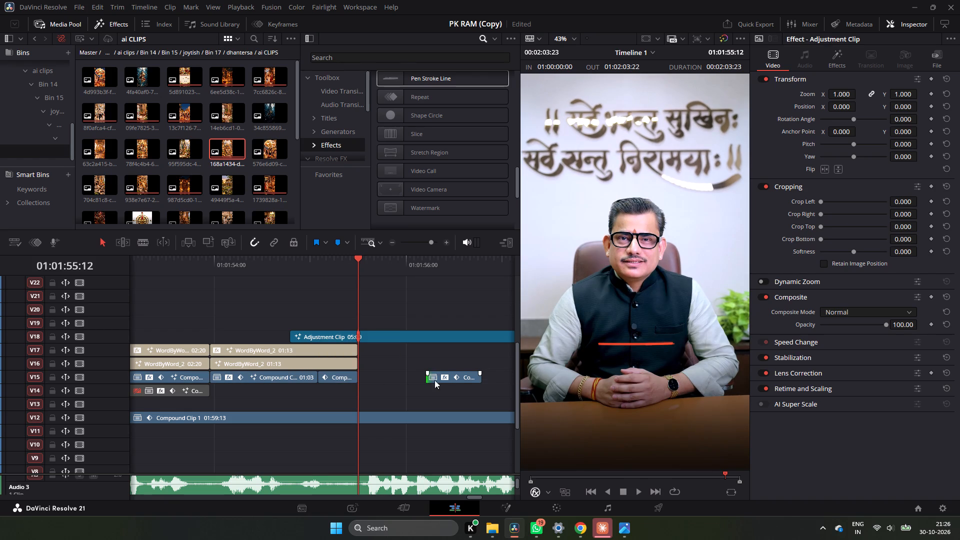
pyautogui.click(440, 381)
pyautogui.press('=')
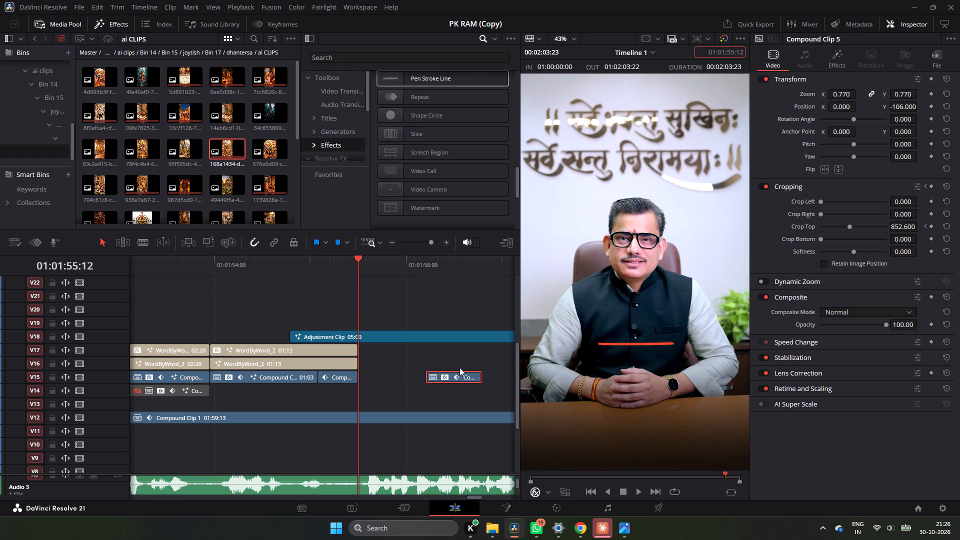
pyautogui.press('BackSpace')
pyautogui.click(458, 373)
pyautogui.press('BackSpace')
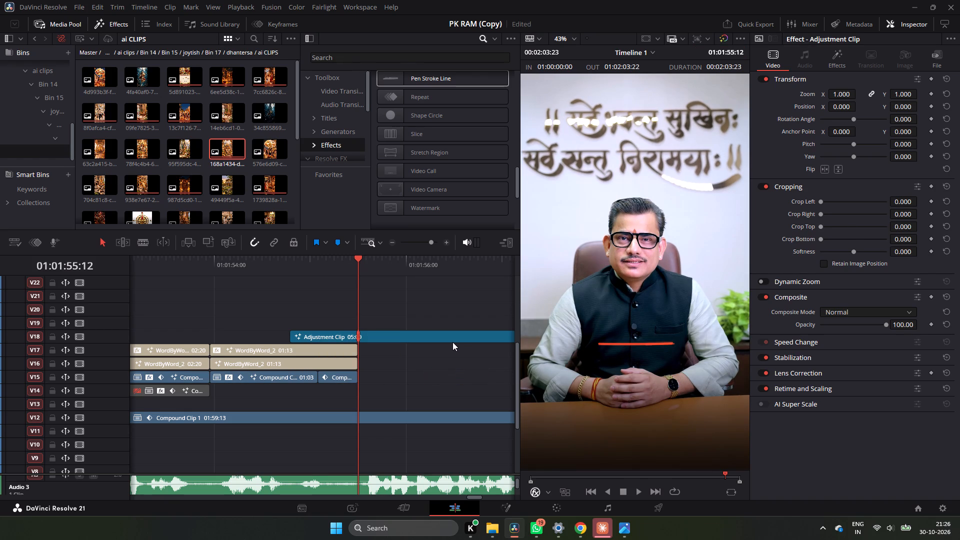
# Move the pen stroke adjustment clip on V18 about half a second earlier and play the LIABILITY title.
pyautogui.moveTo(452, 342); pyautogui.dragTo(405, 338)
pyautogui.click(247, 264)
pyautogui.press('space')
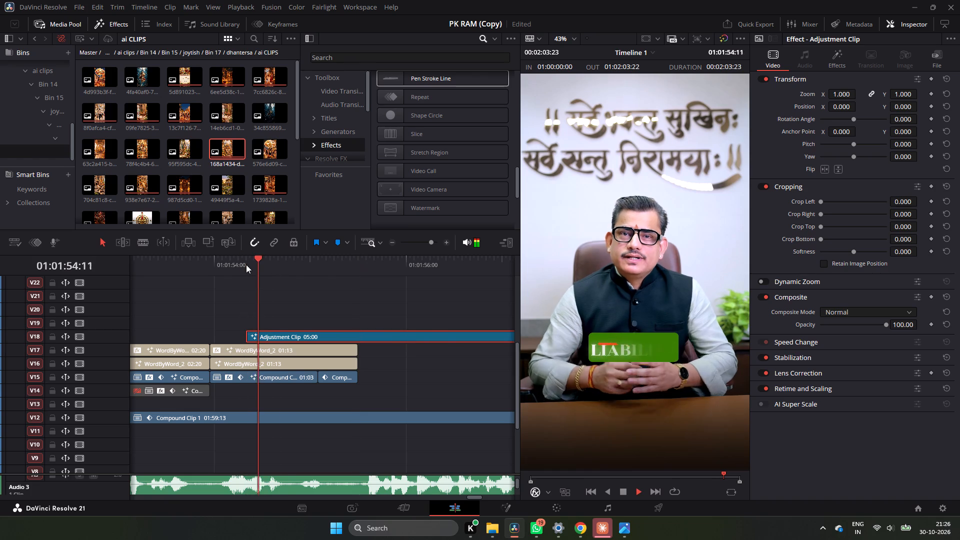
pyautogui.press('space')
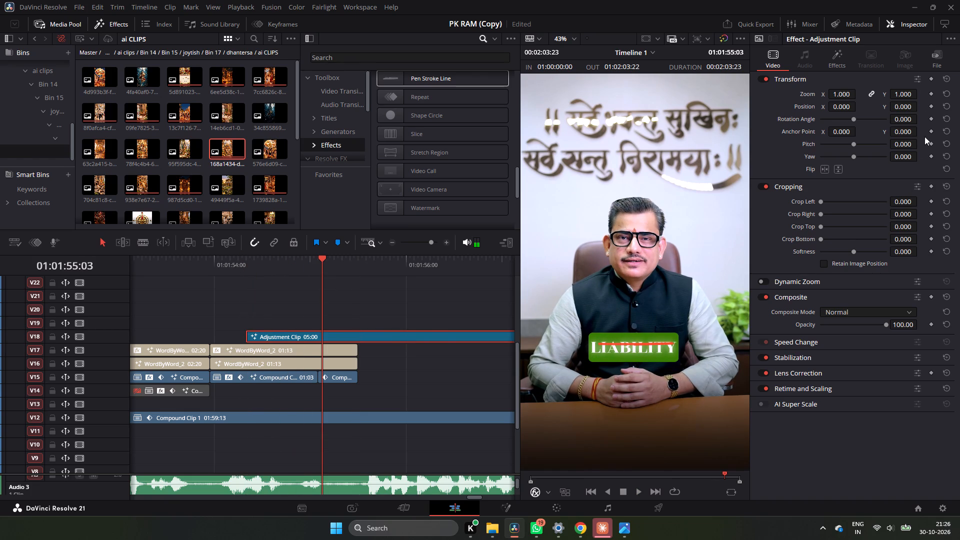
# Set the pen stroke's centre to X 0.484, Y 0.32 and its size to 0.709, and play the strikethrough over LIABILITY.
pyautogui.click(828, 60)
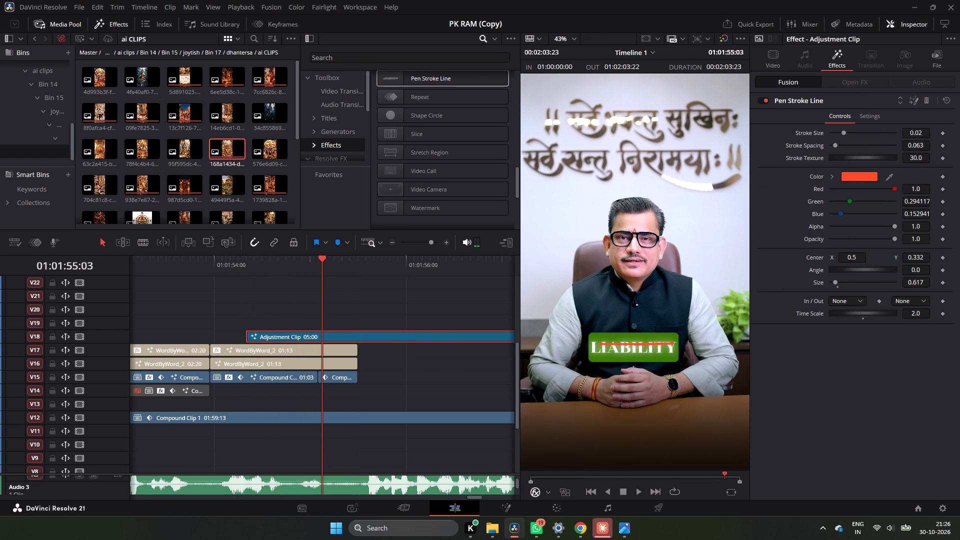
pyautogui.moveTo(922, 259); pyautogui.dragTo(915, 263)
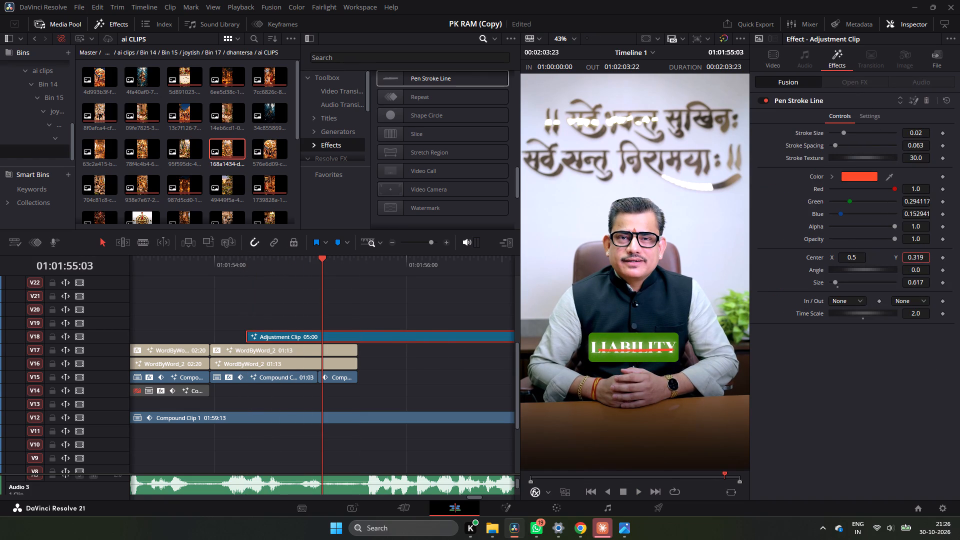
pyautogui.moveTo(915, 263); pyautogui.dragTo(916, 263)
pyautogui.moveTo(917, 279); pyautogui.dragTo(929, 279)
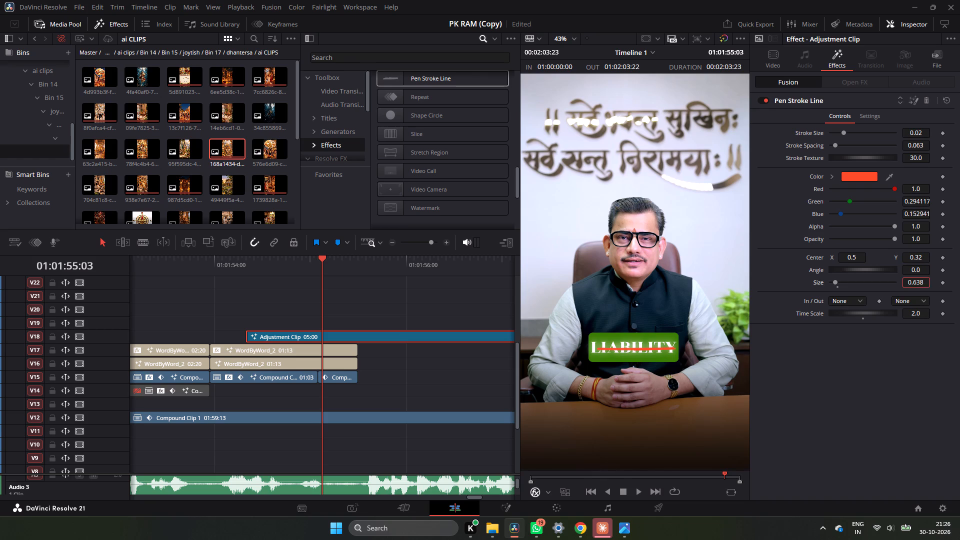
pyautogui.moveTo(929, 279); pyautogui.dragTo(492, 280)
pyautogui.moveTo(859, 259); pyautogui.dragTo(851, 261)
pyautogui.click(249, 262)
pyautogui.press('space')
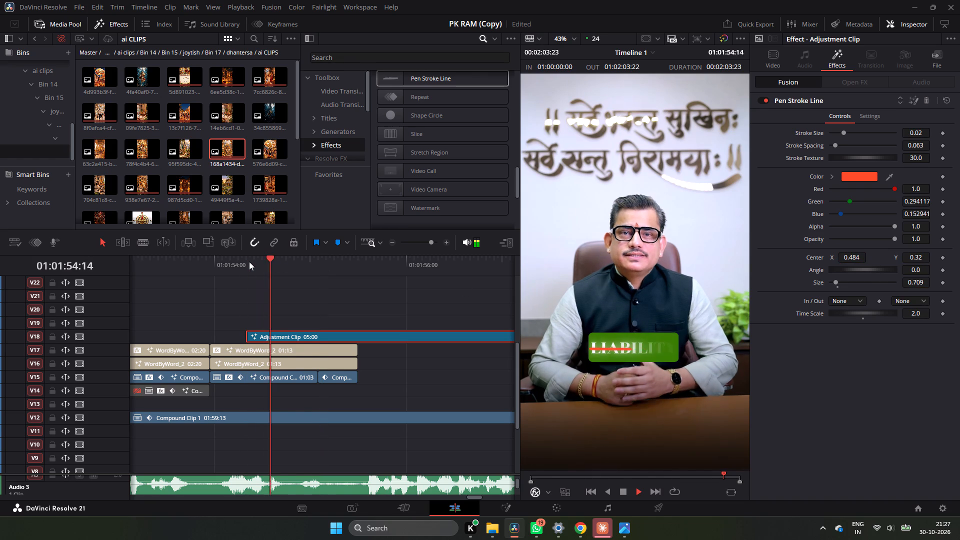
pyautogui.press('space')
pyautogui.click(249, 261)
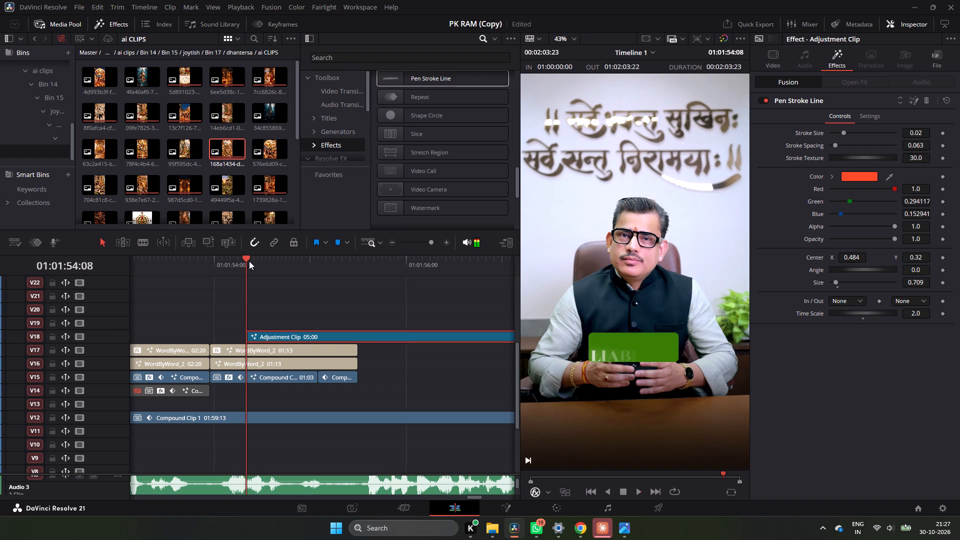
pyautogui.press('space')
pyautogui.press('space')
pyautogui.press('space')
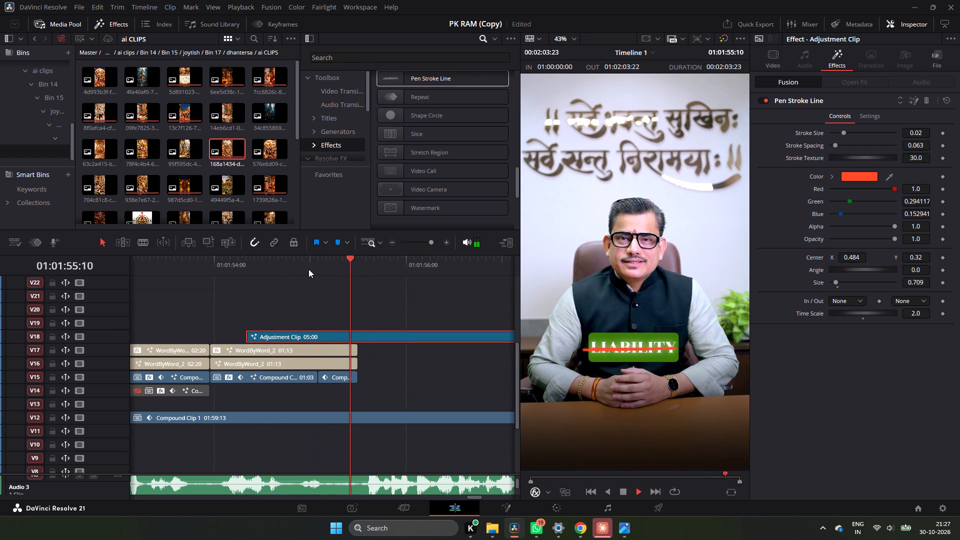
pyautogui.press('space')
# Reduce the pen stroke's size to 0.624 and play the LIABILITY strikethrough.
pyautogui.moveTo(357, 268); pyautogui.dragTo(296, 267)
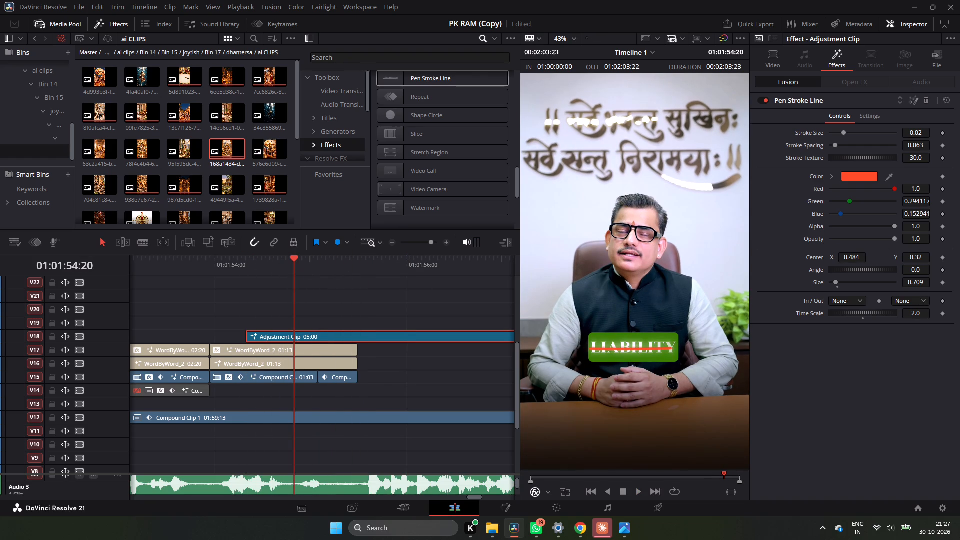
pyautogui.moveTo(919, 283); pyautogui.dragTo(898, 293)
pyautogui.moveTo(898, 293); pyautogui.dragTo(876, 298)
pyautogui.click(258, 260)
pyautogui.press('space')
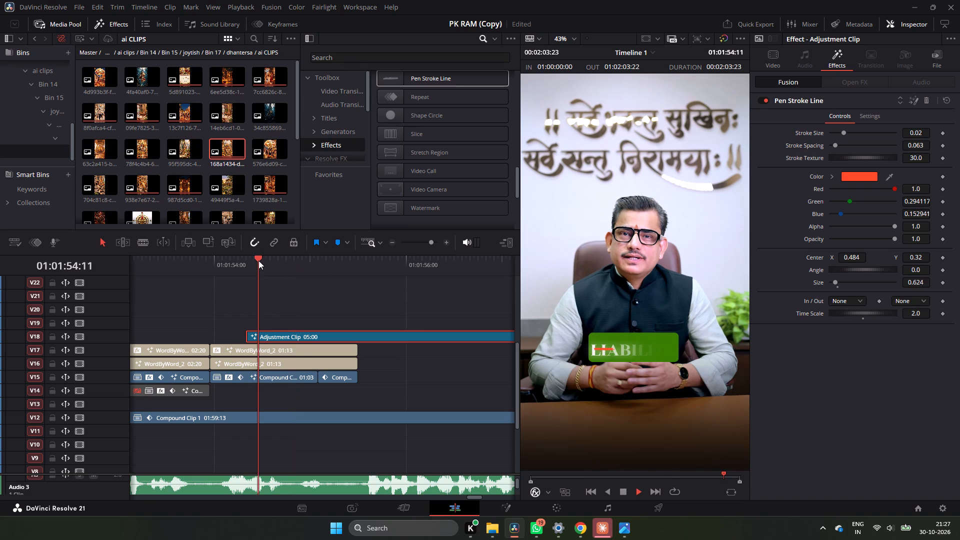
pyautogui.press('space')
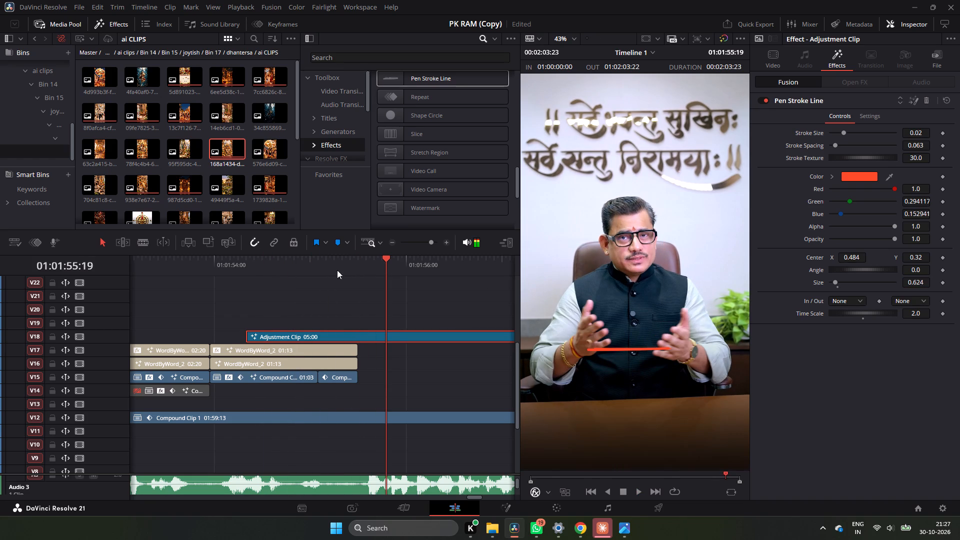
# Split the pen stroke adjustment clip on V18 at 01:01:55:12 and delete the part after it.
pyautogui.moveTo(388, 270); pyautogui.dragTo(359, 278)
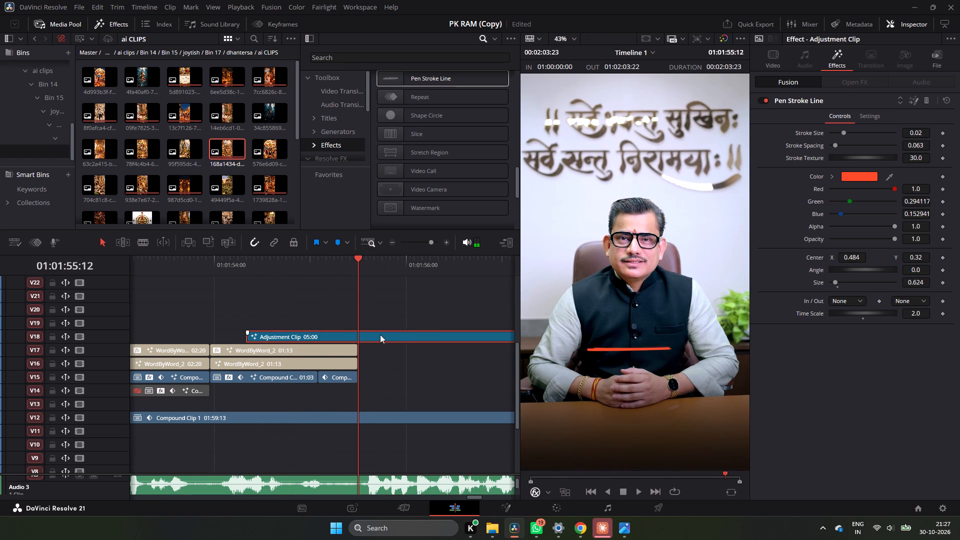
pyautogui.click(359, 275)
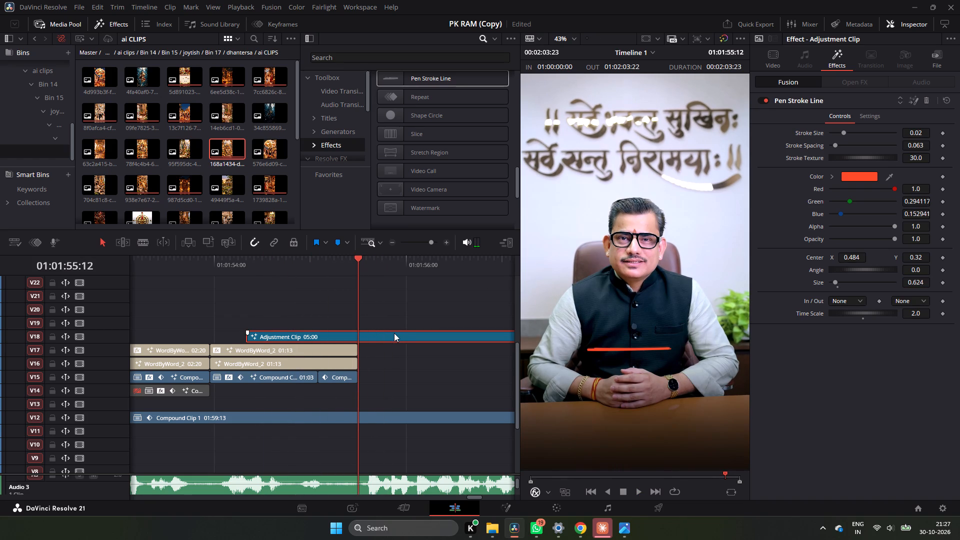
pyautogui.hotkey('ctrl', 'b')
pyautogui.click(393, 333)
pyautogui.press('BackSpace')
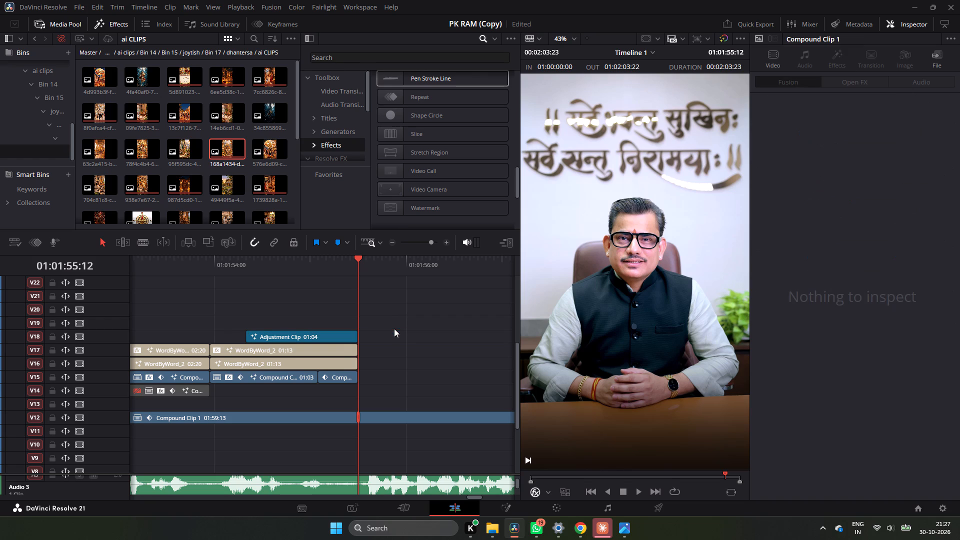
# Play the LIABILITY section several times to check how the strikethrough starts and ends.
pyautogui.click(343, 271)
pyautogui.press('space')
pyautogui.press('space')
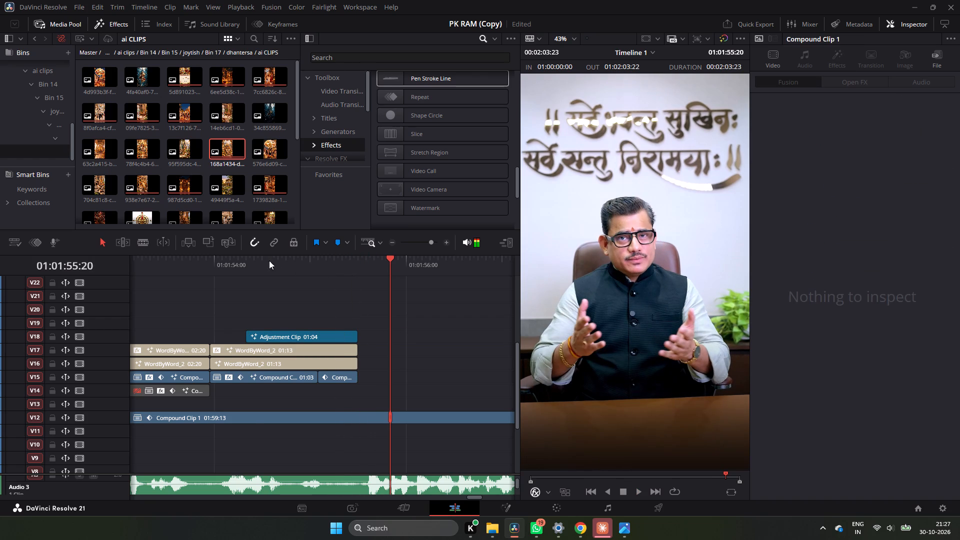
pyautogui.click(254, 268)
pyautogui.press('space')
pyautogui.press('space')
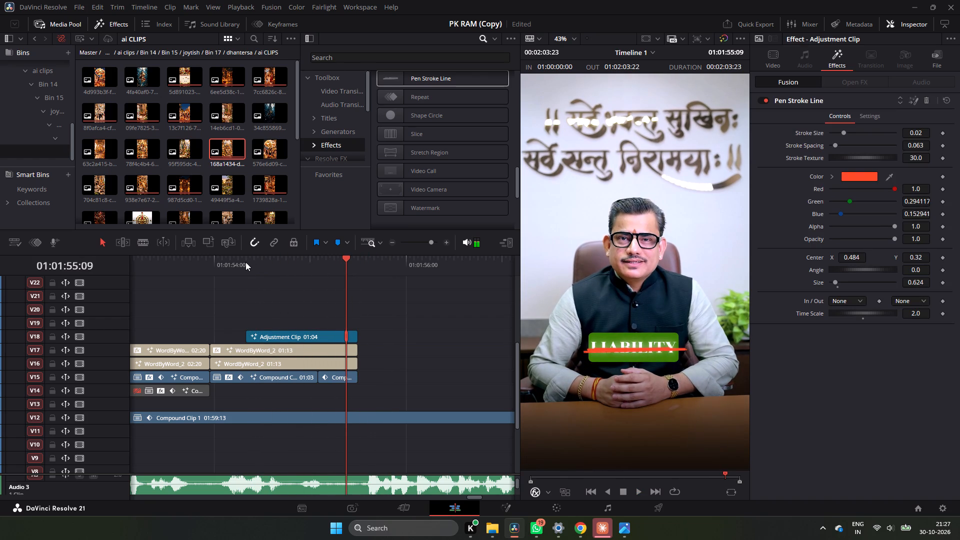
pyautogui.click(244, 263)
pyautogui.press('space')
pyautogui.press('space')
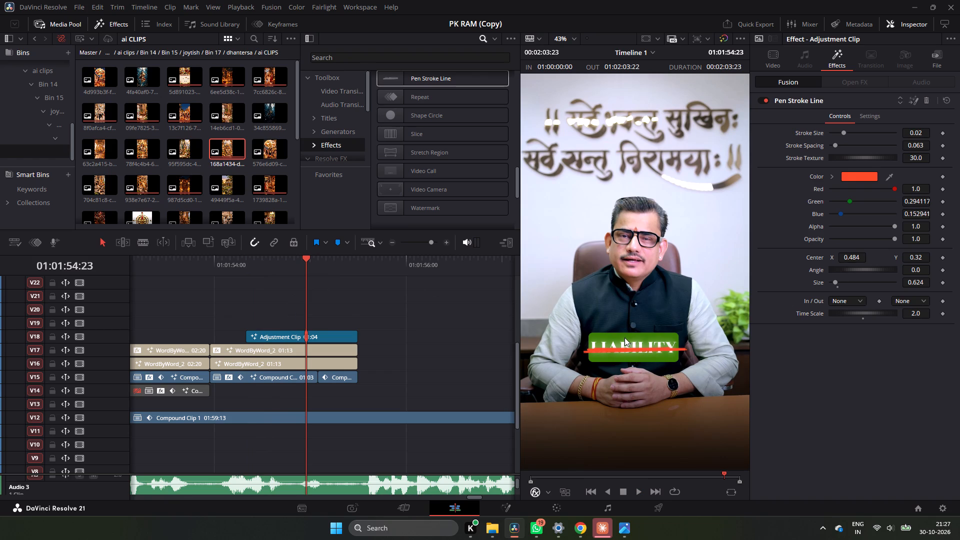
# Darken the pen stroke's colour to a deep red of about 0.576 red, 0.169 green and 0.086 blue, and play it.
pyautogui.click(316, 336)
pyautogui.click(860, 174)
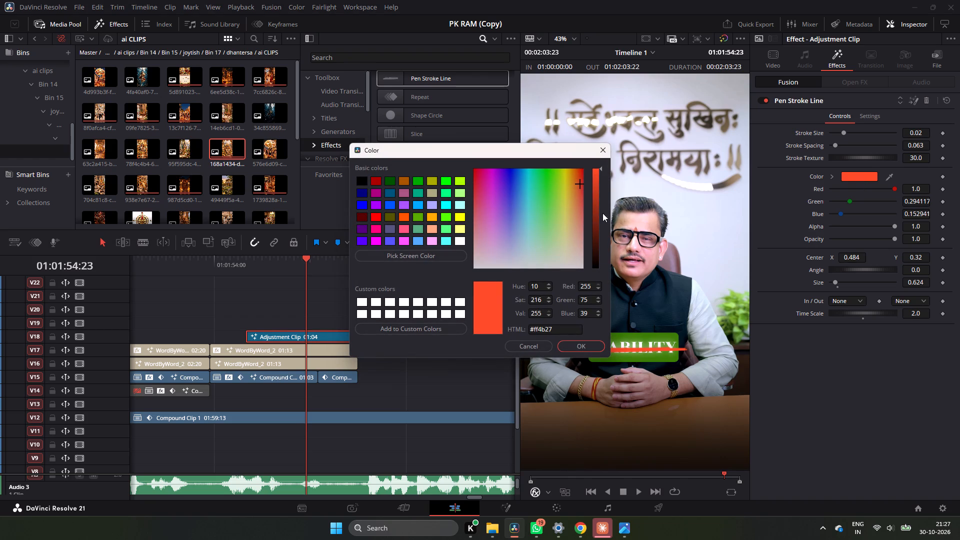
pyautogui.moveTo(598, 170); pyautogui.dragTo(600, 211)
pyautogui.click(585, 345)
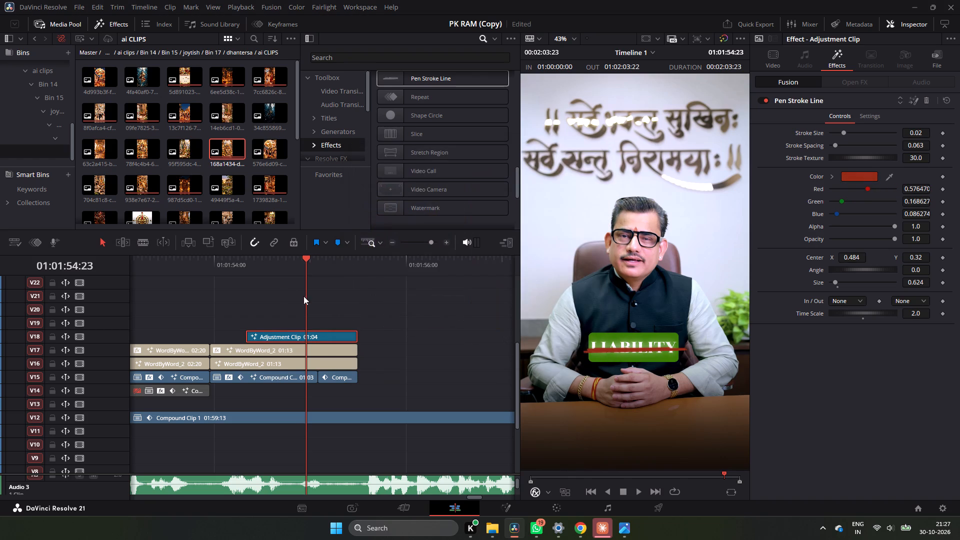
pyautogui.click(256, 262)
pyautogui.press('space')
pyautogui.press('space')
# Thin the pen stroke to a stroke size of 0.0108 and set its centre Y to 0.325.
pyautogui.moveTo(915, 133); pyautogui.dragTo(871, 149)
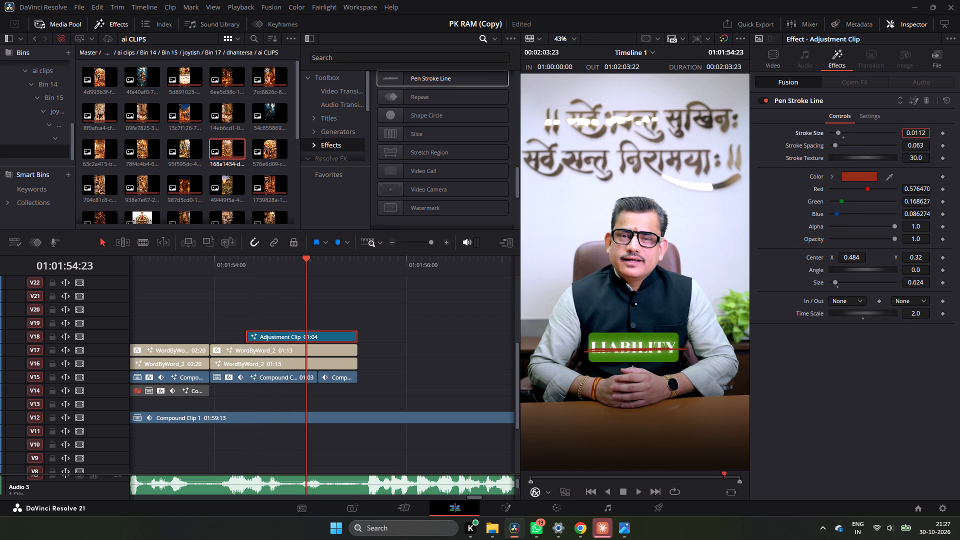
pyautogui.moveTo(871, 149); pyautogui.dragTo(869, 151)
pyautogui.click(393, 245)
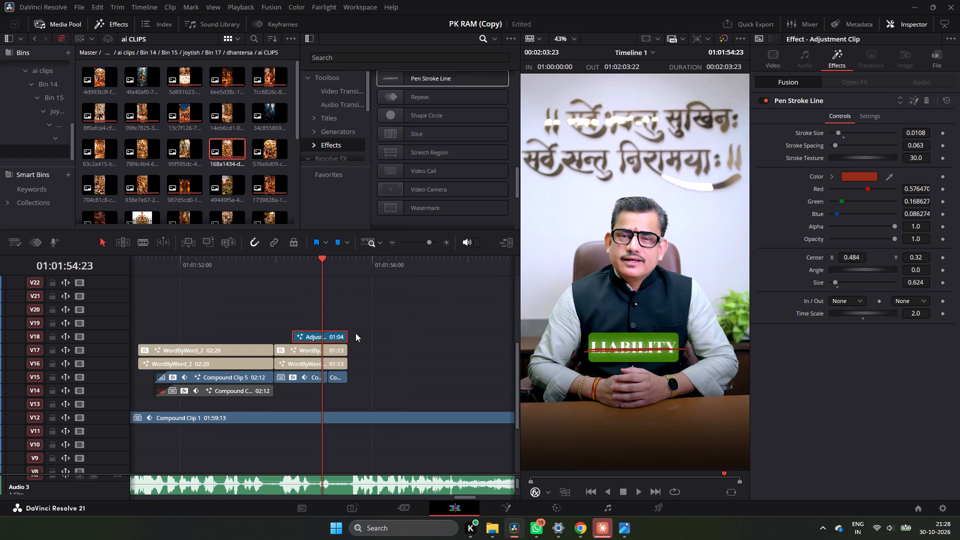
pyautogui.click(917, 257)
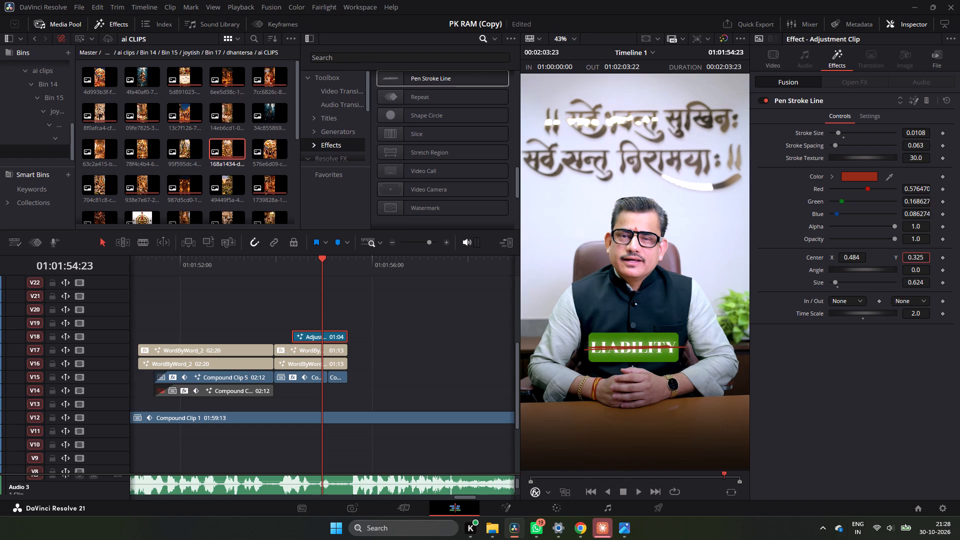
# Replay the LIABILITY section from around 01:01:53:23 to check the title reveal against the speech and strikethrough.
pyautogui.click(297, 262)
pyautogui.press('space')
pyautogui.press('space')
pyautogui.click(284, 265)
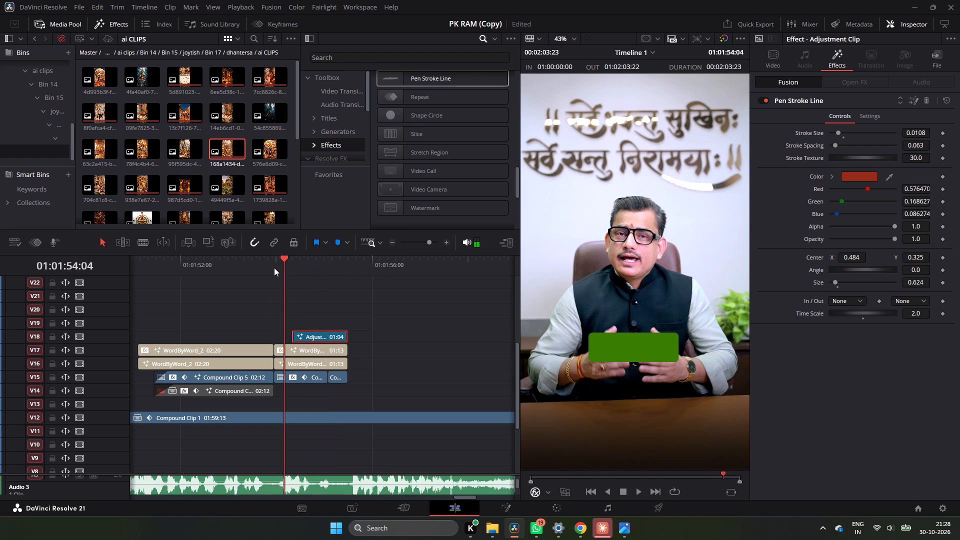
pyautogui.click(274, 267)
pyautogui.press('space')
pyautogui.press('space')
pyautogui.click(274, 267)
pyautogui.press('space')
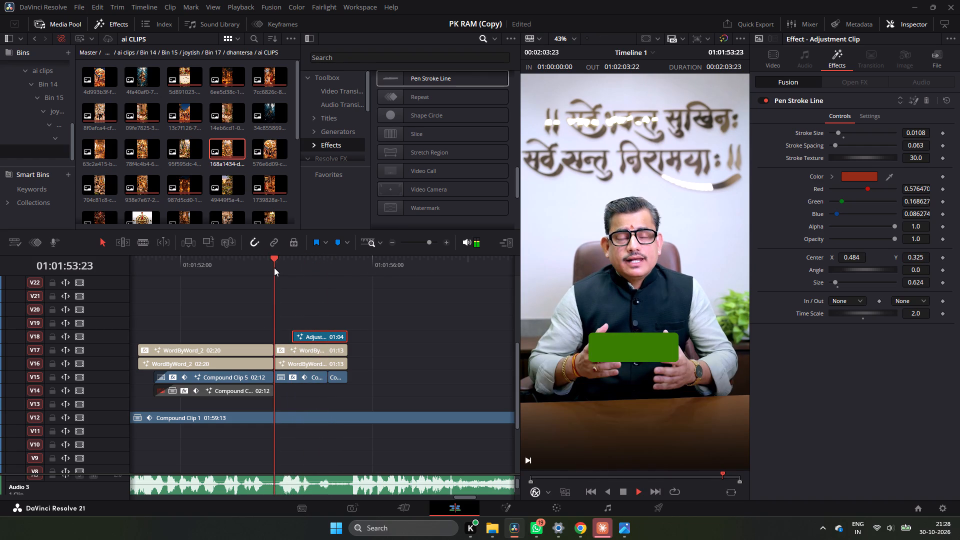
pyautogui.press('space')
pyautogui.click(274, 267)
pyautogui.press('space')
pyautogui.press('space')
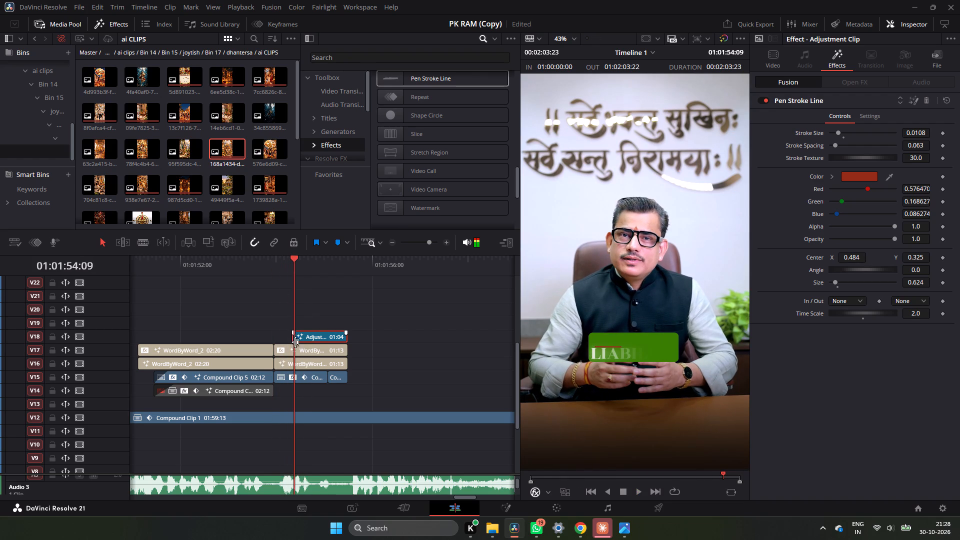
# Trim four frames off the start of both LIABILITY title clips on V17 and V16.
pyautogui.moveTo(276, 351); pyautogui.dragTo(281, 353)
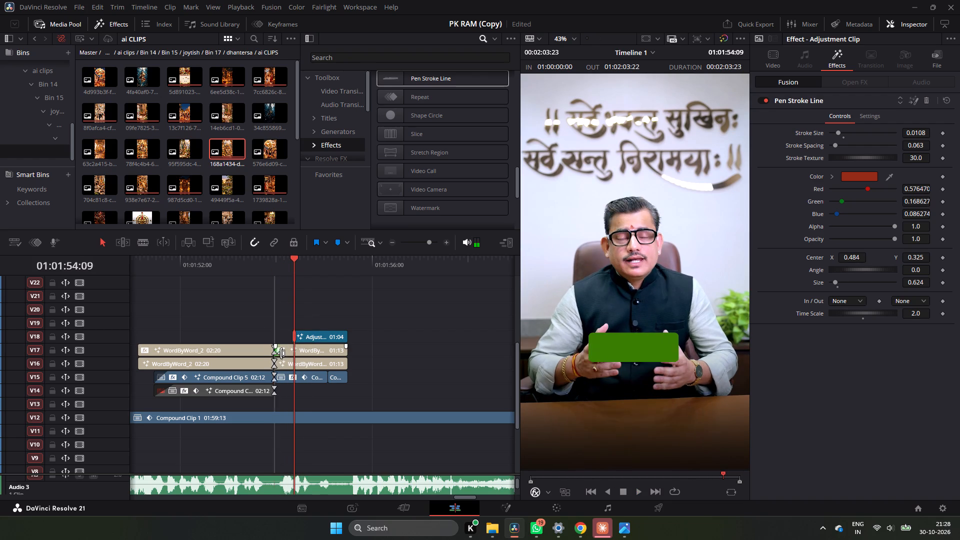
pyautogui.moveTo(281, 353); pyautogui.dragTo(285, 354)
pyautogui.moveTo(278, 363); pyautogui.dragTo(287, 366)
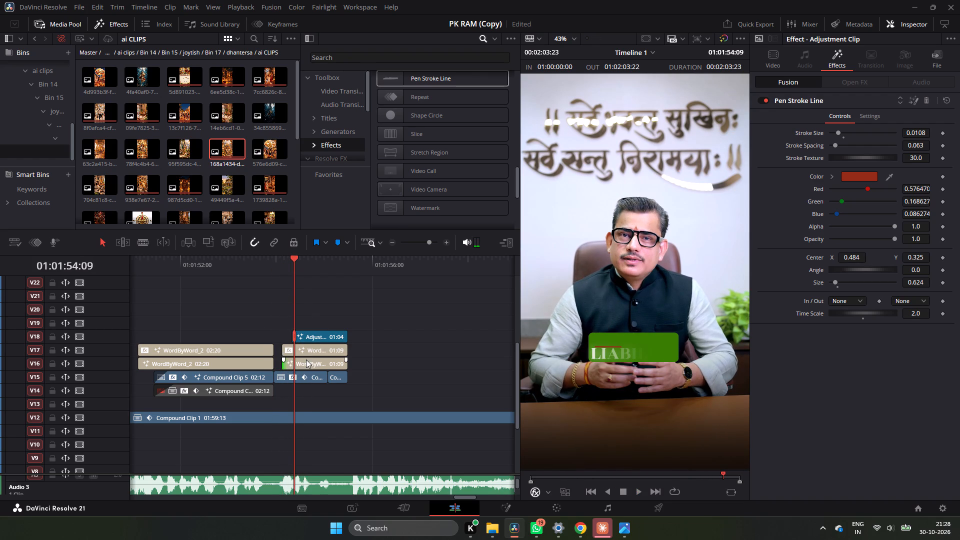
# Shift both trimmed LIABILITY titles earlier against the previous titles and extend their ends to 01:01:55:12.
pyautogui.moveTo(382, 350); pyautogui.dragTo(340, 361)
pyautogui.moveTo(339, 359); pyautogui.dragTo(331, 360)
pyautogui.moveTo(340, 357); pyautogui.dragTo(347, 358)
pyautogui.click(337, 356)
pyautogui.moveTo(359, 346); pyautogui.dragTo(335, 357)
pyautogui.moveTo(340, 357); pyautogui.dragTo(348, 361)
# Play the LIABILITY section several times to check the retimed title reveal against the strikethrough.
pyautogui.click(276, 265)
pyautogui.press('space')
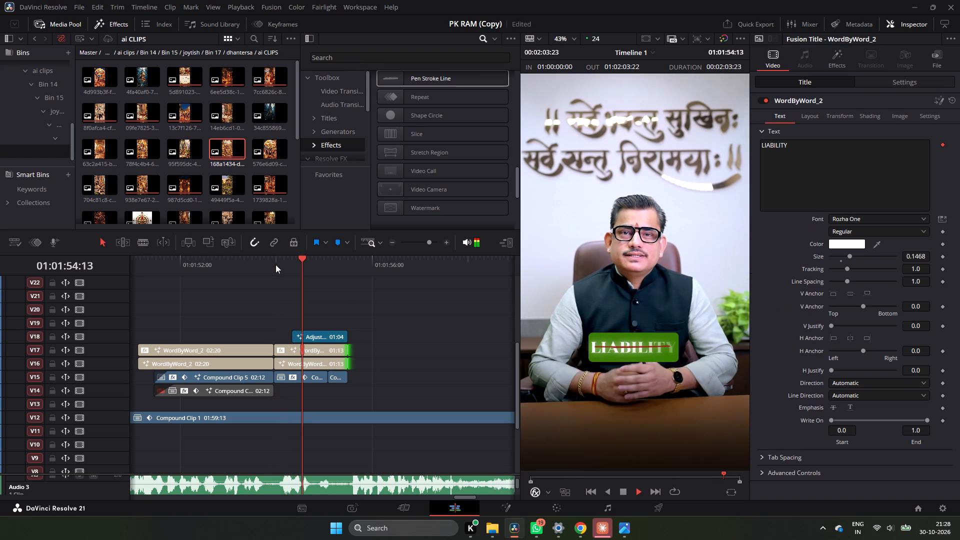
pyautogui.press('space')
pyautogui.click(266, 264)
pyautogui.press('space')
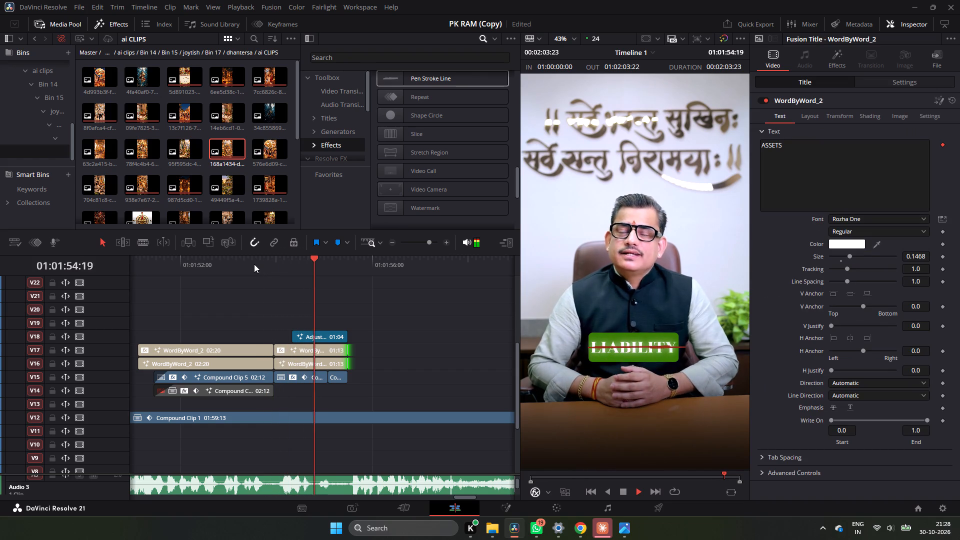
pyautogui.press('space')
pyautogui.click(254, 264)
pyautogui.press('space')
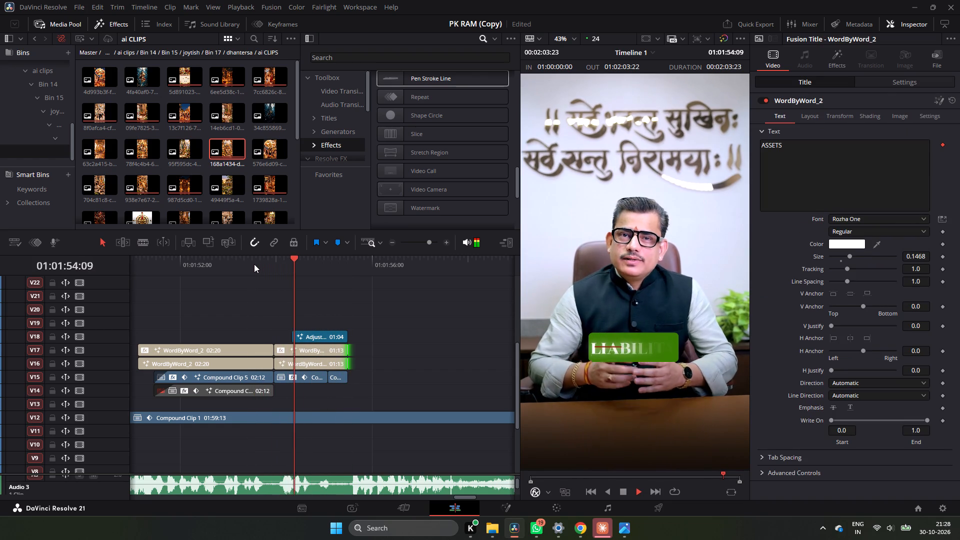
pyautogui.press('space')
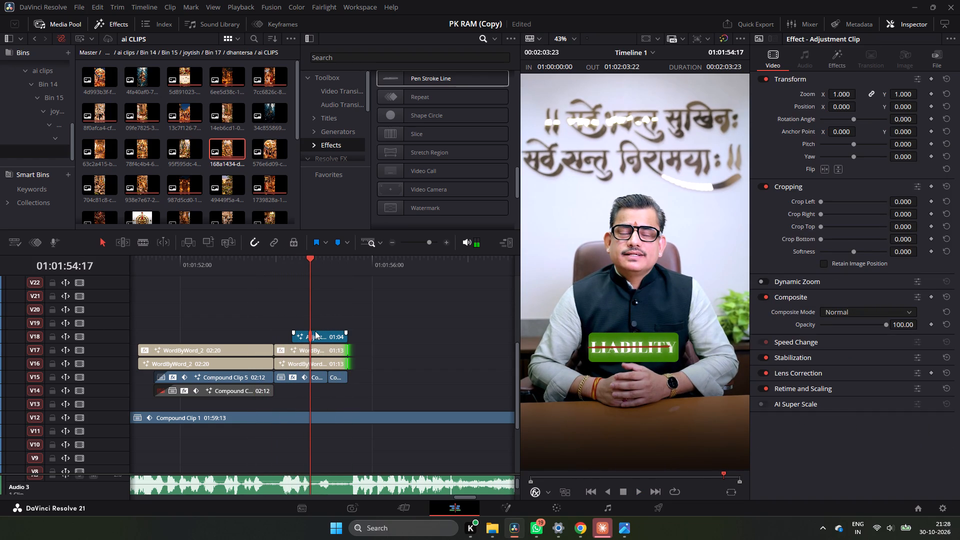
# Move the pen stroke adjustment clip on V18 later to start around 01:01:54:17 and trim its end level with the LIABILITY titles.
pyautogui.moveTo(318, 334); pyautogui.dragTo(333, 337)
pyautogui.press('space')
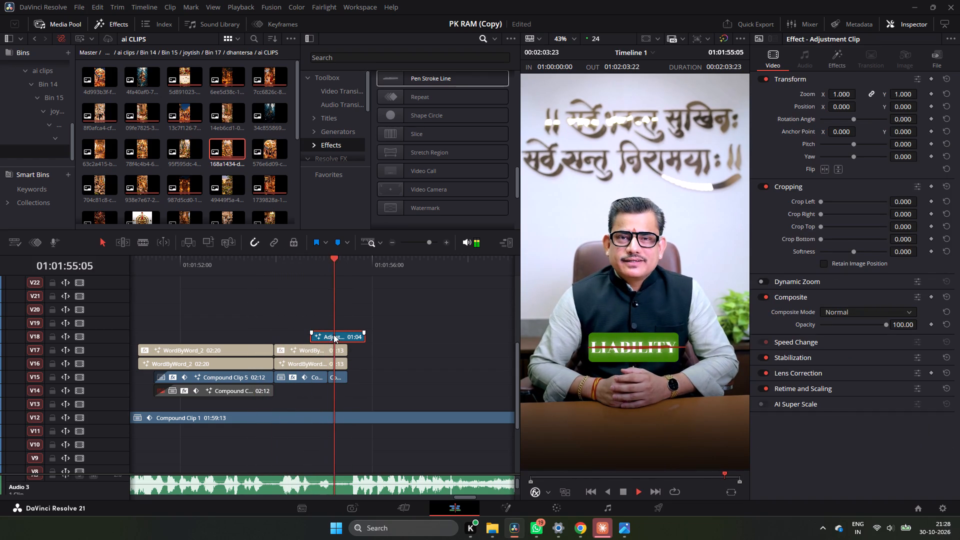
pyautogui.press('space')
pyautogui.moveTo(364, 340); pyautogui.dragTo(348, 341)
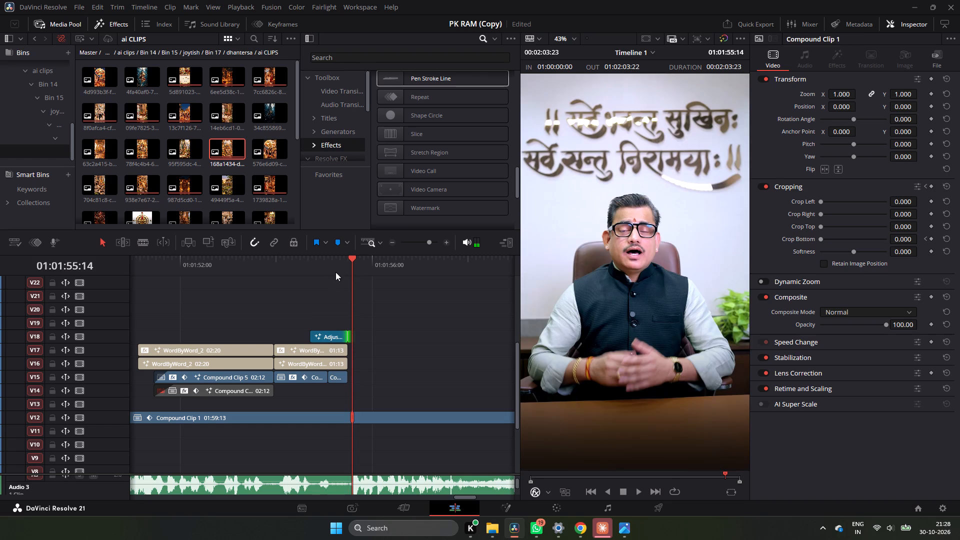
# Play the end of the LIABILITY section to check the strikethrough timing against the title.
pyautogui.click(299, 263)
pyautogui.press('space')
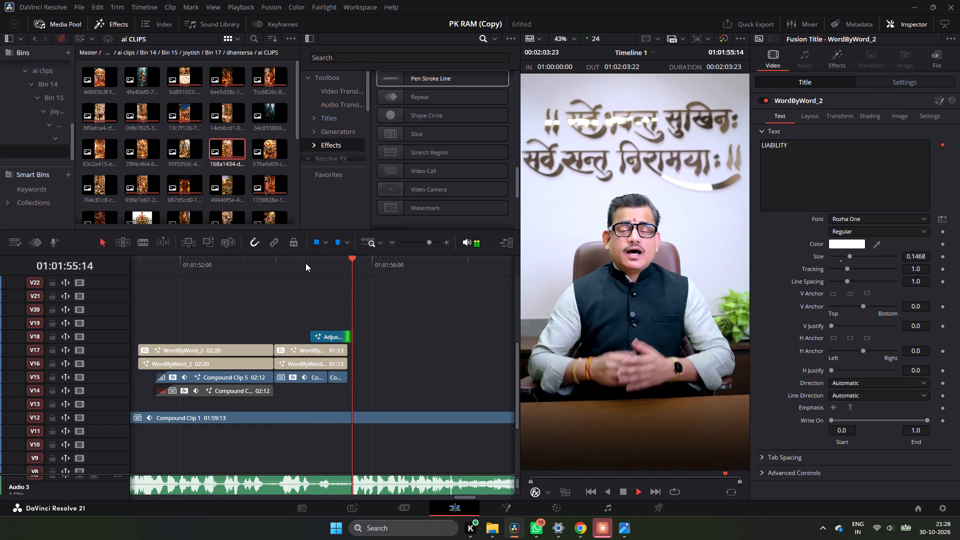
pyautogui.press('space')
pyautogui.click(305, 263)
pyautogui.press('space')
pyautogui.press('space')
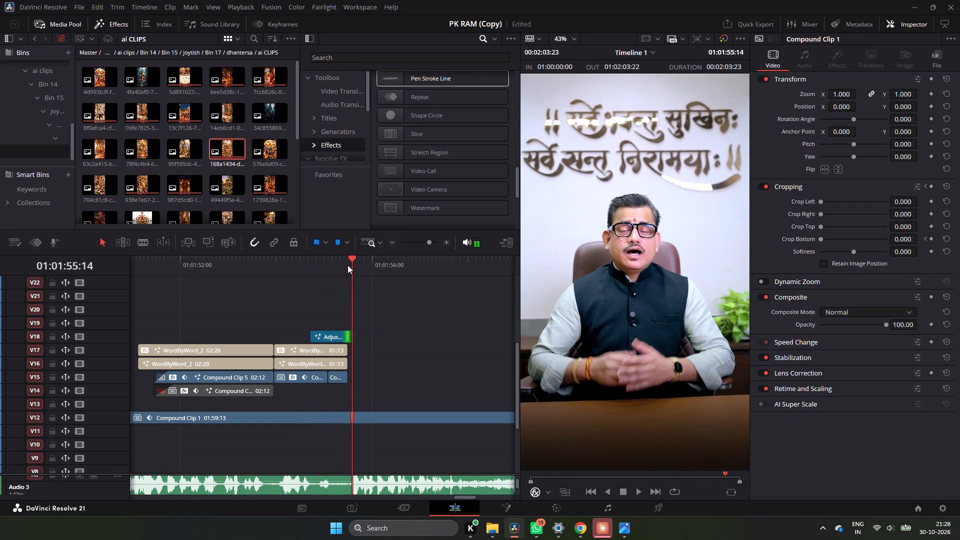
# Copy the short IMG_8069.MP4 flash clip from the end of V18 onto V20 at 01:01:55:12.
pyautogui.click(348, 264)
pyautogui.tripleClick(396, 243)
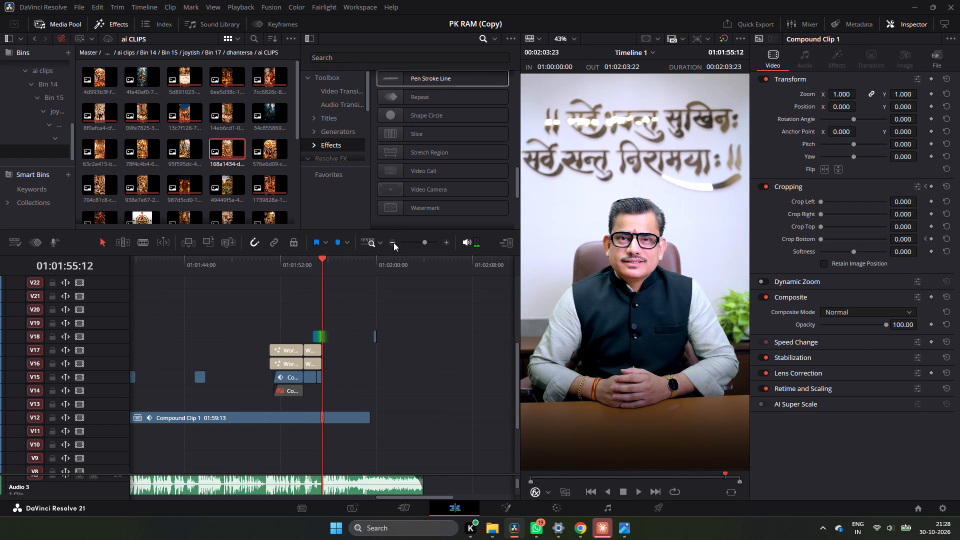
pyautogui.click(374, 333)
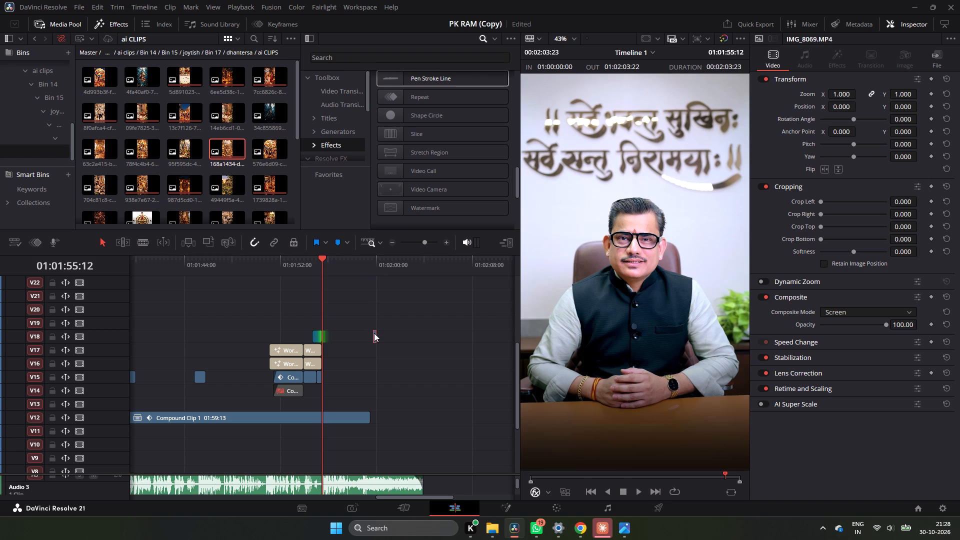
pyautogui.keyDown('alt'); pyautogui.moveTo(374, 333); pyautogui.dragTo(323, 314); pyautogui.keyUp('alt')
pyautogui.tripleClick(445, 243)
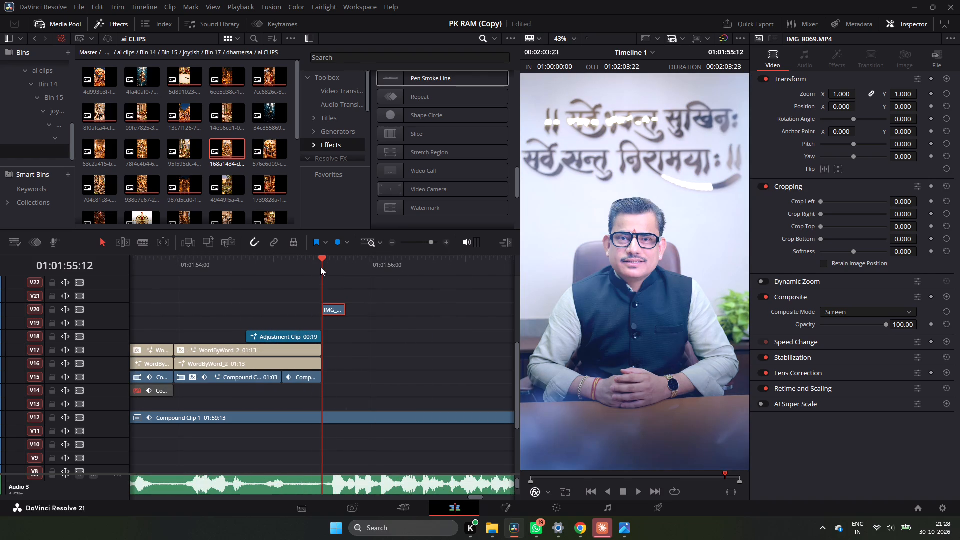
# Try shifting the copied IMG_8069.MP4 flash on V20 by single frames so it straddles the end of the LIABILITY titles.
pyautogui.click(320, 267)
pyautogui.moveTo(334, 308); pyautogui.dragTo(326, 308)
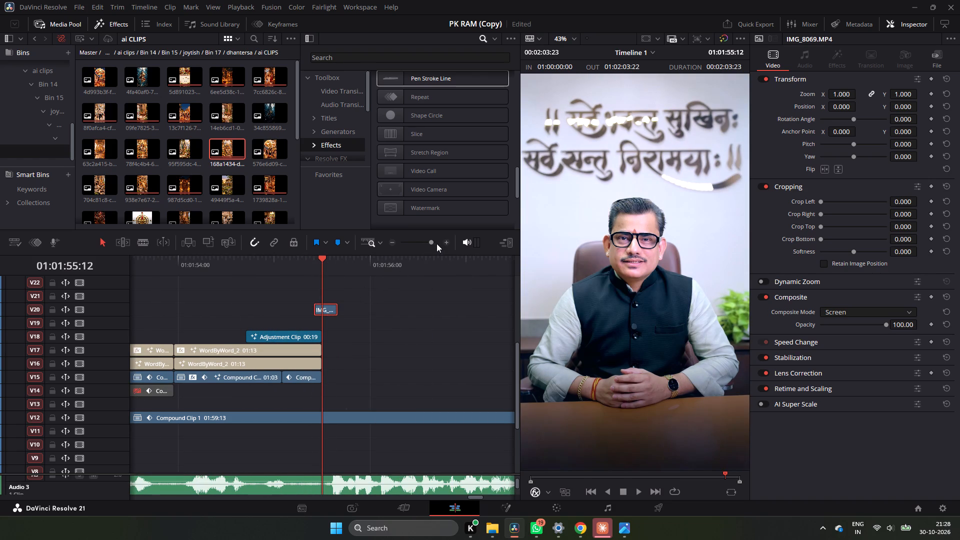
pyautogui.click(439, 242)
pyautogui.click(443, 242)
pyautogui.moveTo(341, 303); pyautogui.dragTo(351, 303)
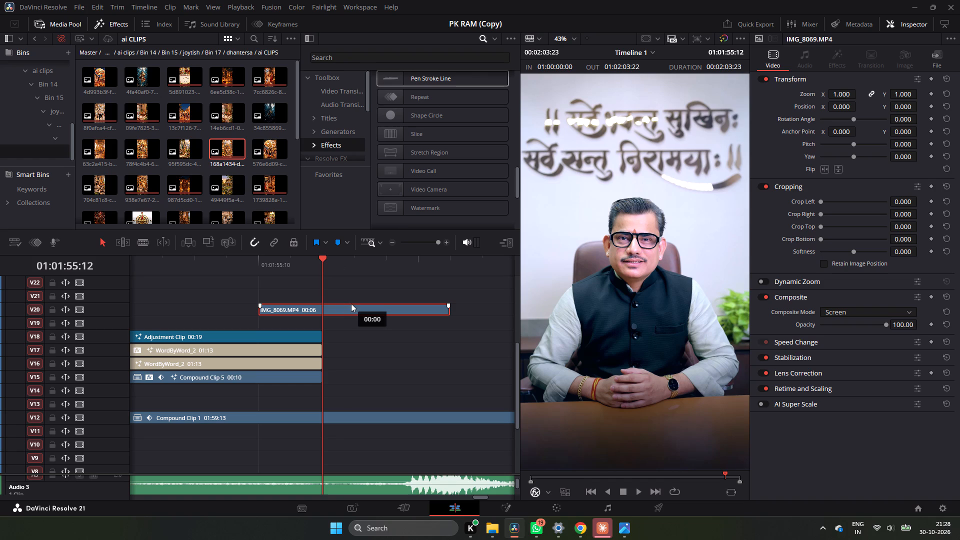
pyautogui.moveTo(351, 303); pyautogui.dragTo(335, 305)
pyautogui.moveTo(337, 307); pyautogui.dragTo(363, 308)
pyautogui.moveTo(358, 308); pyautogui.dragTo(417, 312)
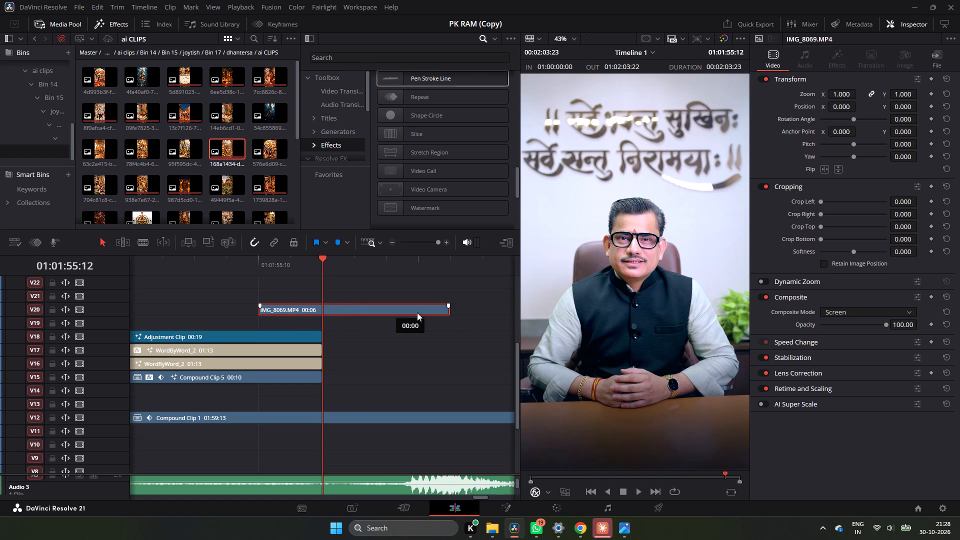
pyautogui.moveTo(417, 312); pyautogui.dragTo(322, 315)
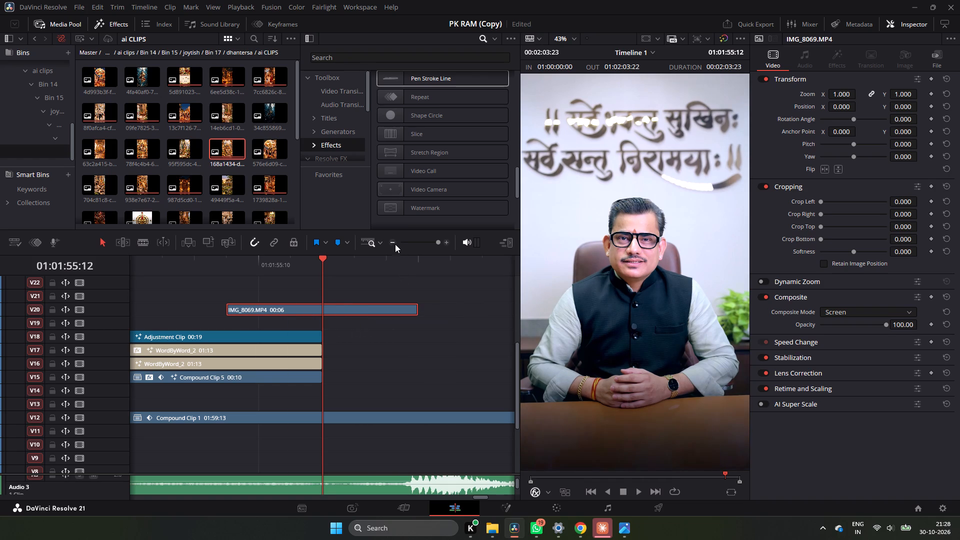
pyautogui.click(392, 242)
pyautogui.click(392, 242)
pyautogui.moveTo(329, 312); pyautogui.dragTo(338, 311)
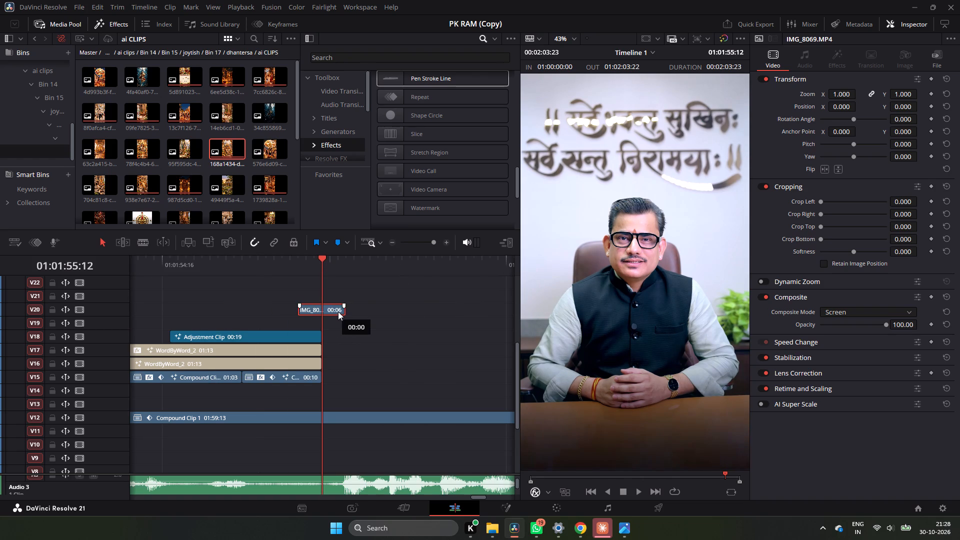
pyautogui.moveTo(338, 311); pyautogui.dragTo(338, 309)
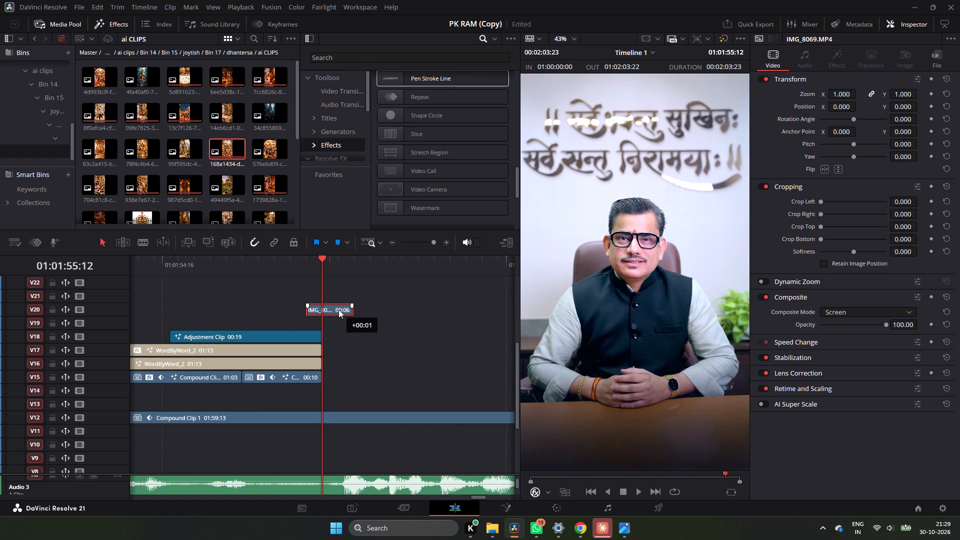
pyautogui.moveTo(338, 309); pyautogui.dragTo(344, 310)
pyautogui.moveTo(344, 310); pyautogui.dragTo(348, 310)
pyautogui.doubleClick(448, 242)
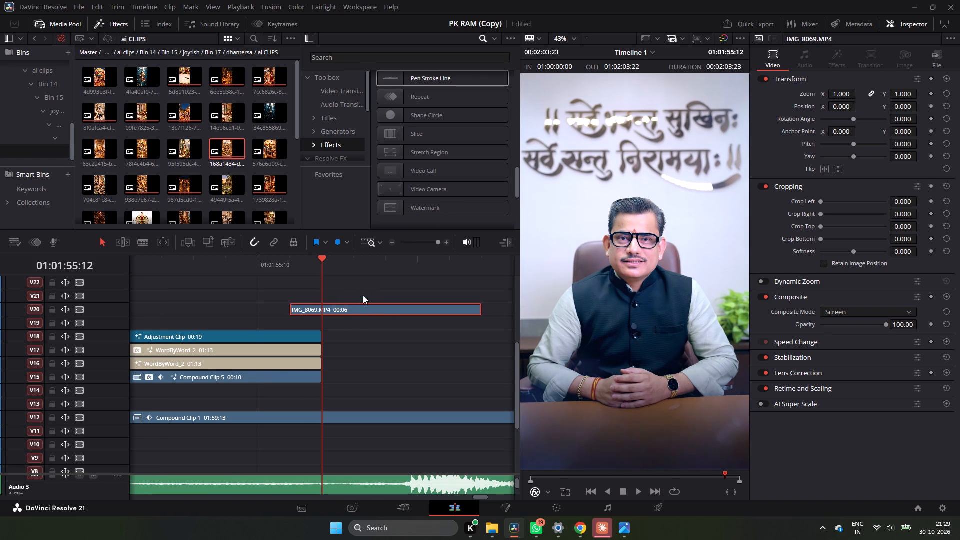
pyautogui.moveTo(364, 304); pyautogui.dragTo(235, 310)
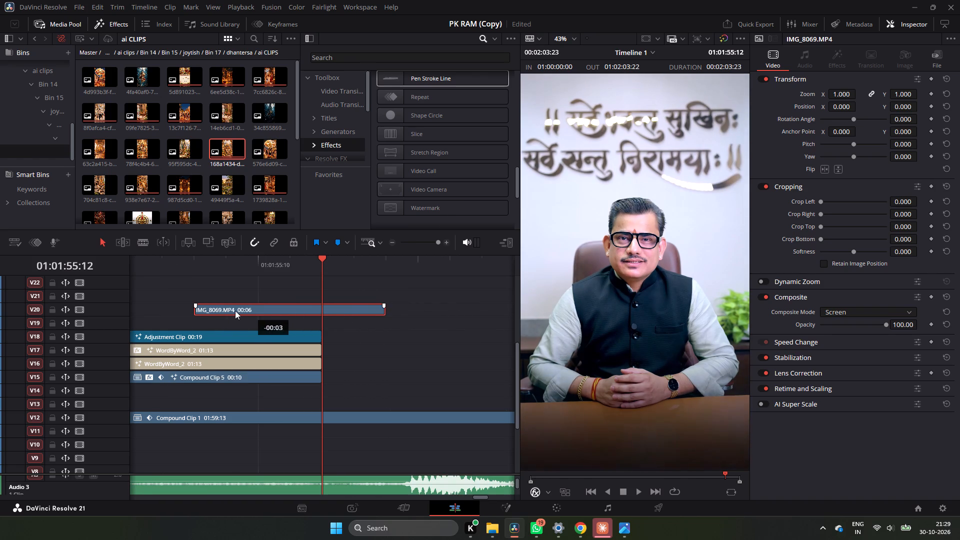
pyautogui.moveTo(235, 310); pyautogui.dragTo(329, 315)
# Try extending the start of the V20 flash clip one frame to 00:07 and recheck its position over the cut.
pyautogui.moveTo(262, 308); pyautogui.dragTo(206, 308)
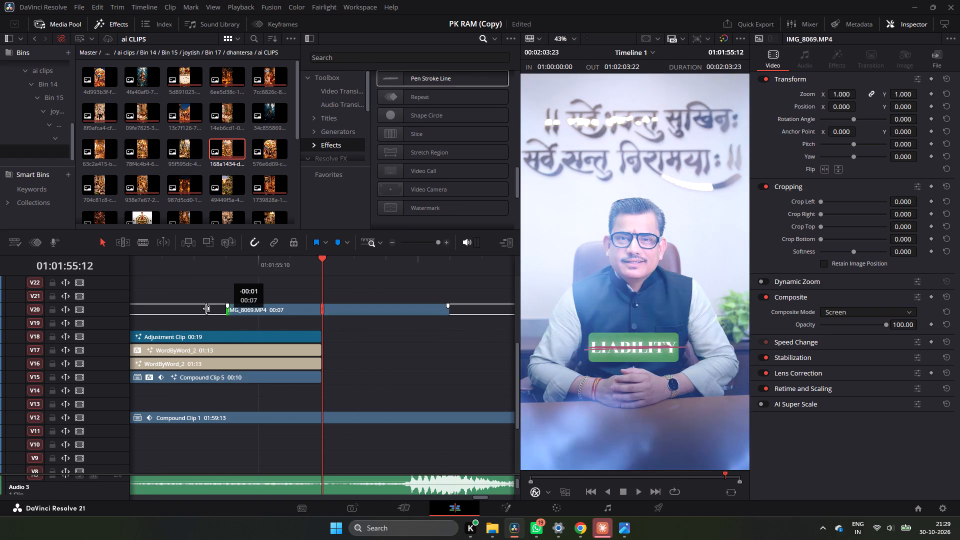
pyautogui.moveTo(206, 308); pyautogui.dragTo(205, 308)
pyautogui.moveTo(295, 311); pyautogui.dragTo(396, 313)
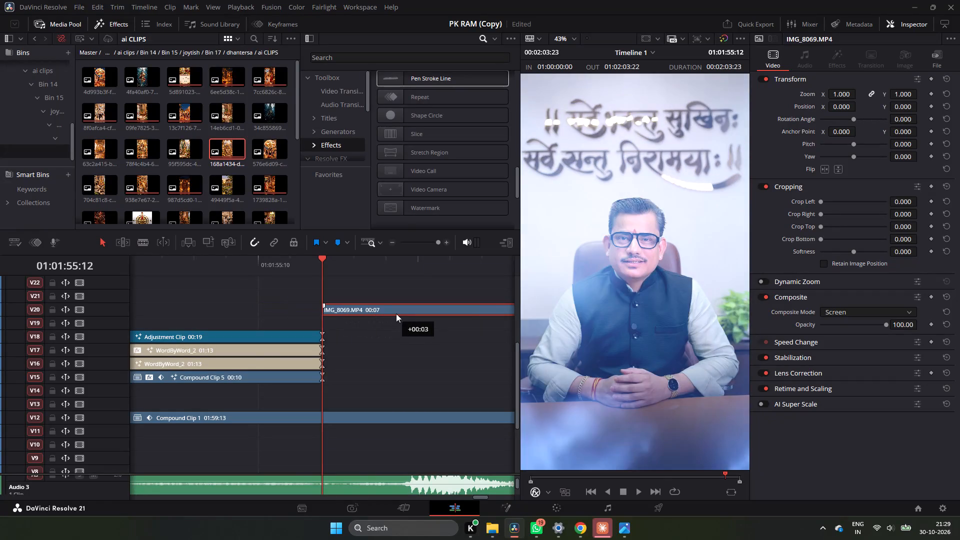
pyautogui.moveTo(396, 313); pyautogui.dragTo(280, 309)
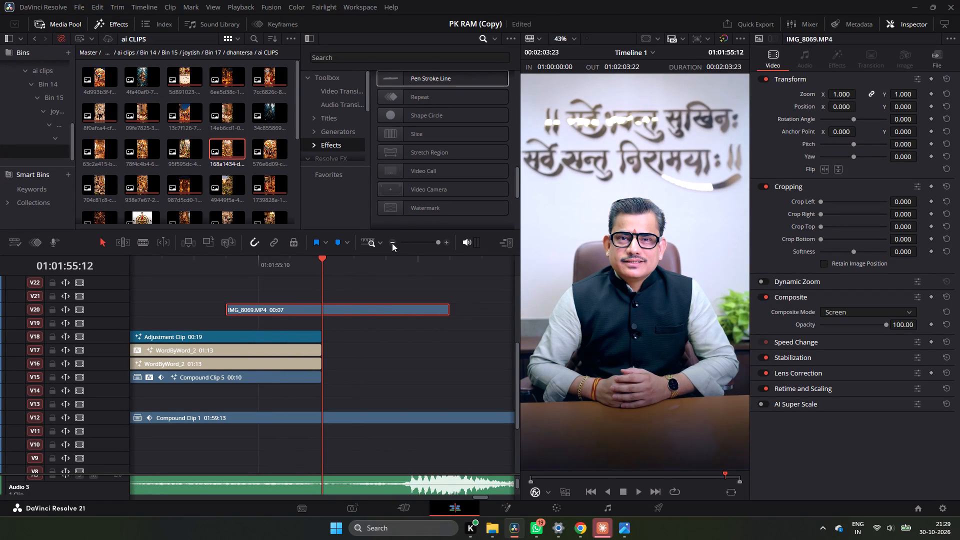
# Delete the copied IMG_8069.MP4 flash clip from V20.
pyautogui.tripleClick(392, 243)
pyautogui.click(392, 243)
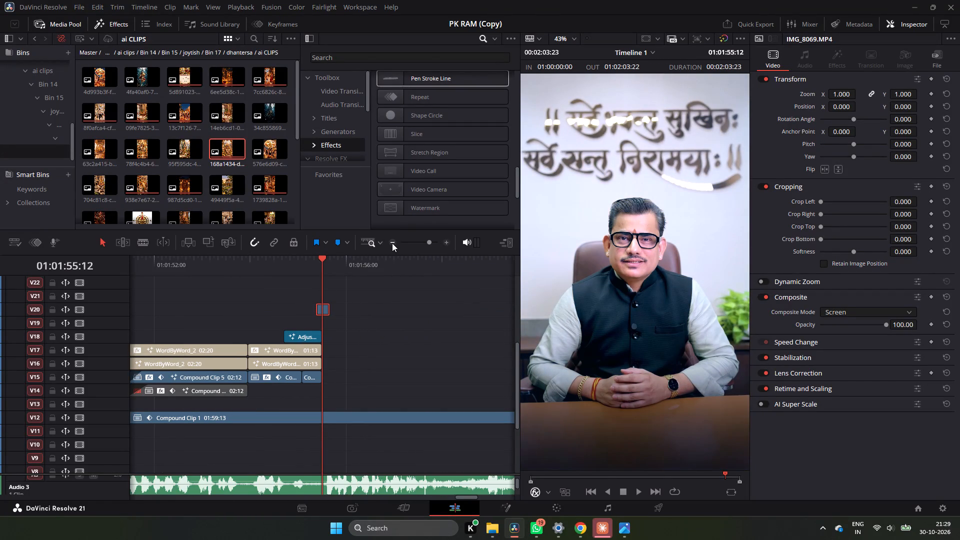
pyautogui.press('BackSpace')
# Copy the IMG_8069.MP4 flash clip near 01:01:45 on V15 onto V18, overlapping the start of the ASSETS titles.
pyautogui.doubleClick(392, 240)
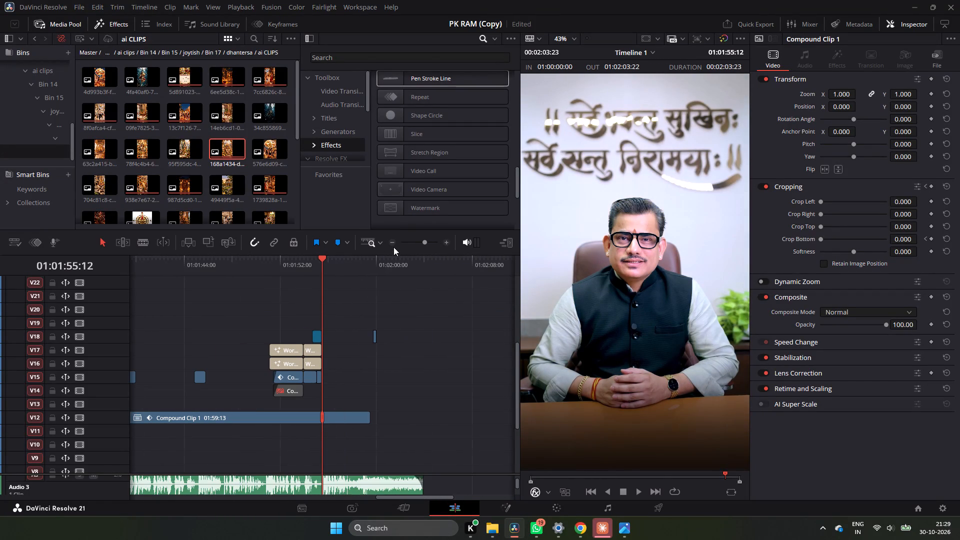
pyautogui.click(200, 379)
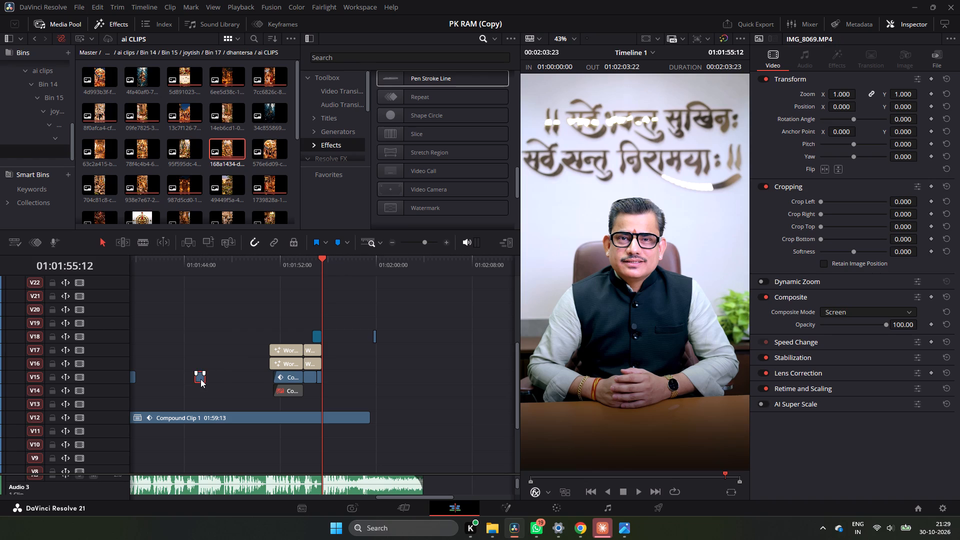
pyautogui.click(203, 263)
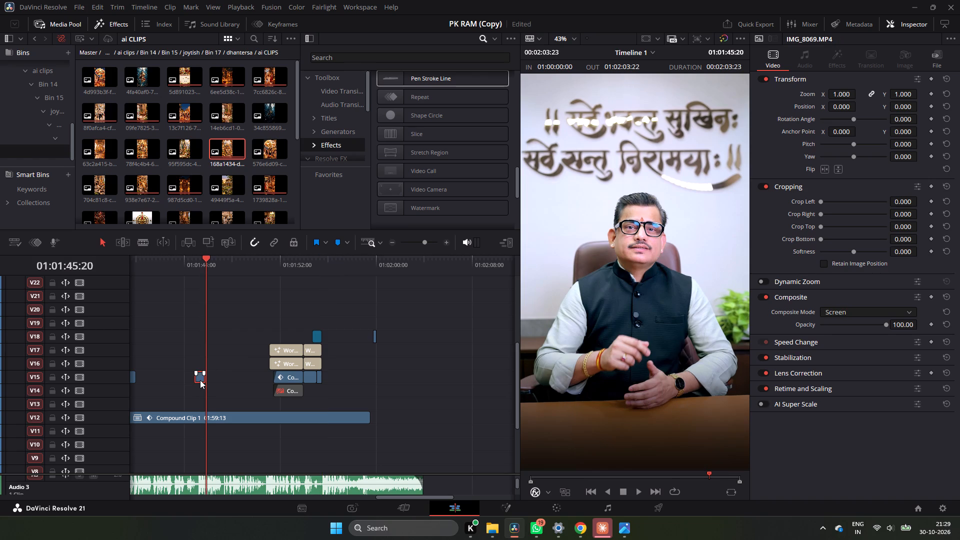
pyautogui.keyDown('alt'); pyautogui.moveTo(200, 380); pyautogui.dragTo(269, 335); pyautogui.keyUp('alt')
pyautogui.click(267, 258)
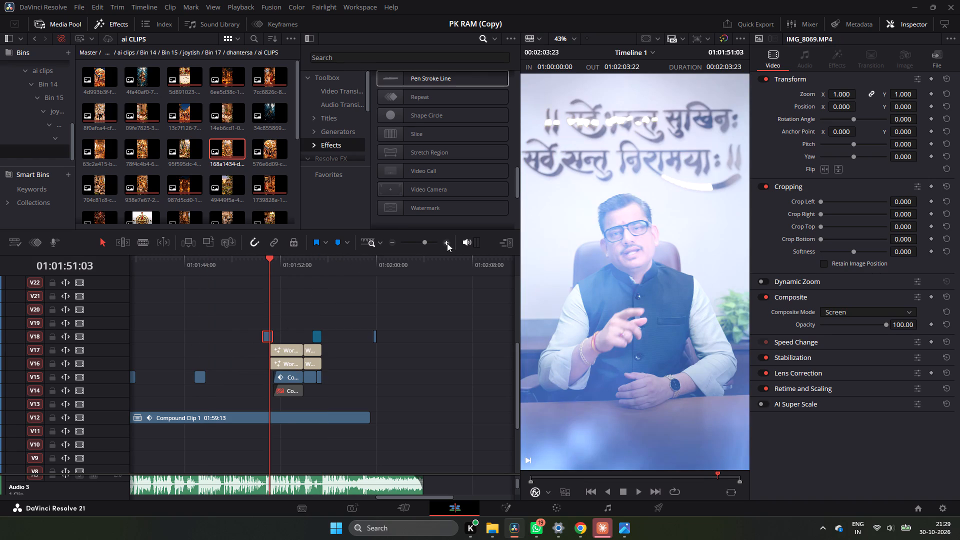
pyautogui.tripleClick(447, 243)
pyautogui.moveTo(342, 339); pyautogui.dragTo(377, 338)
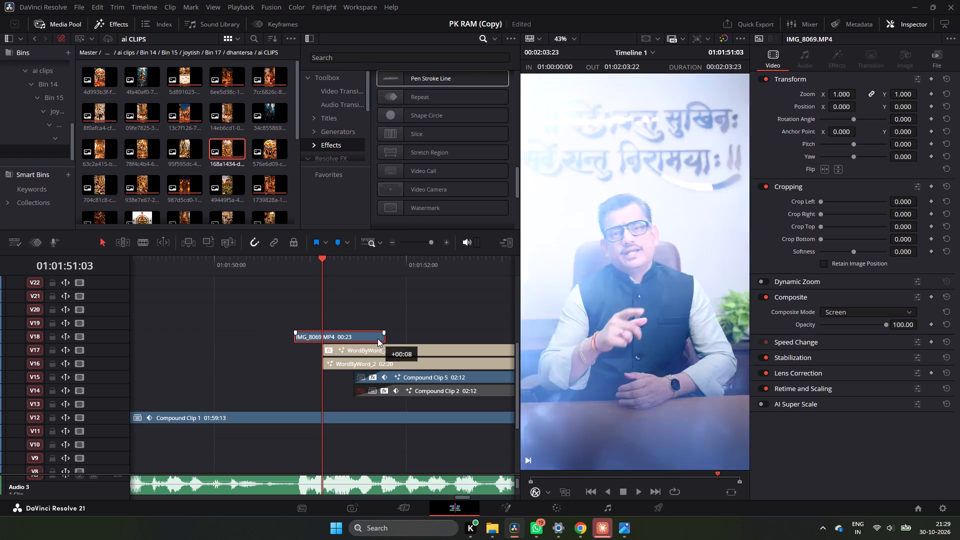
pyautogui.moveTo(377, 338); pyautogui.dragTo(362, 339)
# Play the start of the ASSETS section repeatedly to check the flash timing against the title reveal.
pyautogui.press('space')
pyautogui.press('space')
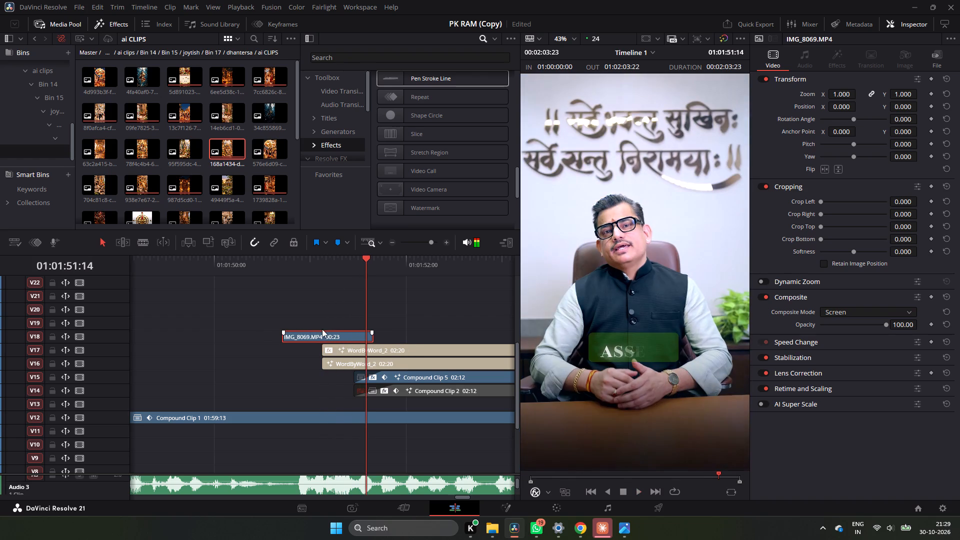
pyautogui.click(280, 263)
pyautogui.press('space')
pyautogui.press('space')
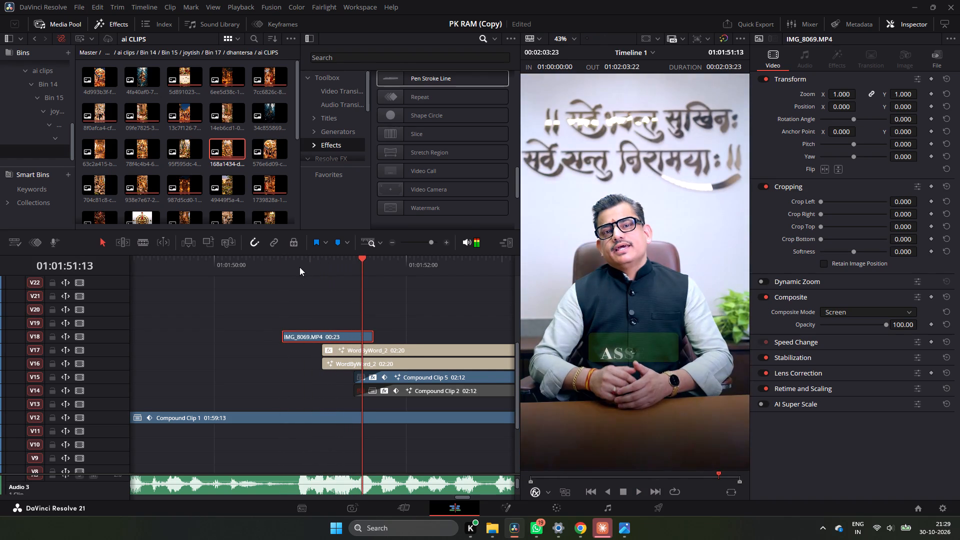
pyautogui.click(304, 266)
pyautogui.press('space')
pyautogui.press('space')
pyautogui.click(308, 269)
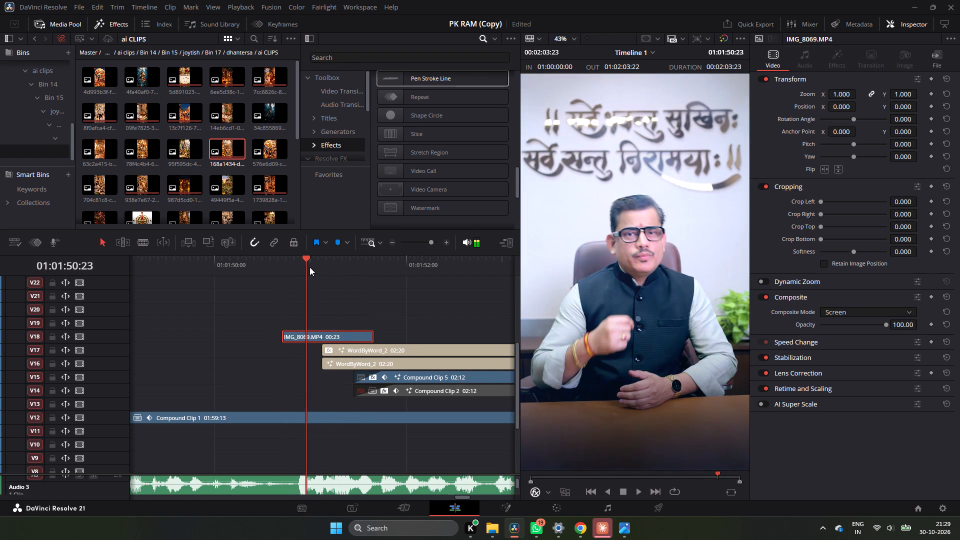
pyautogui.press('space')
pyautogui.press('space')
# Adjust the flash clip's position on V18 around the ASSETS title start so it begins around 01:01:50:16.
pyautogui.click(327, 262)
pyautogui.moveTo(342, 333); pyautogui.dragTo(353, 333)
pyautogui.click(298, 266)
pyautogui.press('space')
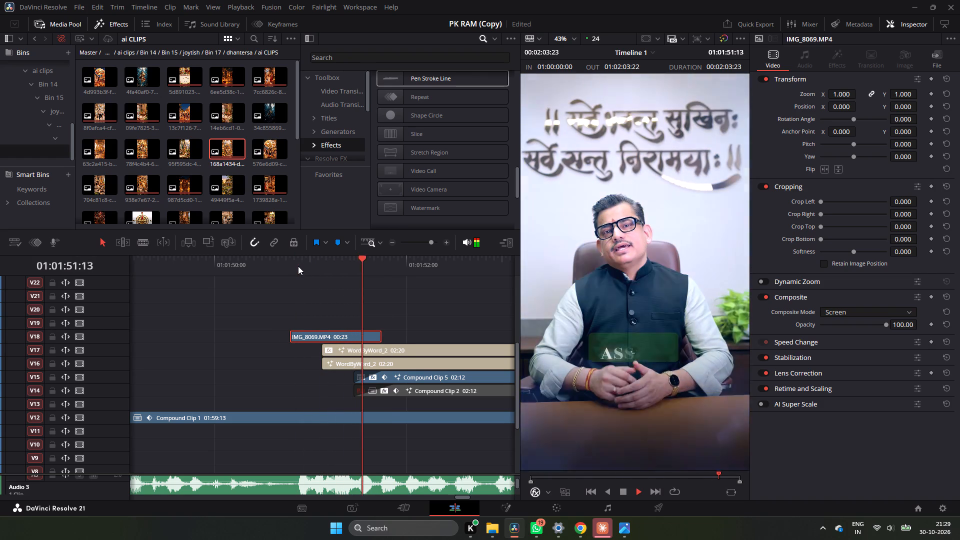
pyautogui.press('space')
pyautogui.moveTo(344, 271); pyautogui.dragTo(323, 275)
pyautogui.moveTo(340, 333); pyautogui.dragTo(328, 333)
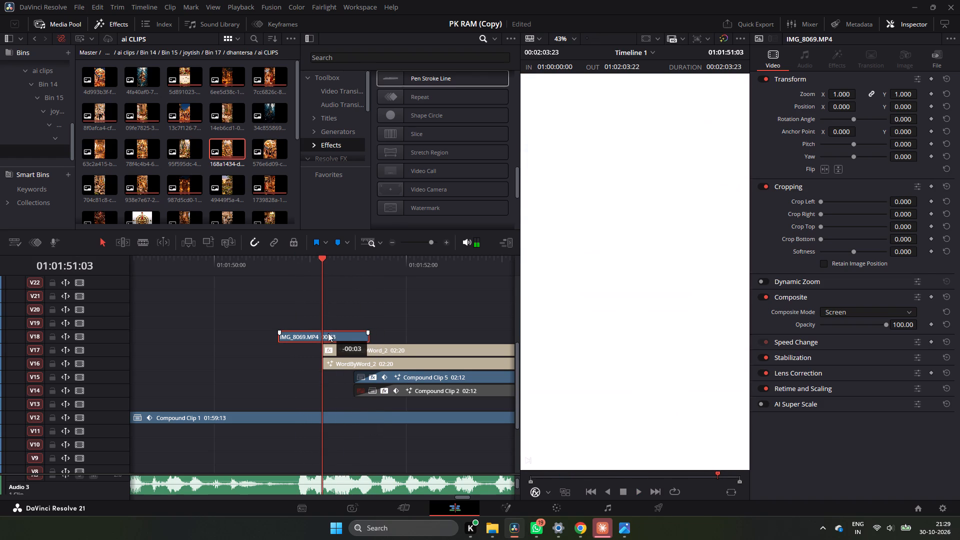
pyautogui.moveTo(328, 333); pyautogui.dragTo(327, 333)
# Play from the flash through the ASSETS and LIABILITY titles to check the overall timing.
pyautogui.click(294, 262)
pyautogui.press('space')
pyautogui.click(294, 262)
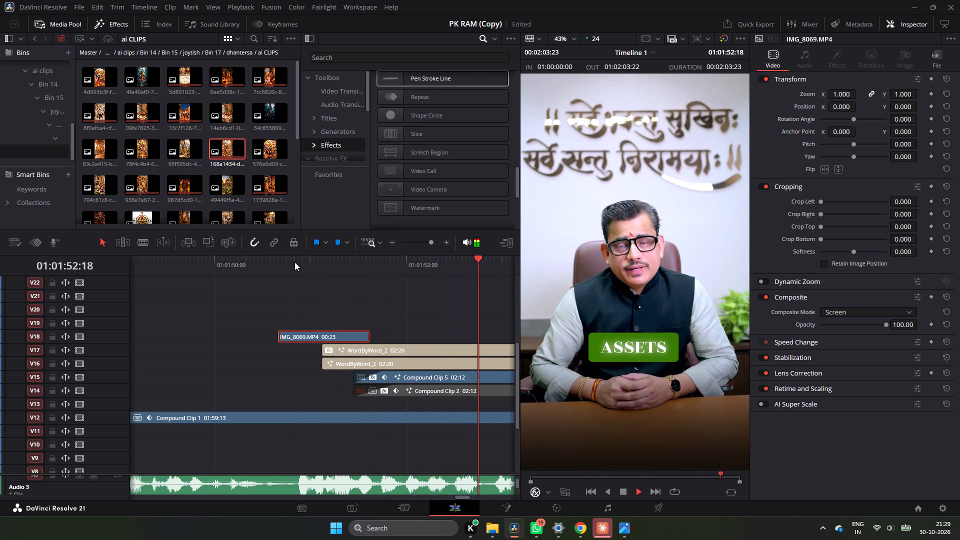
pyautogui.press('space')
pyautogui.press('space')
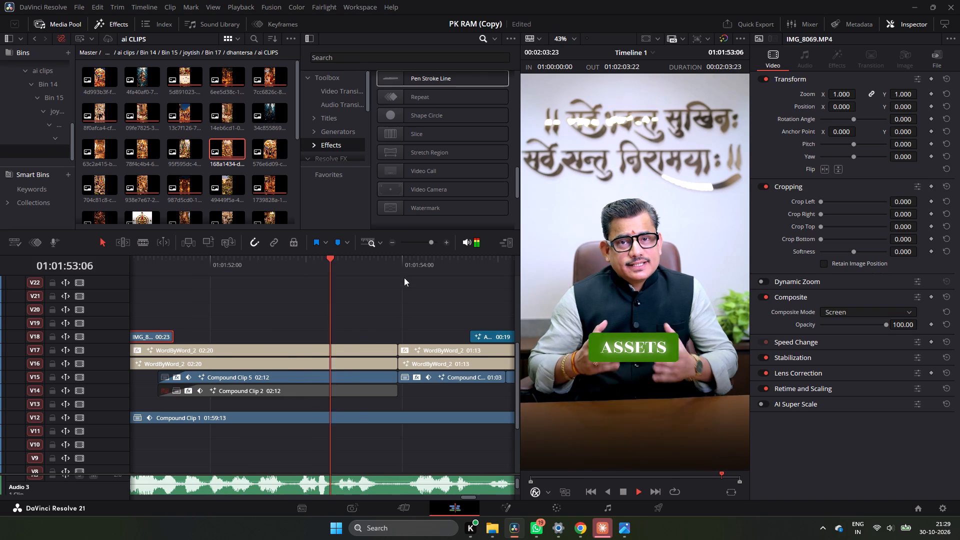
pyautogui.press('space')
pyautogui.doubleClick(394, 241)
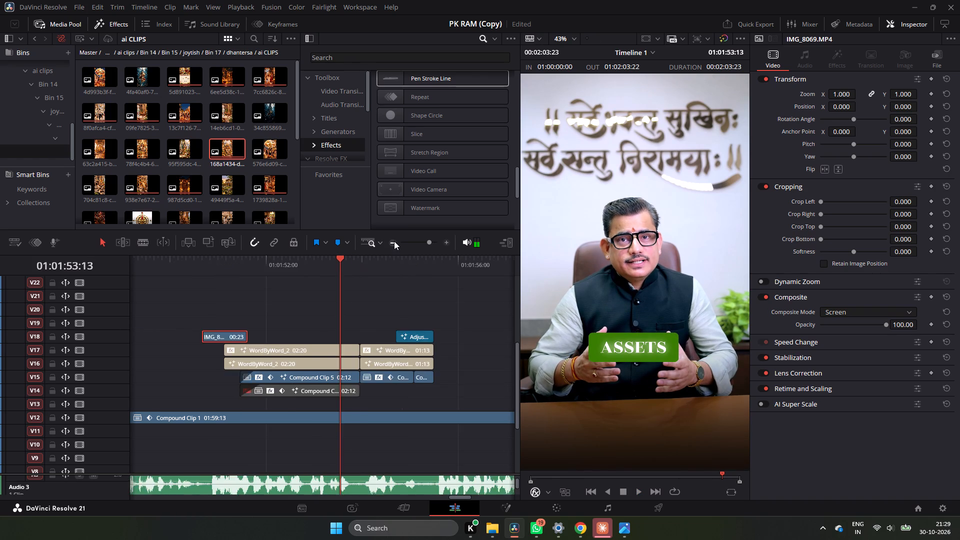
pyautogui.press('space')
pyautogui.press('space')
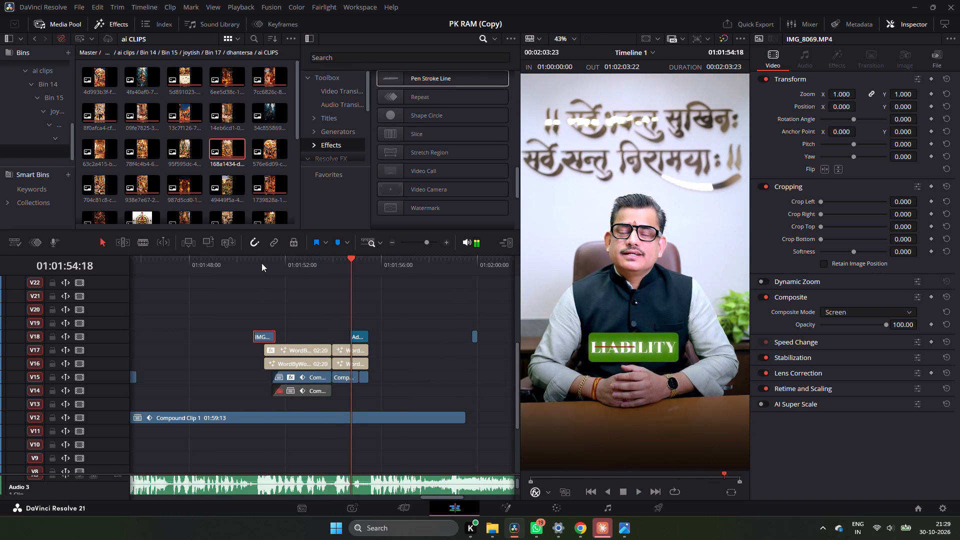
pyautogui.click(255, 256)
pyautogui.press('space')
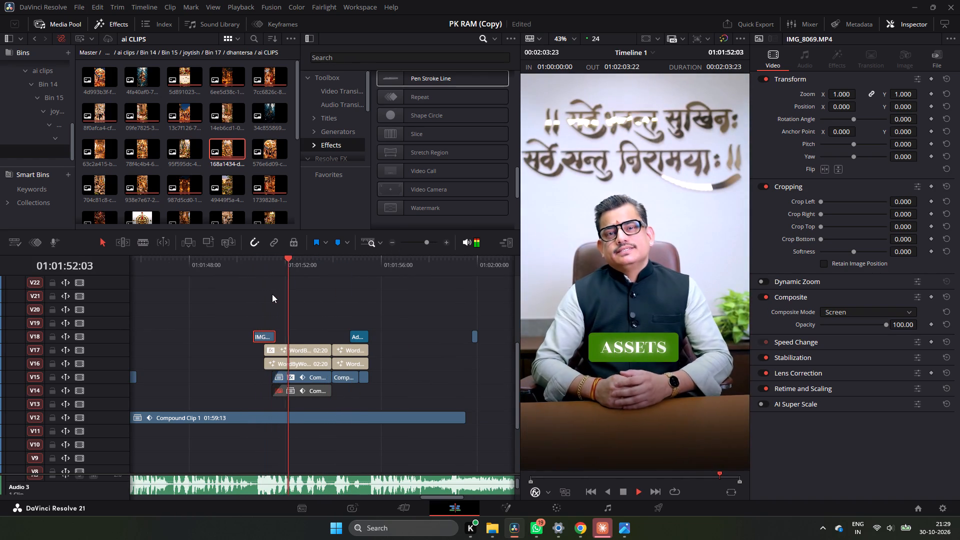
pyautogui.press('space')
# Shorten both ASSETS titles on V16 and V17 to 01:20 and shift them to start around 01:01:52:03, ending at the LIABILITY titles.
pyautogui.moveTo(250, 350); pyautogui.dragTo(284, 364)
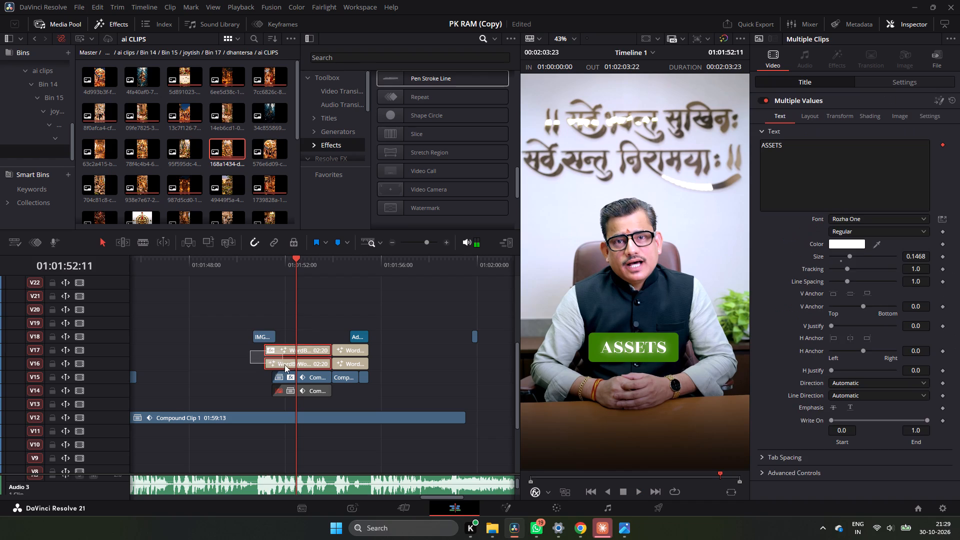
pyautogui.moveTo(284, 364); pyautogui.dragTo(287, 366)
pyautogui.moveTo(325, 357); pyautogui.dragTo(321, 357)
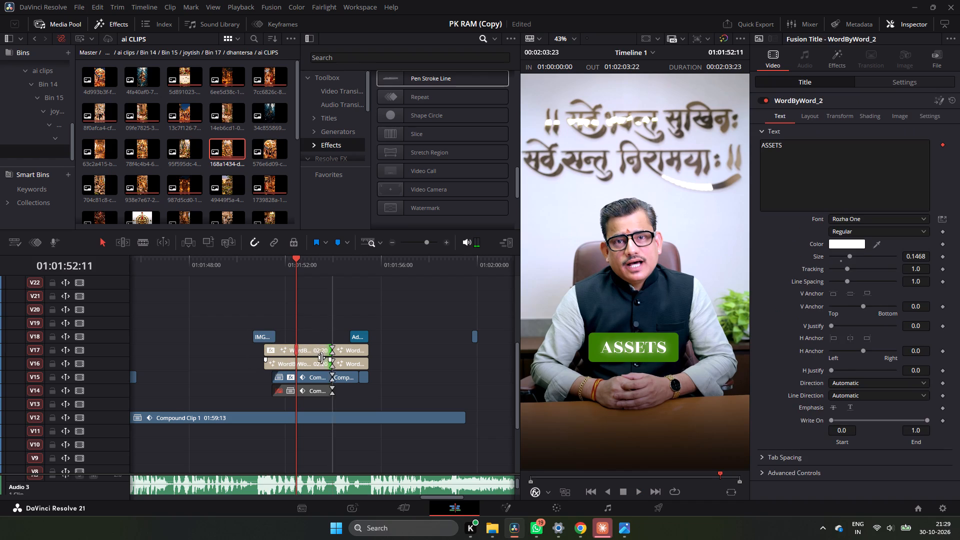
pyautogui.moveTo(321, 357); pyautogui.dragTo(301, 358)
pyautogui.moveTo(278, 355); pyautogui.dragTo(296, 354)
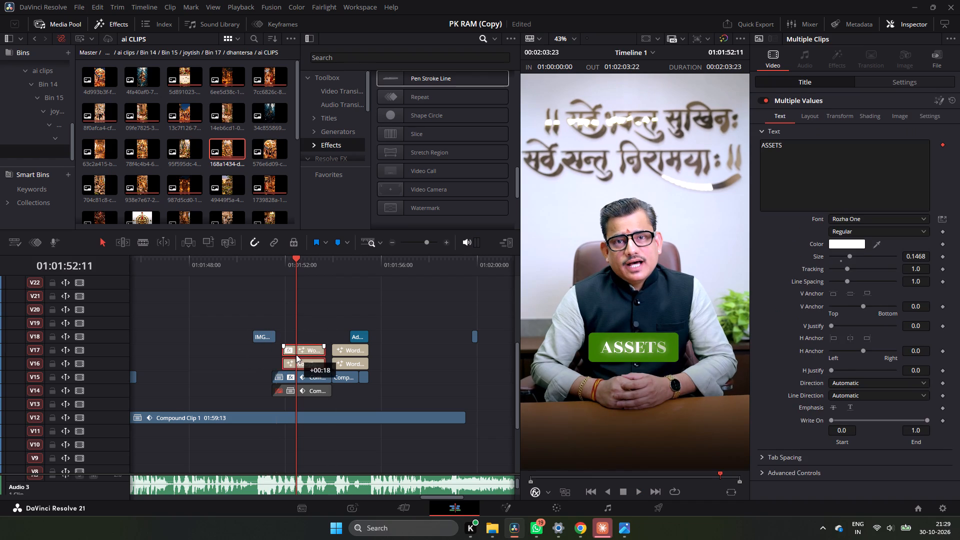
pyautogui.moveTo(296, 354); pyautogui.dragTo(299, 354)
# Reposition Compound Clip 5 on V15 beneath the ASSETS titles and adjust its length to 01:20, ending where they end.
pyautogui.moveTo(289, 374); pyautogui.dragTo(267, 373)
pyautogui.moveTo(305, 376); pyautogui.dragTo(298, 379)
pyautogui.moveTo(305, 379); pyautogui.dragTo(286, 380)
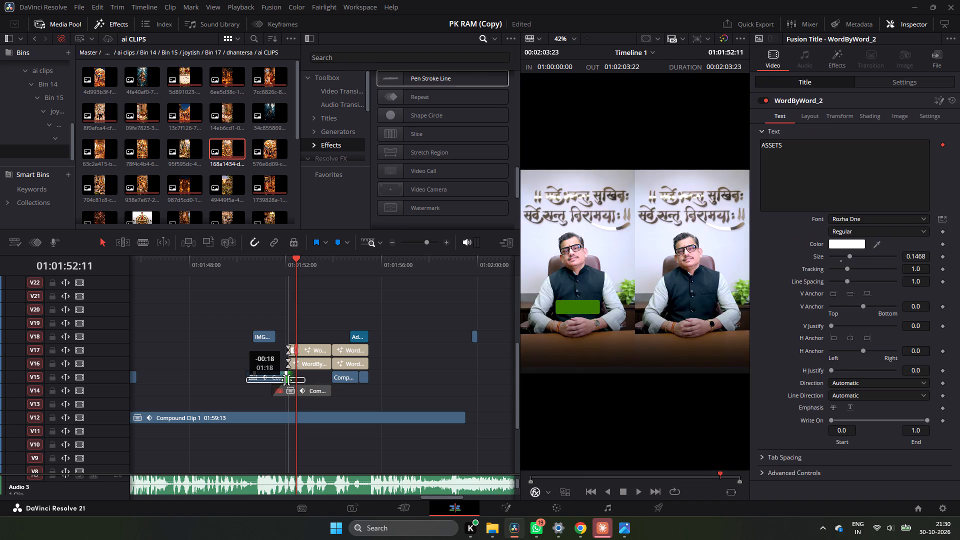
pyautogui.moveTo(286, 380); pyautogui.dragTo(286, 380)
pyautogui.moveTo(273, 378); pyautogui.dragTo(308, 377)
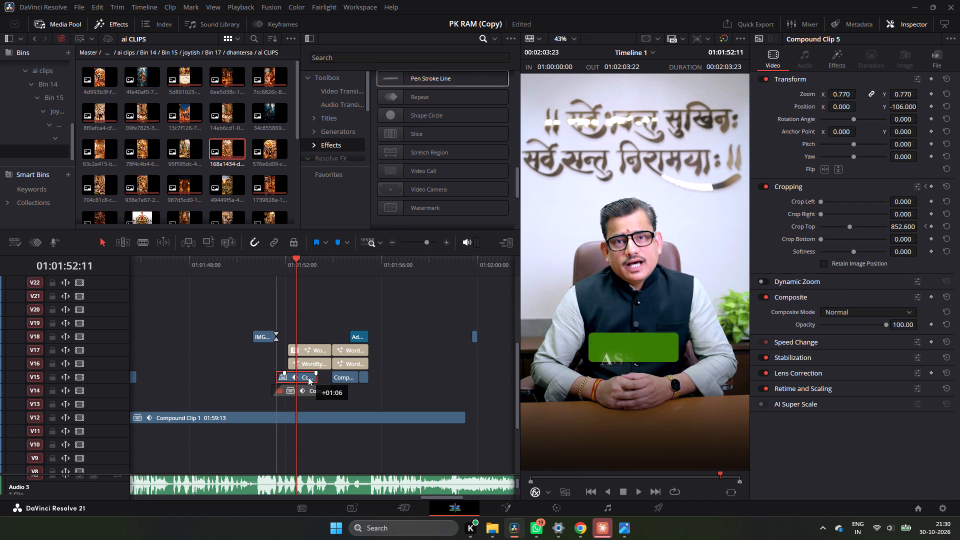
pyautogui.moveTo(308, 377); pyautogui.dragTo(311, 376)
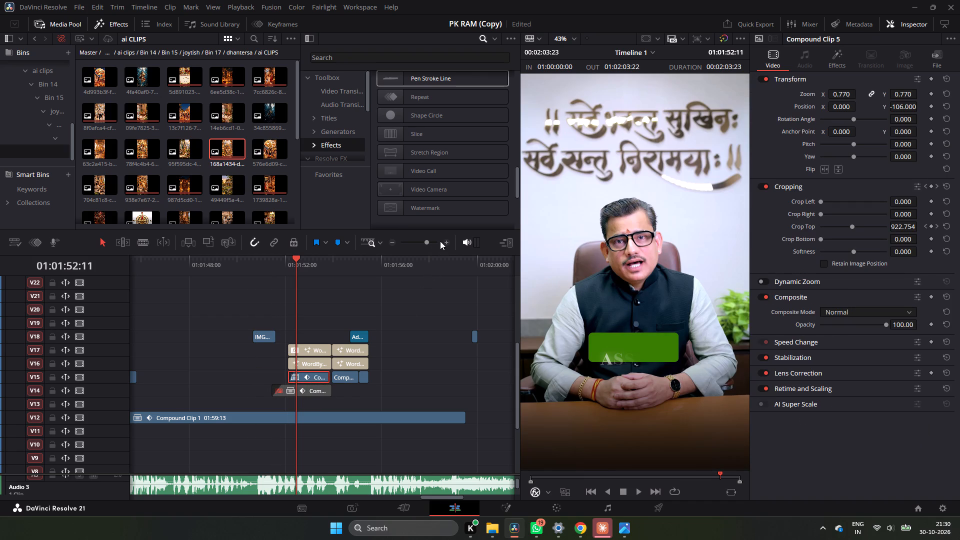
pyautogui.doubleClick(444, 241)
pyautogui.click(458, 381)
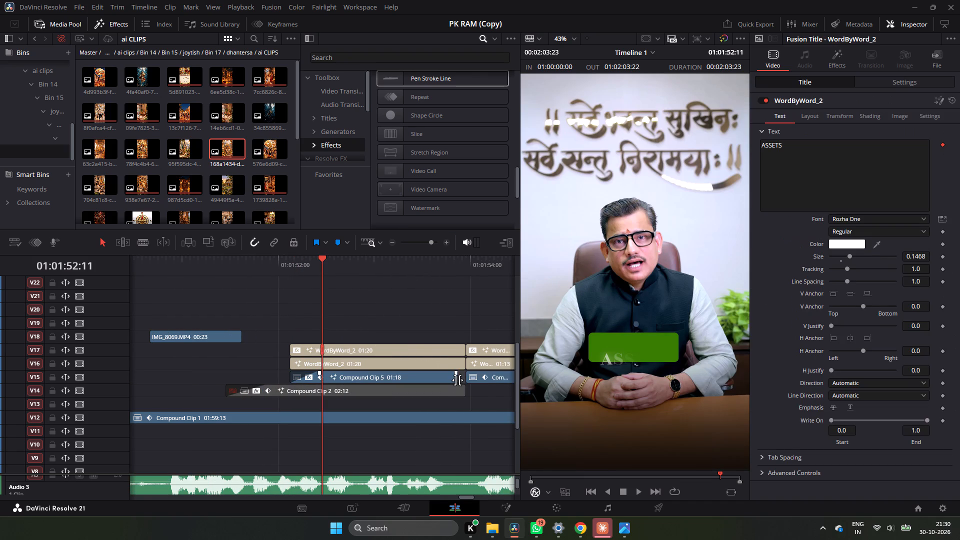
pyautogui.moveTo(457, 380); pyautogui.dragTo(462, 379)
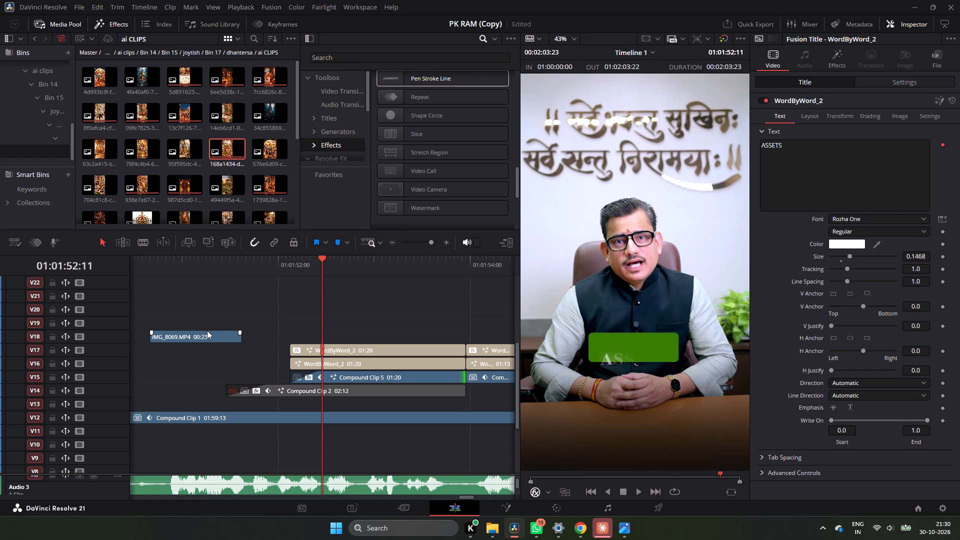
# Delete the IMG_8069.MP4 flash clip on V18 before the ASSETS titles.
pyautogui.click(207, 331)
pyautogui.press('BackSpace')
# Play the ASSETS and LIABILITY section from several points to find where the ASSETS title should start against the speech.
pyautogui.click(262, 265)
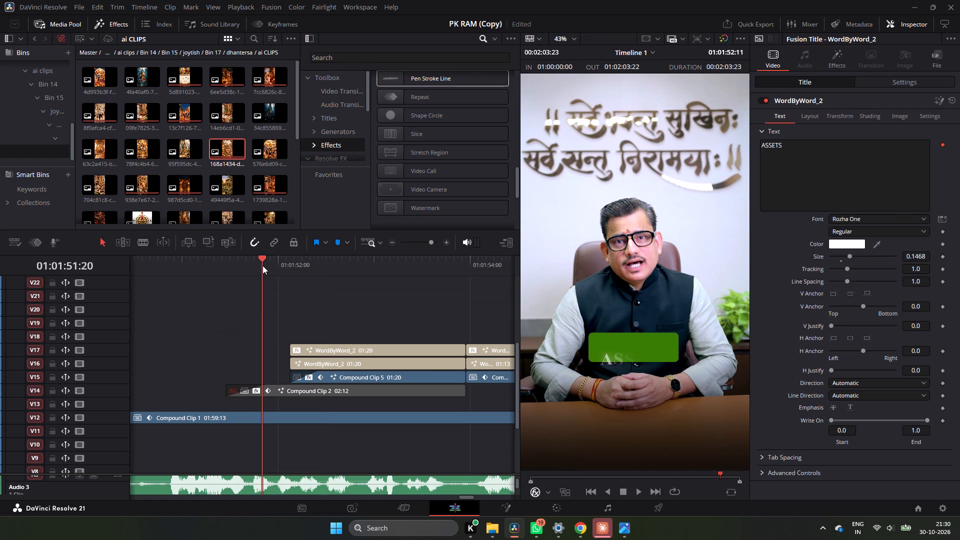
pyautogui.press('space')
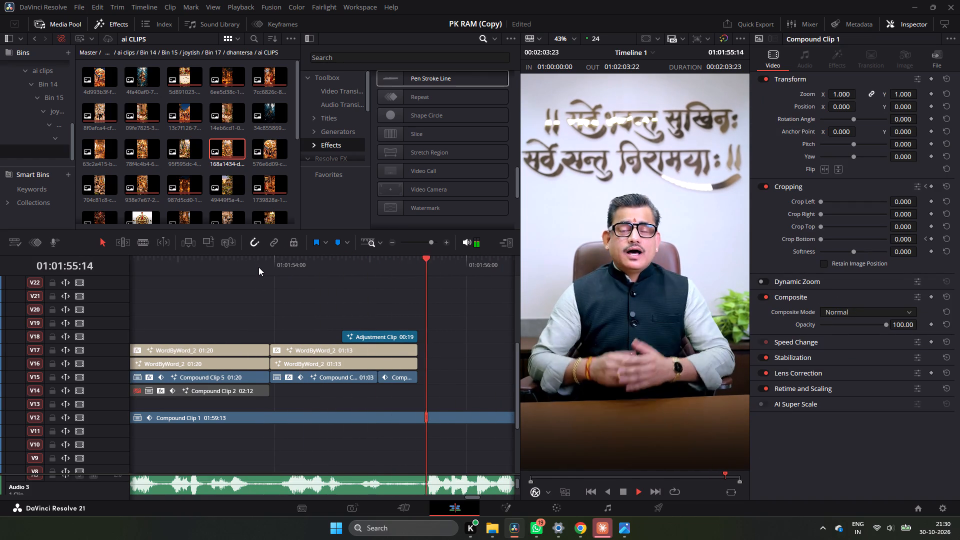
pyautogui.press('space')
pyautogui.doubleClick(391, 244)
pyautogui.click(236, 267)
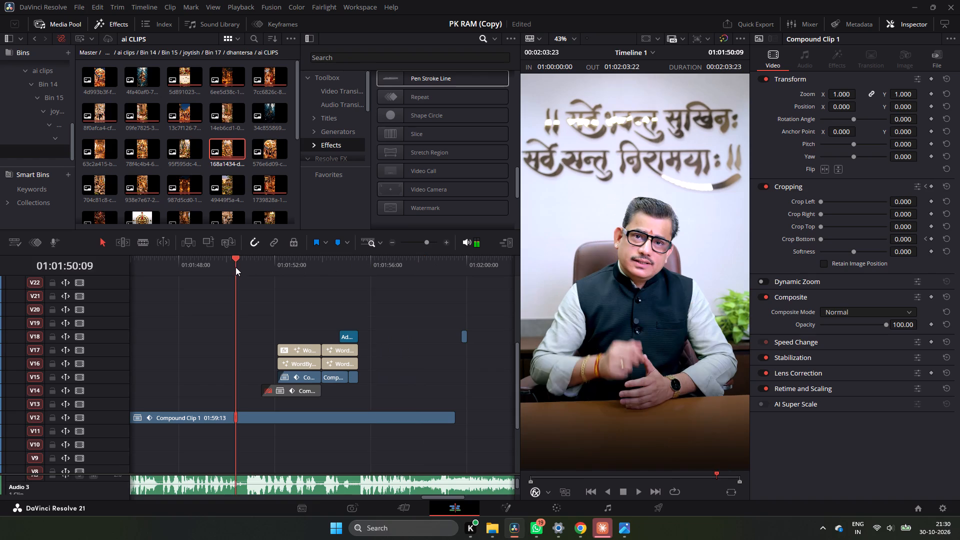
pyautogui.press('space')
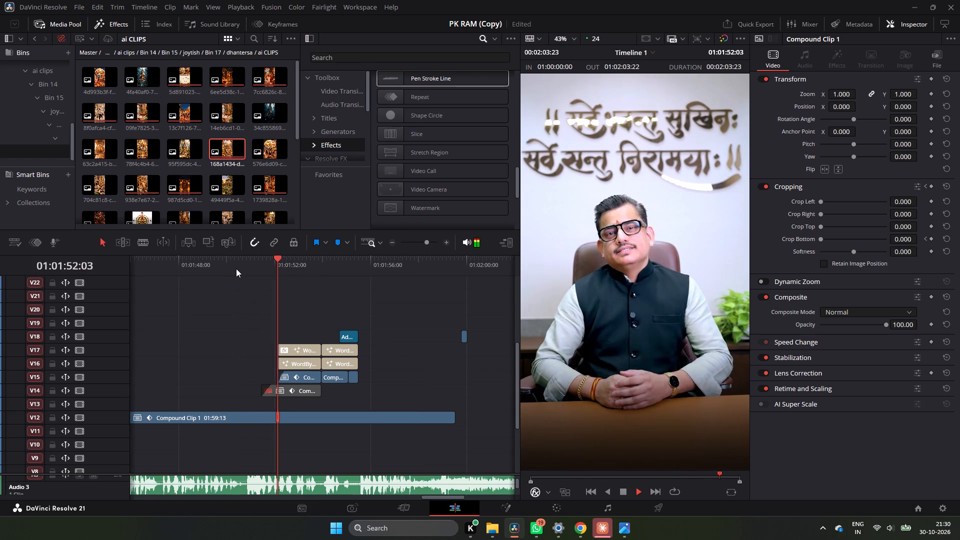
pyautogui.press('space')
pyautogui.click(282, 271)
pyautogui.press('space')
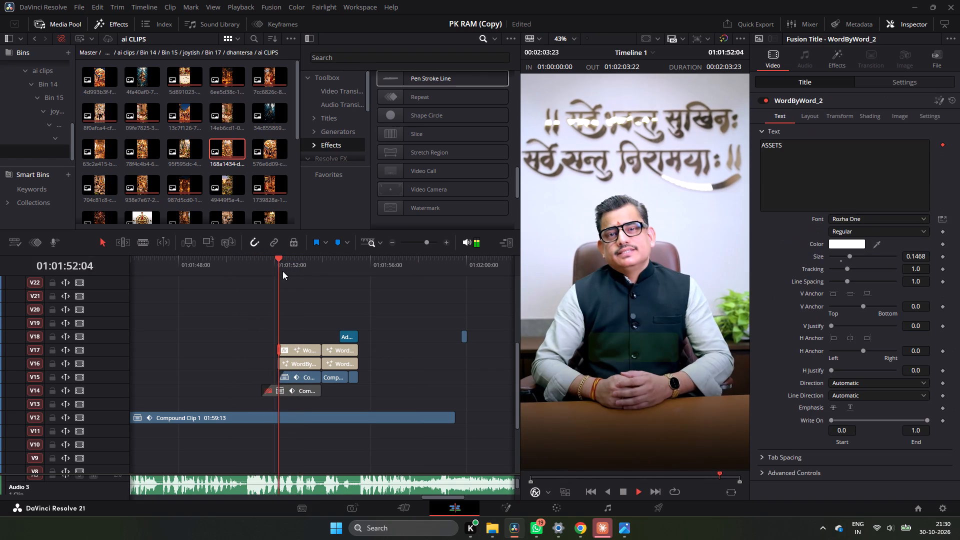
pyautogui.press('space')
pyautogui.click(445, 244)
pyautogui.press('space')
pyautogui.press('space')
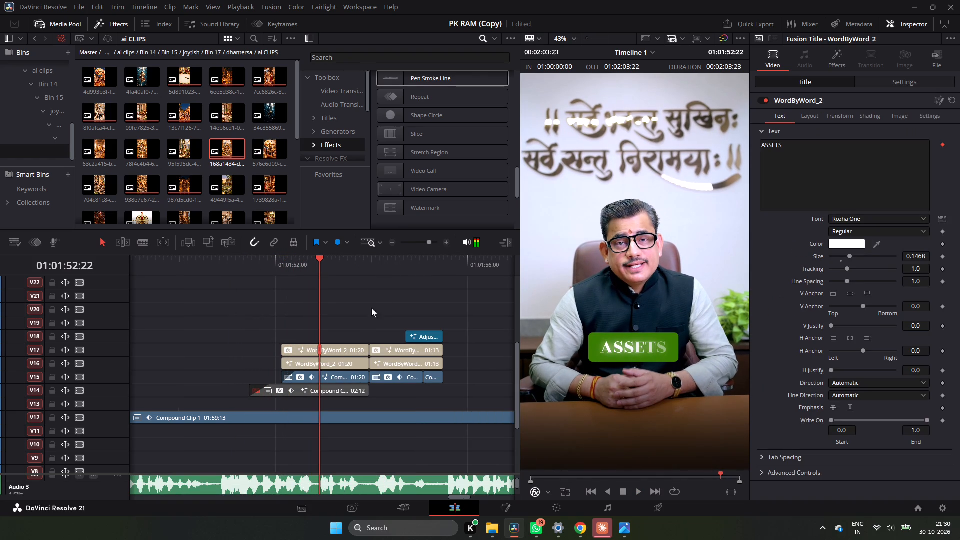
# Move both ASSETS titles to start at 01:01:52:22 on V19 and V20, and trim them to 01:01, ending at the LIABILITY titles.
pyautogui.moveTo(330, 333); pyautogui.dragTo(329, 368)
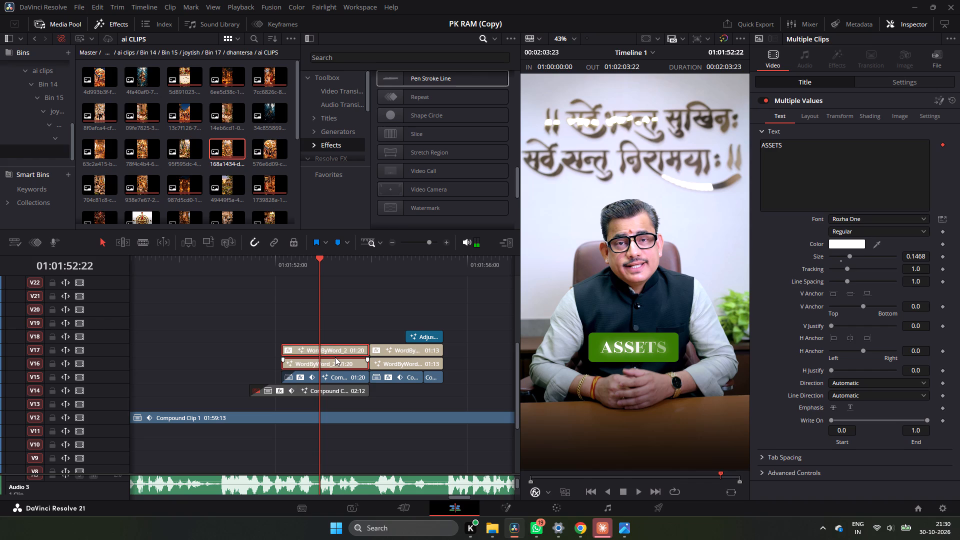
pyautogui.moveTo(335, 356); pyautogui.dragTo(374, 330)
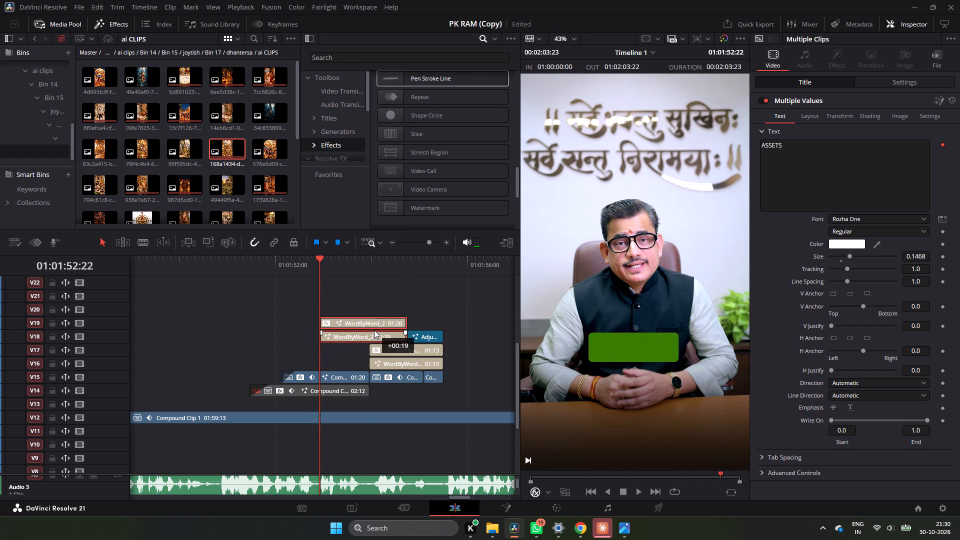
pyautogui.moveTo(374, 330); pyautogui.dragTo(375, 322)
pyautogui.moveTo(409, 317); pyautogui.dragTo(380, 317)
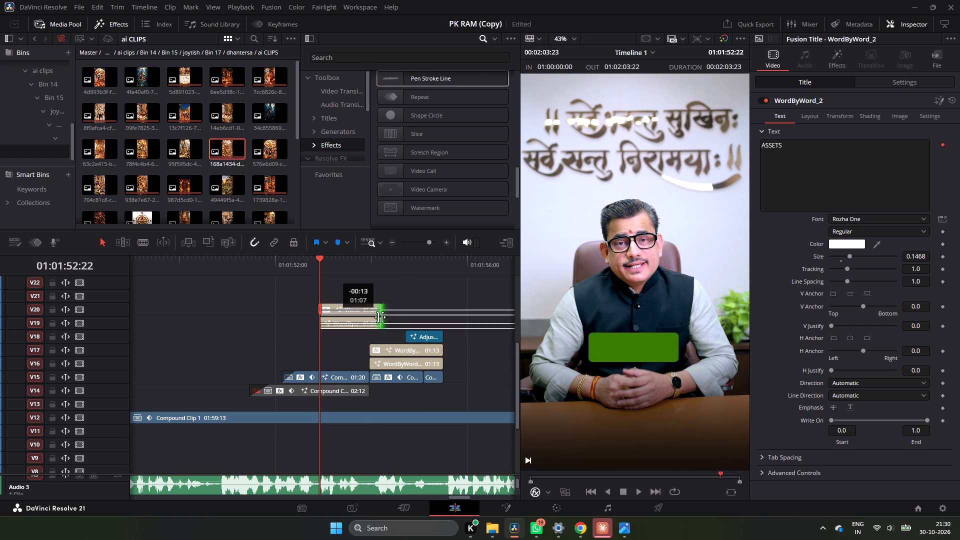
pyautogui.moveTo(380, 317); pyautogui.dragTo(370, 320)
# Move Compound Clip 5 to V18 and trim it to start slightly after the ASSETS titles and end with them.
pyautogui.moveTo(342, 371); pyautogui.dragTo(372, 338)
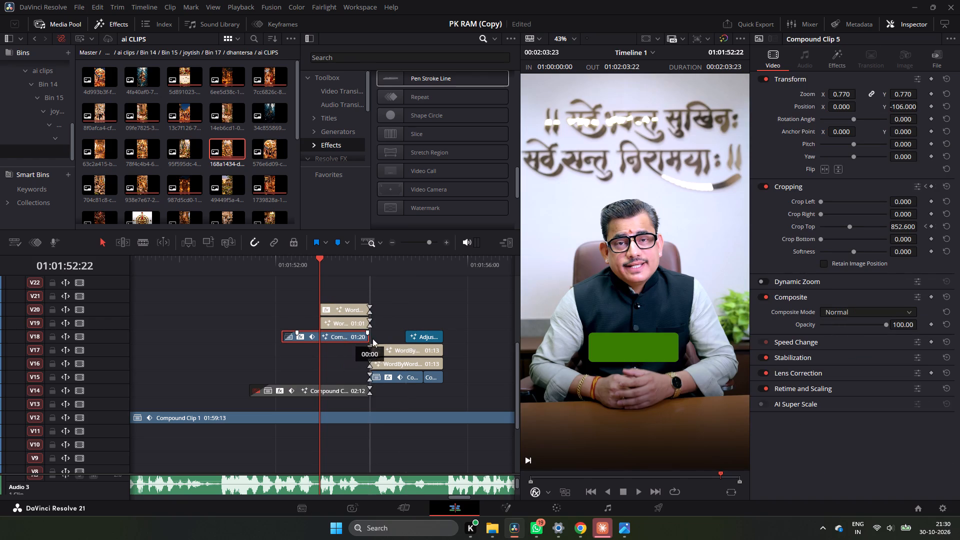
pyautogui.moveTo(372, 338); pyautogui.dragTo(320, 335)
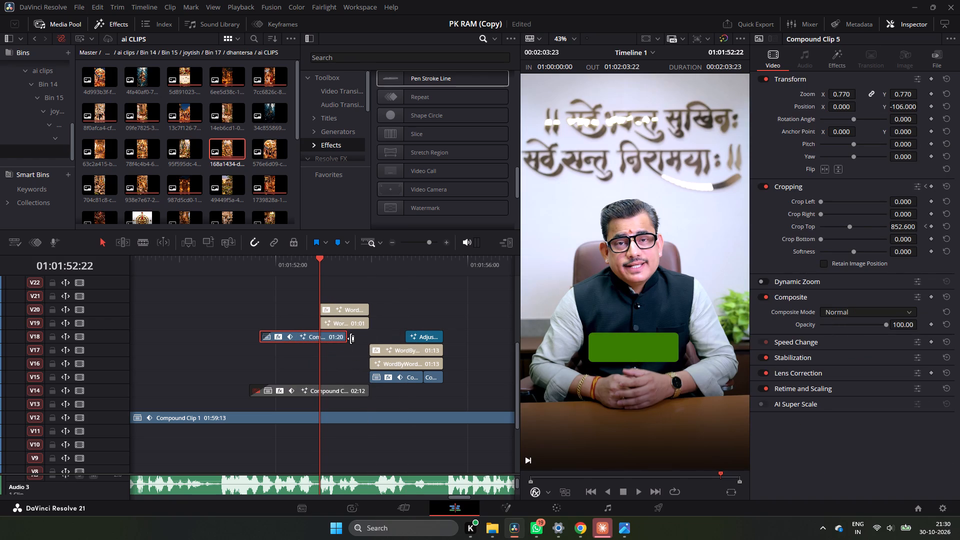
pyautogui.click(351, 337)
pyautogui.moveTo(346, 338); pyautogui.dragTo(313, 342)
pyautogui.moveTo(289, 339); pyautogui.dragTo(356, 336)
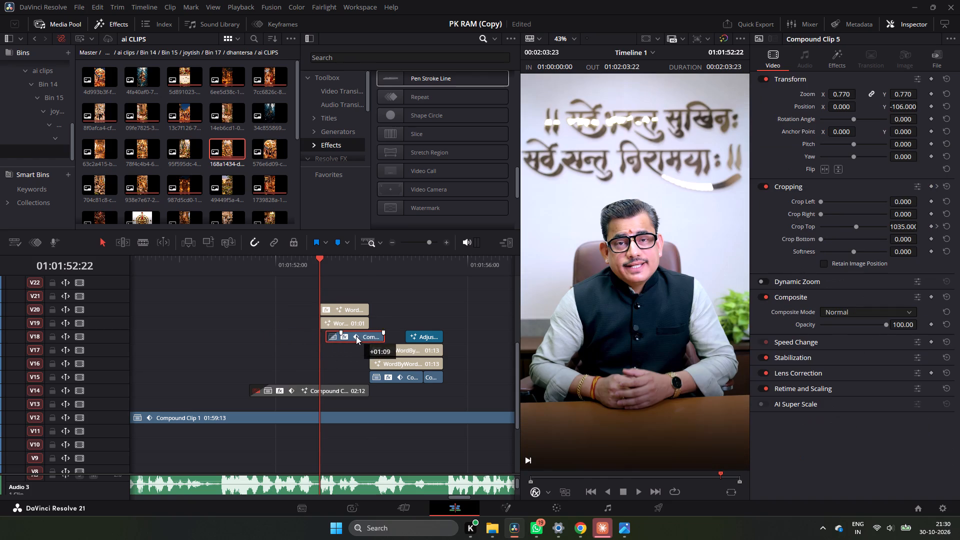
pyautogui.moveTo(356, 336); pyautogui.dragTo(351, 336)
pyautogui.moveTo(378, 338); pyautogui.dragTo(369, 338)
pyautogui.moveTo(357, 338); pyautogui.dragTo(358, 338)
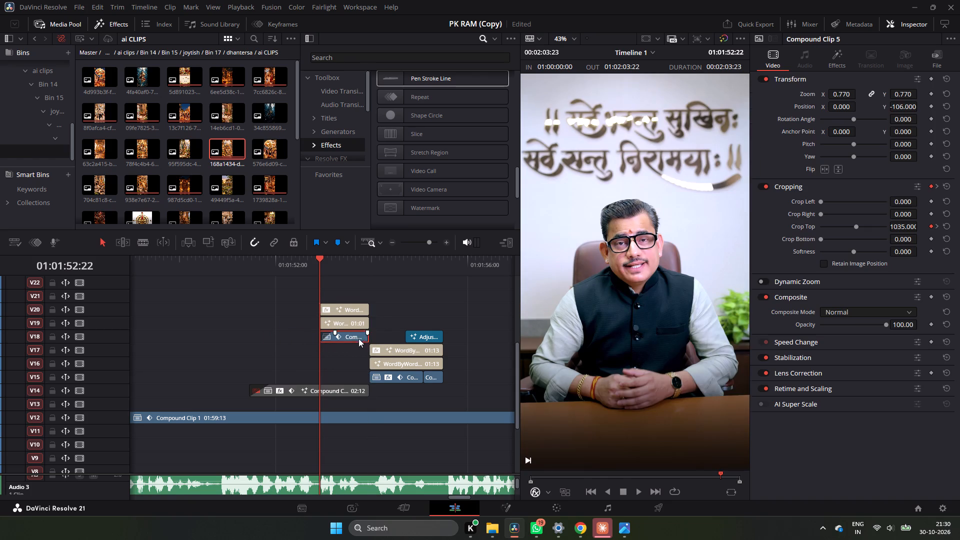
pyautogui.moveTo(358, 338); pyautogui.dragTo(367, 338)
pyautogui.moveTo(375, 336); pyautogui.dragTo(368, 338)
# Move the ASSETS titles and Compound Clip 5 together back down to V15 through V17 without changing their timing.
pyautogui.moveTo(299, 306); pyautogui.dragTo(355, 334)
pyautogui.moveTo(354, 324); pyautogui.dragTo(356, 349)
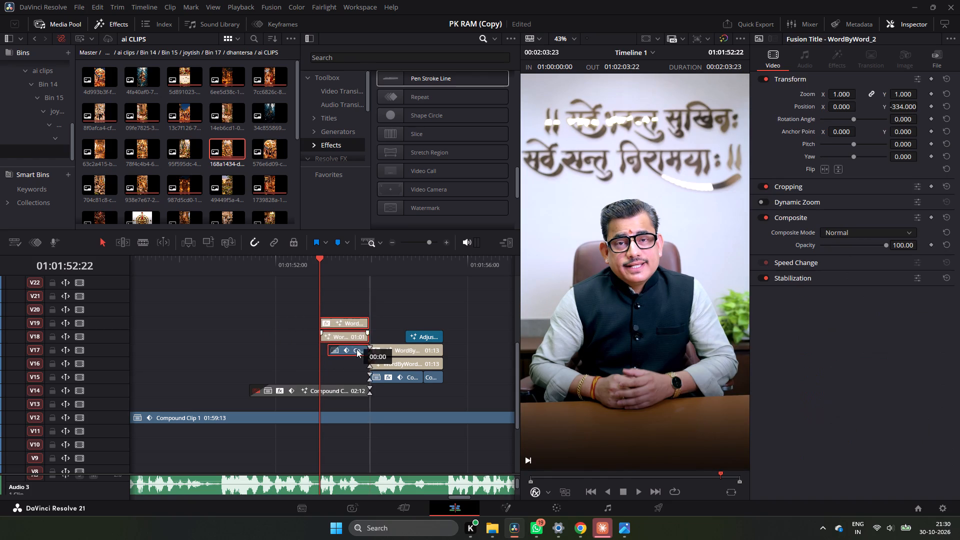
pyautogui.moveTo(356, 349); pyautogui.dragTo(356, 358)
# Play the ASSETS title repeatedly and on through the LIABILITY strikethrough to check the new title timing.
pyautogui.press('space')
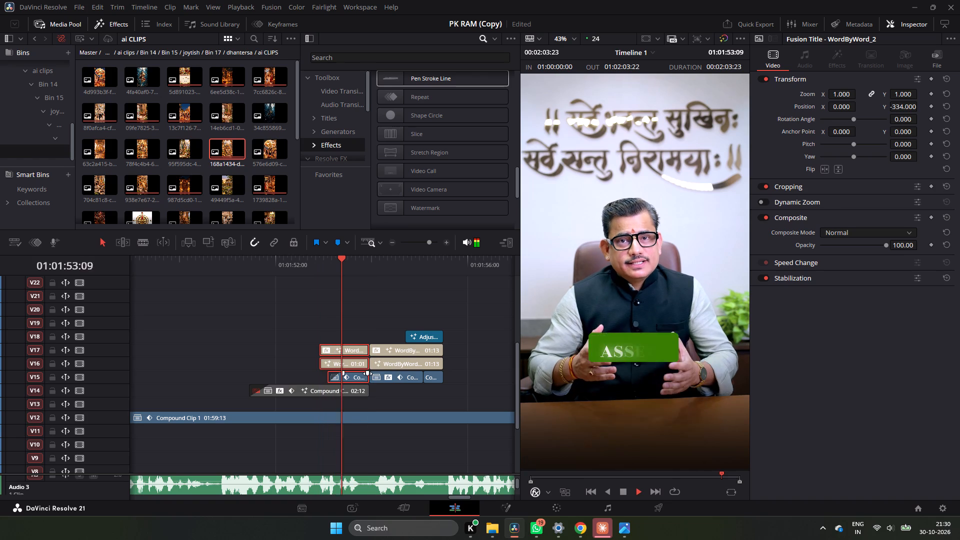
pyautogui.press('space')
pyautogui.click(315, 274)
pyautogui.press('space')
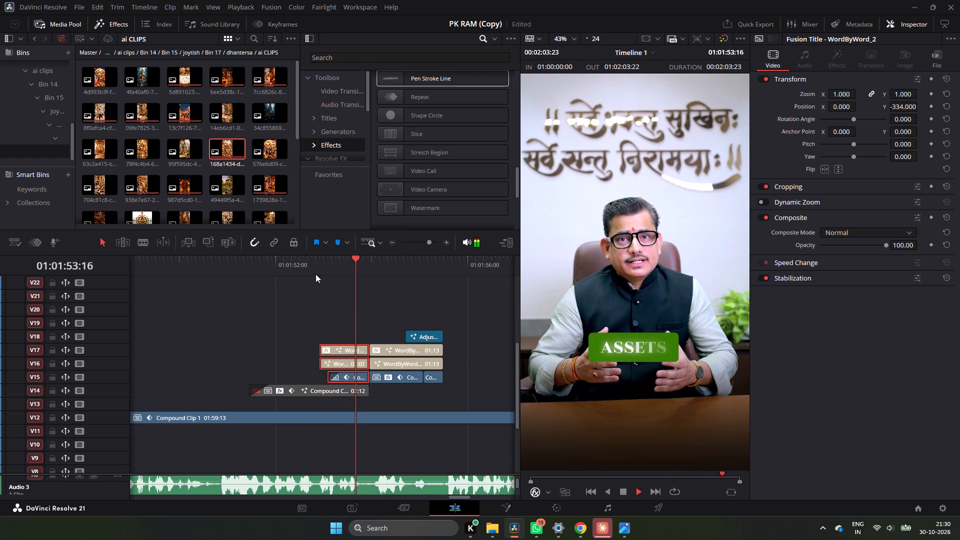
pyautogui.press('space')
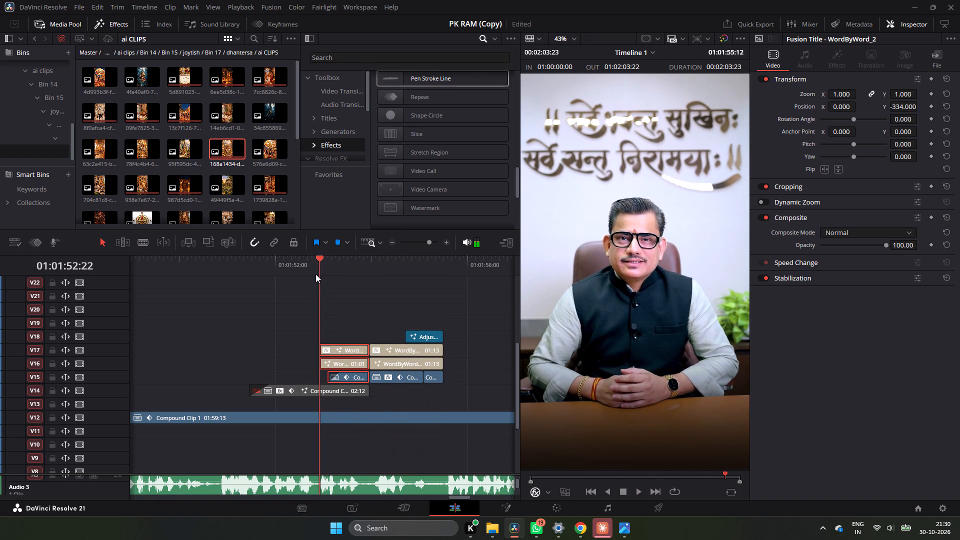
pyautogui.press('space')
pyautogui.press('space')
pyautogui.click(315, 274)
pyautogui.press('space')
pyautogui.press('space')
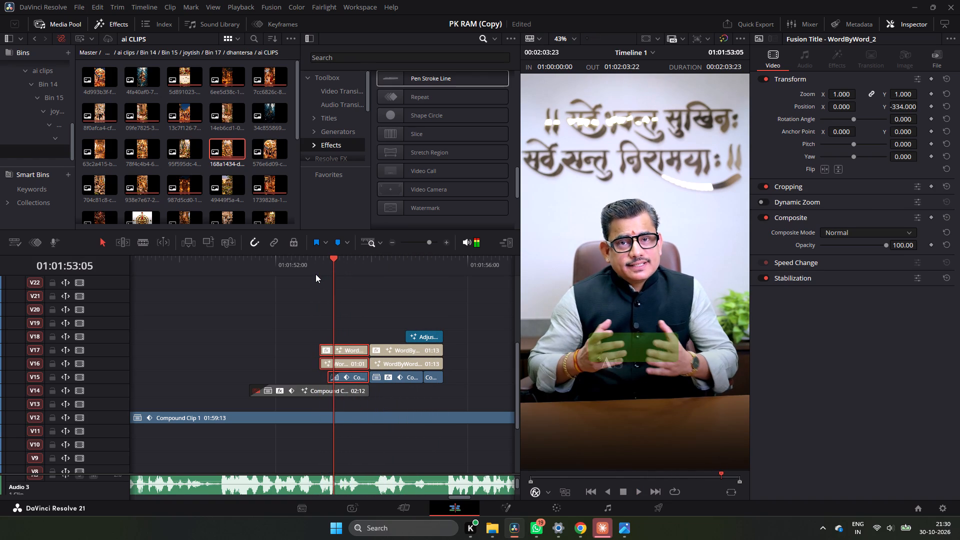
pyautogui.press('space')
pyautogui.press('space')
pyautogui.press('space')
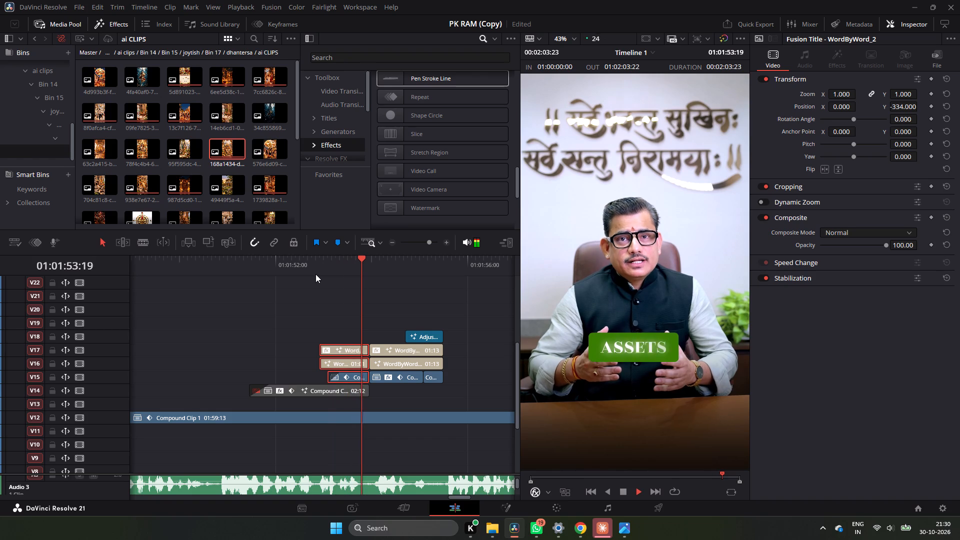
pyautogui.press('space')
pyautogui.press('space')
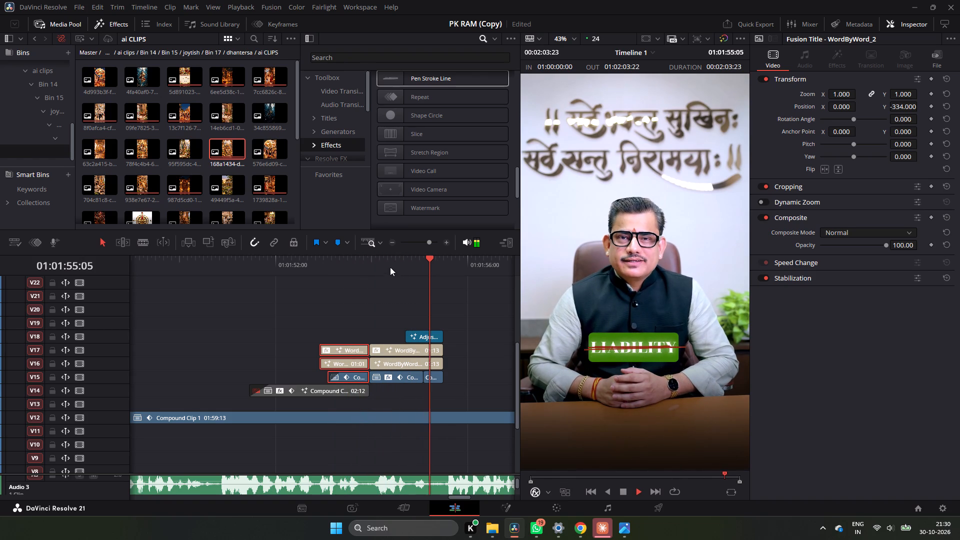
pyautogui.press('space')
pyautogui.doubleClick(394, 246)
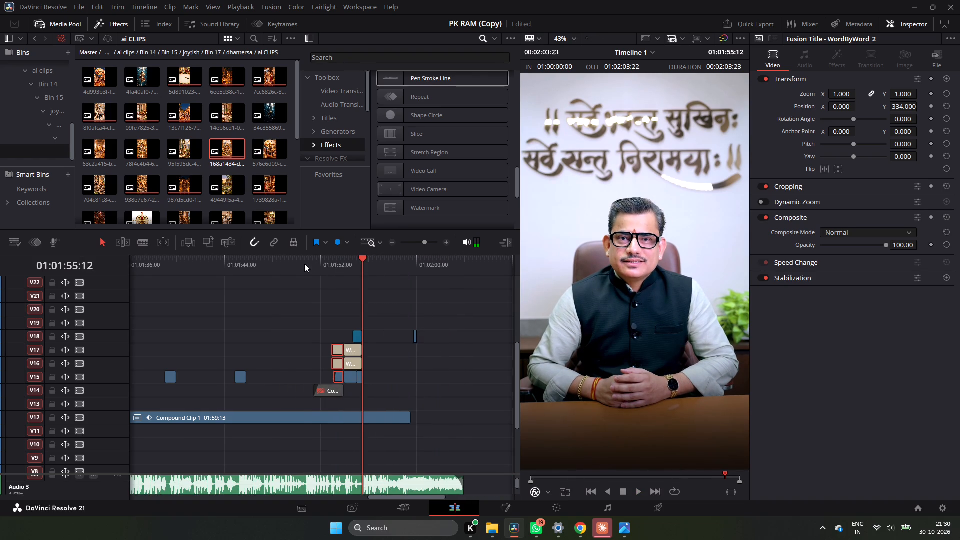
pyautogui.click(304, 263)
pyautogui.press('space')
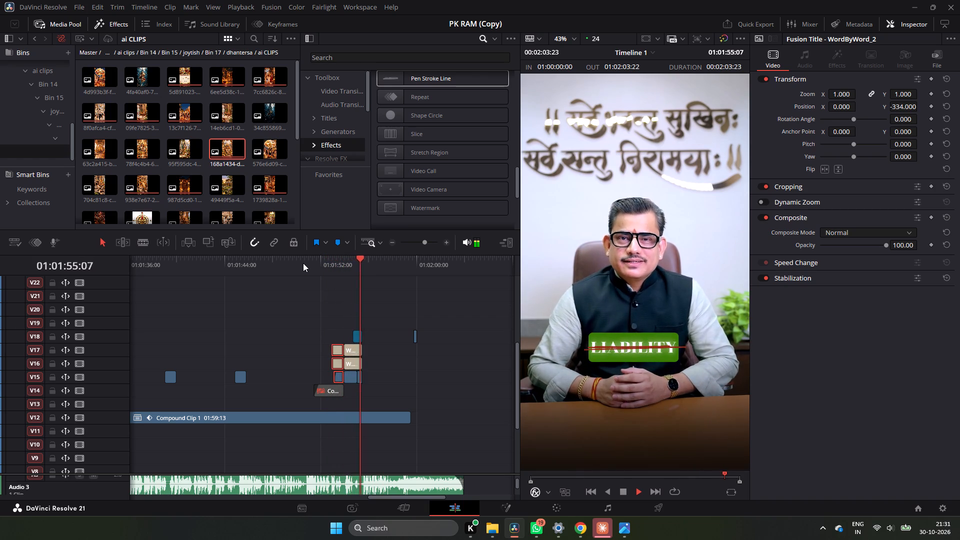
pyautogui.press('space')
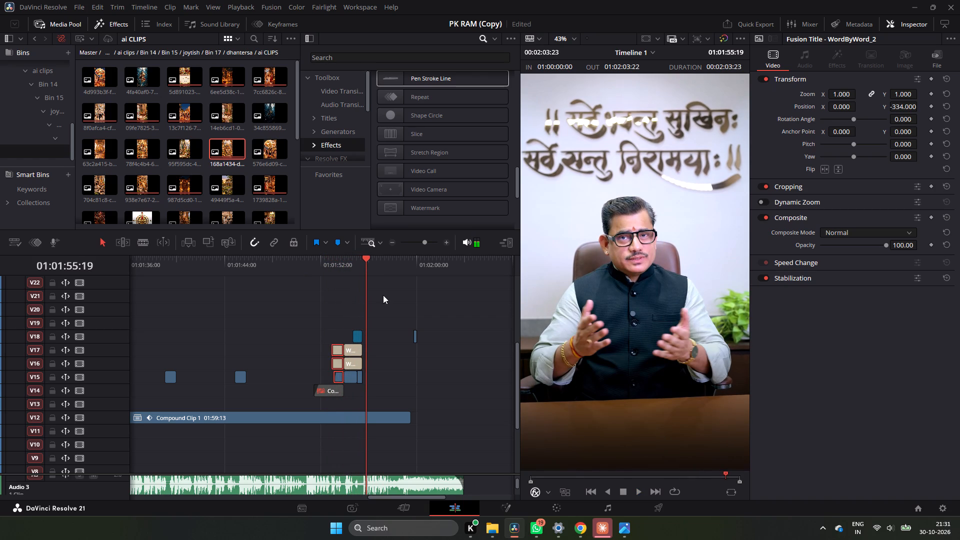
# Scrub and play across the V15 IMG_8069.MP4 flash transitions near 01:01:45:06 and 01:01:39:12 to check how they cover the cuts.
pyautogui.moveTo(364, 272); pyautogui.dragTo(234, 325)
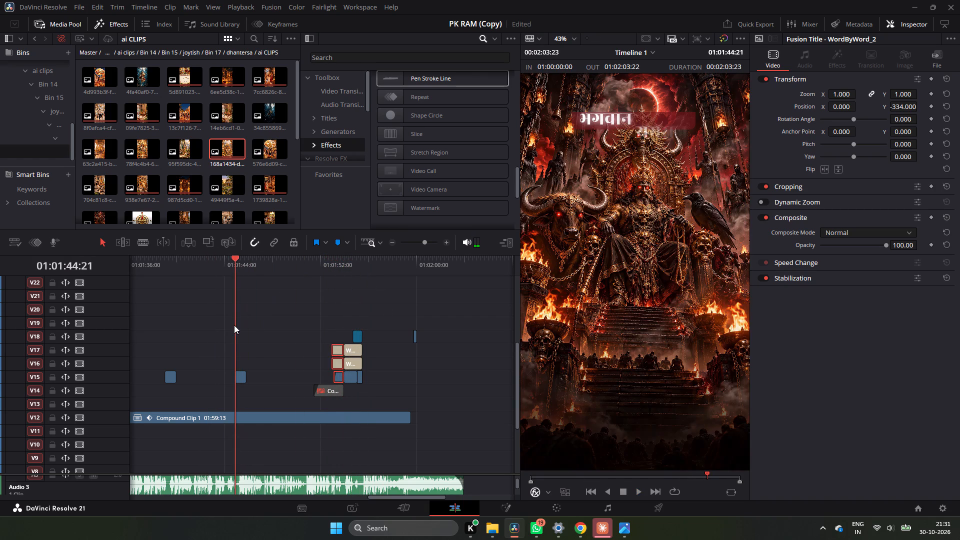
pyautogui.moveTo(234, 325); pyautogui.dragTo(233, 325)
pyautogui.doubleClick(446, 240)
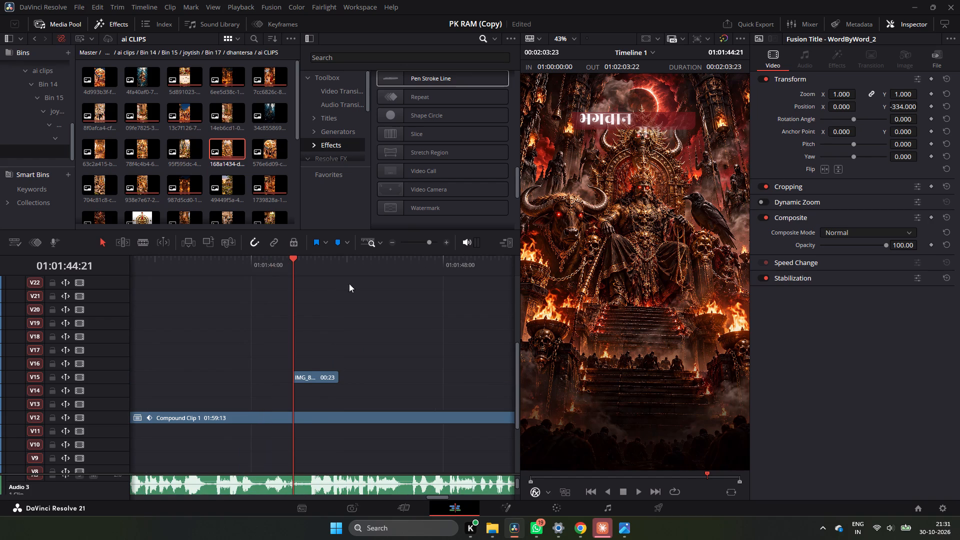
pyautogui.moveTo(296, 275); pyautogui.dragTo(313, 285)
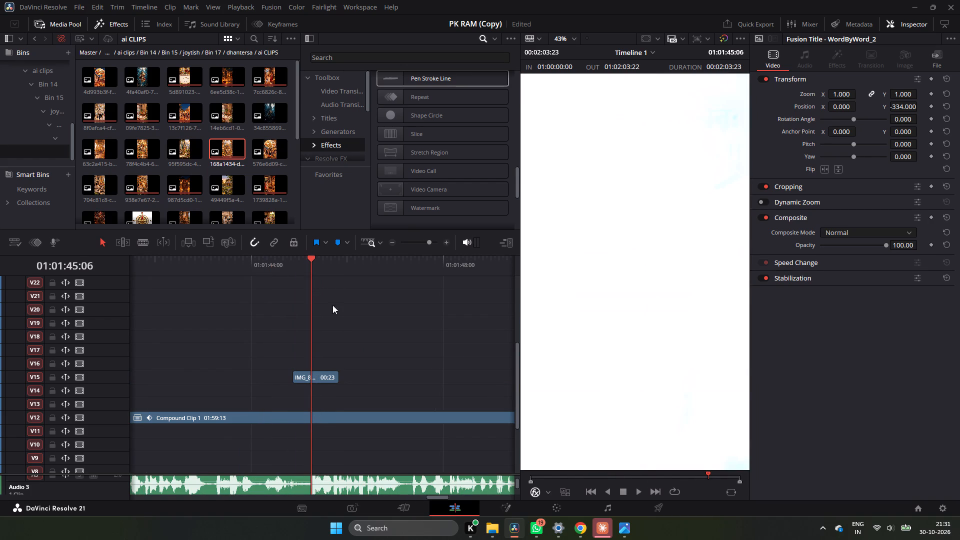
pyautogui.scroll(-3, 355, 330)
pyautogui.moveTo(310, 262); pyautogui.dragTo(305, 263)
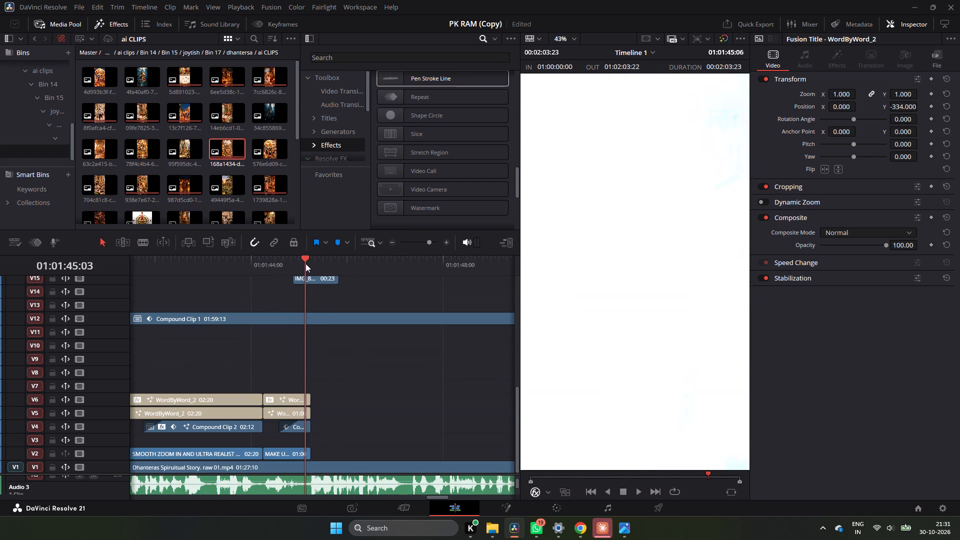
pyautogui.moveTo(305, 263); pyautogui.dragTo(289, 265)
pyautogui.press('space')
pyautogui.press('space')
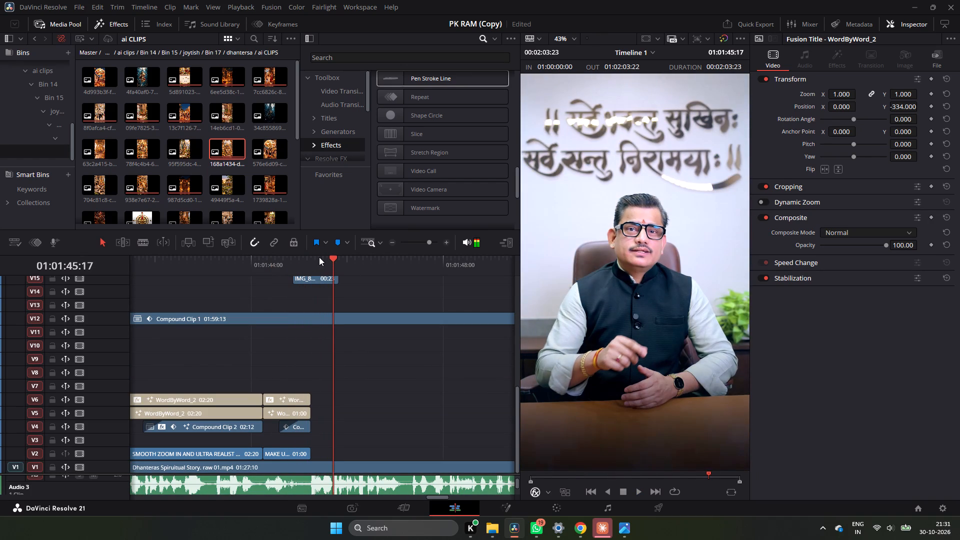
pyautogui.doubleClick(391, 241)
pyautogui.moveTo(313, 260); pyautogui.dragTo(267, 265)
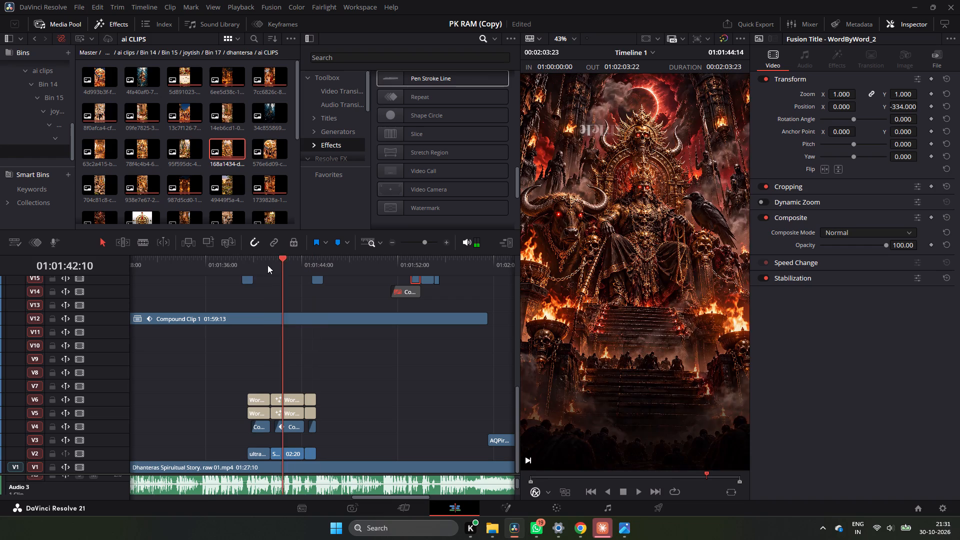
pyautogui.moveTo(267, 265); pyautogui.dragTo(245, 270)
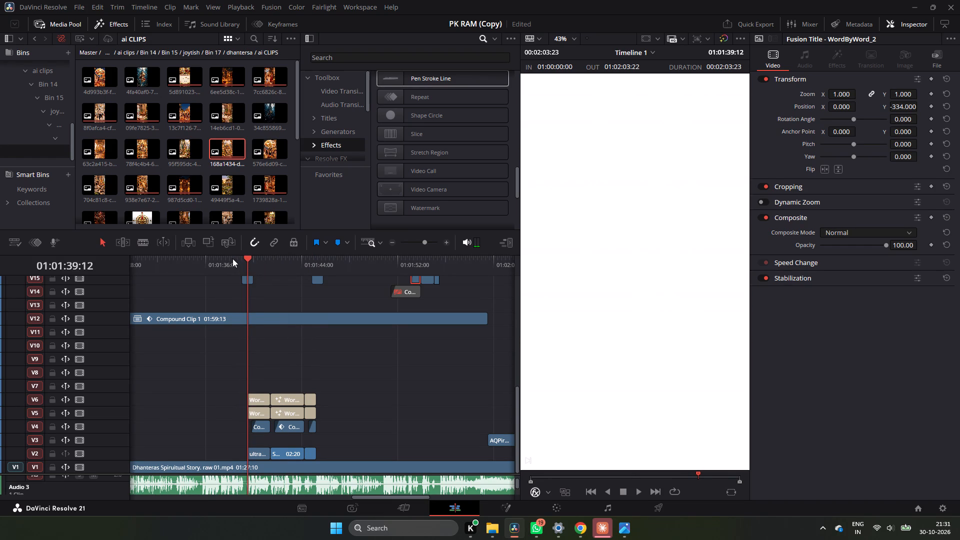
pyautogui.click(232, 258)
pyautogui.press('space')
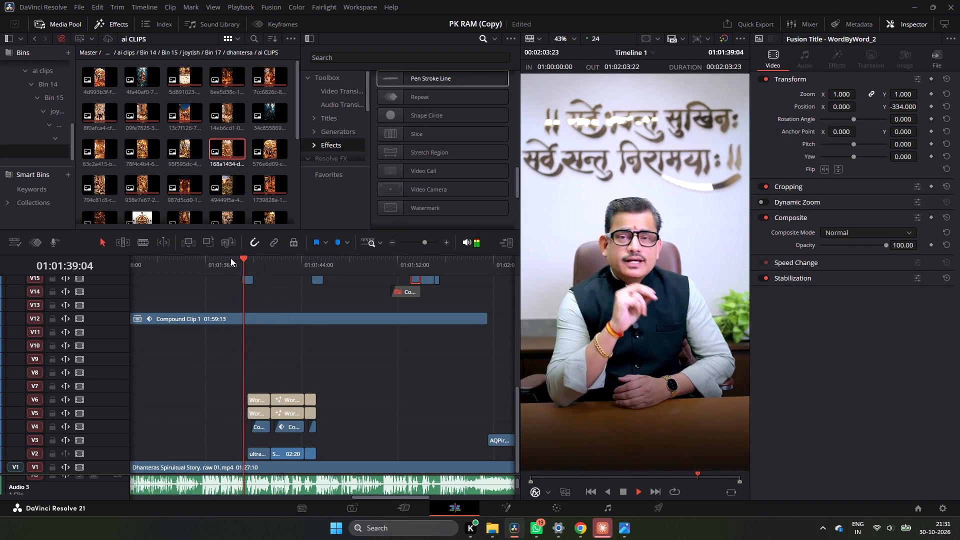
pyautogui.press('space')
# Review the early IMG_8069.MP4 flash transitions on V13 and V14 at the cuts near 01:00:21:12, 01:00:26:20 and 01:00:29:15.
pyautogui.moveTo(245, 259); pyautogui.dragTo(119, 287)
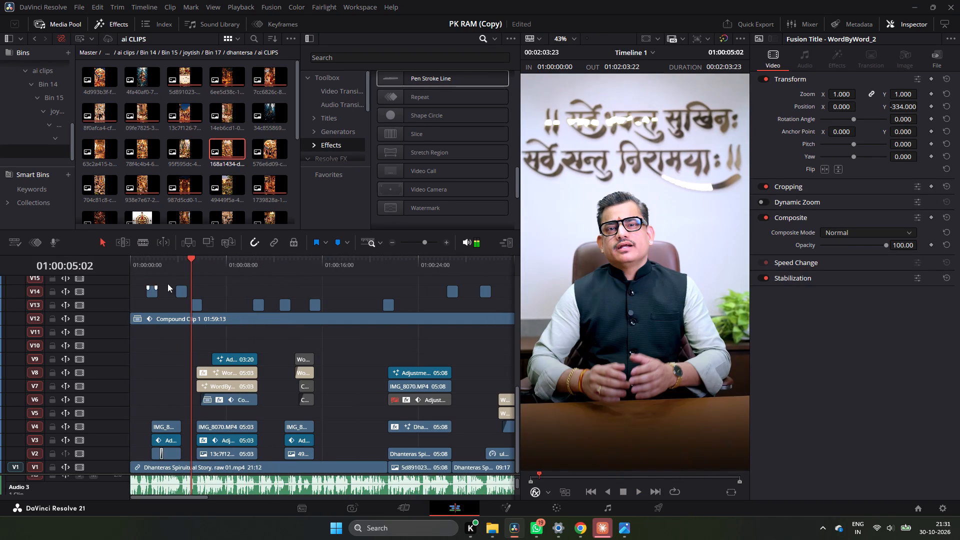
pyautogui.click(391, 261)
pyautogui.click(380, 263)
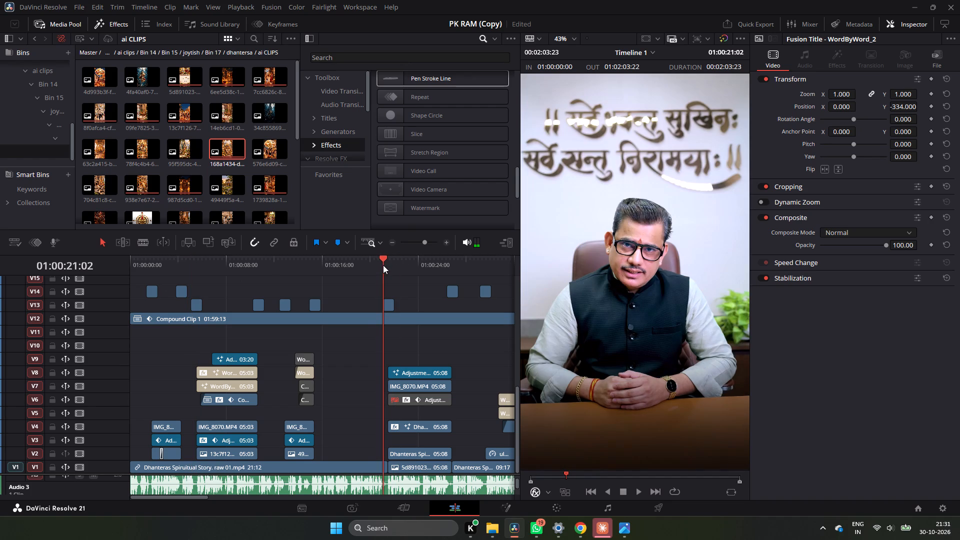
pyautogui.moveTo(383, 265); pyautogui.dragTo(387, 265)
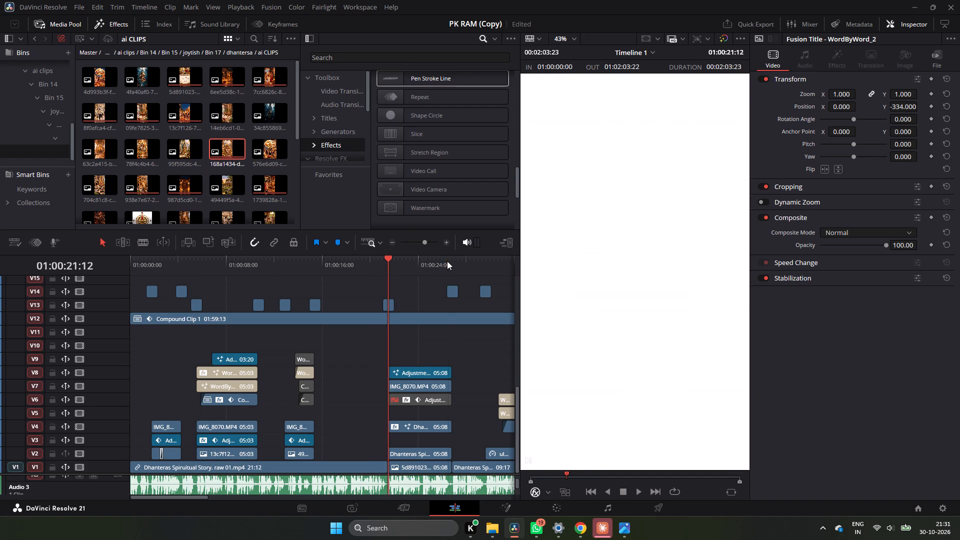
pyautogui.click(447, 261)
pyautogui.moveTo(447, 261); pyautogui.dragTo(456, 263)
pyautogui.click(454, 257)
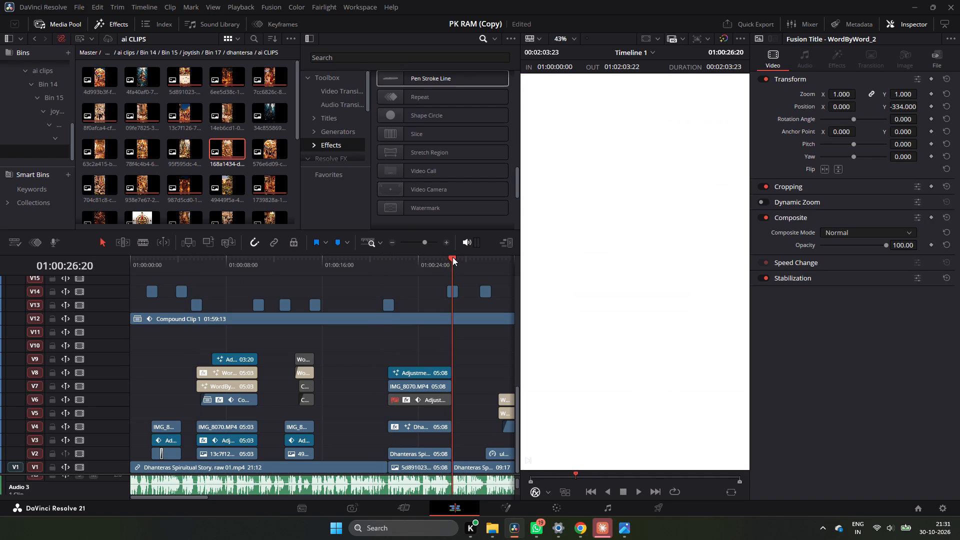
pyautogui.click(388, 262)
pyautogui.click(384, 262)
pyautogui.press('space')
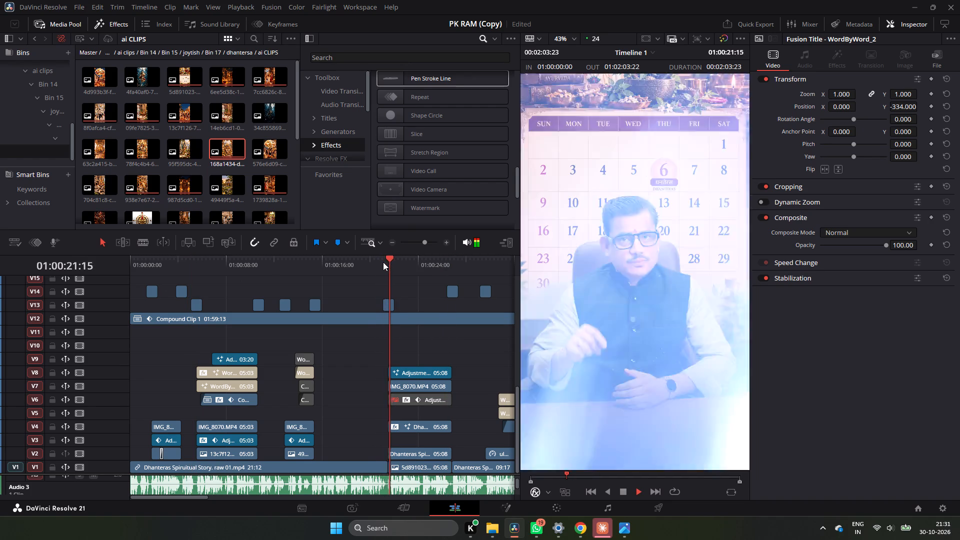
pyautogui.click(383, 262)
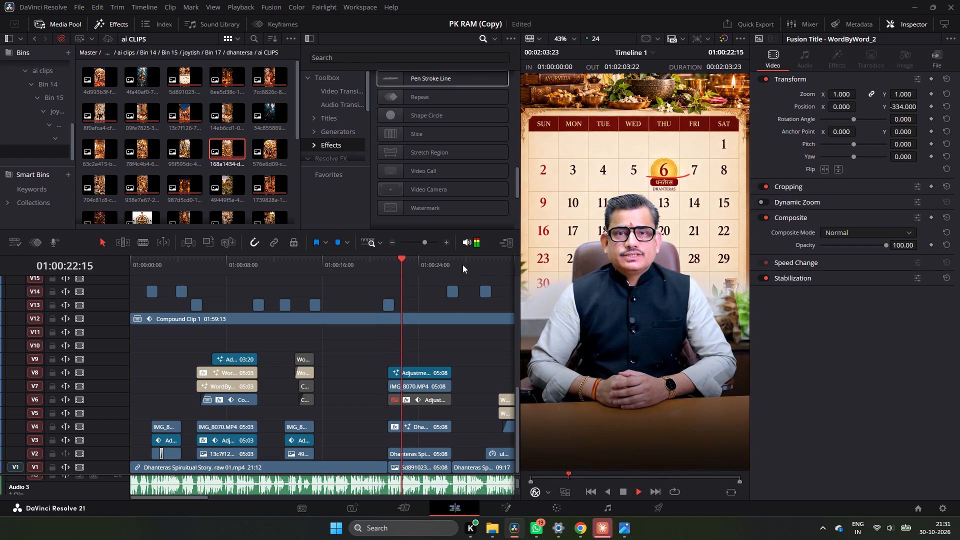
pyautogui.click(453, 264)
pyautogui.click(476, 264)
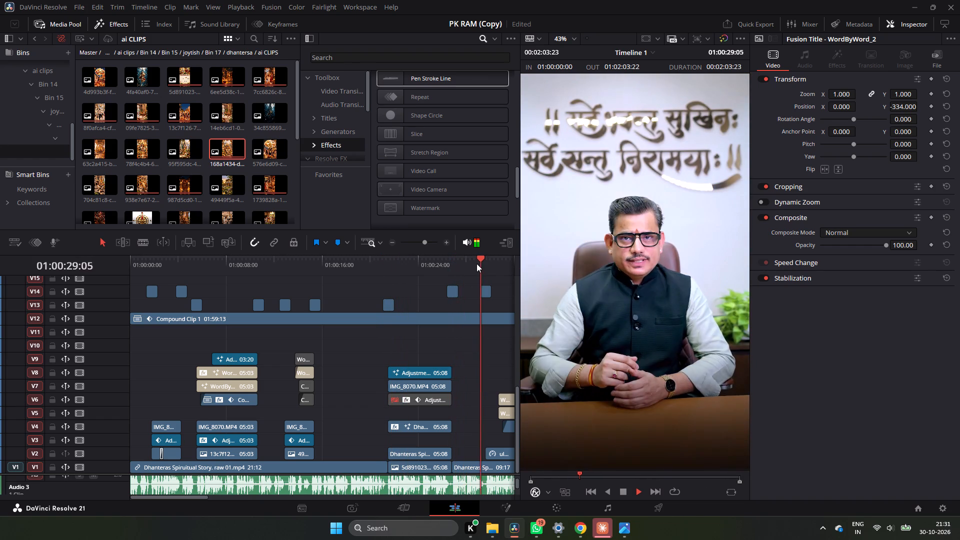
pyautogui.press('space')
pyautogui.moveTo(482, 263); pyautogui.dragTo(487, 263)
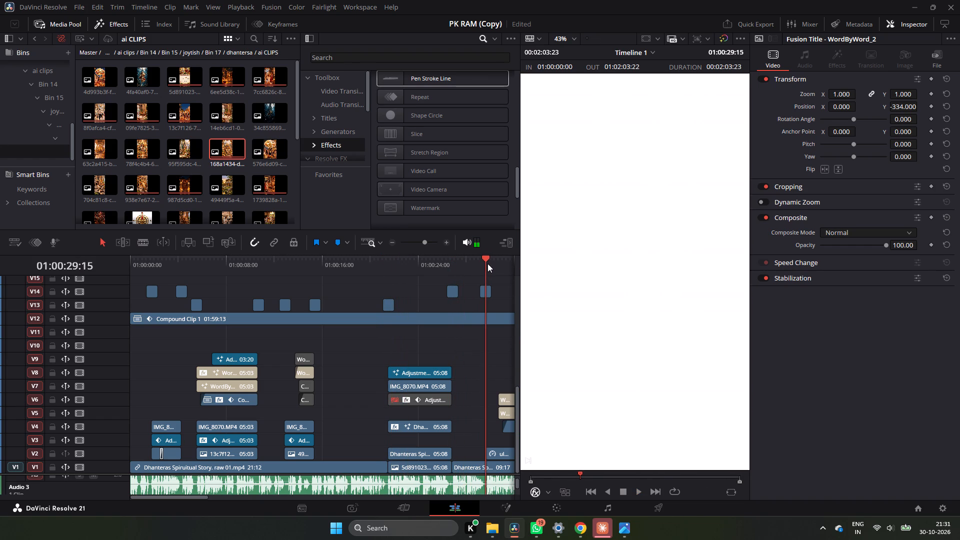
pyautogui.click(478, 262)
pyautogui.press('space')
pyautogui.press('space')
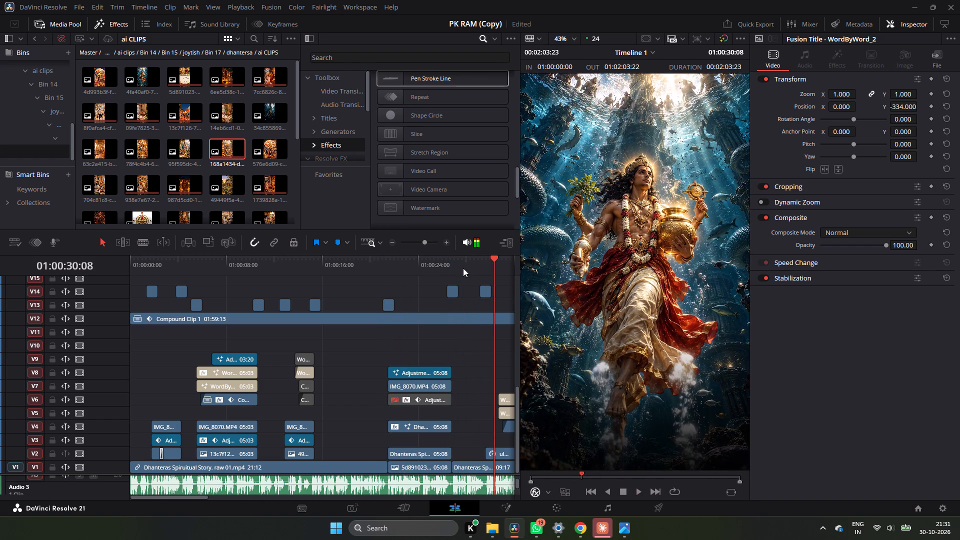
# Play repeatedly across the IMG_8069.MP4 flash on V14 at the 01:00:26:20 cut to check its timing.
pyautogui.click(433, 267)
pyautogui.moveTo(436, 266); pyautogui.dragTo(451, 267)
pyautogui.doubleClick(449, 242)
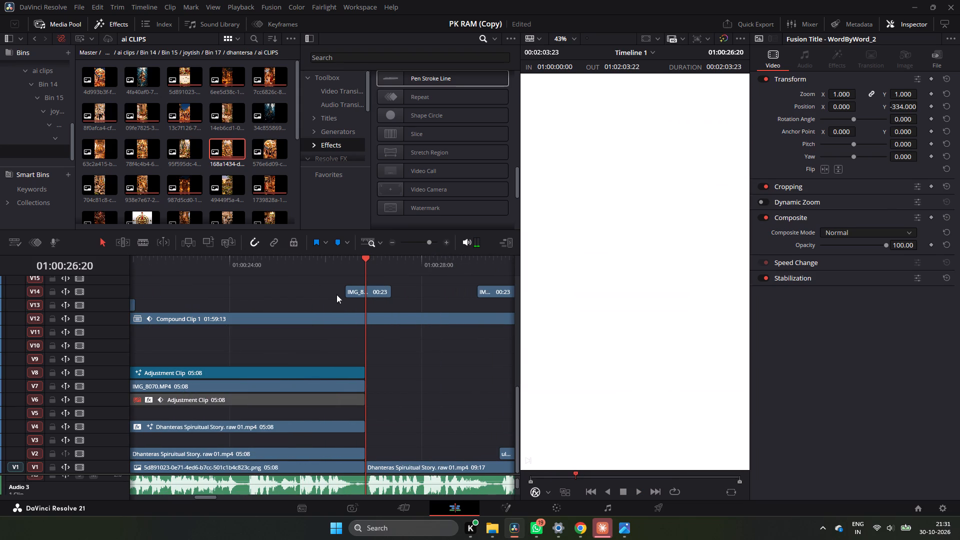
pyautogui.click(362, 290)
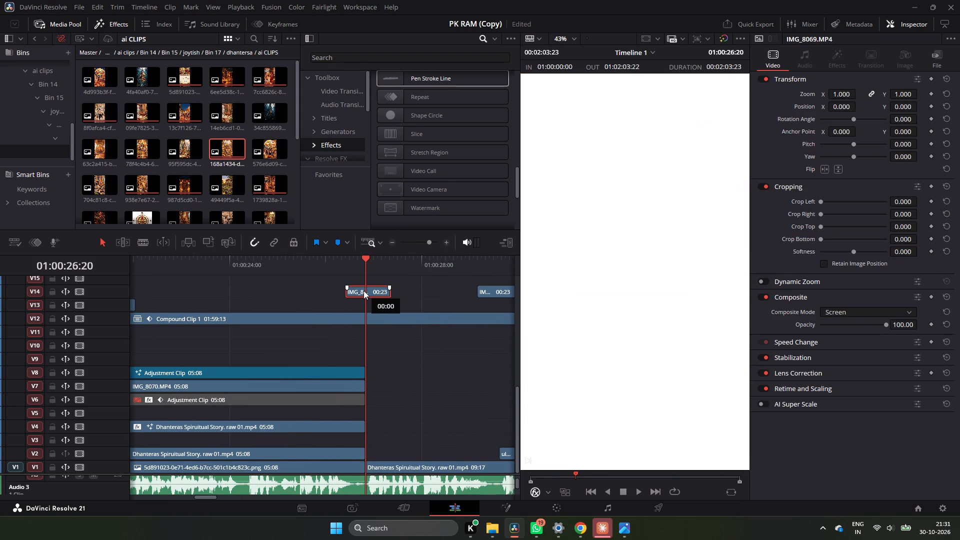
pyautogui.click(338, 265)
pyautogui.press('space')
pyautogui.press('space')
pyautogui.click(321, 265)
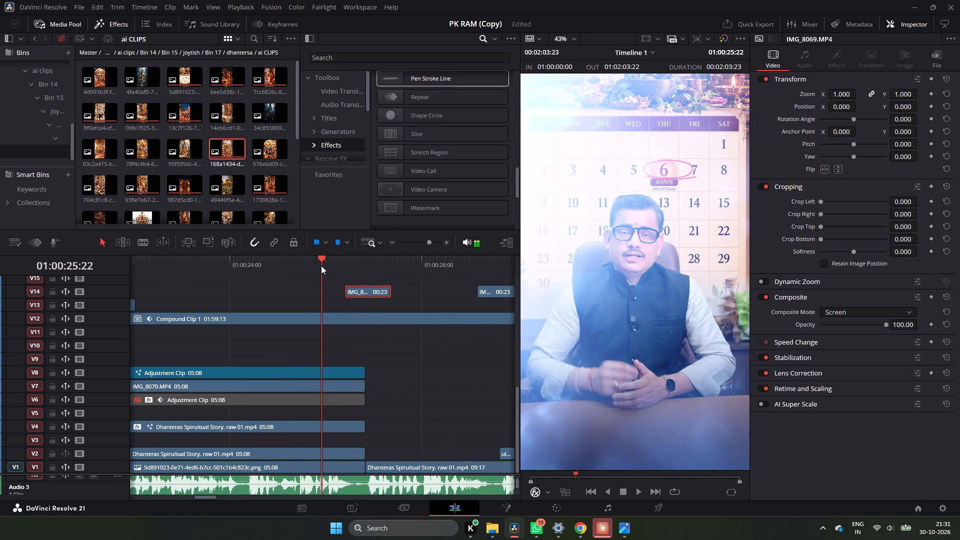
pyautogui.press('space')
pyautogui.press('space')
pyautogui.click(321, 265)
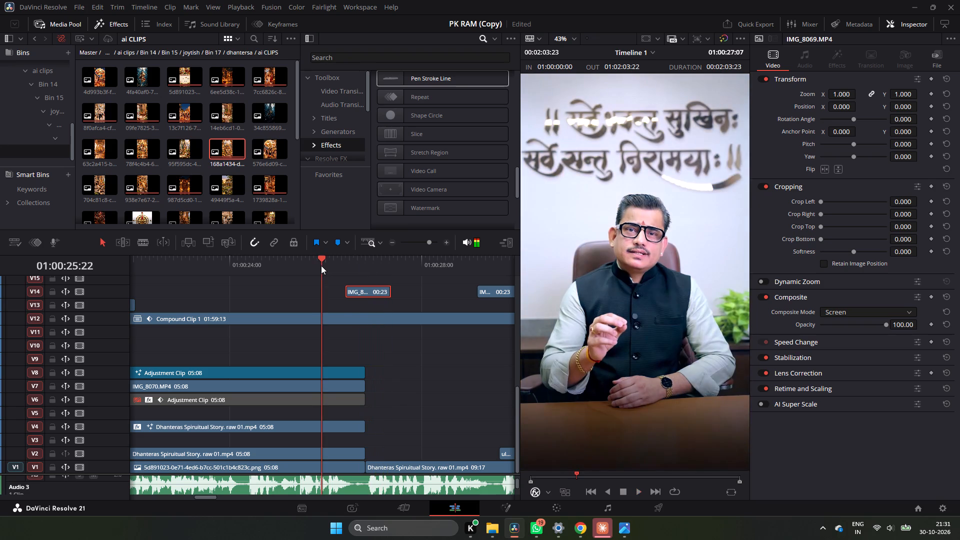
pyautogui.press('space')
pyautogui.press('space')
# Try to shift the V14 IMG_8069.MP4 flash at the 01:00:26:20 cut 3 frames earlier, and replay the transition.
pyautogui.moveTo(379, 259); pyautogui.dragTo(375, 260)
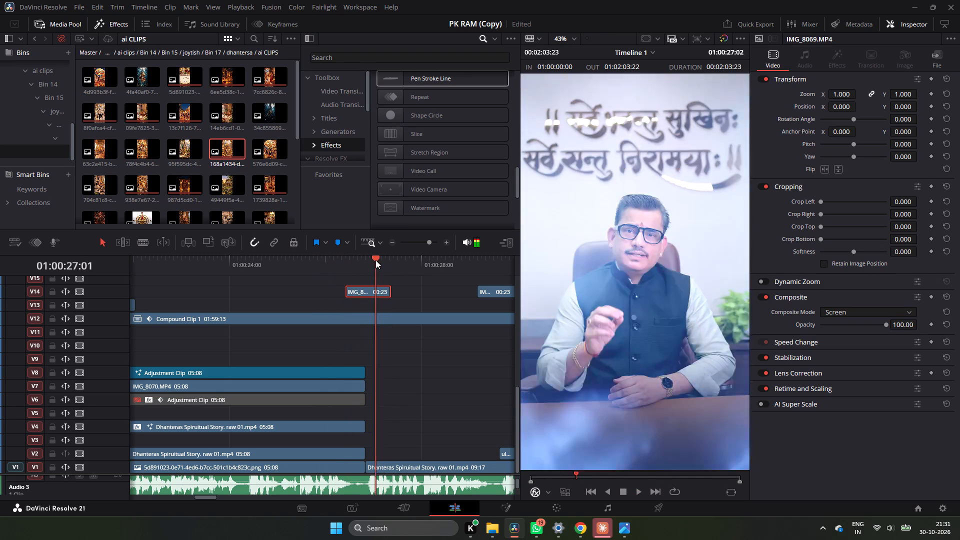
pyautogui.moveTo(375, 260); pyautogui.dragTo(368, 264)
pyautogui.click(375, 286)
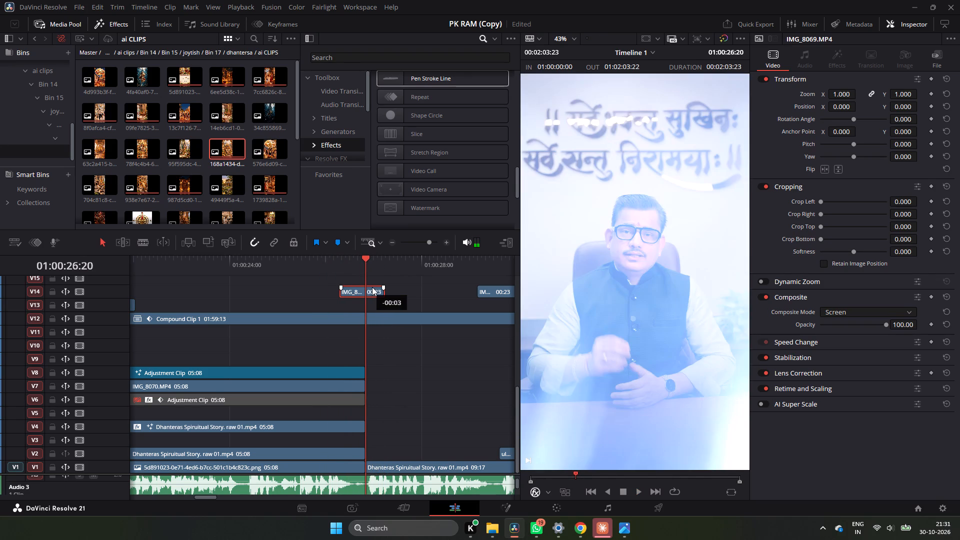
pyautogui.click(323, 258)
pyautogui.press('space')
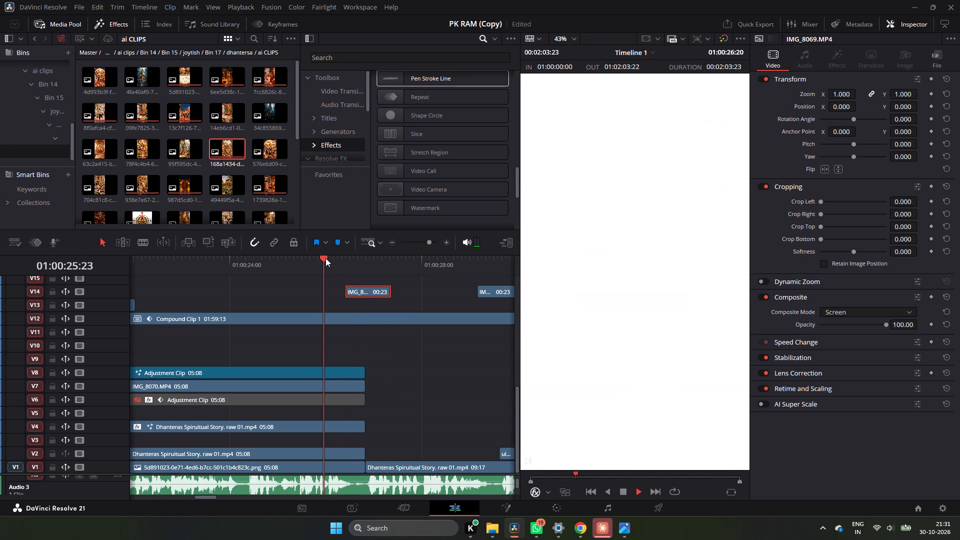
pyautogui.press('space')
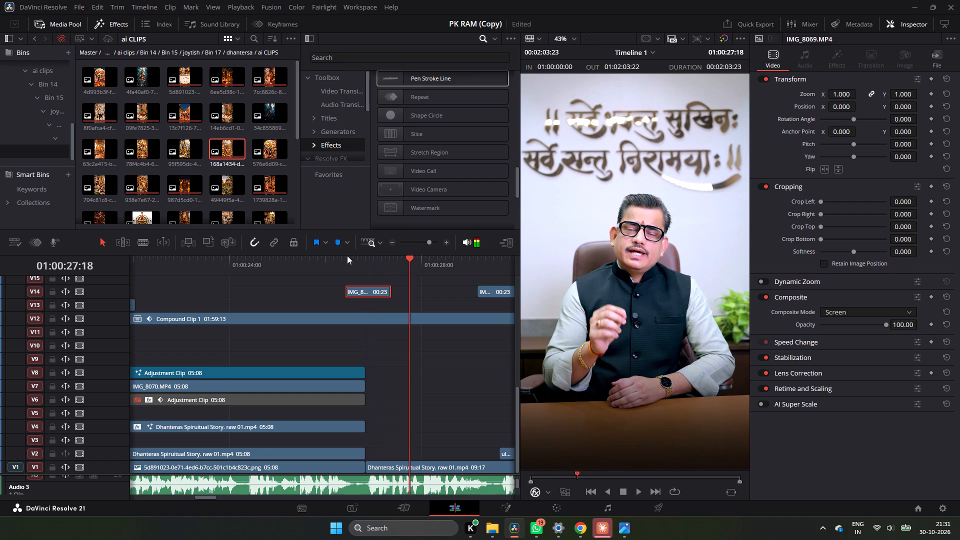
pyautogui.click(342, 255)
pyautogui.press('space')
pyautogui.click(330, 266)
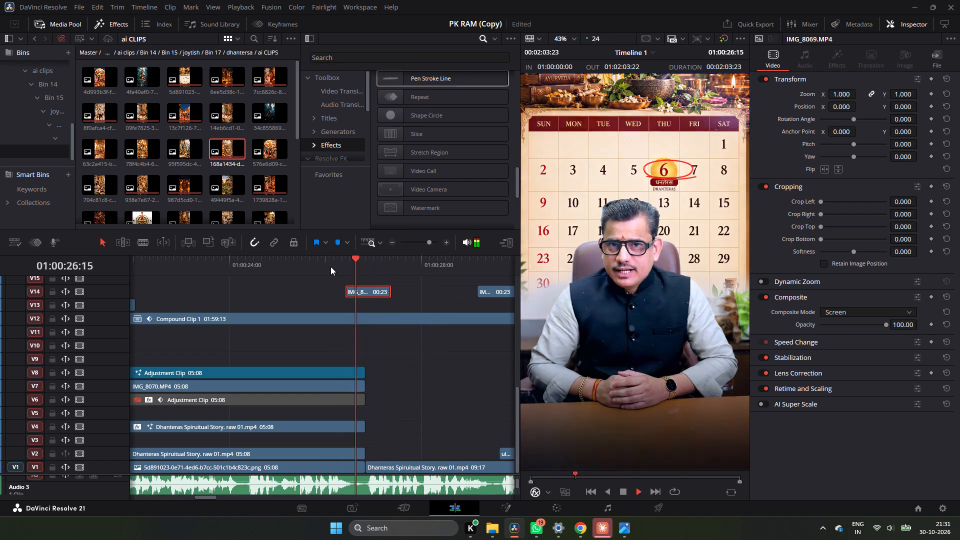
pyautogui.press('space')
# Examine the IMG_8069.MP4 flash on V13 up close at the 01:00:21:12 cut and replay it to check its alignment.
pyautogui.click(392, 243)
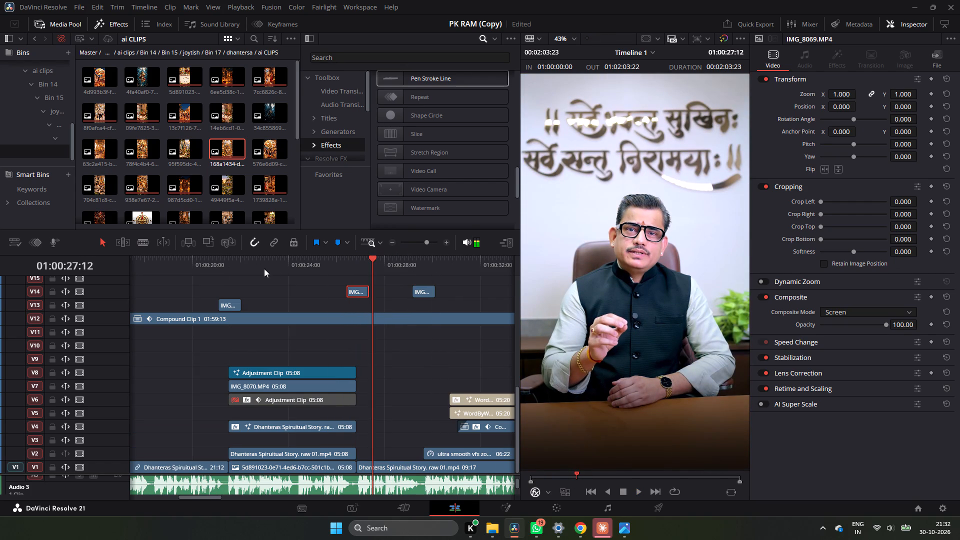
pyautogui.click(232, 258)
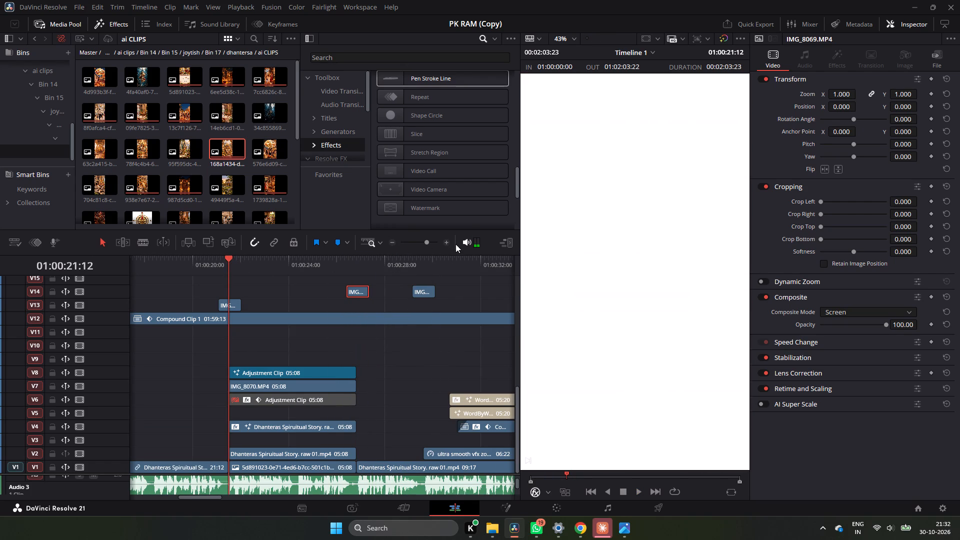
pyautogui.tripleClick(447, 241)
pyautogui.moveTo(355, 302); pyautogui.dragTo(354, 302)
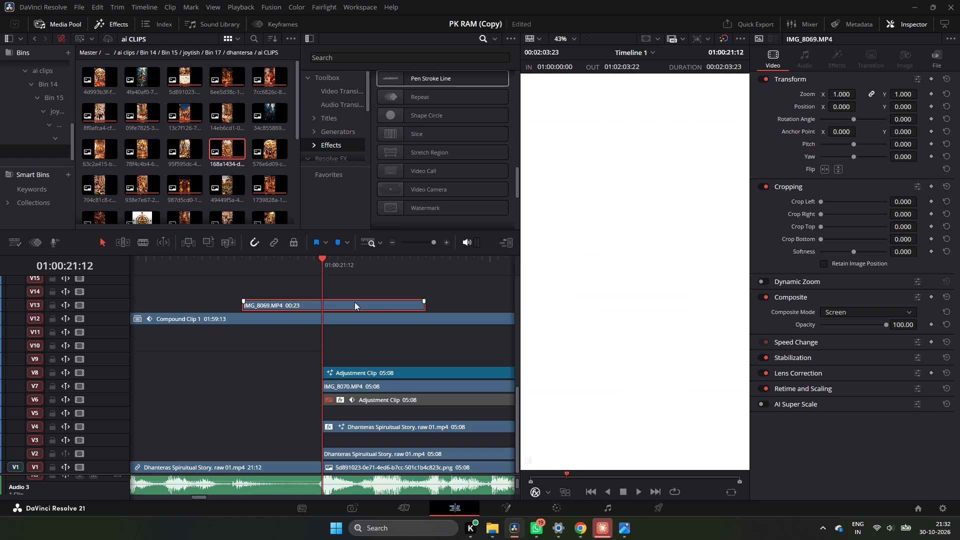
pyautogui.moveTo(354, 302); pyautogui.dragTo(360, 302)
pyautogui.click(214, 269)
pyautogui.press('space')
pyautogui.press('space')
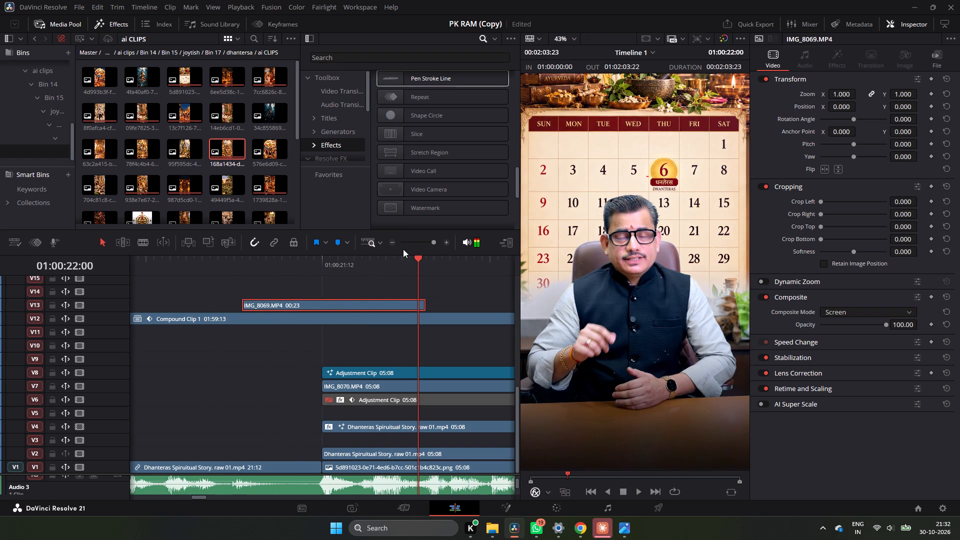
pyautogui.click(235, 264)
pyautogui.press('space')
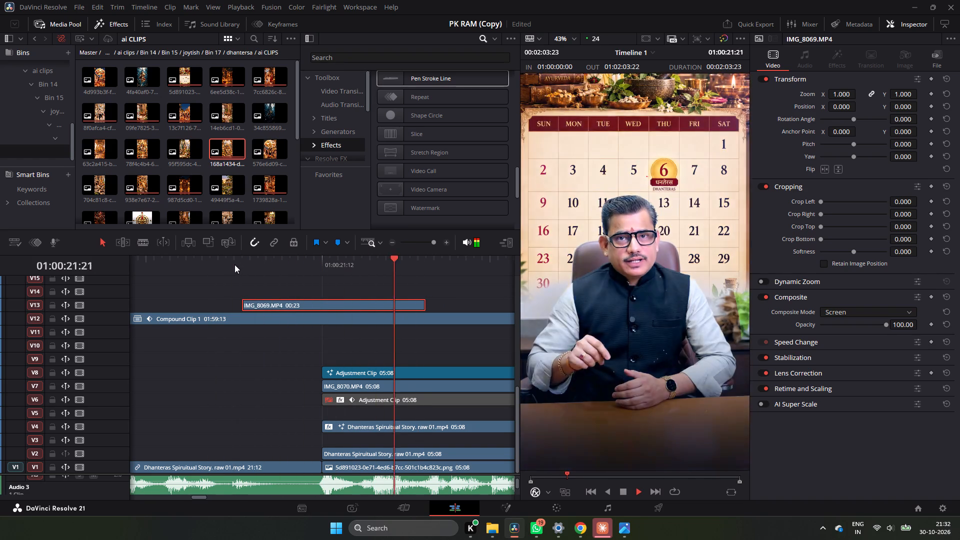
pyautogui.click(234, 264)
pyautogui.press('space')
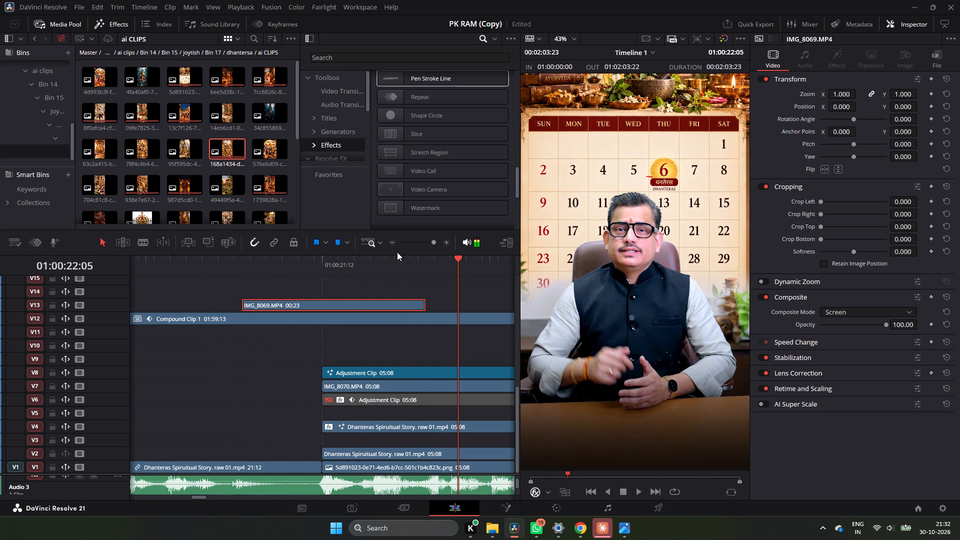
# Check the IMG_8069.MP4 flashes on V13 and V14 at the cuts from 01:00:15:09 back to 01:00:01:19.
pyautogui.tripleClick(393, 244)
pyautogui.click(162, 270)
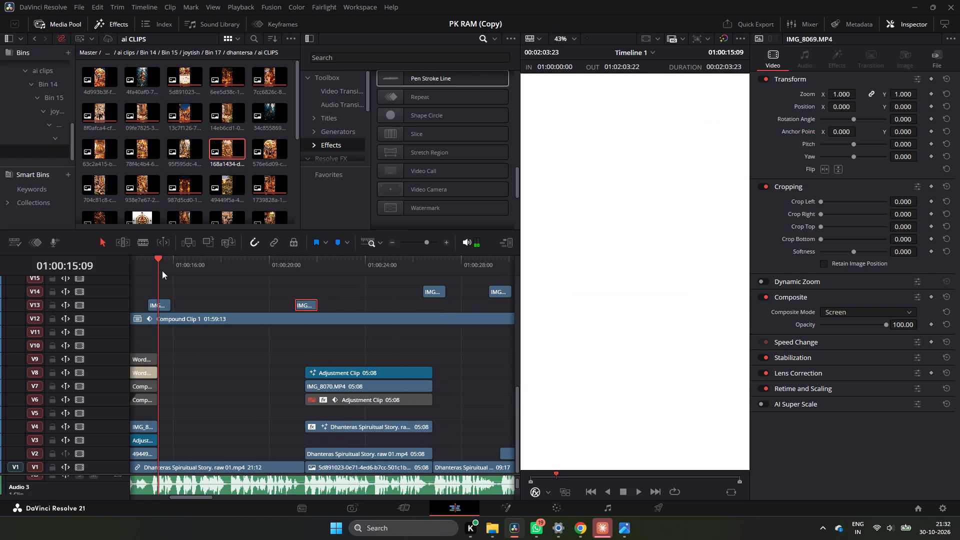
pyautogui.keyDown('ctrl'); pyautogui.scroll(3, 240, 291); pyautogui.keyUp('ctrl')
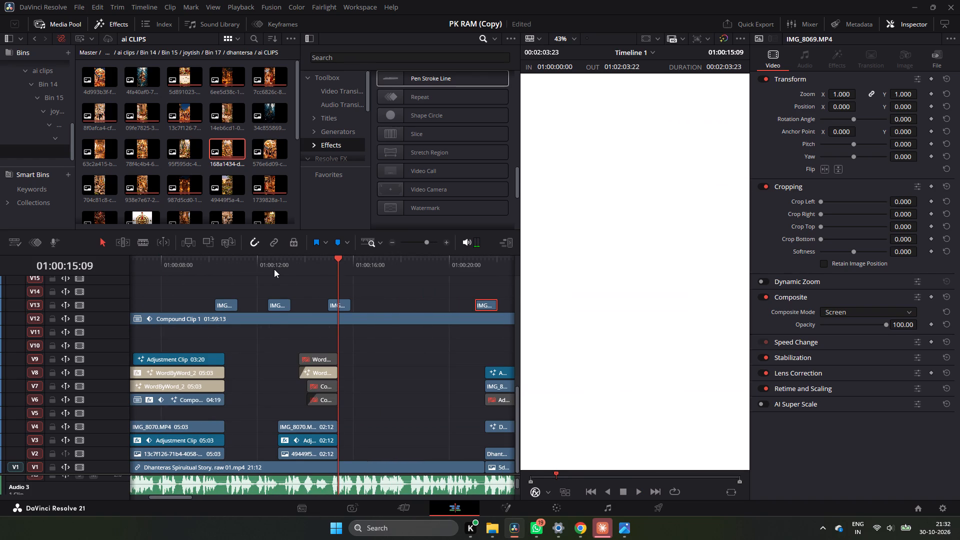
pyautogui.click(274, 269)
pyautogui.click(232, 263)
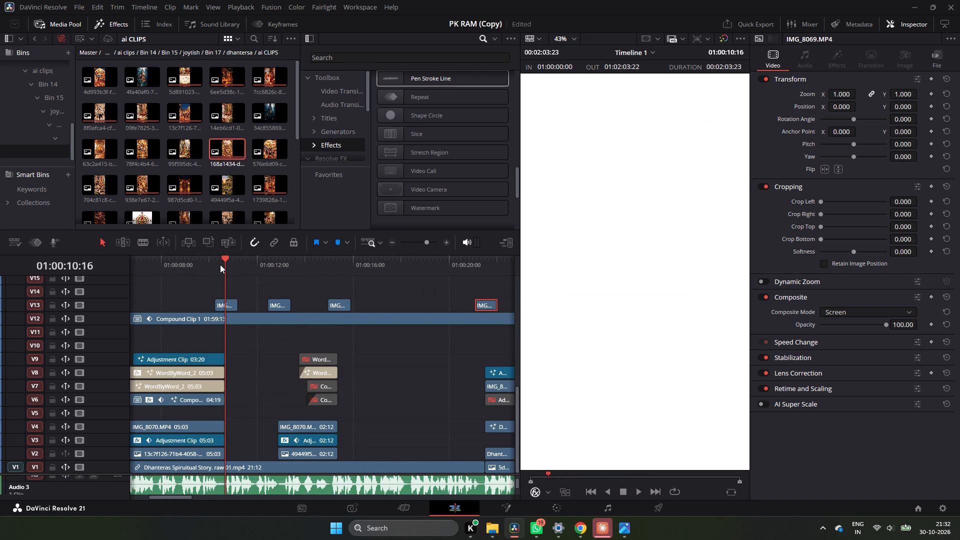
pyautogui.keyDown('ctrl'); pyautogui.scroll(2, 229, 270); pyautogui.keyUp('ctrl')
pyautogui.click(217, 268)
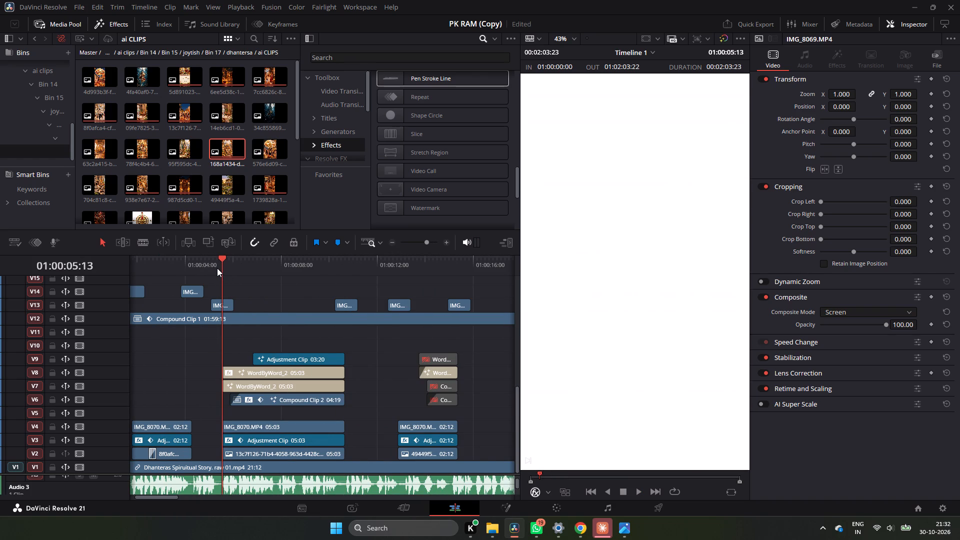
pyautogui.click(191, 263)
pyautogui.keyDown('ctrl'); pyautogui.scroll(3, 192, 263); pyautogui.keyUp('ctrl')
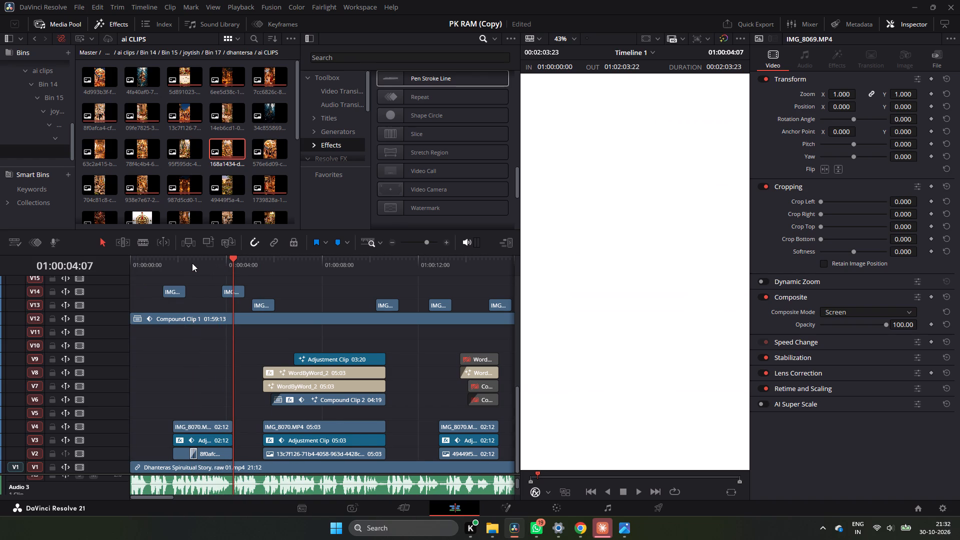
pyautogui.click(167, 261)
pyautogui.click(173, 259)
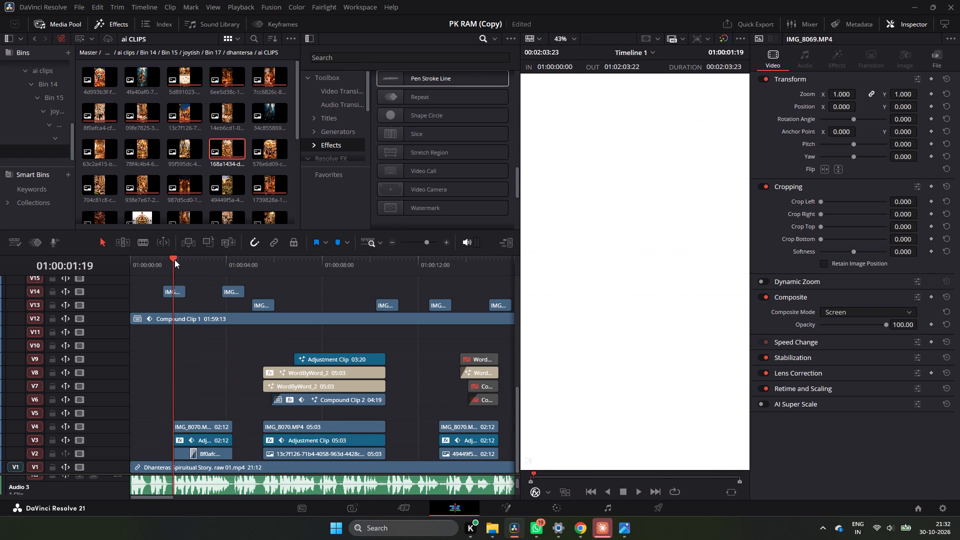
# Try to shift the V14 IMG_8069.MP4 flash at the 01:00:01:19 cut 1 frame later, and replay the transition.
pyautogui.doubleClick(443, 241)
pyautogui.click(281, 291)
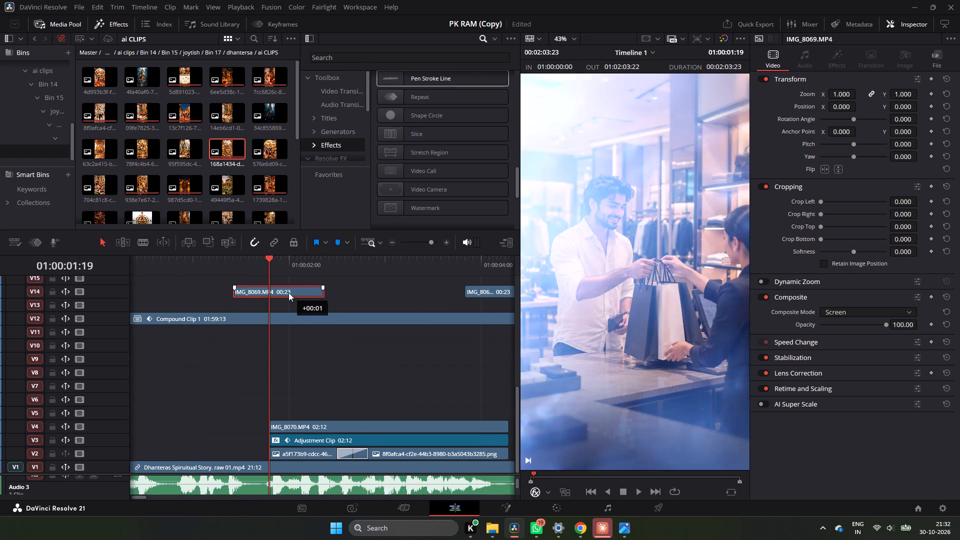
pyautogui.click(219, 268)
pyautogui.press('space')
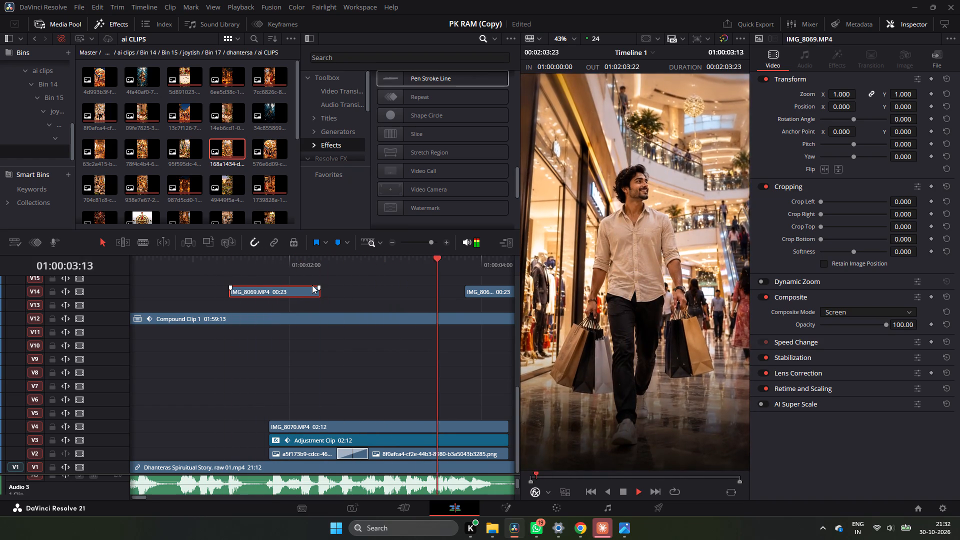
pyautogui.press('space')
# Shift the V14 IMG_8069.MP4 flash at the 01:00:04:07 cut 2 frames later and replay the transition.
pyautogui.moveTo(324, 265); pyautogui.dragTo(316, 269)
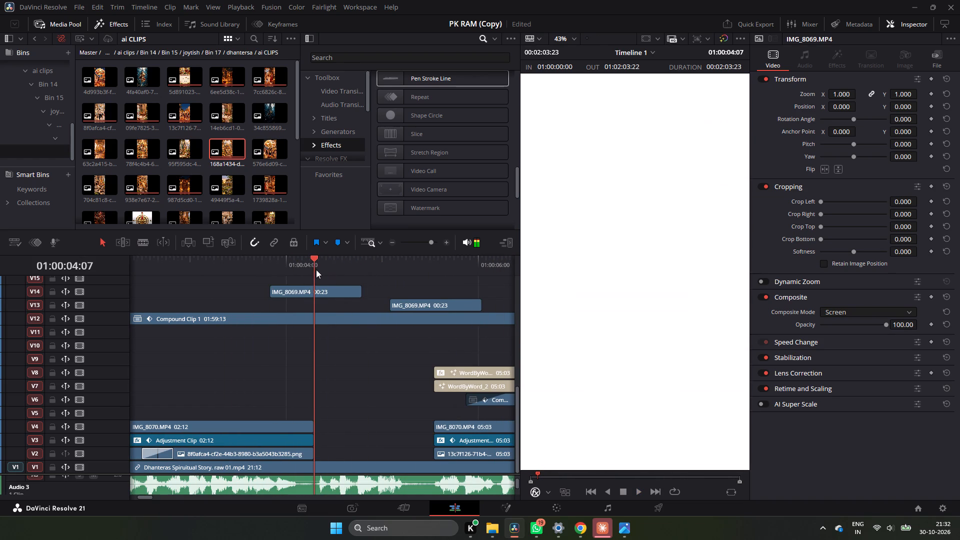
pyautogui.moveTo(316, 269); pyautogui.dragTo(315, 270)
pyautogui.moveTo(328, 293); pyautogui.dragTo(333, 294)
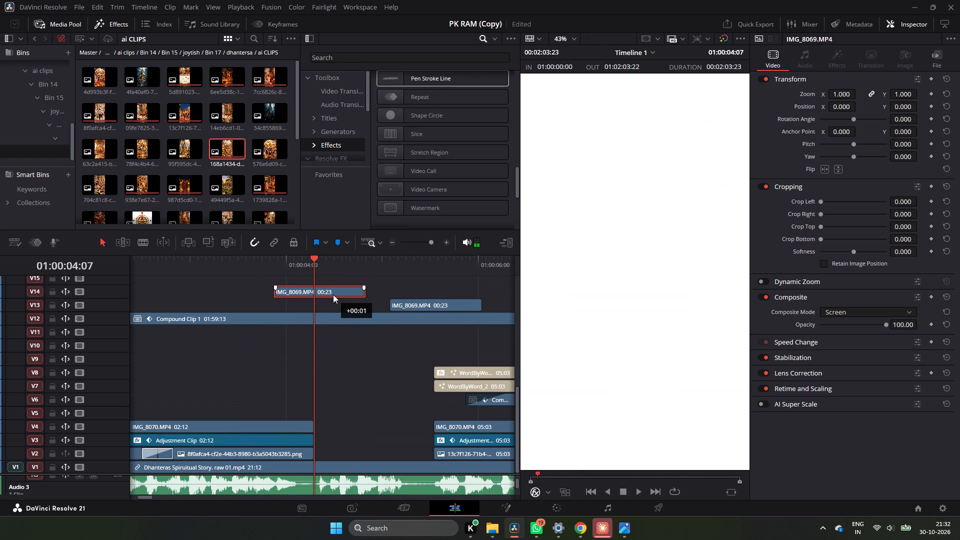
pyautogui.moveTo(333, 294); pyautogui.dragTo(339, 294)
pyautogui.click(278, 266)
pyautogui.press('space')
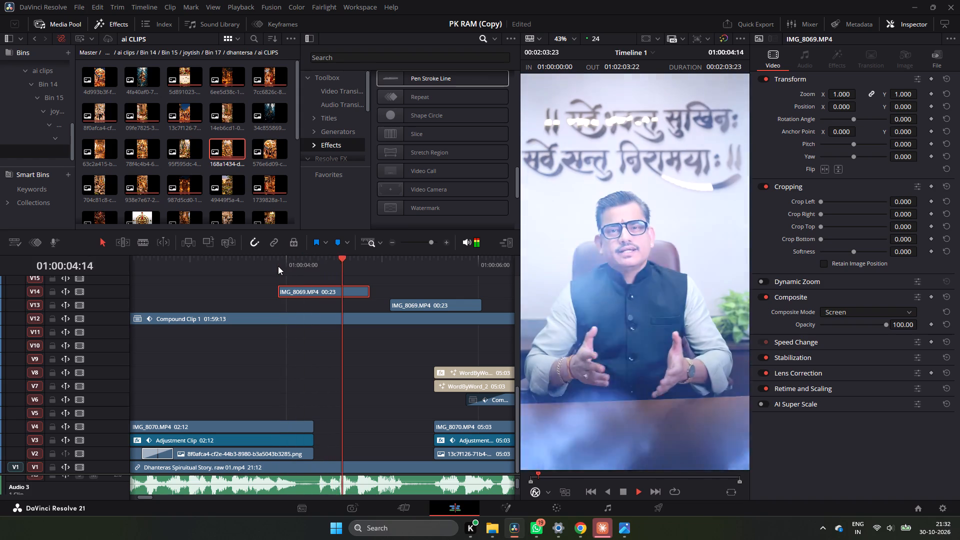
pyautogui.press('space')
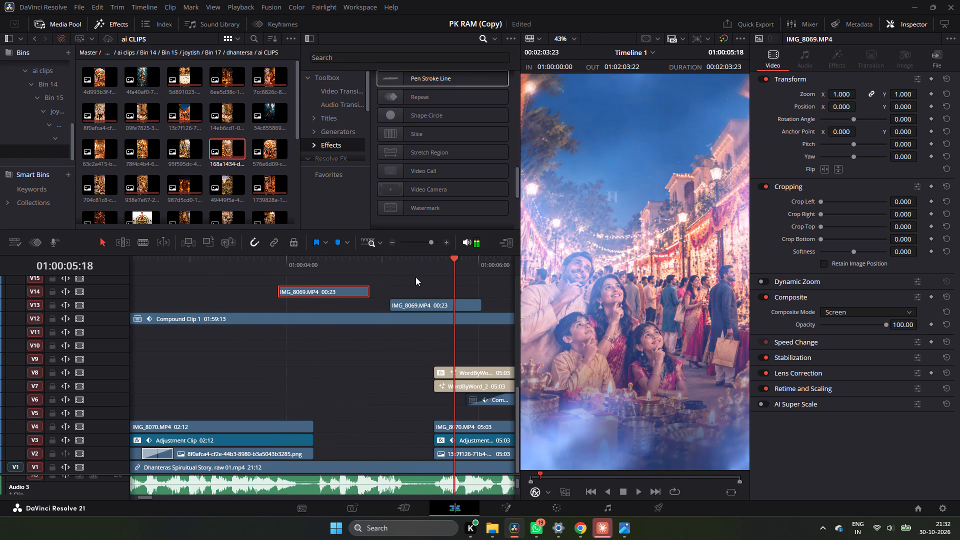
# Shift the V13 IMG_8069.MP4 flash at the 01:00:05:13 cut 1 frame later and replay the transition repeatedly.
pyautogui.keyDown('ctrl'); pyautogui.scroll(-2, 415, 277); pyautogui.keyUp('ctrl')
pyautogui.moveTo(326, 267); pyautogui.dragTo(314, 269)
pyautogui.moveTo(329, 300); pyautogui.dragTo(344, 302)
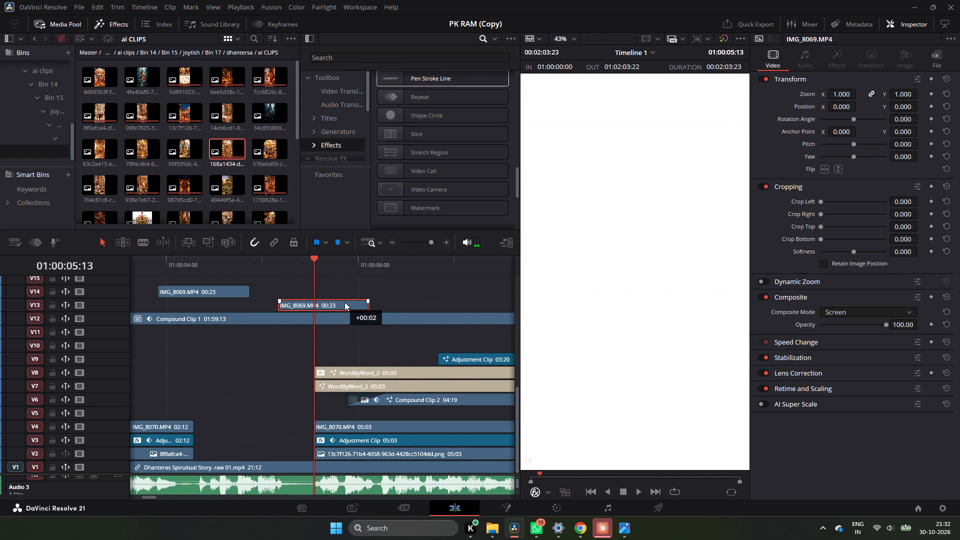
pyautogui.moveTo(344, 302); pyautogui.dragTo(334, 302)
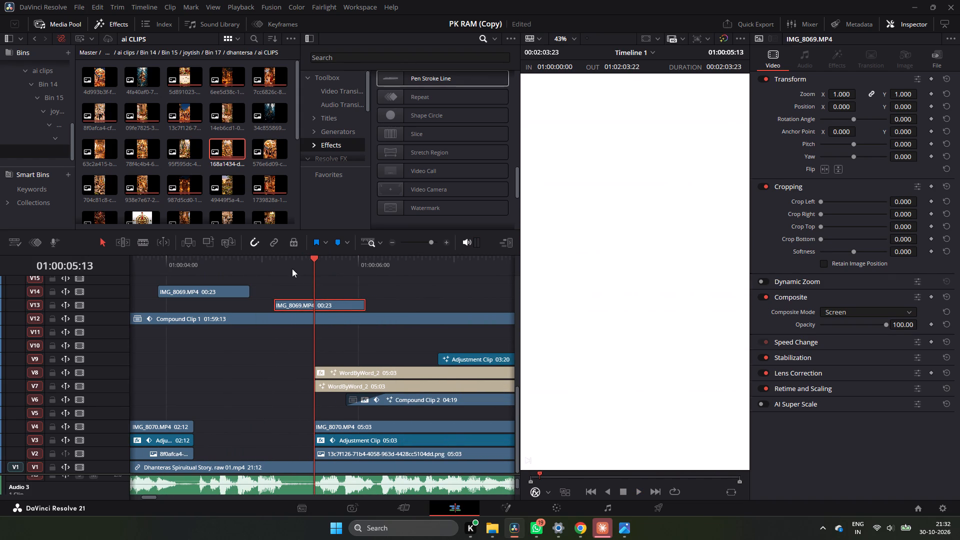
pyautogui.click(277, 264)
pyautogui.press('space')
pyautogui.click(276, 263)
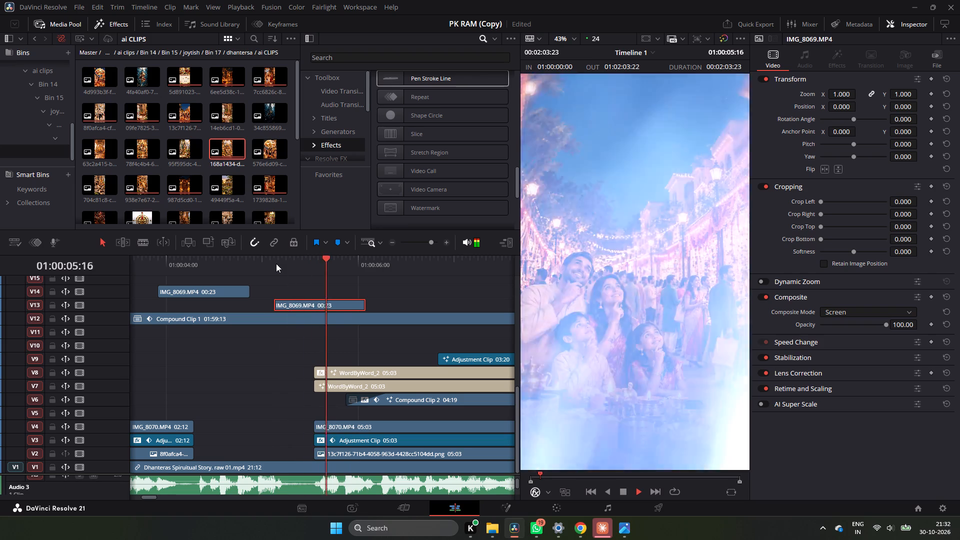
pyautogui.click(276, 263)
pyautogui.click(276, 263)
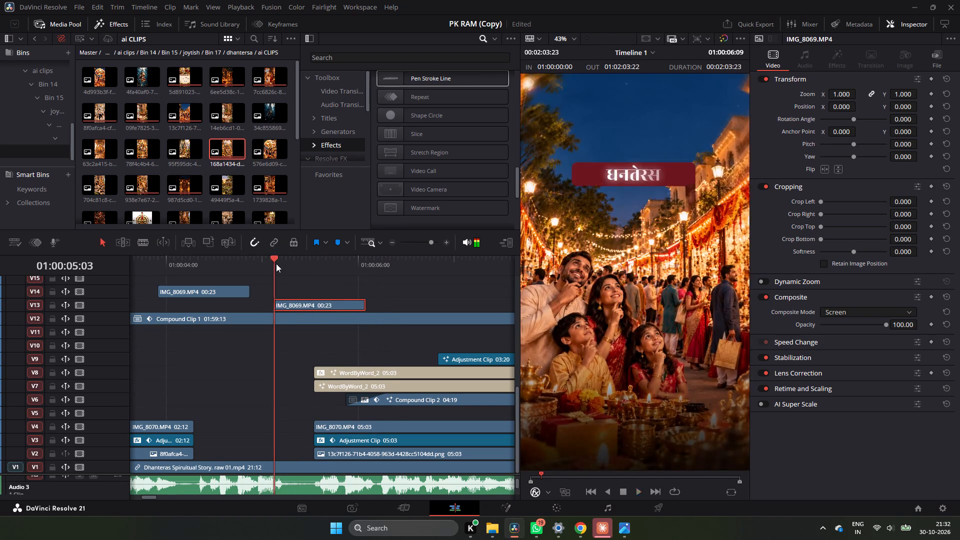
pyautogui.click(276, 263)
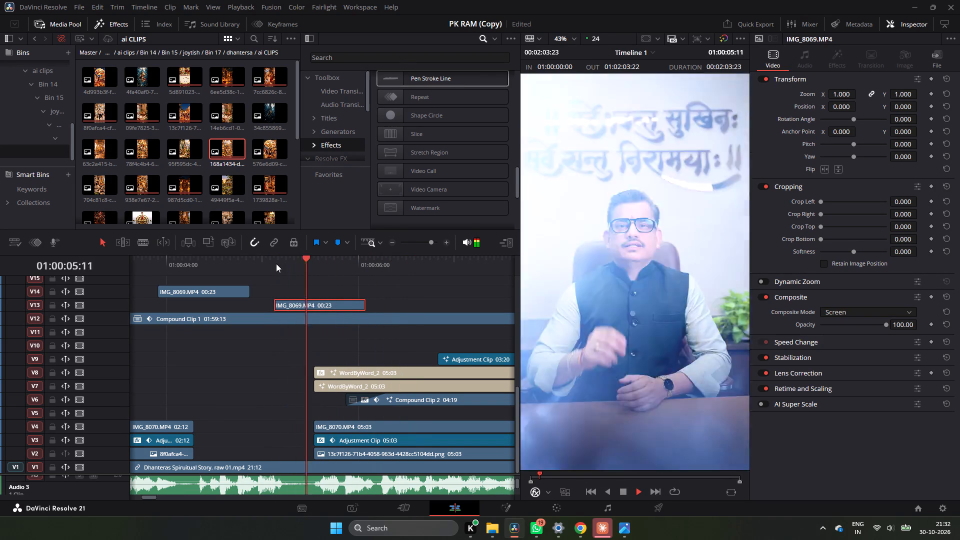
pyautogui.press('space')
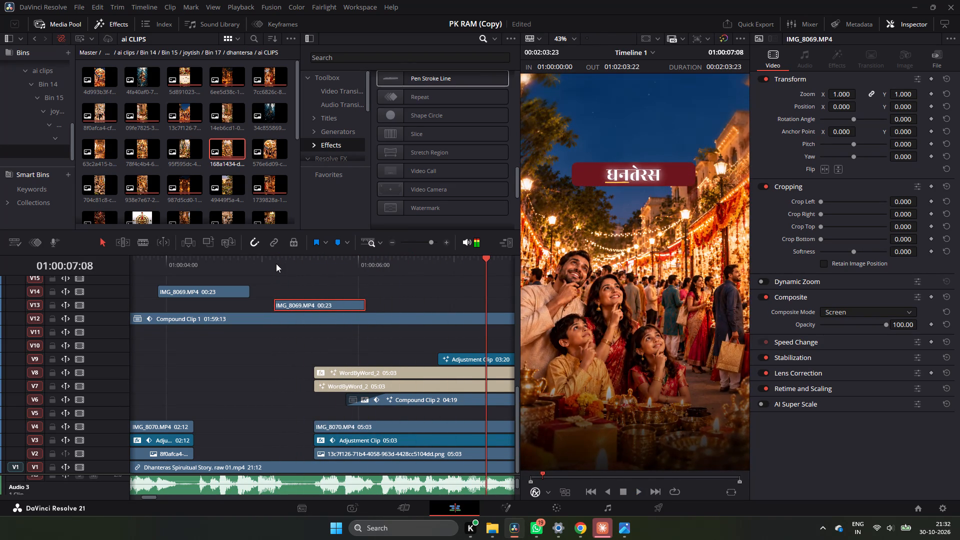
# Enlarge both WordByWord_2 धनतेरस titles on V7 and V8 around 01:00:08:05 to a text size of 0.2244.
pyautogui.press('space')
pyautogui.press('space')
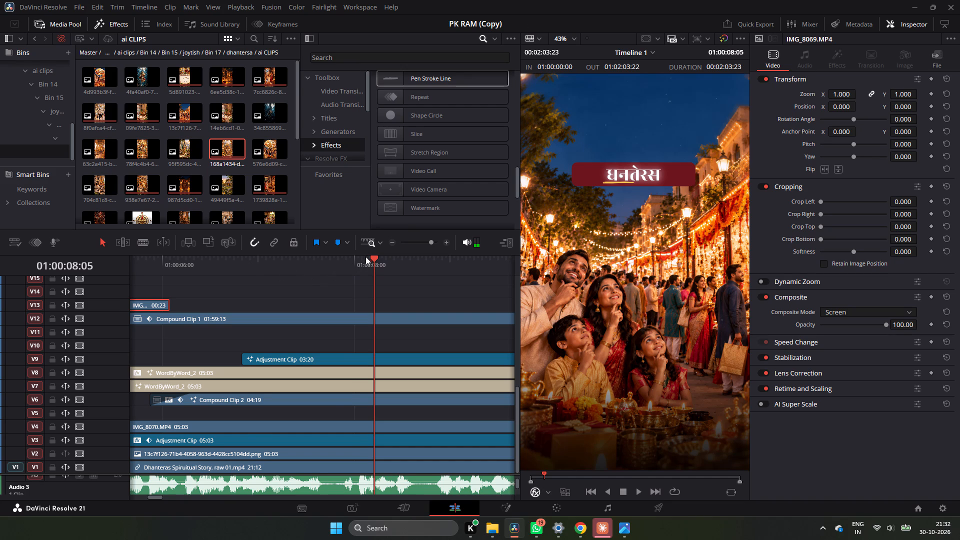
pyautogui.doubleClick(391, 239)
pyautogui.moveTo(393, 365); pyautogui.dragTo(359, 383)
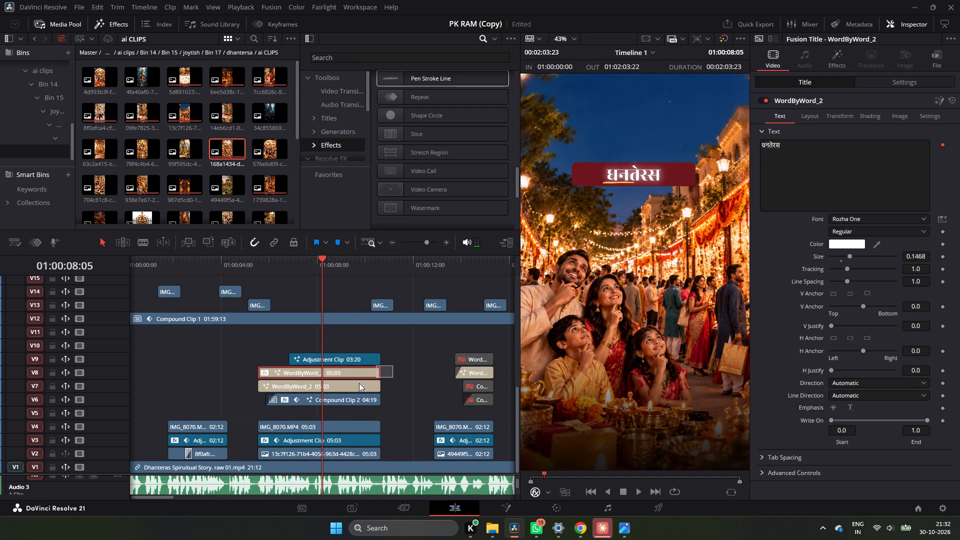
pyautogui.moveTo(359, 383); pyautogui.dragTo(350, 387)
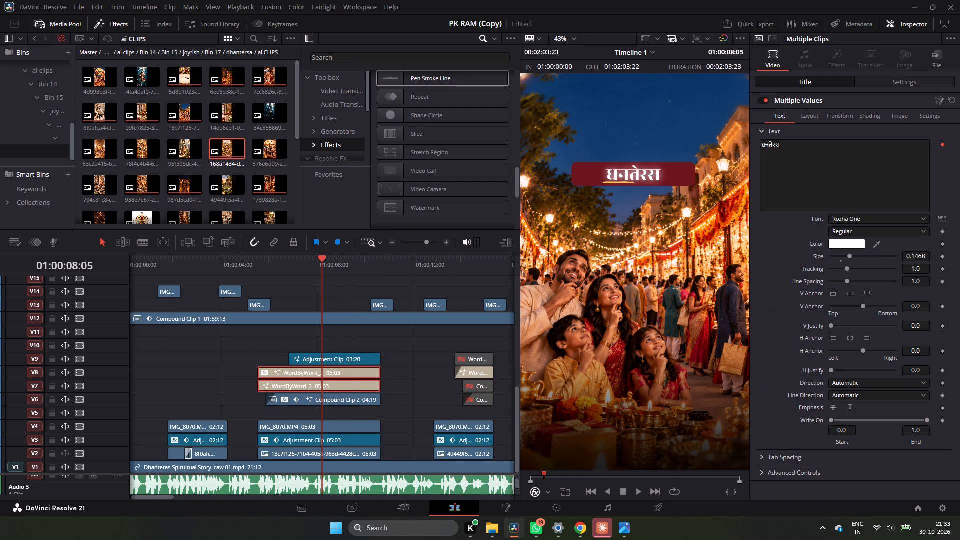
pyautogui.moveTo(921, 252); pyautogui.dragTo(828, 324)
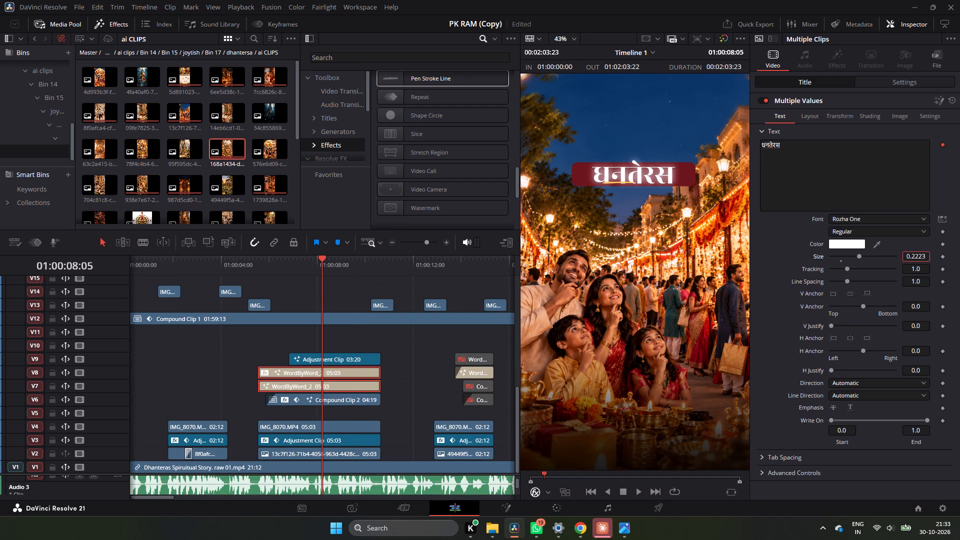
pyautogui.moveTo(828, 324); pyautogui.dragTo(839, 329)
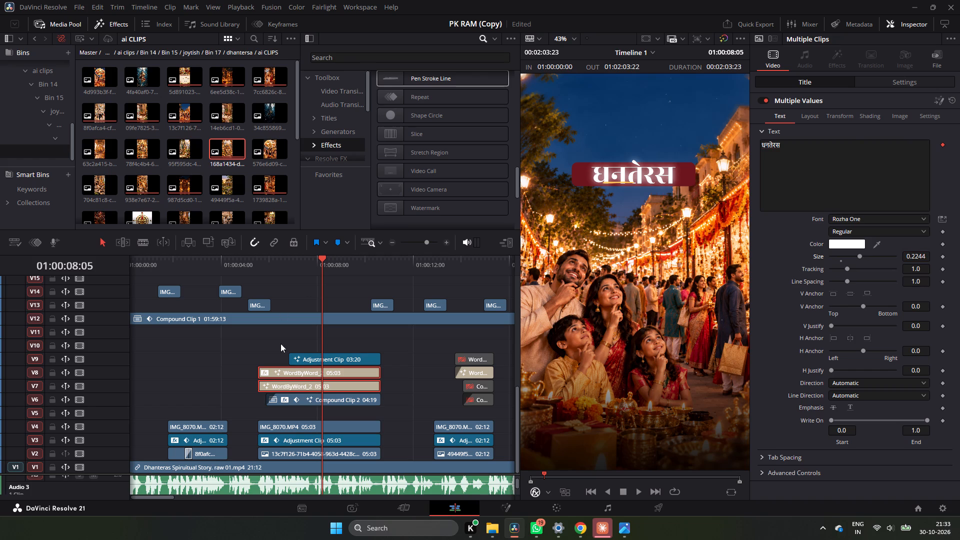
# Set the zoom of Compound Clip 2, the red title background on V6, to 1.480.
pyautogui.click(311, 354)
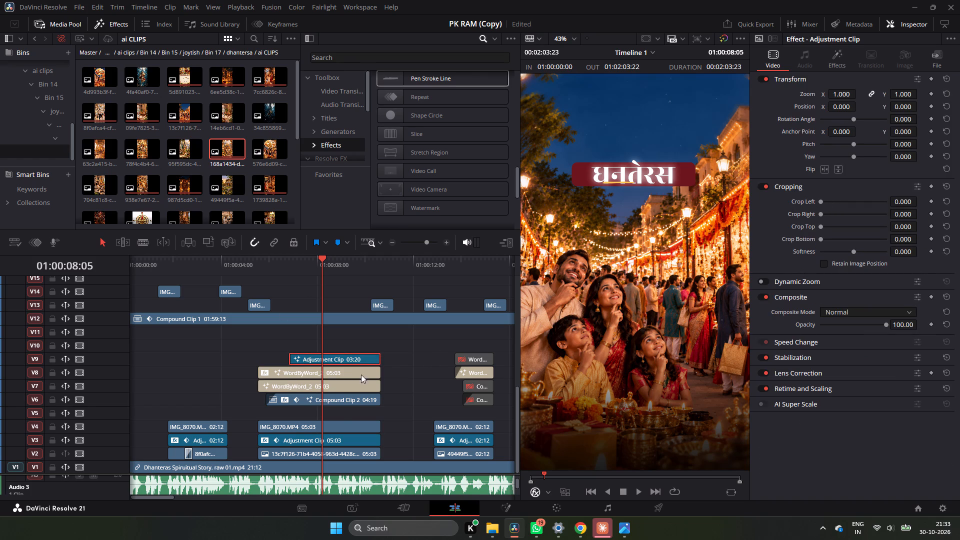
pyautogui.click(343, 401)
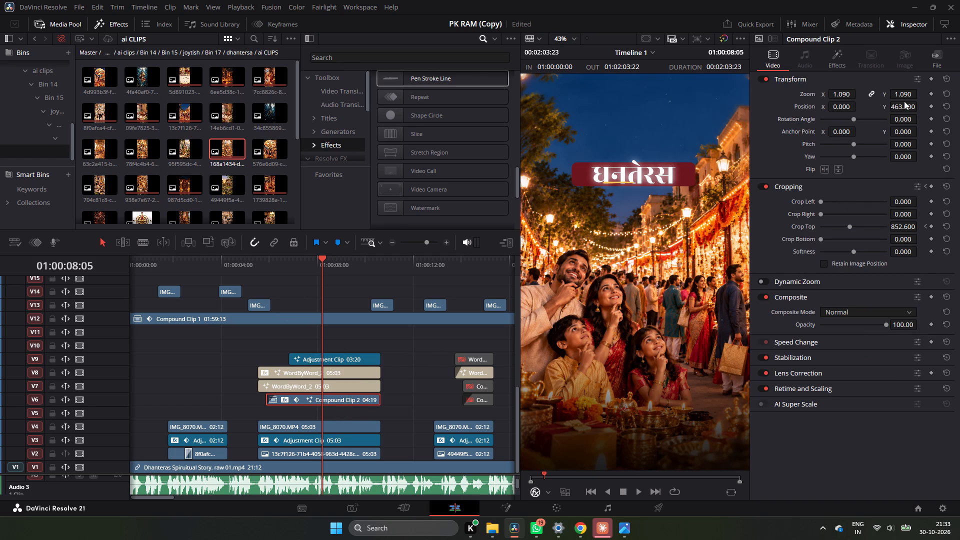
pyautogui.moveTo(908, 92); pyautogui.dragTo(936, 105)
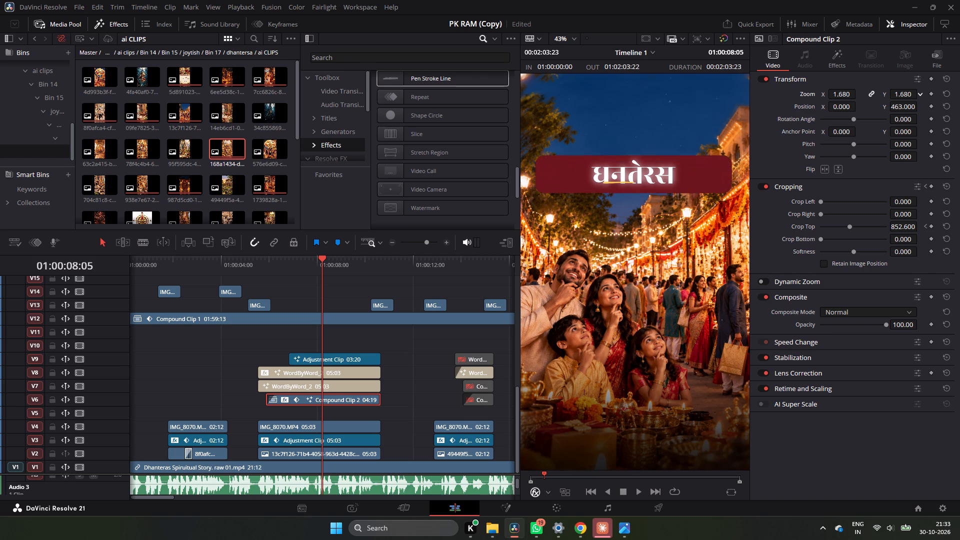
pyautogui.moveTo(936, 105); pyautogui.dragTo(927, 114)
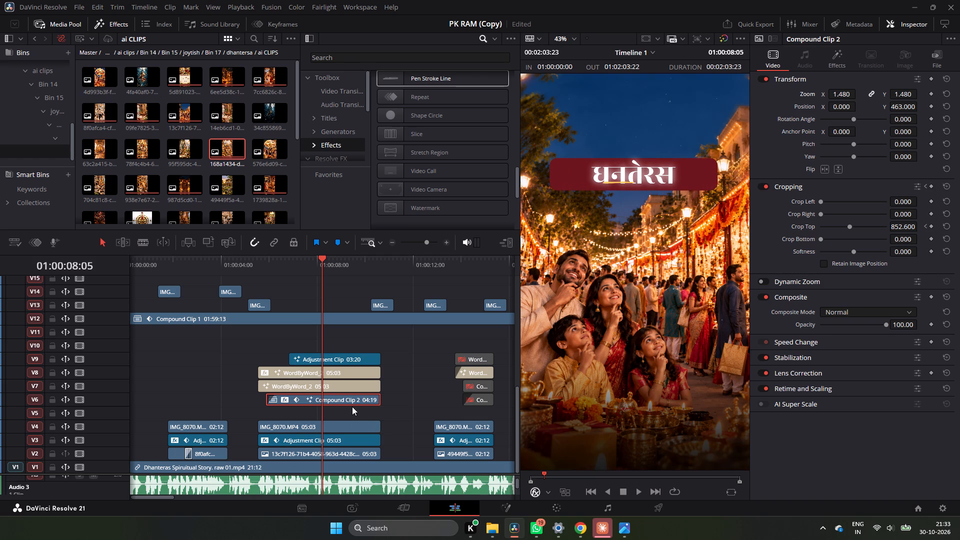
# Narrow Compound Clip 2's Rectangle1 mask in Fusion to a width of about 0.317, checking the fit around the title on the Edit page.
pyautogui.rightClick(352, 402)
pyautogui.click(416, 254)
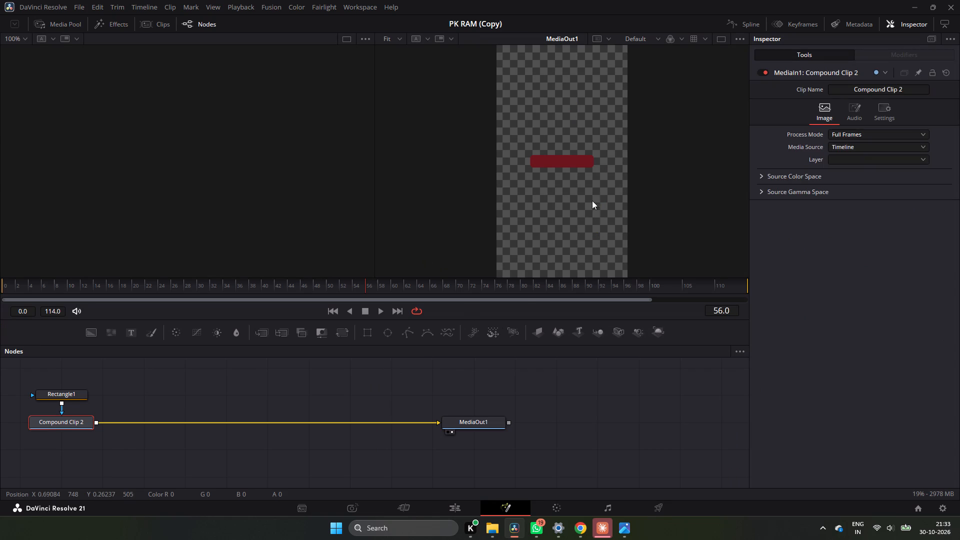
pyautogui.click(74, 399)
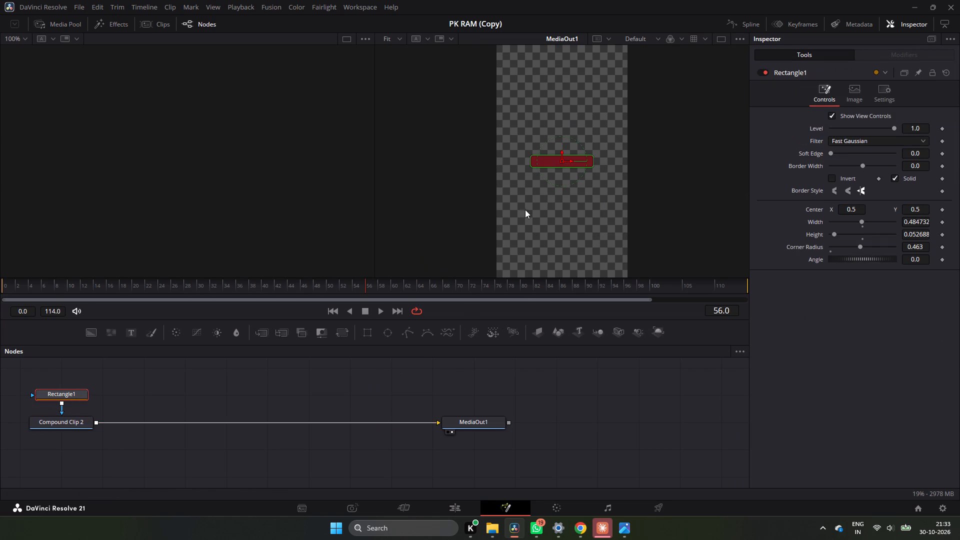
pyautogui.moveTo(593, 162); pyautogui.dragTo(586, 168)
pyautogui.click(461, 514)
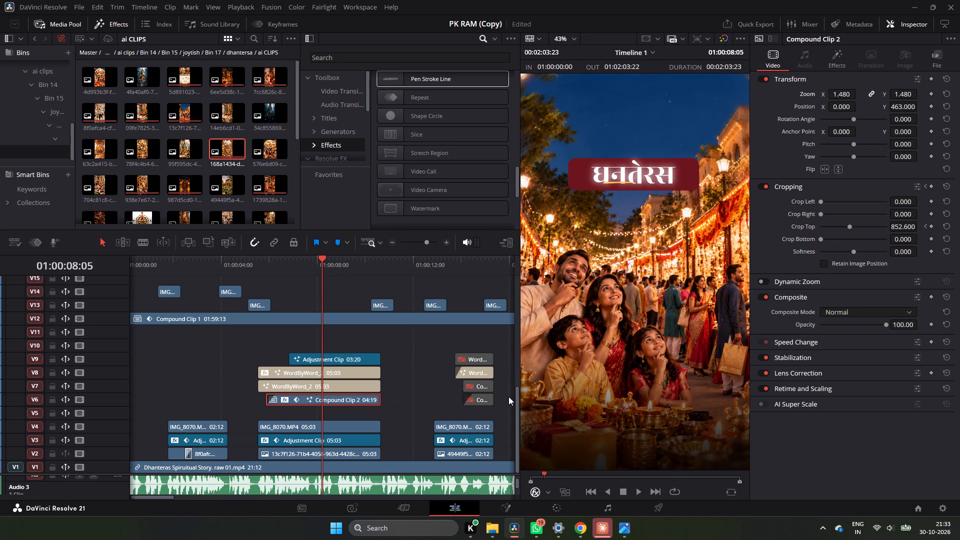
pyautogui.rightClick(339, 394)
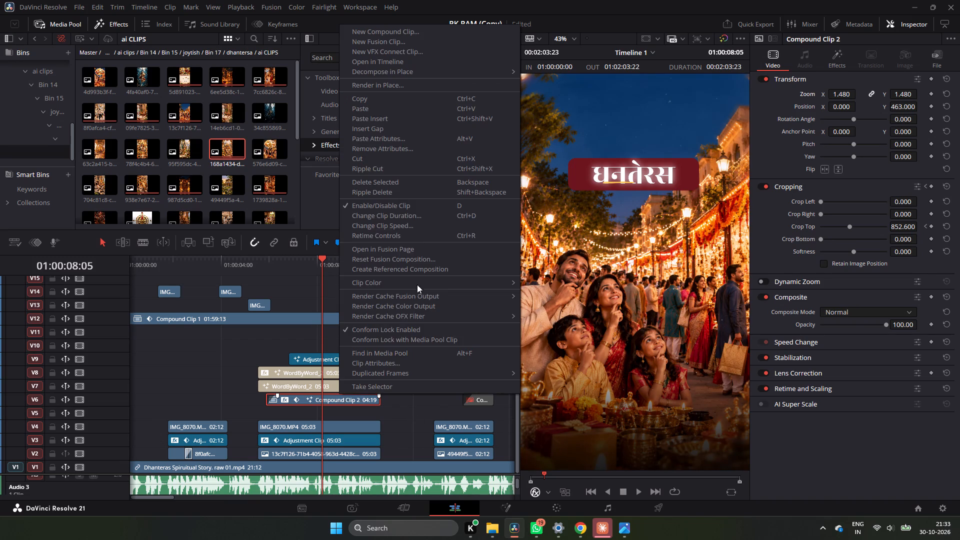
pyautogui.click(399, 246)
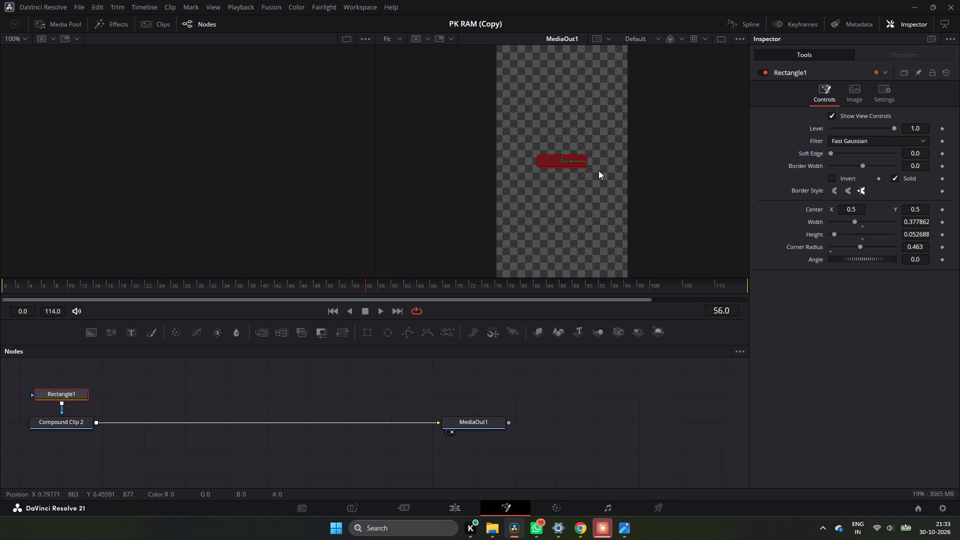
pyautogui.click(586, 160)
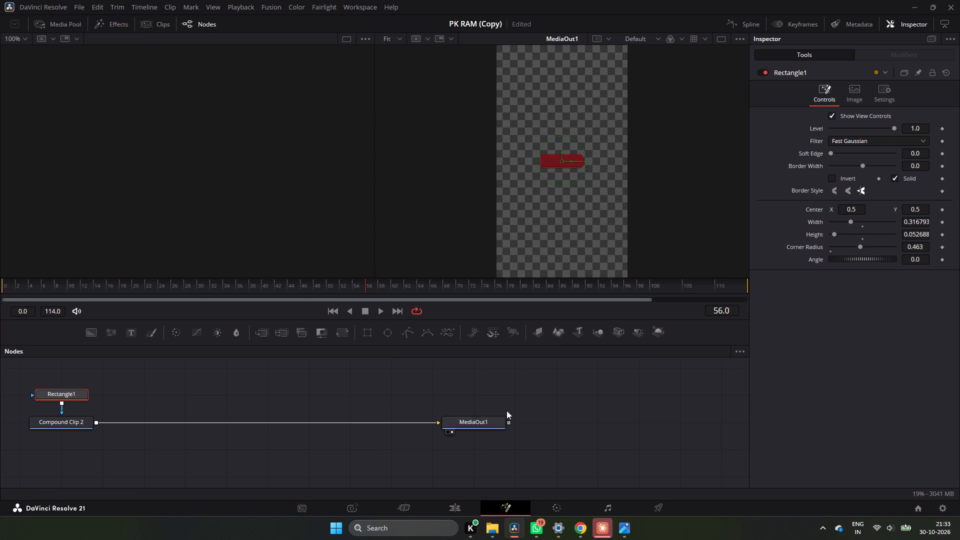
pyautogui.click(455, 501)
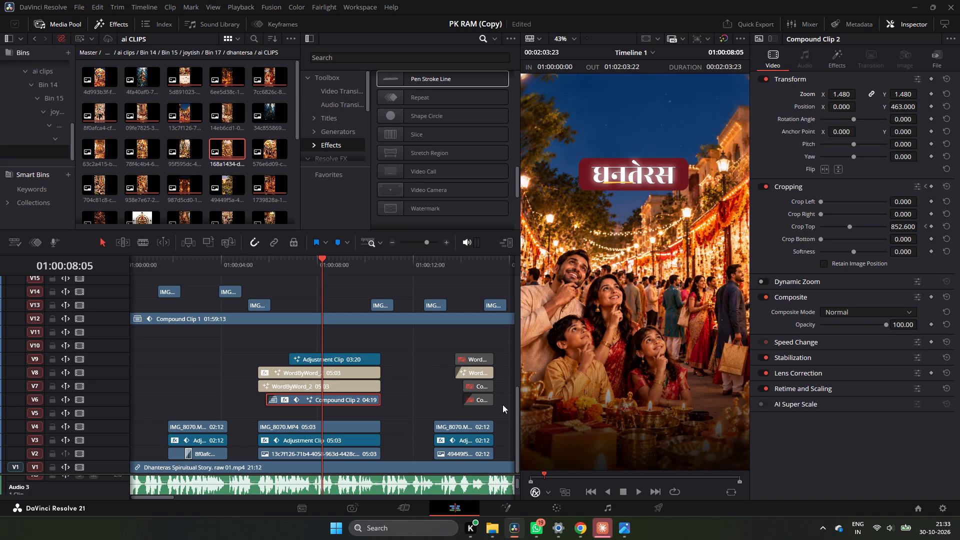
# Refit the V9 Adjustment Clip's Pen Stroke Line under the धनतेरस title: center X 0.395, Y 0.716, size 0.231; play it back.
pyautogui.click(334, 358)
pyautogui.press('space')
pyautogui.press('space')
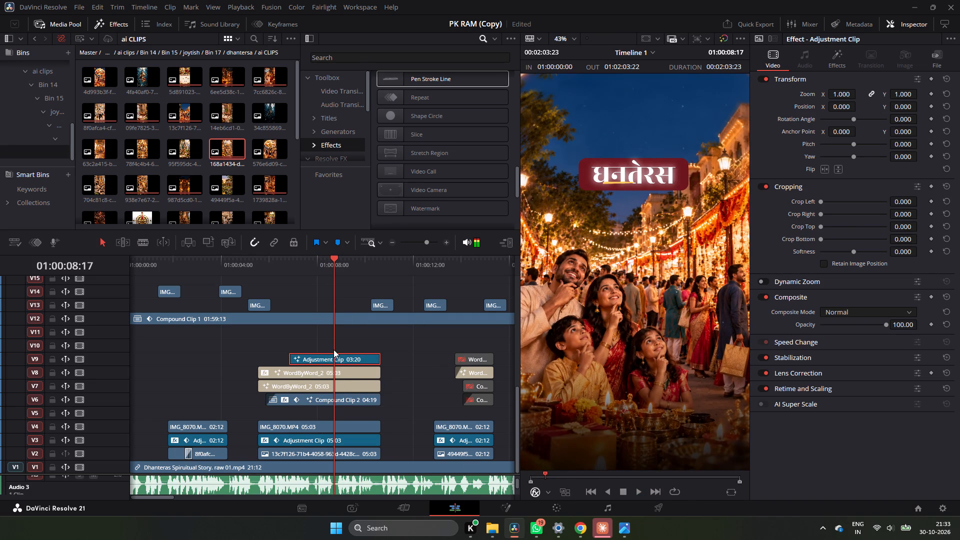
pyautogui.click(838, 63)
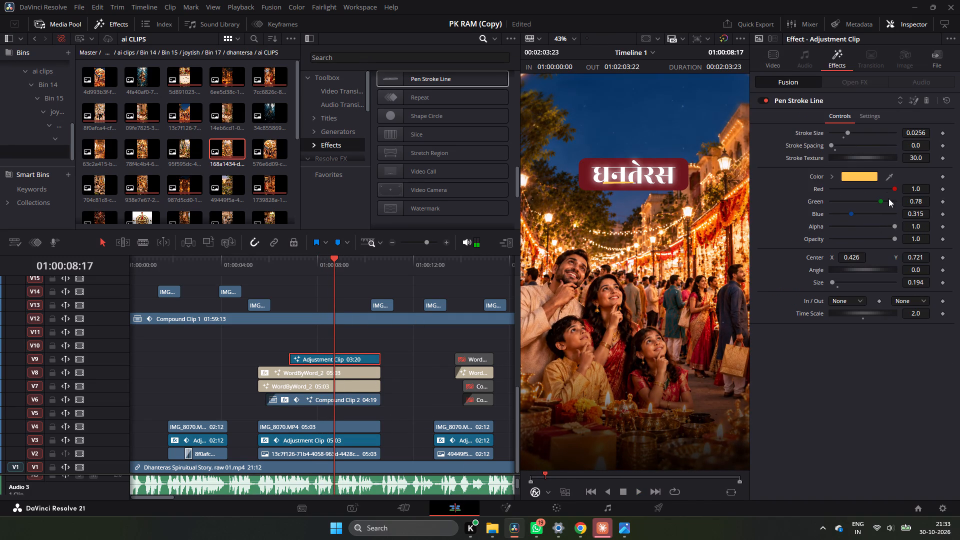
pyautogui.moveTo(859, 254); pyautogui.dragTo(843, 255)
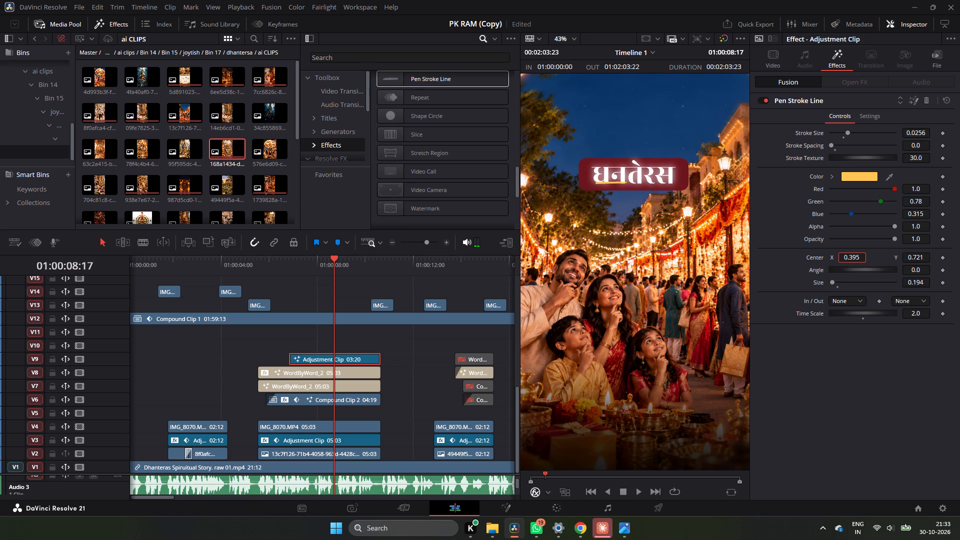
pyautogui.moveTo(843, 255); pyautogui.dragTo(839, 256)
pyautogui.moveTo(912, 282); pyautogui.dragTo(930, 283)
pyautogui.moveTo(916, 257); pyautogui.dragTo(913, 263)
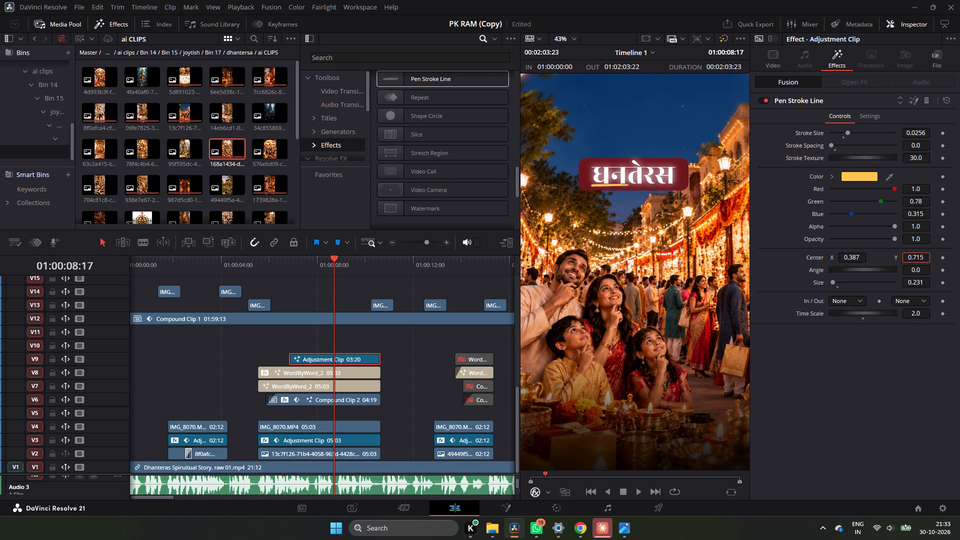
pyautogui.moveTo(913, 263); pyautogui.dragTo(913, 263)
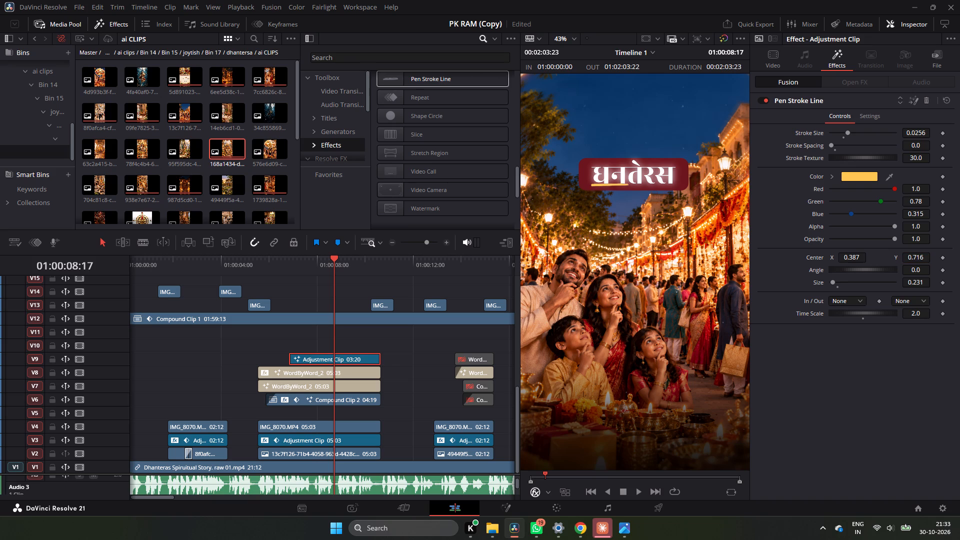
pyautogui.click(859, 259)
pyautogui.click(284, 269)
pyautogui.click(274, 269)
pyautogui.press('space')
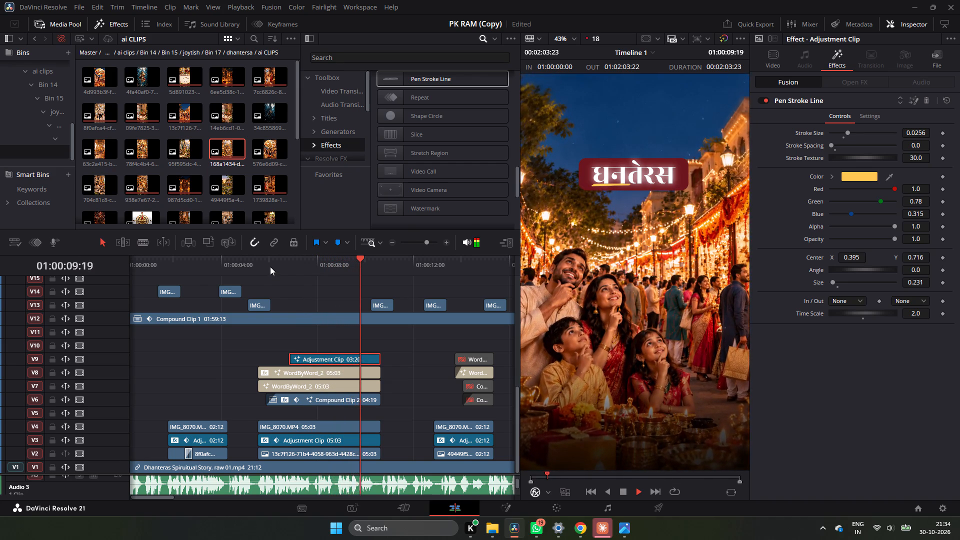
pyautogui.press('space')
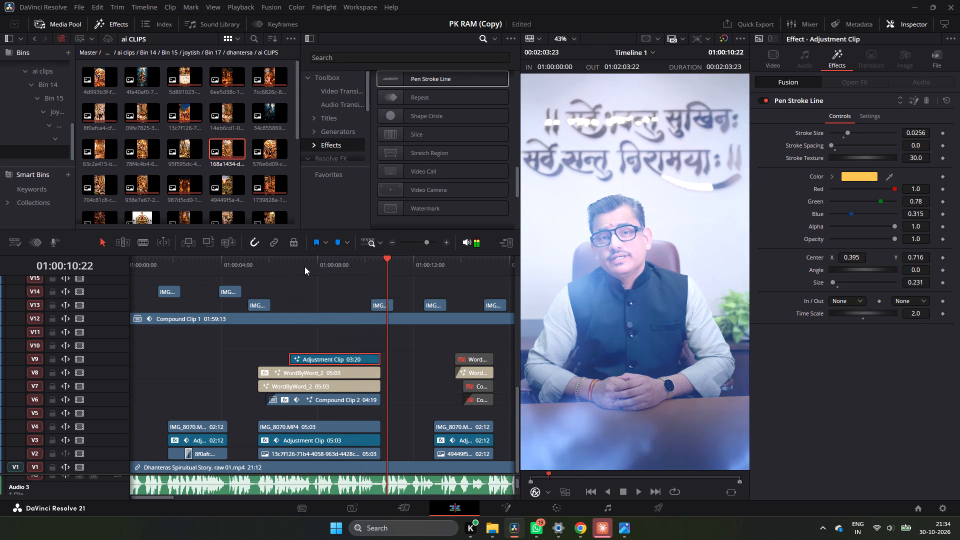
# Shift the V13 IMG_8069.MP4 flash at the 01:00:10:16 cut 1 frame later, replaying the transition before and after.
pyautogui.moveTo(391, 268); pyautogui.dragTo(379, 270)
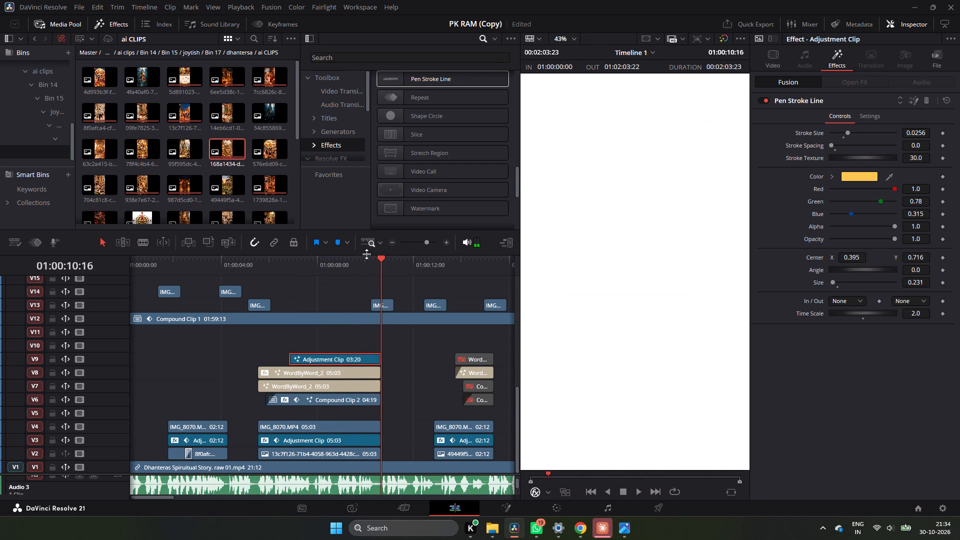
pyautogui.click(352, 262)
pyautogui.press('space')
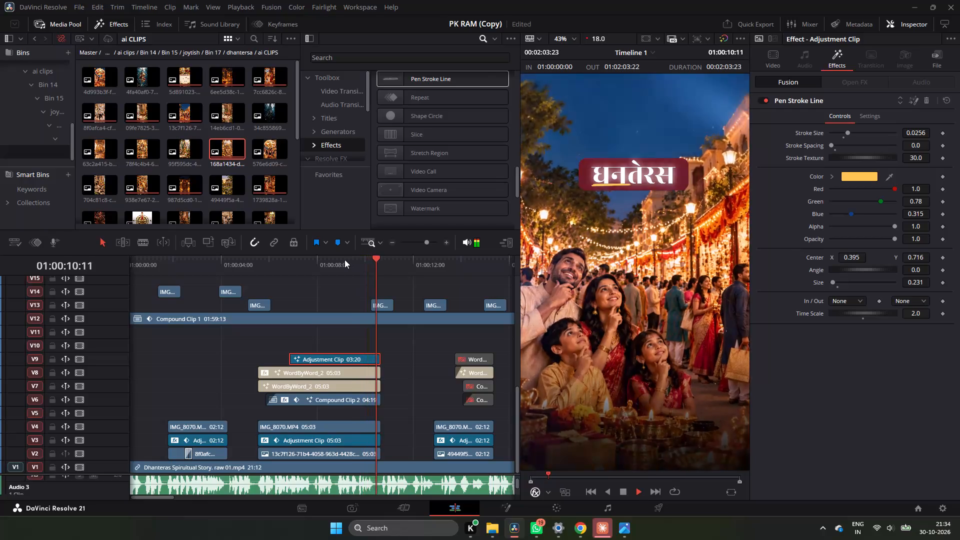
pyautogui.press('space')
pyautogui.click(328, 261)
pyautogui.press('space')
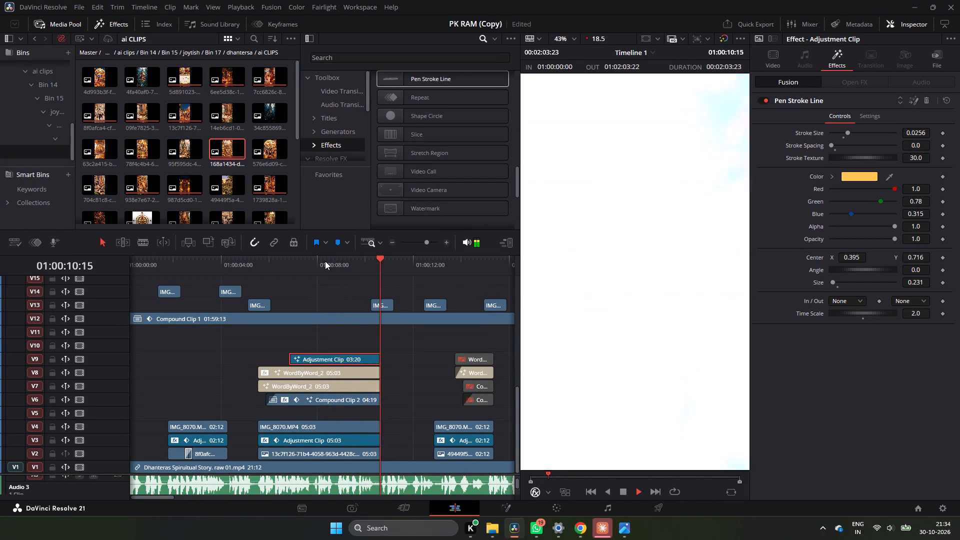
pyautogui.press('space')
pyautogui.moveTo(401, 264); pyautogui.dragTo(381, 273)
pyautogui.doubleClick(447, 239)
pyautogui.moveTo(370, 296); pyautogui.dragTo(375, 298)
pyautogui.moveTo(359, 307); pyautogui.dragTo(364, 306)
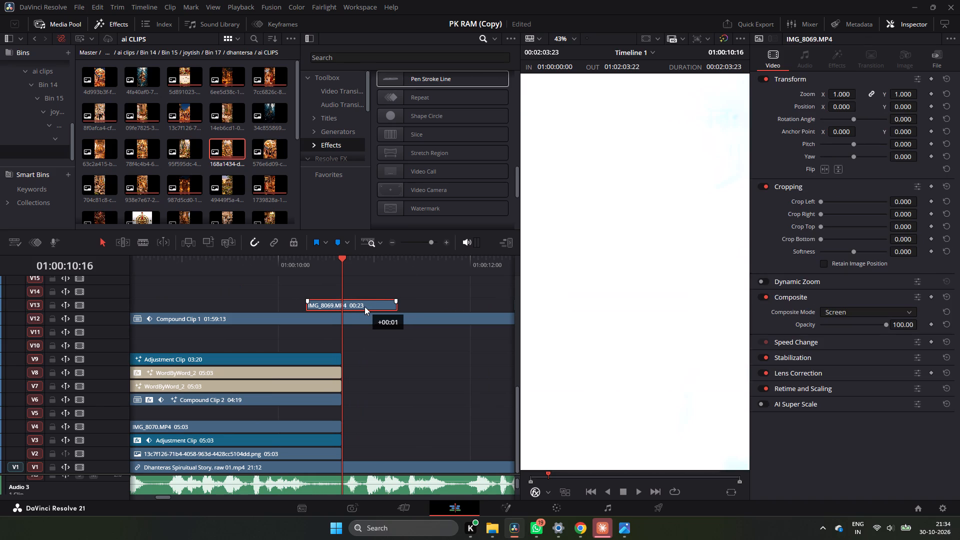
pyautogui.moveTo(364, 306); pyautogui.dragTo(364, 306)
pyautogui.click(311, 261)
pyautogui.press('space')
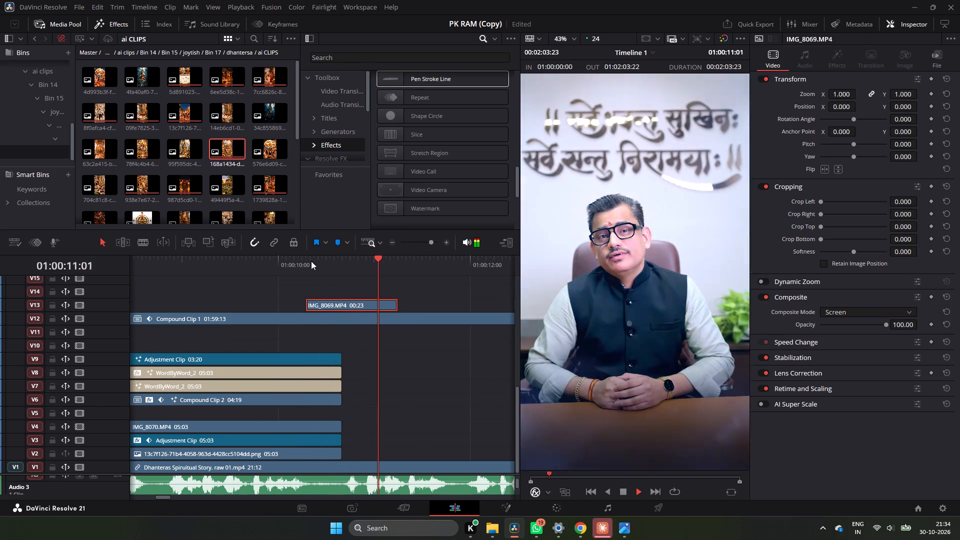
pyautogui.click(311, 261)
pyautogui.press('space')
# Shift the V13 IMG_8069.MP4 flash at the 01:00:12:21 cut 1 frame later and play through the transition.
pyautogui.doubleClick(392, 240)
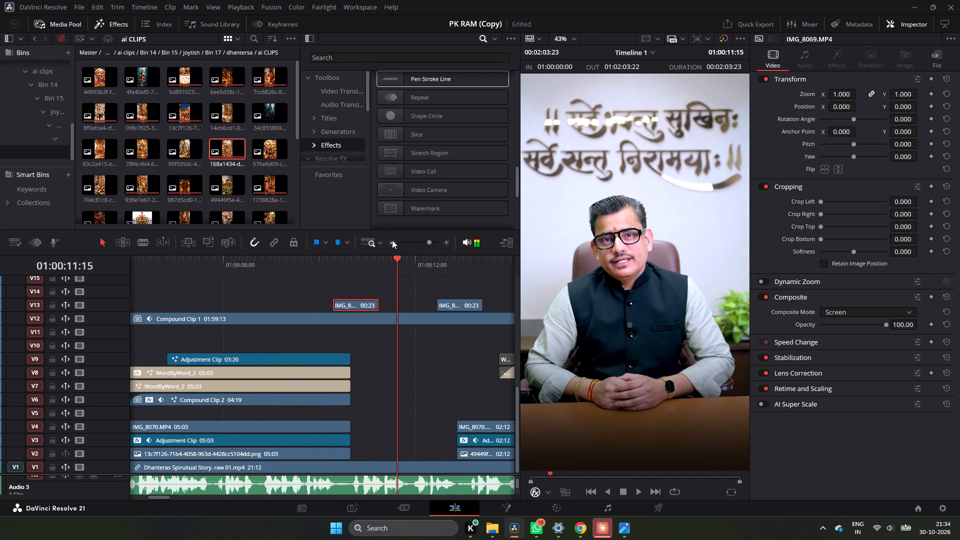
pyautogui.click(386, 262)
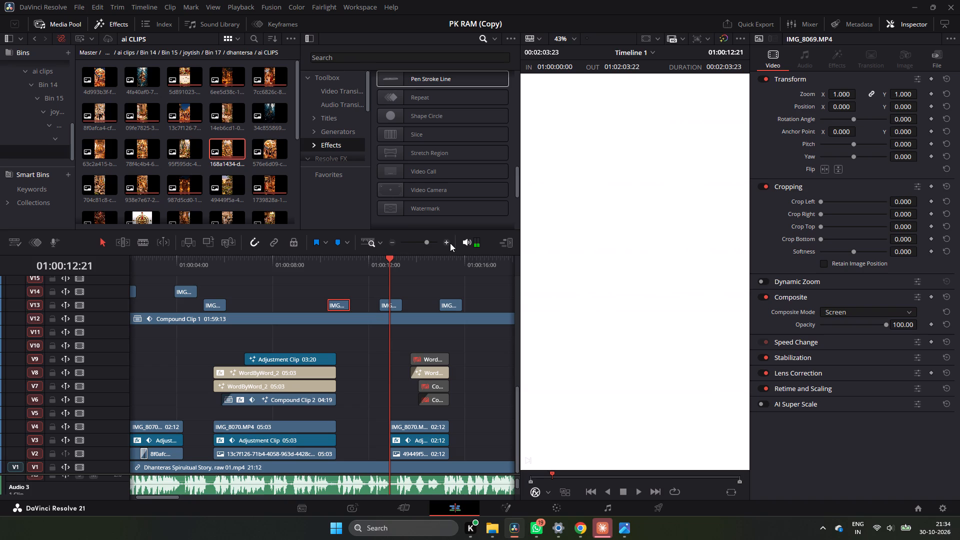
pyautogui.doubleClick(448, 242)
pyautogui.moveTo(374, 304); pyautogui.dragTo(374, 304)
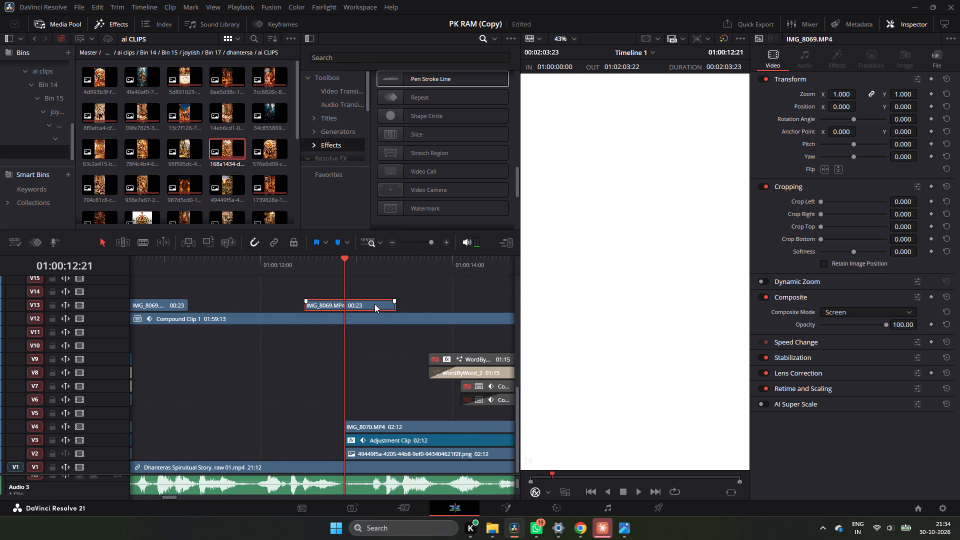
pyautogui.moveTo(374, 304); pyautogui.dragTo(381, 303)
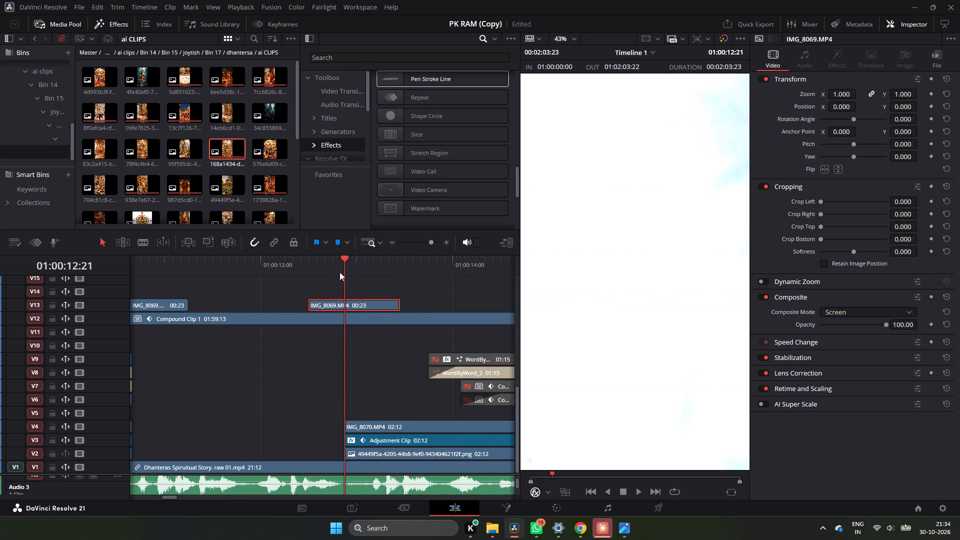
pyautogui.click(318, 265)
pyautogui.press('space')
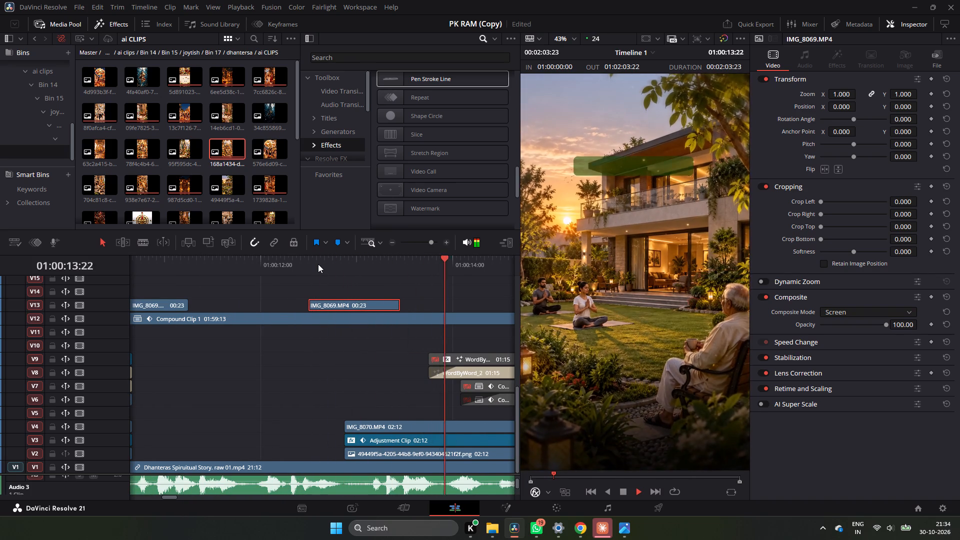
pyautogui.press('space')
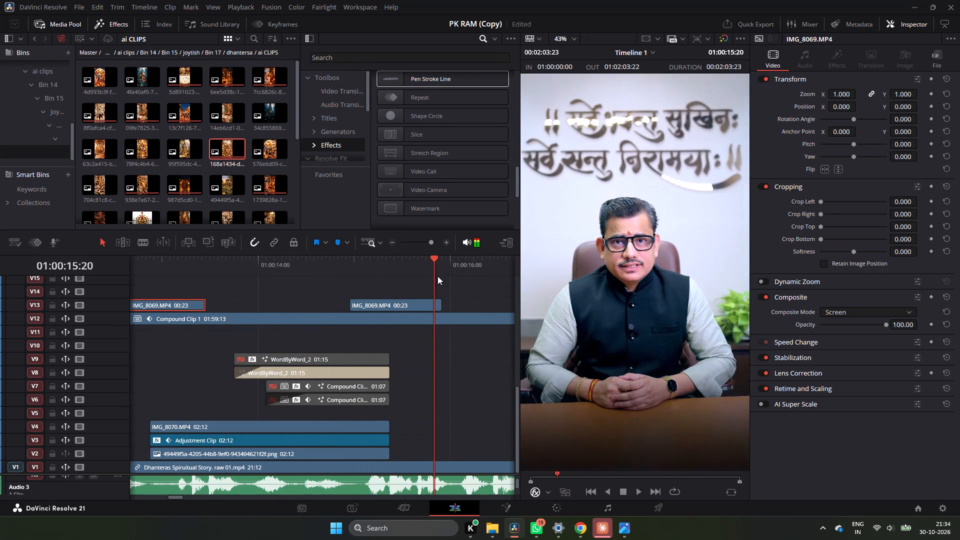
# Shift the V13 IMG_8069.MP4 flash at the 01:00:15:09 cut 1 frame later, replaying the transition before and after.
pyautogui.moveTo(431, 272); pyautogui.dragTo(392, 279)
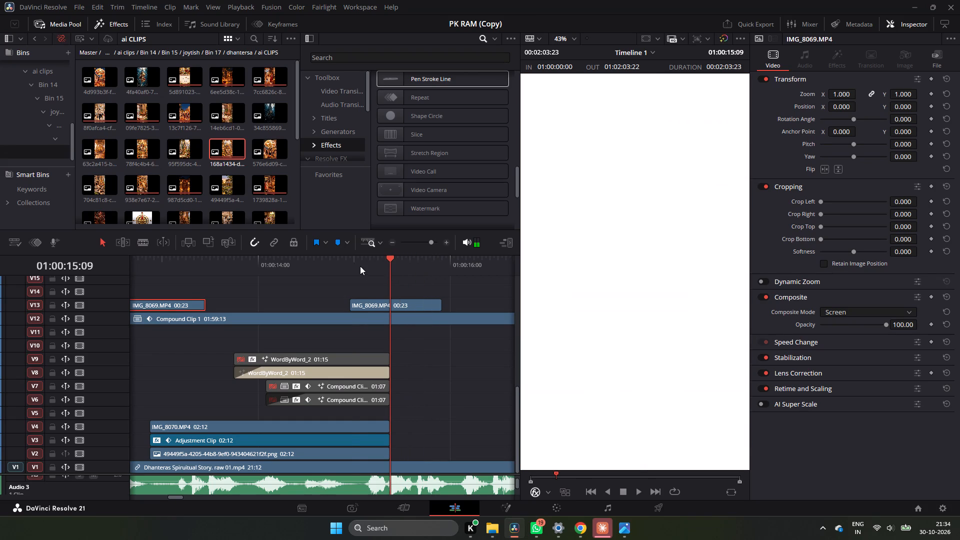
pyautogui.click(348, 261)
pyautogui.press('space')
pyautogui.press('space')
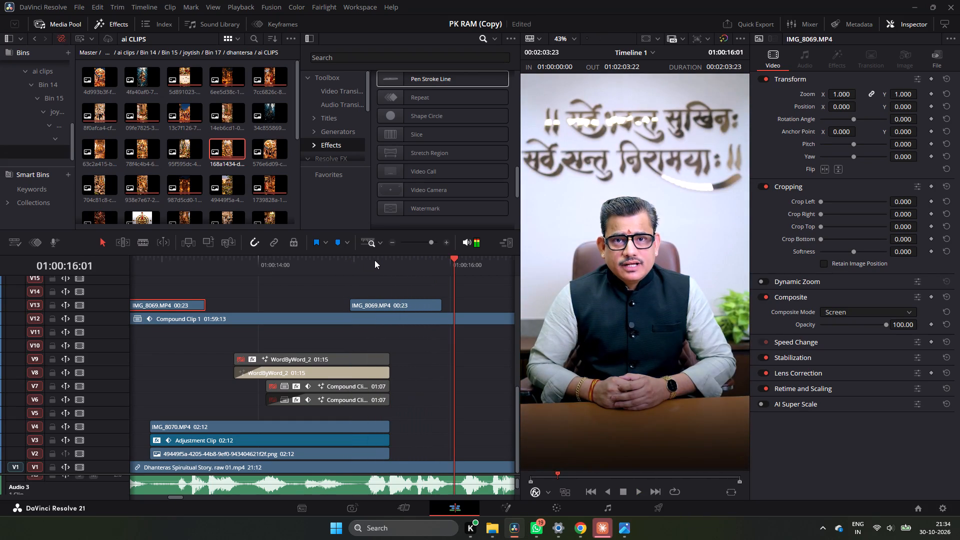
pyautogui.click(376, 259)
pyautogui.click(387, 259)
pyautogui.moveTo(400, 304); pyautogui.dragTo(406, 305)
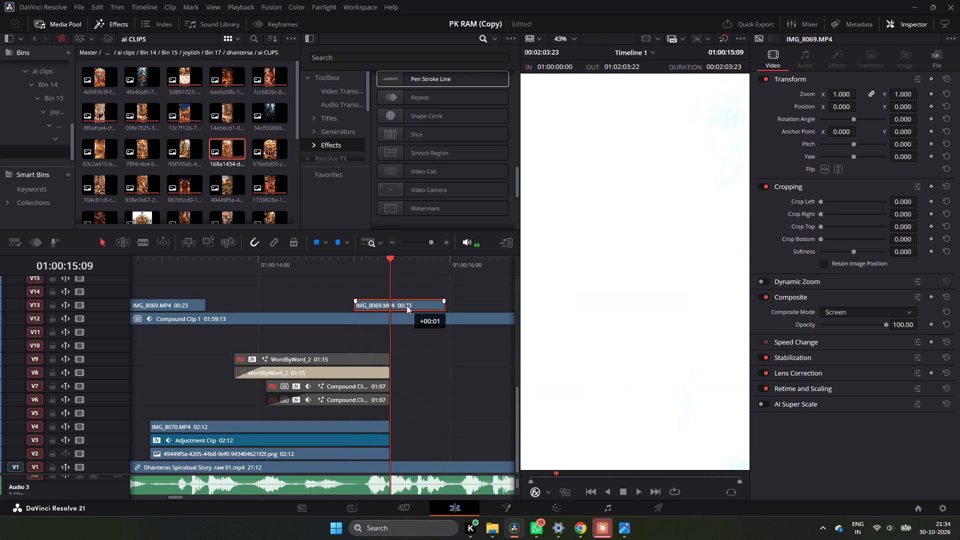
pyautogui.moveTo(406, 305); pyautogui.dragTo(406, 304)
pyautogui.click(362, 266)
pyautogui.press('space')
pyautogui.press('space')
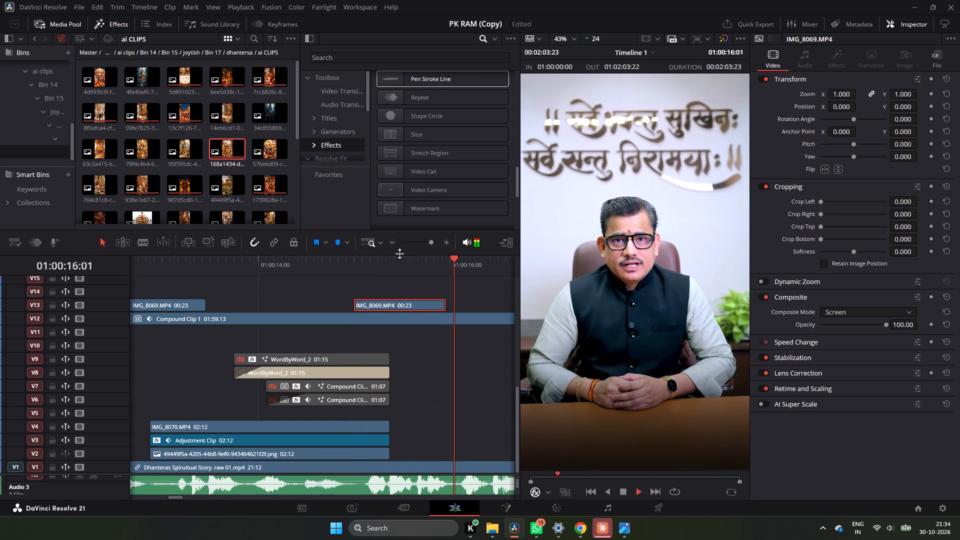
# Play from about 01:00:16 to 01:00:26 to review the flash transitions into and out of the calendar scene.
pyautogui.click(392, 246)
pyautogui.tripleClick(392, 245)
pyautogui.press('space')
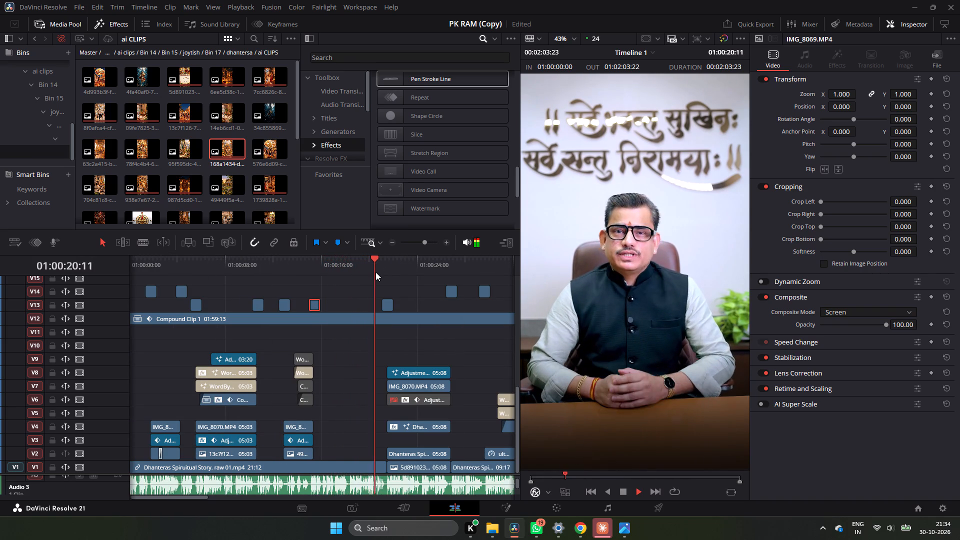
pyautogui.press('space')
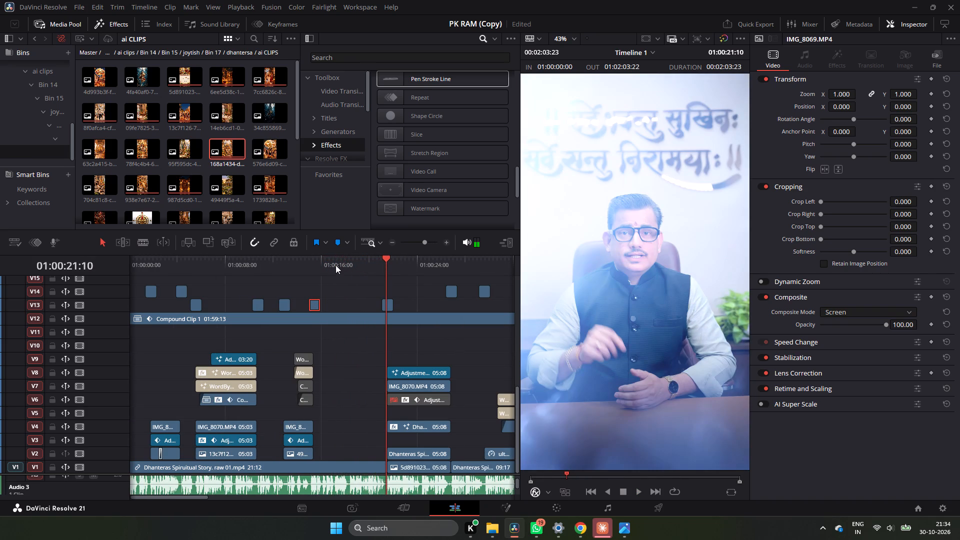
pyautogui.click(334, 264)
pyautogui.press('space')
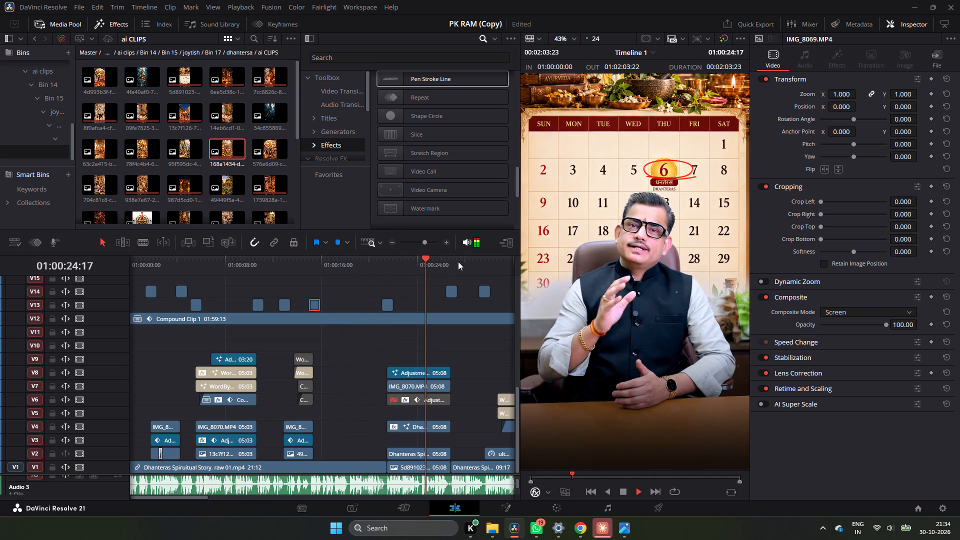
pyautogui.tripleClick(396, 244)
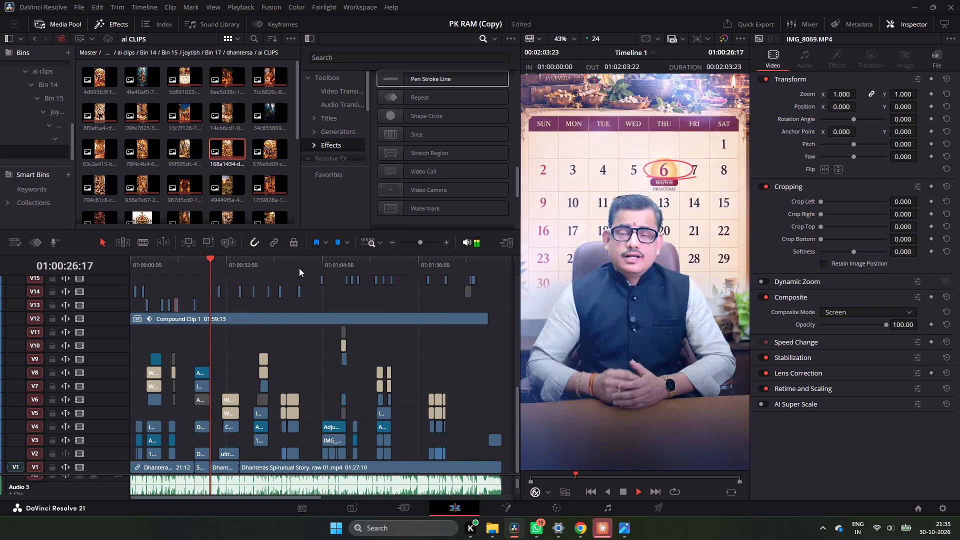
pyautogui.press('space')
# Mark the timeline's In point at the very start, 01:00:00:00.
pyautogui.moveTo(218, 259); pyautogui.dragTo(126, 281)
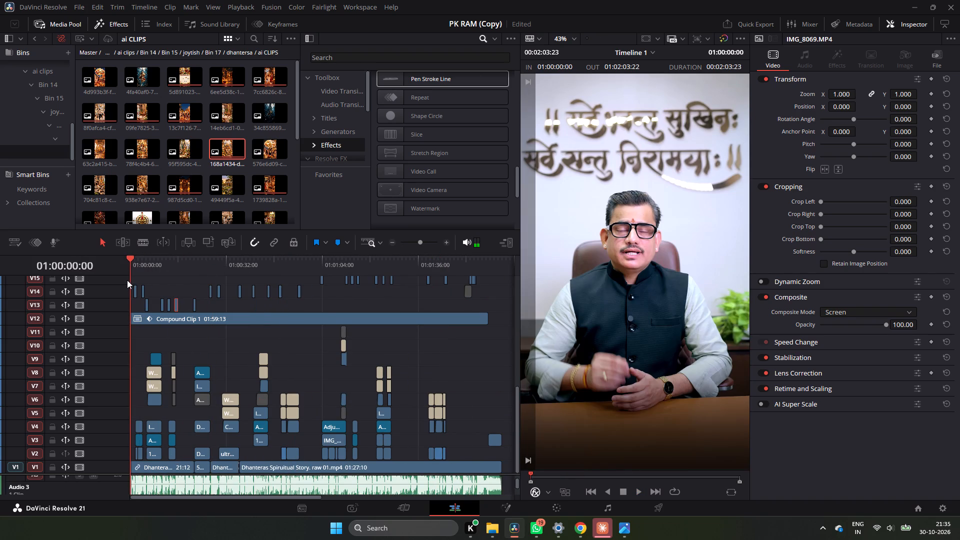
pyautogui.press('i')
# Review the cut from the speaker to the logo outro at 01:01:59:13 by playing through it.
pyautogui.moveTo(140, 264); pyautogui.dragTo(477, 286)
pyautogui.press('space')
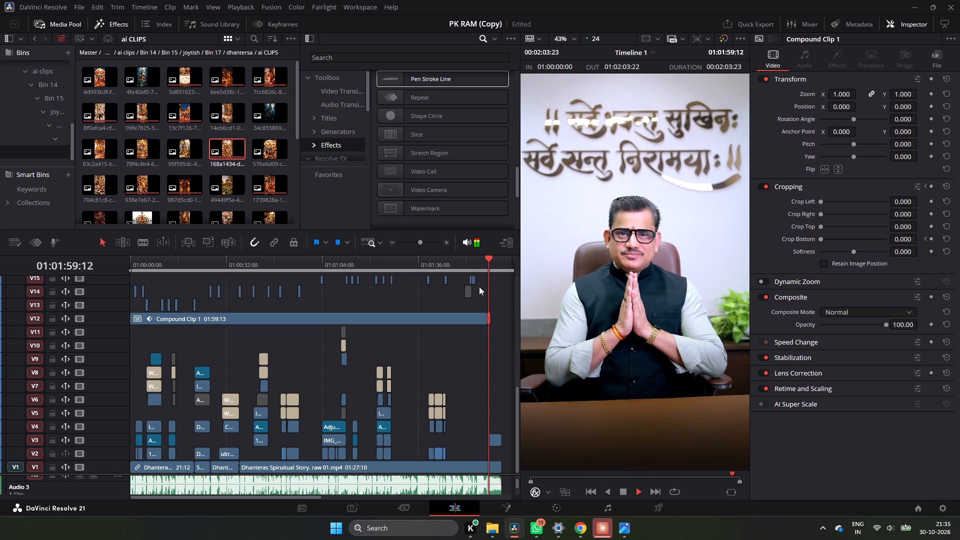
pyautogui.press('space')
pyautogui.click(487, 264)
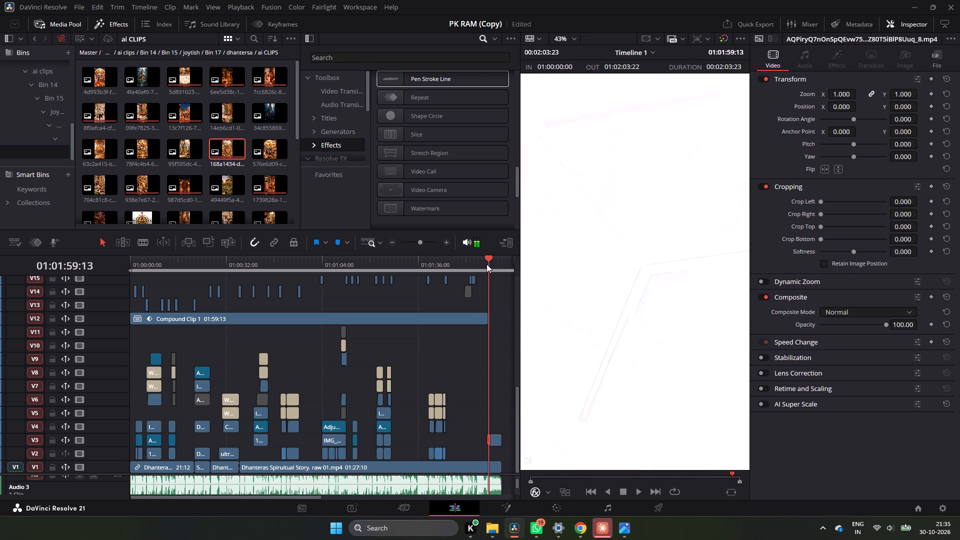
pyautogui.scroll(2, 495, 295)
pyautogui.press('space')
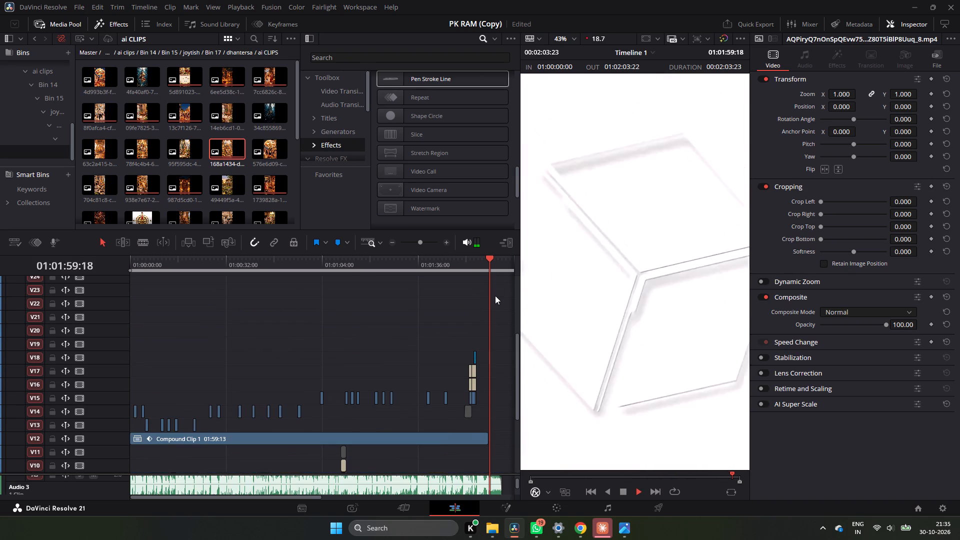
pyautogui.press('space')
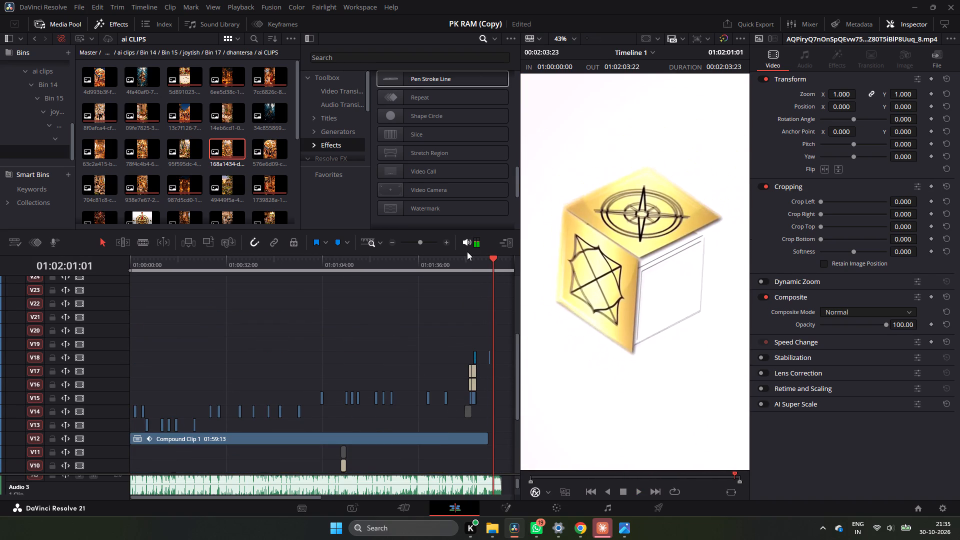
# Examine the V18 flash's timing against the speaker-to-logo cut at 01:01:59:13, replaying and scrubbing from about 01:01:58.
pyautogui.tripleClick(446, 245)
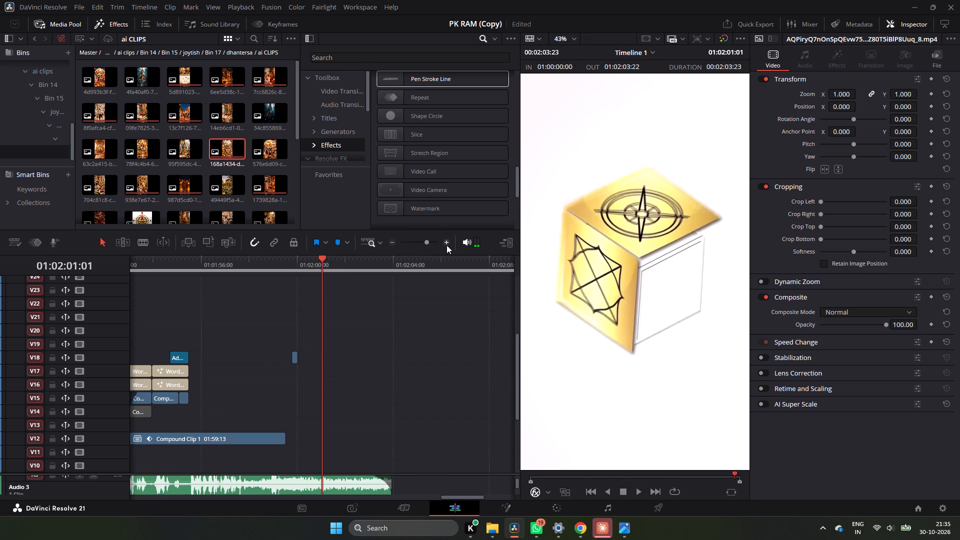
pyautogui.moveTo(201, 267); pyautogui.dragTo(282, 277)
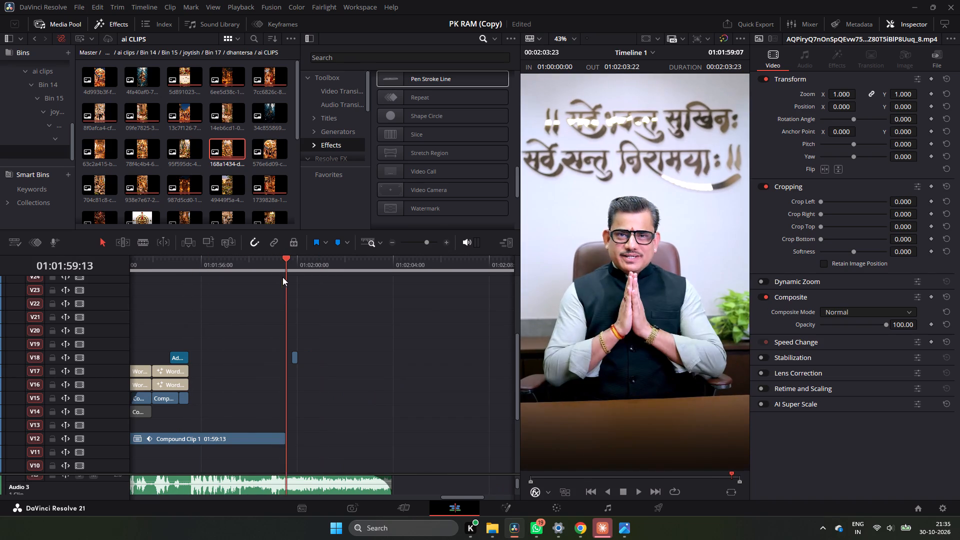
pyautogui.moveTo(282, 277); pyautogui.dragTo(291, 279)
pyautogui.scroll(-5, 307, 306)
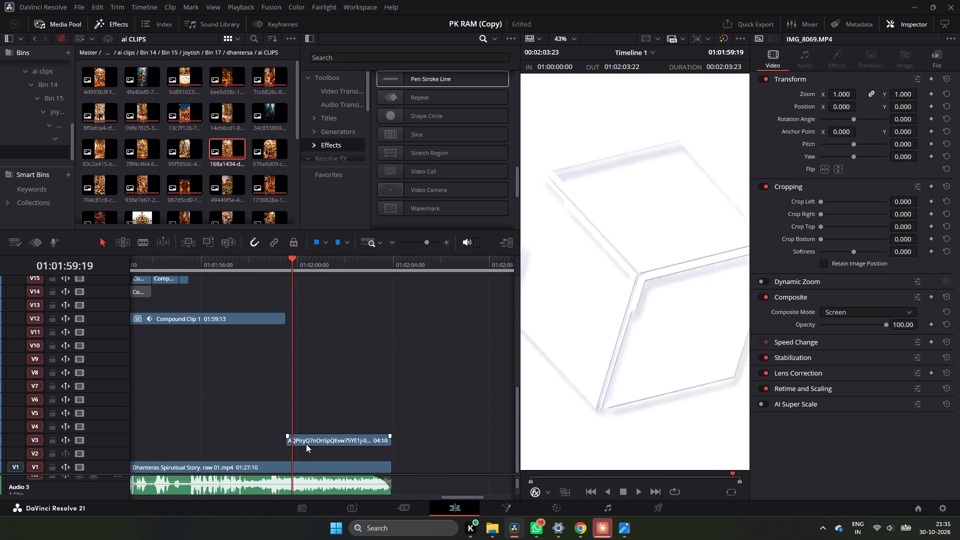
pyautogui.click(290, 268)
pyautogui.scroll(1, 320, 350)
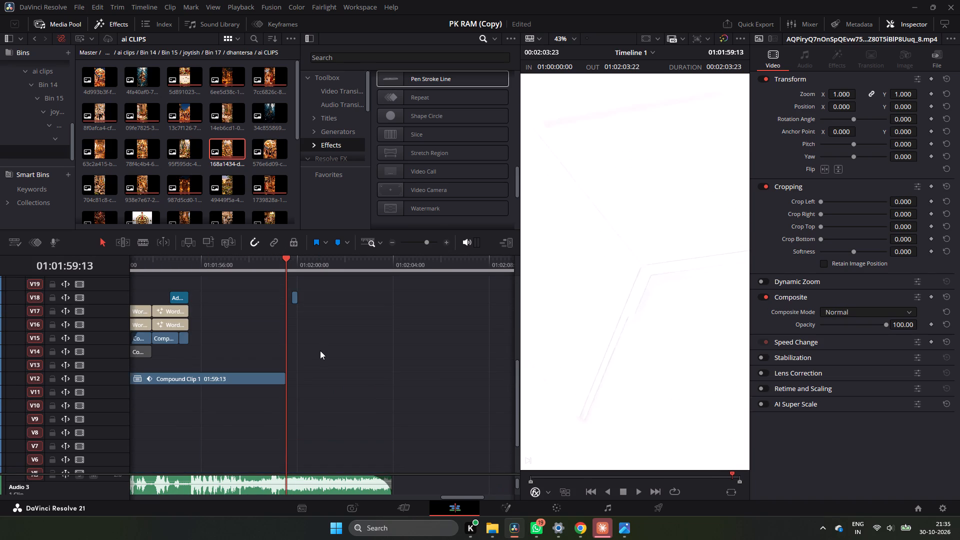
pyautogui.scroll(-2, 320, 350)
pyautogui.click(257, 272)
pyautogui.press('space')
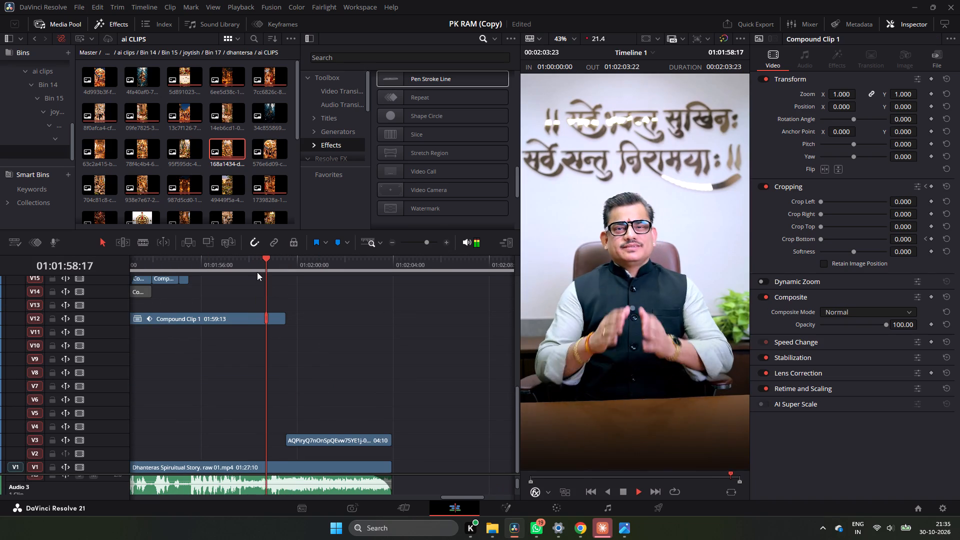
pyautogui.press('space')
pyautogui.click(262, 271)
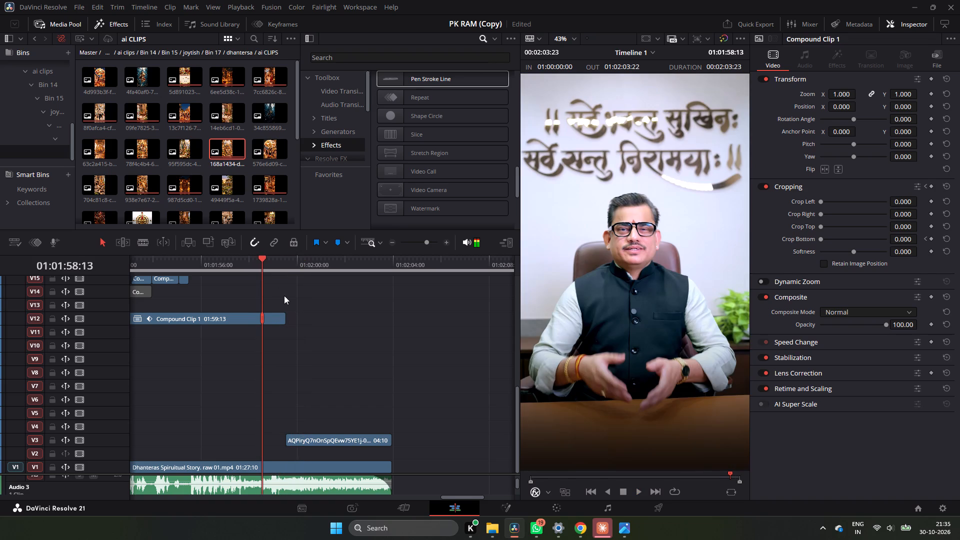
pyautogui.press('space')
pyautogui.press('space')
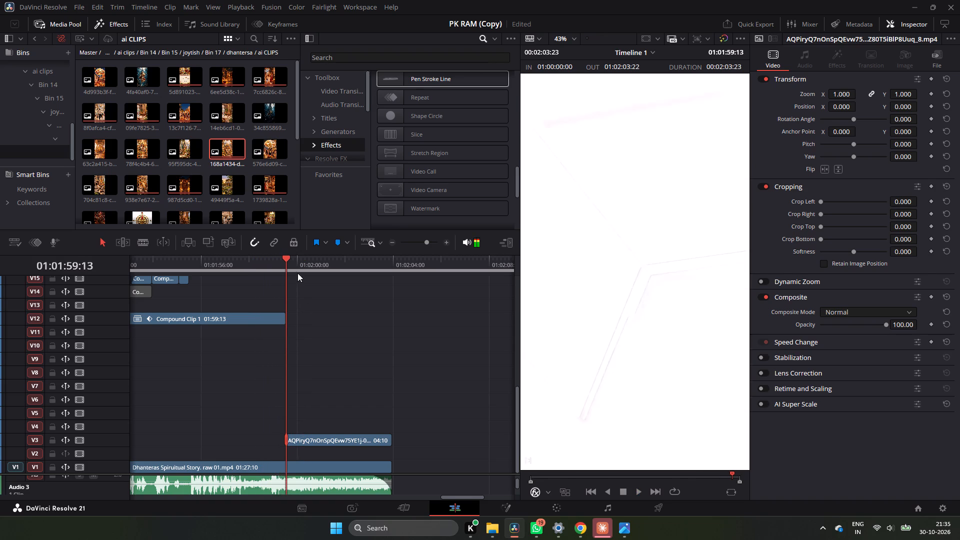
pyautogui.press('space')
pyautogui.moveTo(287, 263); pyautogui.dragTo(284, 268)
pyautogui.scroll(2, 297, 338)
pyautogui.press('space')
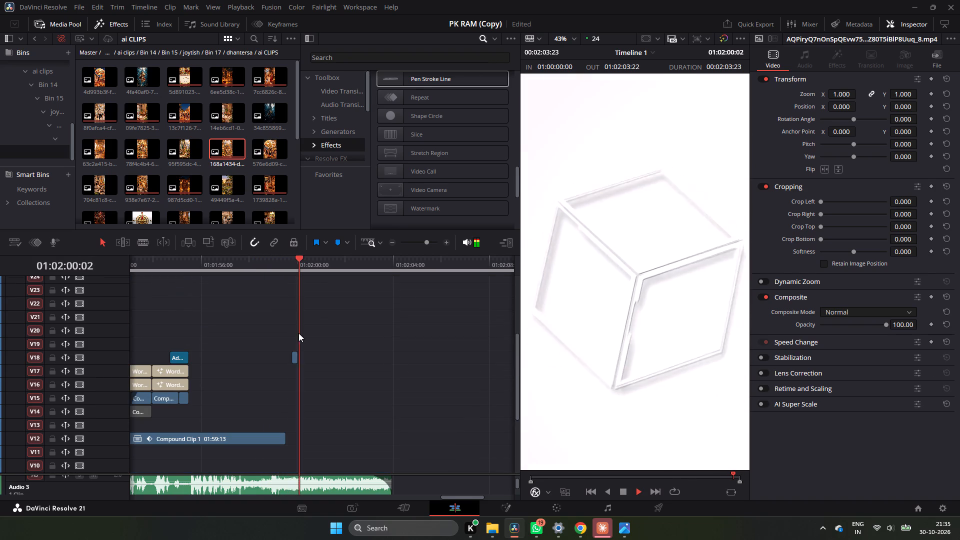
pyautogui.moveTo(299, 263); pyautogui.dragTo(287, 270)
pyautogui.scroll(-3, 295, 291)
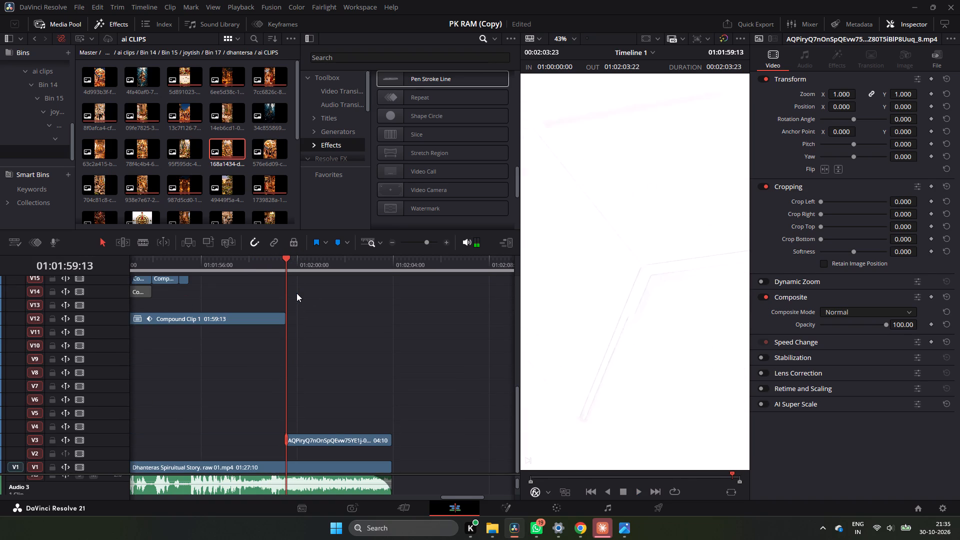
pyautogui.scroll(1, 296, 302)
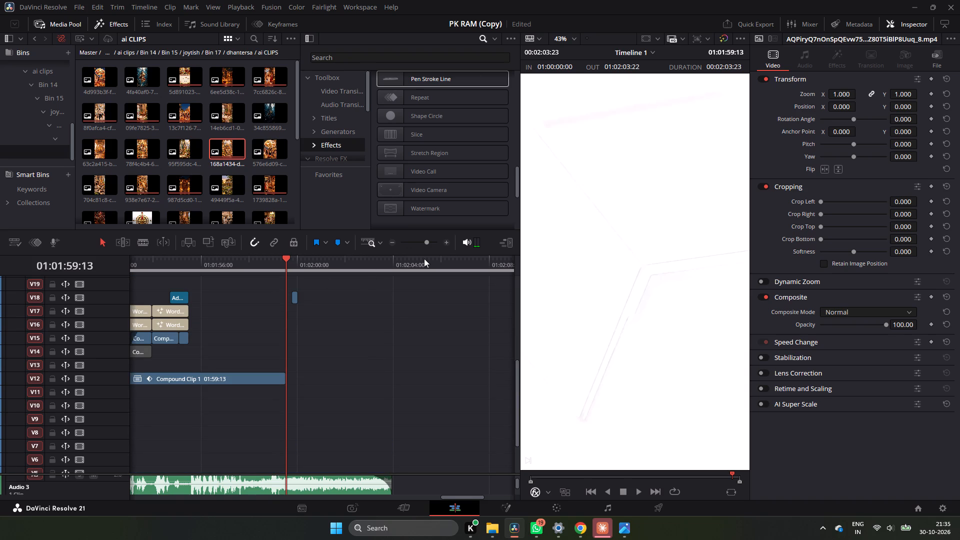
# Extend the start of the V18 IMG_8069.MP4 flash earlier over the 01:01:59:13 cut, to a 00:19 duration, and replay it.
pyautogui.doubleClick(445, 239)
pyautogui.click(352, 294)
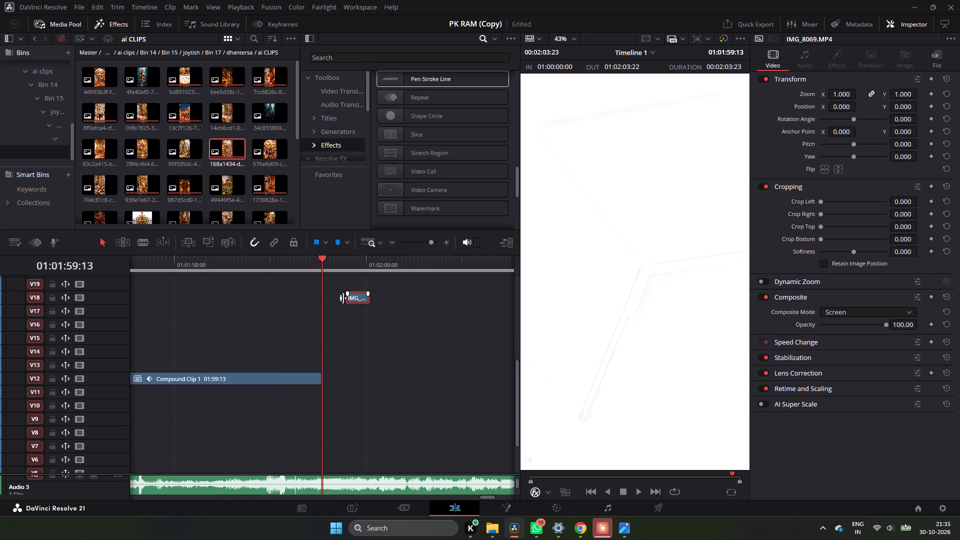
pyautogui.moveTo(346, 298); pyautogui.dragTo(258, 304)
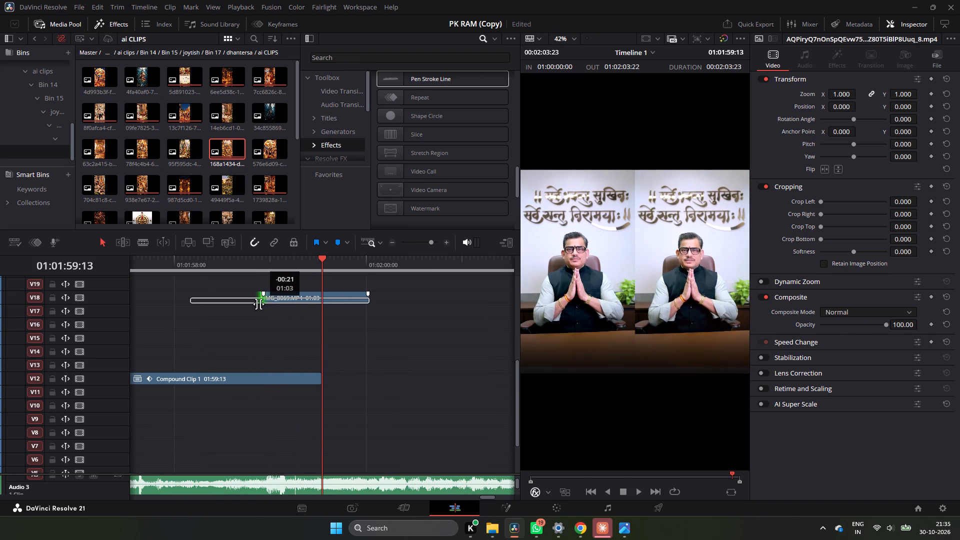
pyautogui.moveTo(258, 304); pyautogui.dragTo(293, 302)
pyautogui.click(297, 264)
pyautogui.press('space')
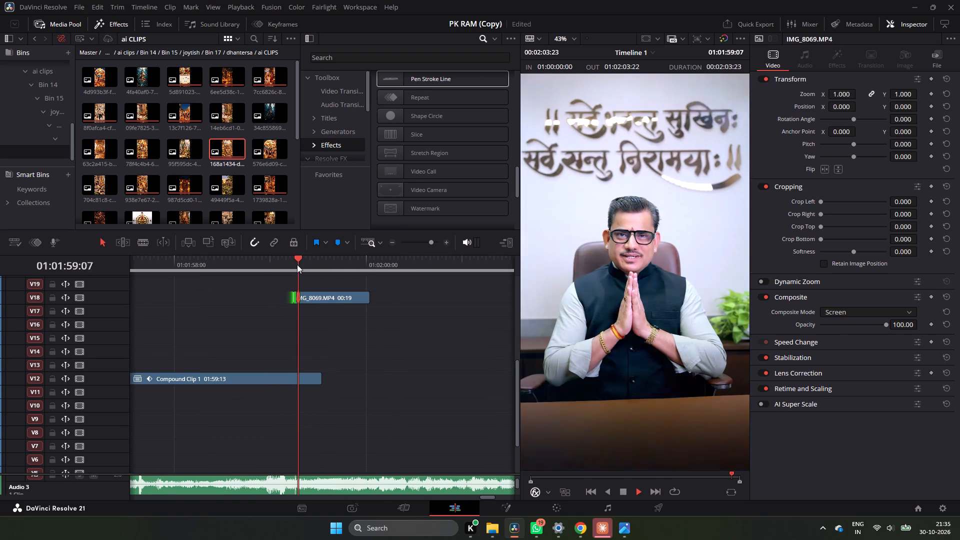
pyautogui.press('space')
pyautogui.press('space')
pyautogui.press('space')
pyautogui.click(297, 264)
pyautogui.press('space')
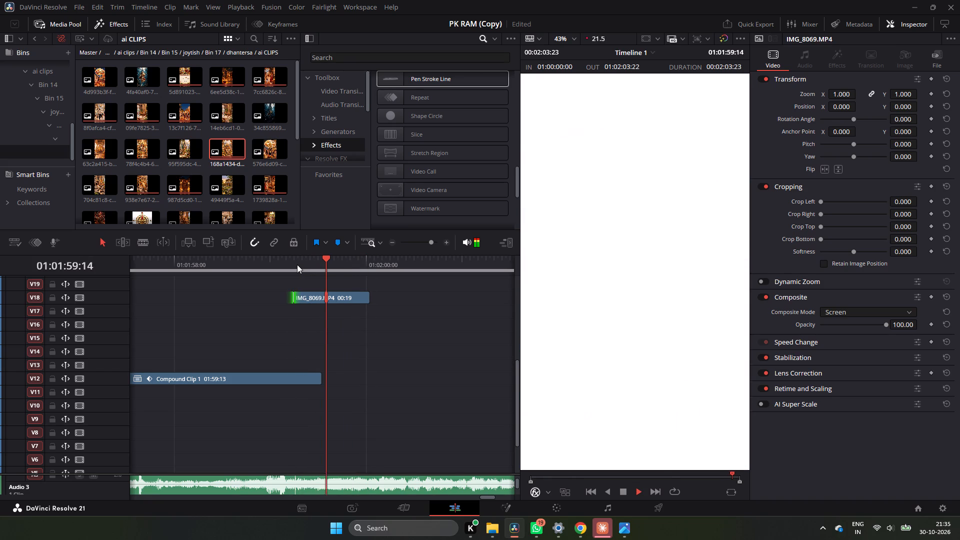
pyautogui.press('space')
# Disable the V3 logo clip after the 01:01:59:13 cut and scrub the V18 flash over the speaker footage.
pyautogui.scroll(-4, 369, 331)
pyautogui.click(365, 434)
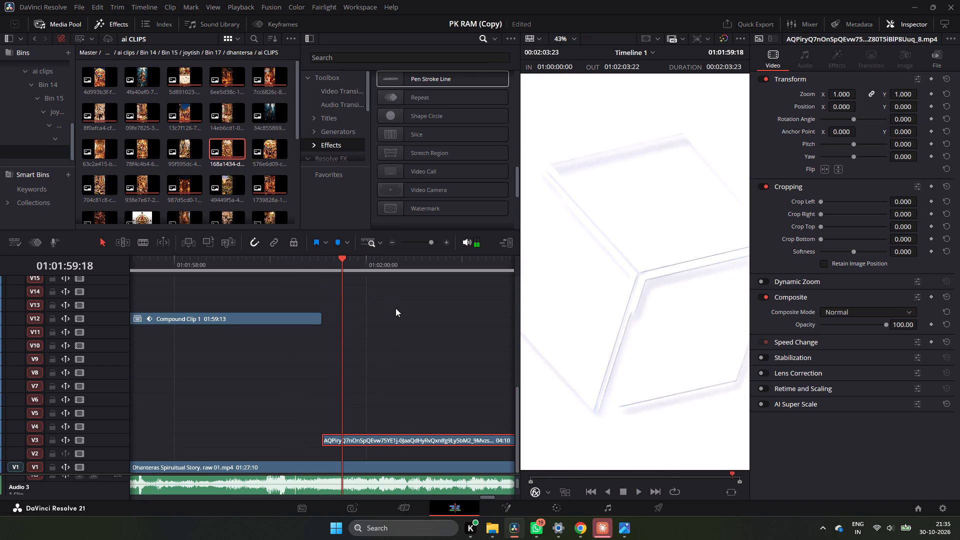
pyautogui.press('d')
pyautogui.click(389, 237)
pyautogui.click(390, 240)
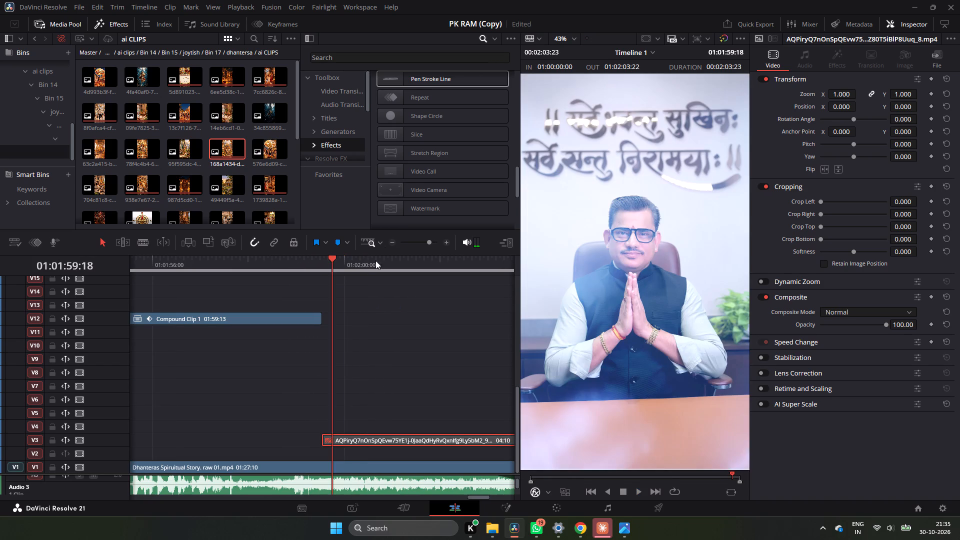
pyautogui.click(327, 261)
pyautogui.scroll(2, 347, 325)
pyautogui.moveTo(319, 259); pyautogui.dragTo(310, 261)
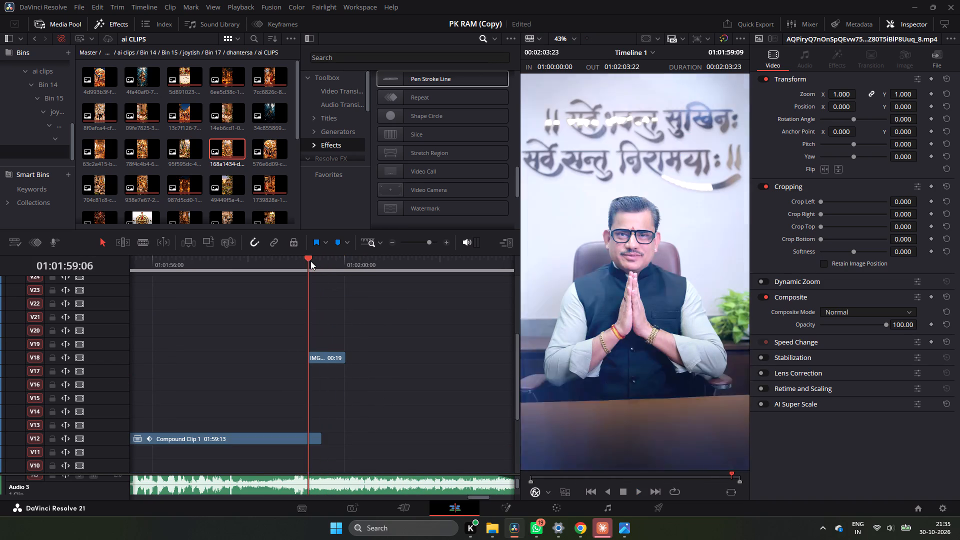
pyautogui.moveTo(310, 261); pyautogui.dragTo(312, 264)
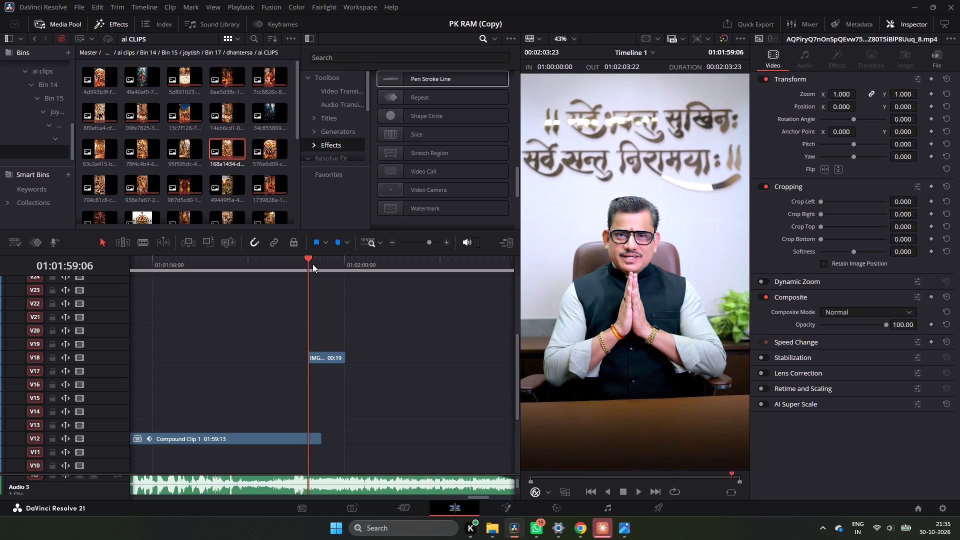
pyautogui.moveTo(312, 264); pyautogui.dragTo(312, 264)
# Trim the start of the V18 IMG_8069.MP4 flash to 01:01:59:02, giving it a 00:23 duration.
pyautogui.click(318, 356)
pyautogui.moveTo(308, 357); pyautogui.dragTo(283, 361)
pyautogui.moveTo(306, 266); pyautogui.dragTo(303, 266)
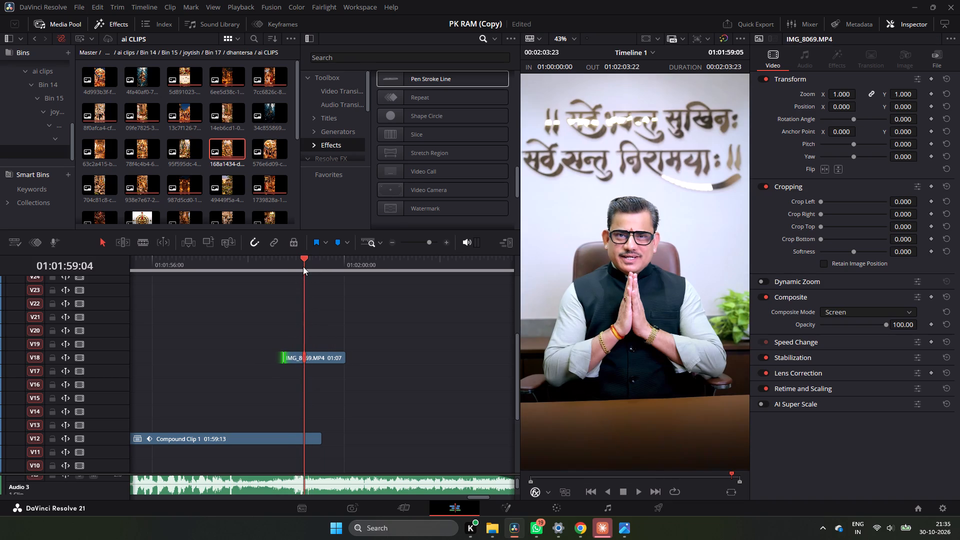
pyautogui.moveTo(303, 266); pyautogui.dragTo(299, 279)
pyautogui.click(305, 354)
pyautogui.click(286, 356)
pyautogui.moveTo(287, 358); pyautogui.dragTo(302, 359)
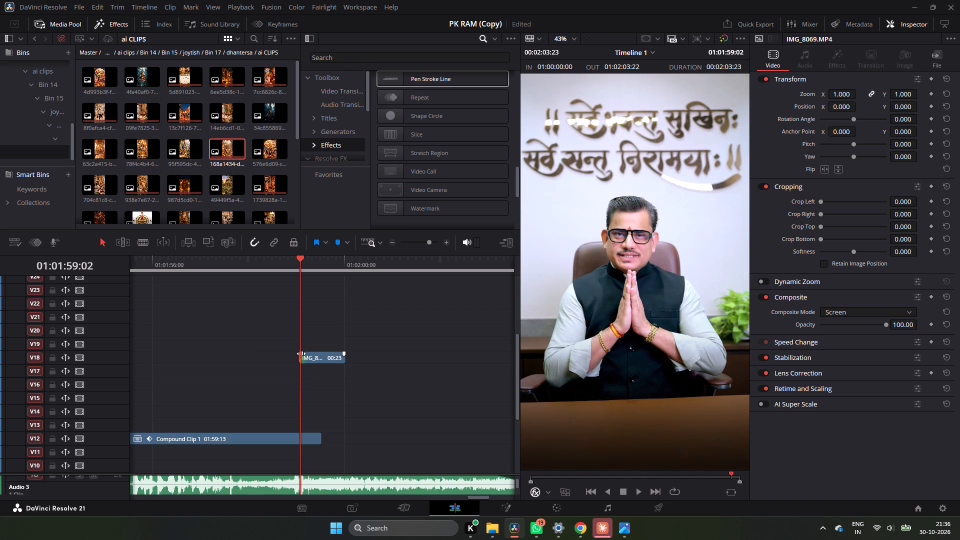
pyautogui.moveTo(301, 353); pyautogui.dragTo(296, 353)
# Replay the V18 flash over the speaker footage from about 01:01:59:03 to check its build-up.
pyautogui.press('space')
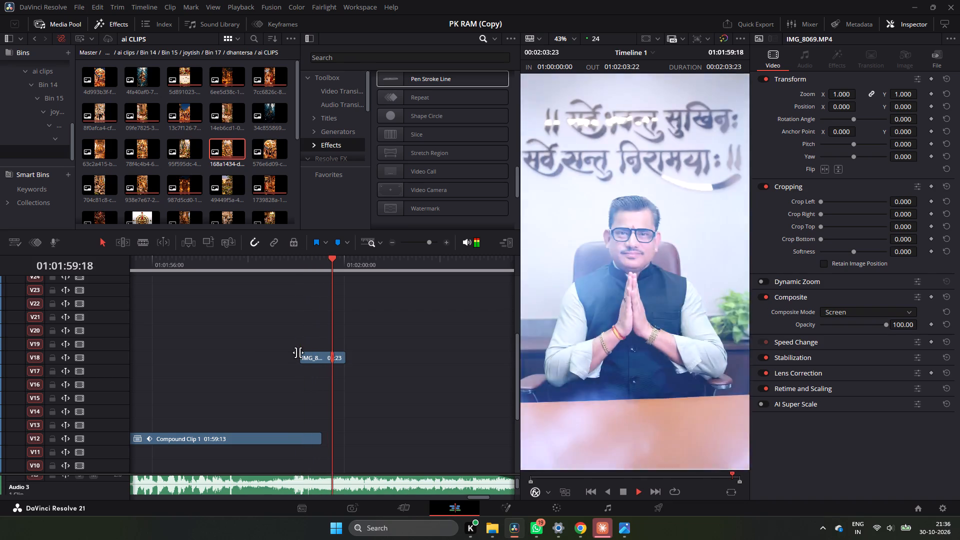
pyautogui.press('space')
pyautogui.click(304, 270)
pyautogui.press('space')
pyautogui.press('space')
pyautogui.press('space')
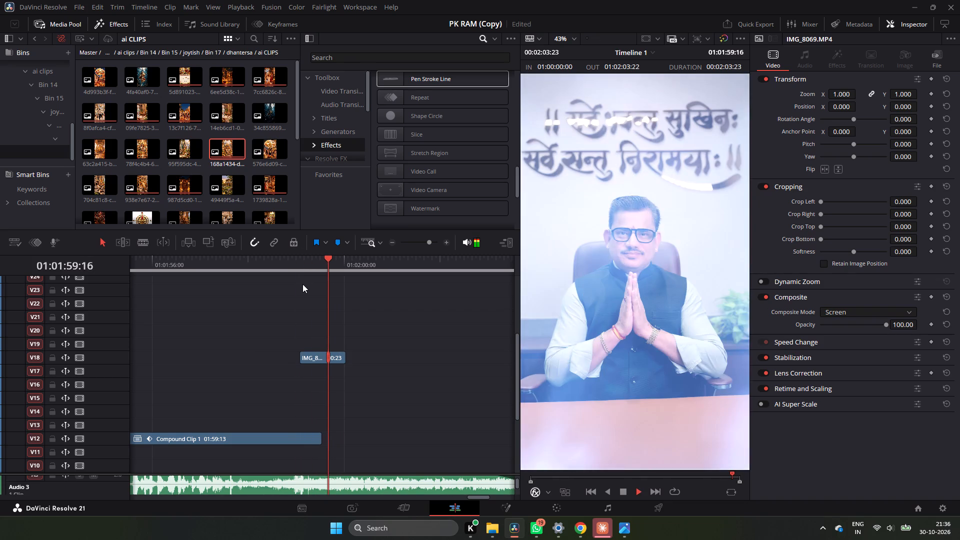
pyautogui.press('space')
pyautogui.moveTo(332, 270); pyautogui.dragTo(323, 273)
pyautogui.press('space')
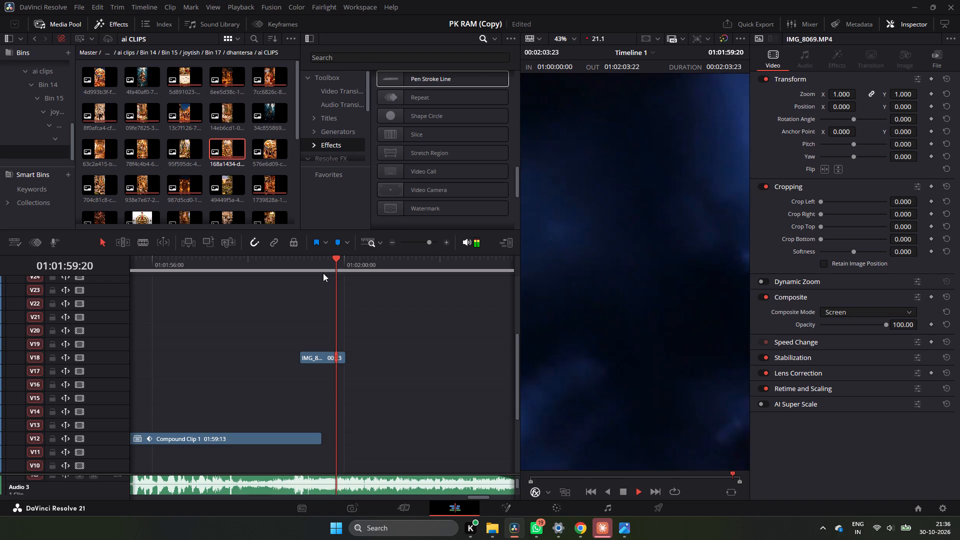
pyautogui.press('space')
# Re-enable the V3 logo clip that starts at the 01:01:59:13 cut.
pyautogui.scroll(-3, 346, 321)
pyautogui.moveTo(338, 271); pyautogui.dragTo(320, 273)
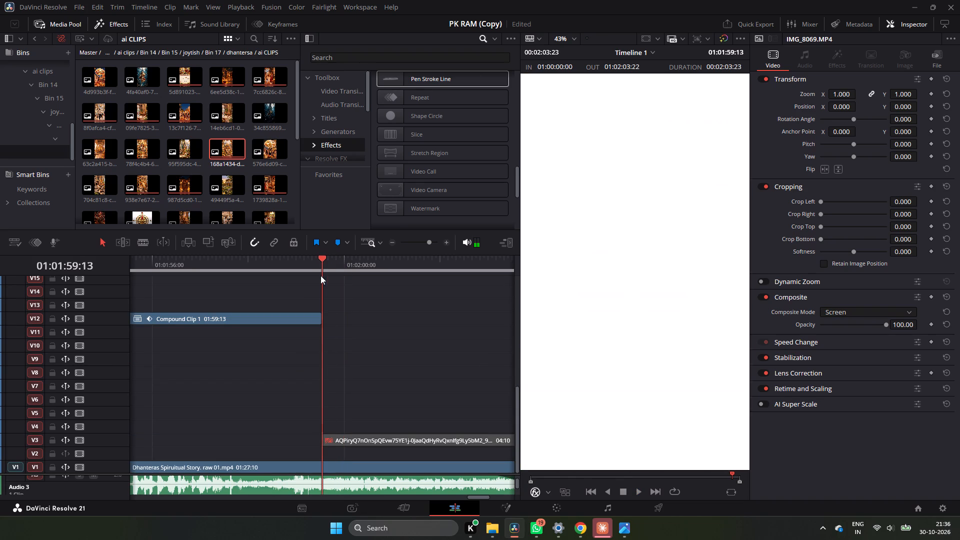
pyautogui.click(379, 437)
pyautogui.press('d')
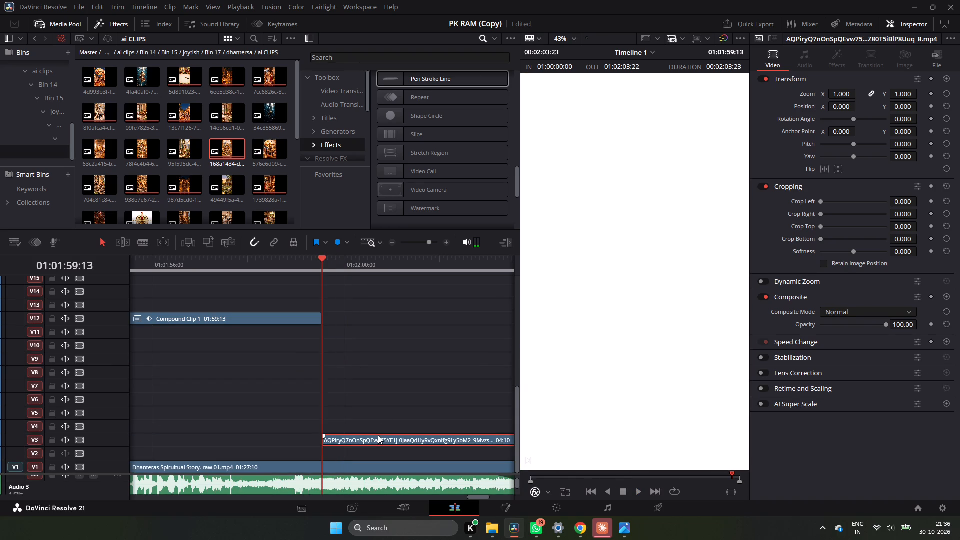
# Play the flash transition from the speaker into the logo outro, starting from progressively earlier points before the cut.
pyautogui.click(307, 258)
pyautogui.press('space')
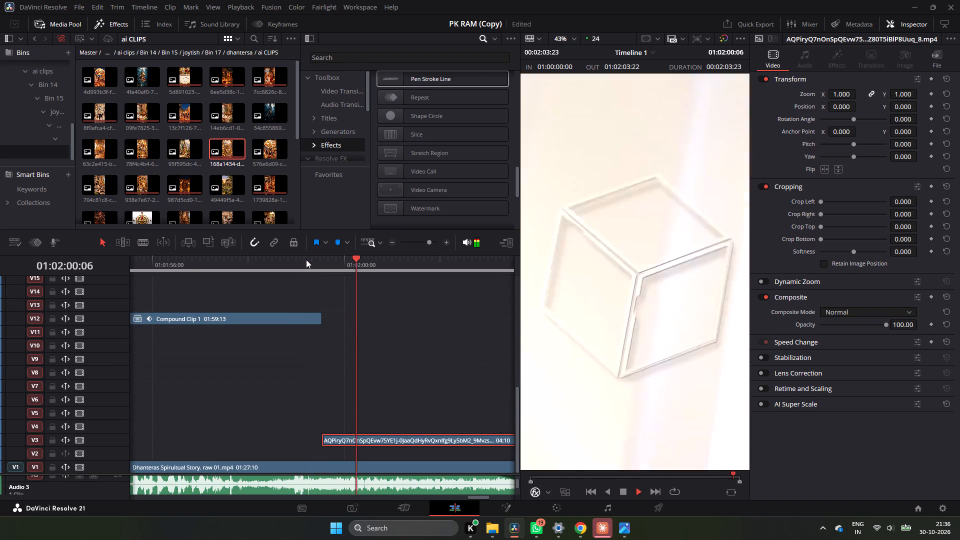
pyautogui.click(286, 262)
pyautogui.click(285, 262)
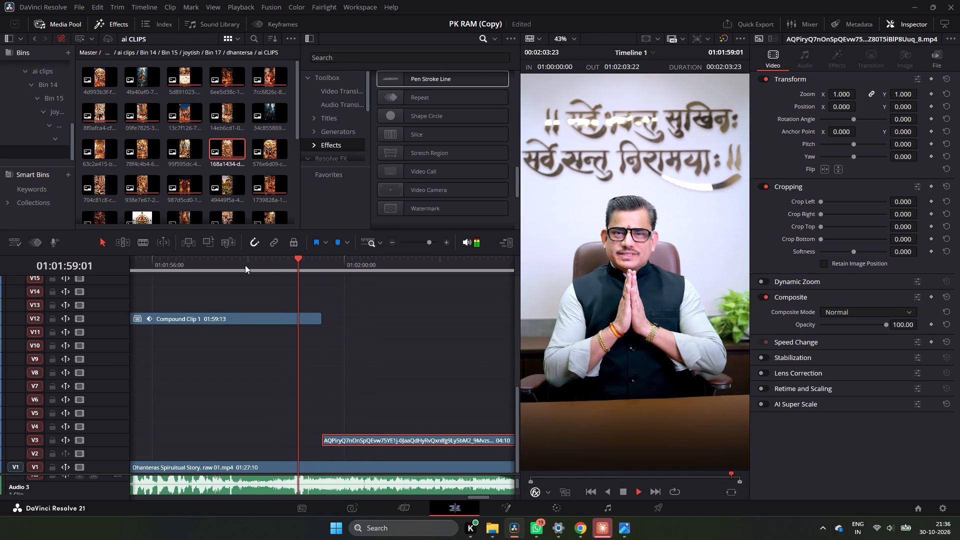
pyautogui.click(244, 265)
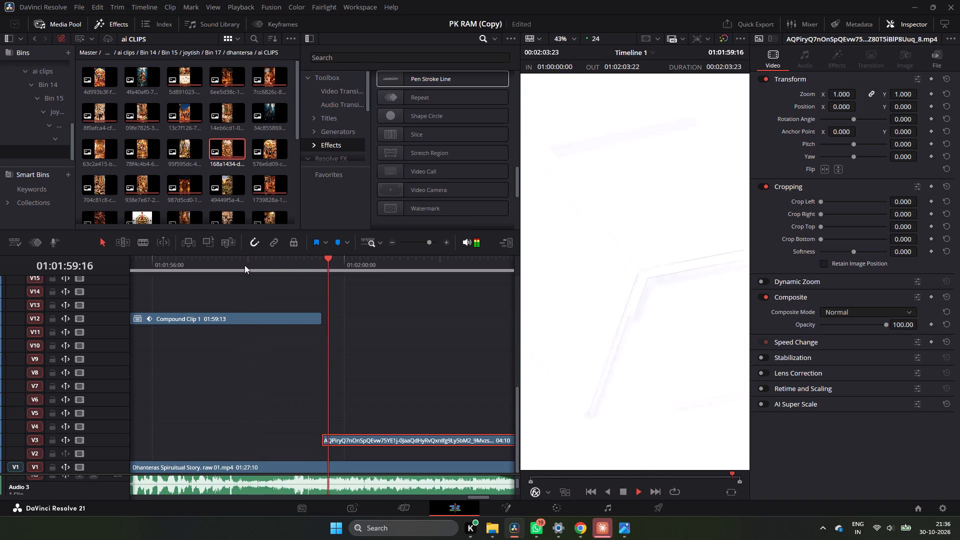
# Set the timeline's Out point at the end of the logo outro, 01:02:03:23, and return the playhead to 01:00:00:00.
pyautogui.tripleClick(392, 243)
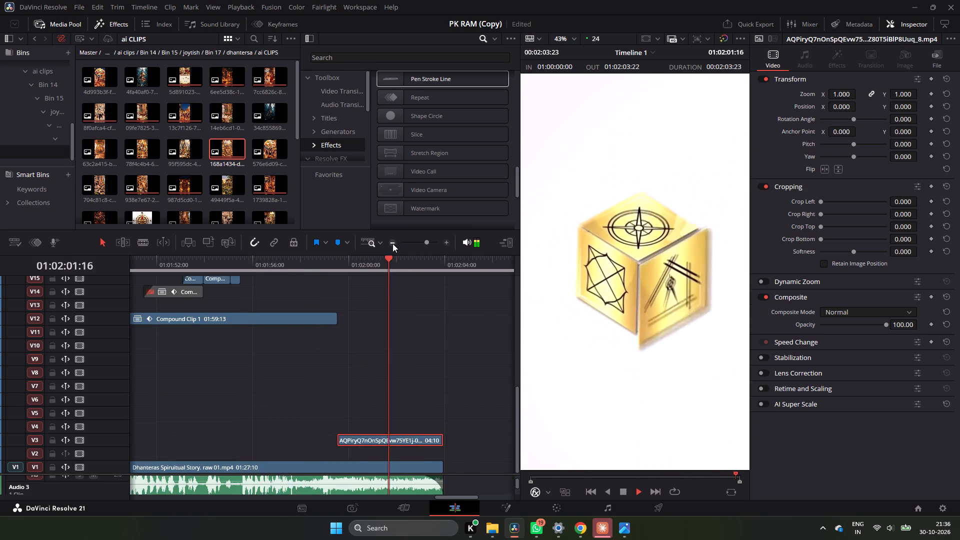
pyautogui.moveTo(356, 267); pyautogui.dragTo(362, 268)
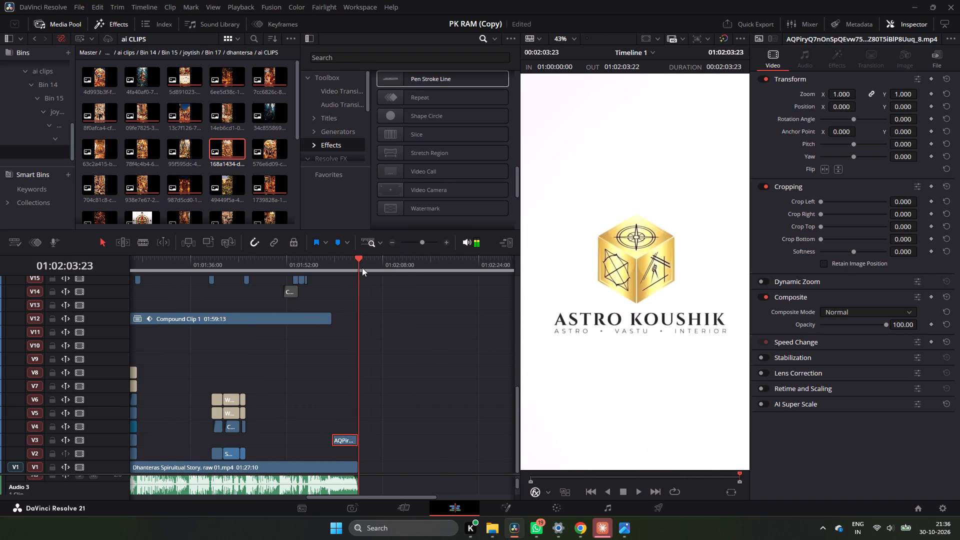
pyautogui.click(360, 264)
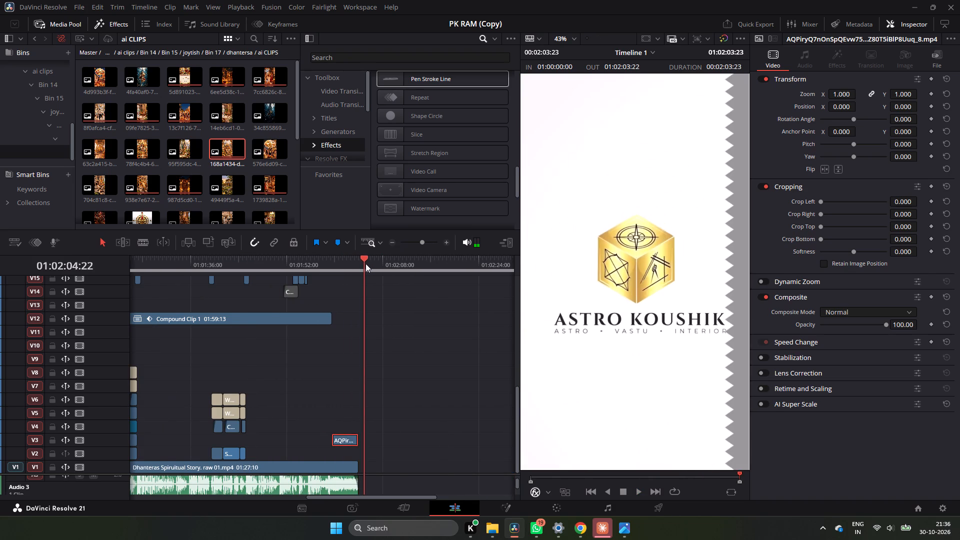
pyautogui.press('o')
pyautogui.moveTo(359, 261); pyautogui.dragTo(276, 272)
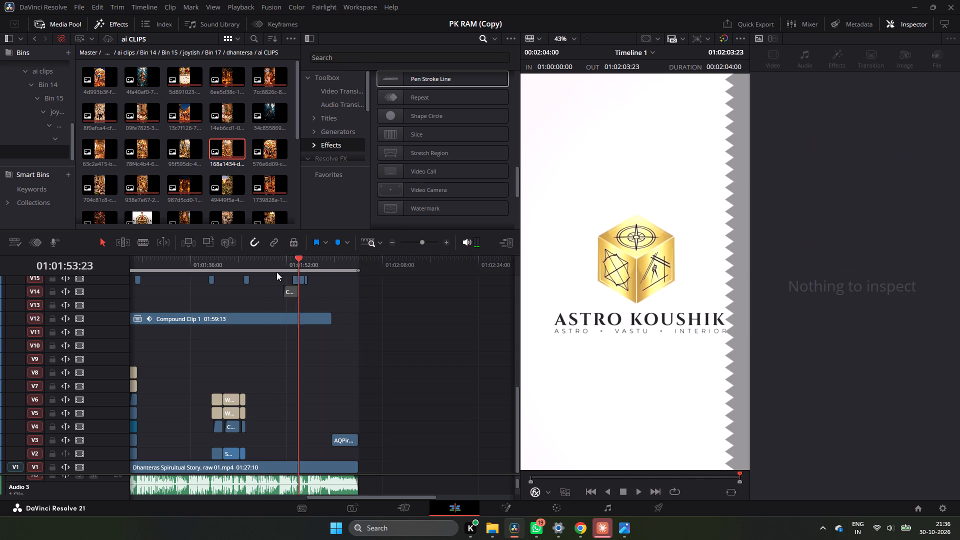
pyautogui.moveTo(276, 272); pyautogui.dragTo(119, 302)
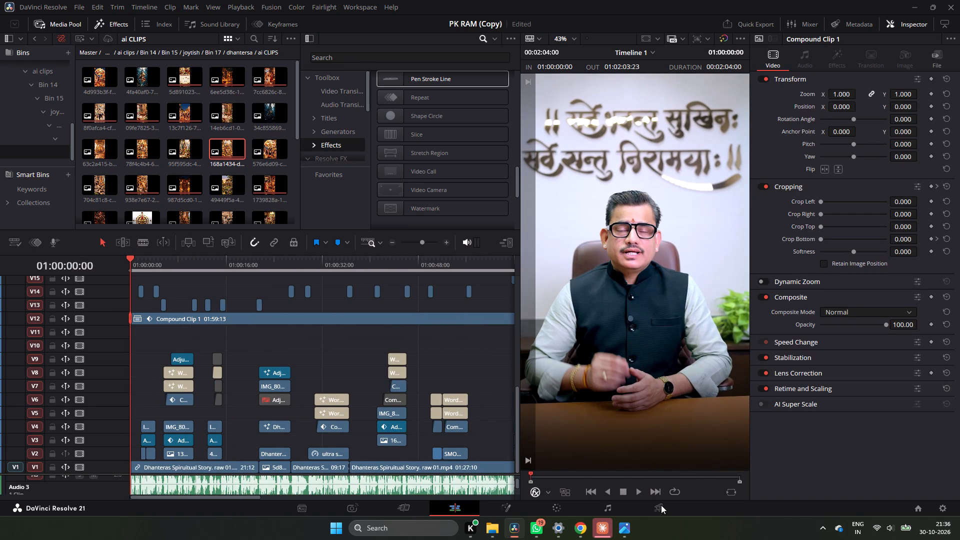
# Open the Deliver page, then in File Explorer copy the name of the "Dhanteras Spiruitual Story. raw 01" video in the Dhanteras PK folder.
pyautogui.click(661, 507)
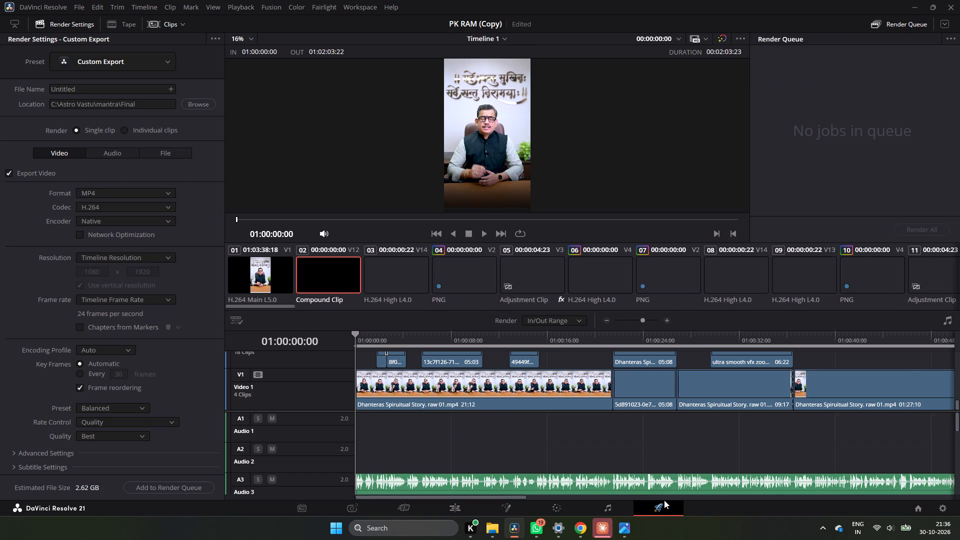
pyautogui.click(126, 89)
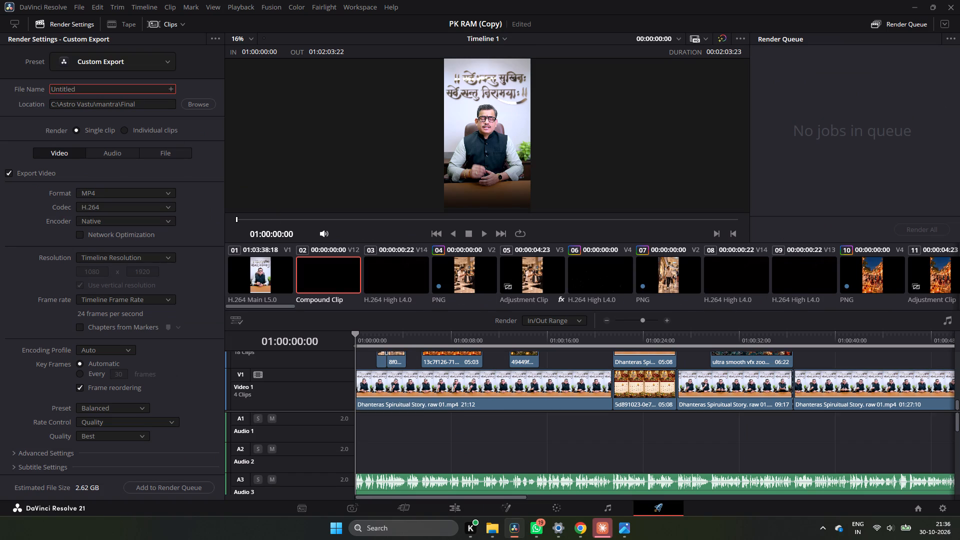
pyautogui.click(501, 528)
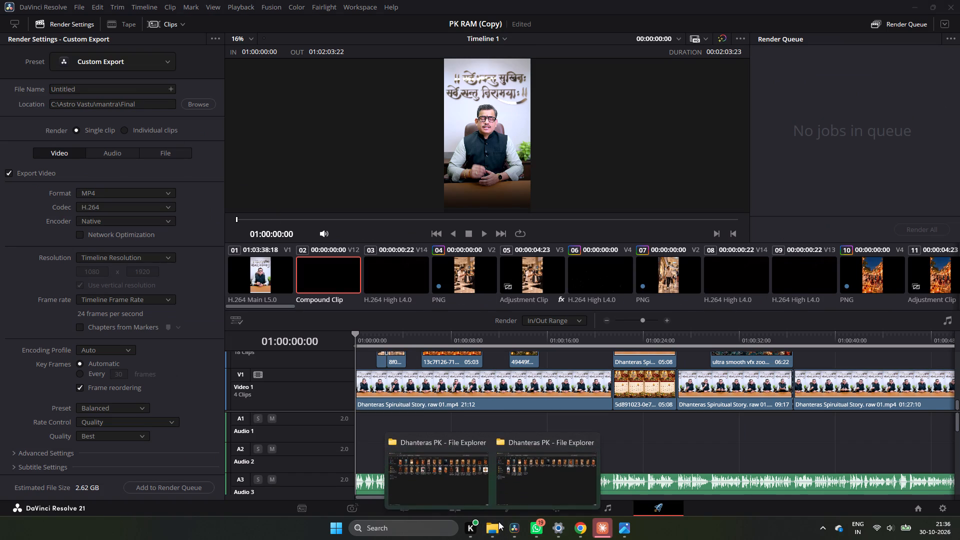
pyautogui.click(467, 490)
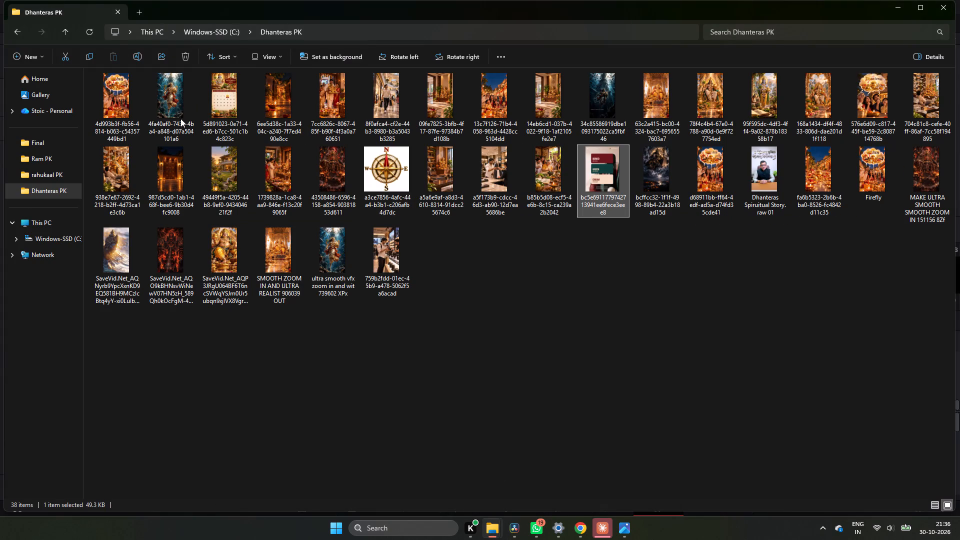
pyautogui.click(756, 206)
pyautogui.rightClick(756, 206)
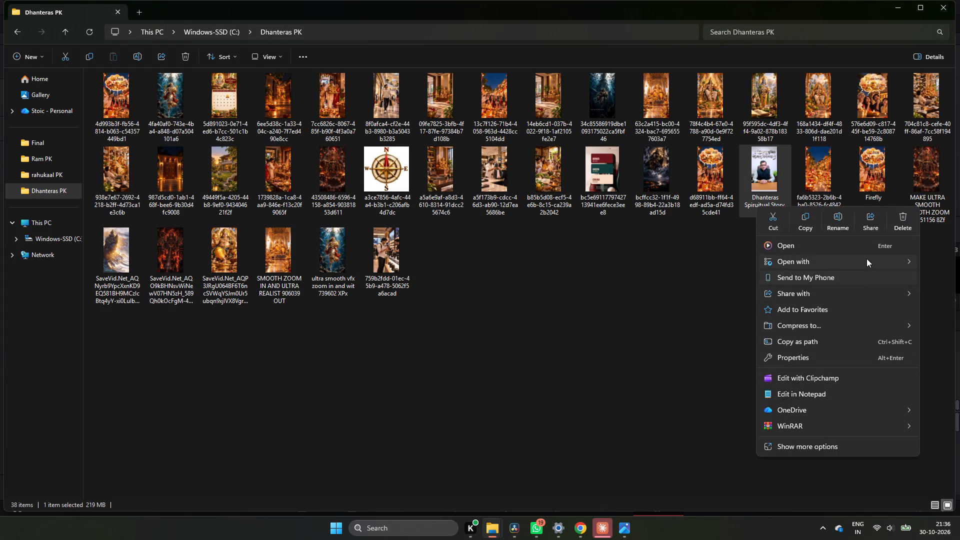
pyautogui.click(841, 227)
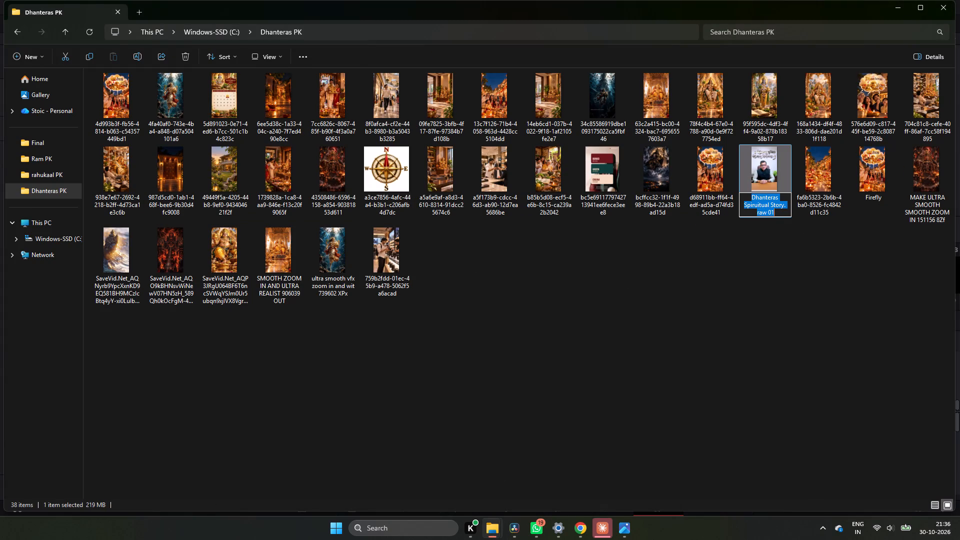
pyautogui.hotkey('ctrl', 'c')
pyautogui.hotkey('ctrl', 'c')
# Back in DaVinci Resolve, name the render file "Dhanteras Spiruitual Story. NO SUB", using the copied name with "raw 01" replaced.
pyautogui.click(584, 531)
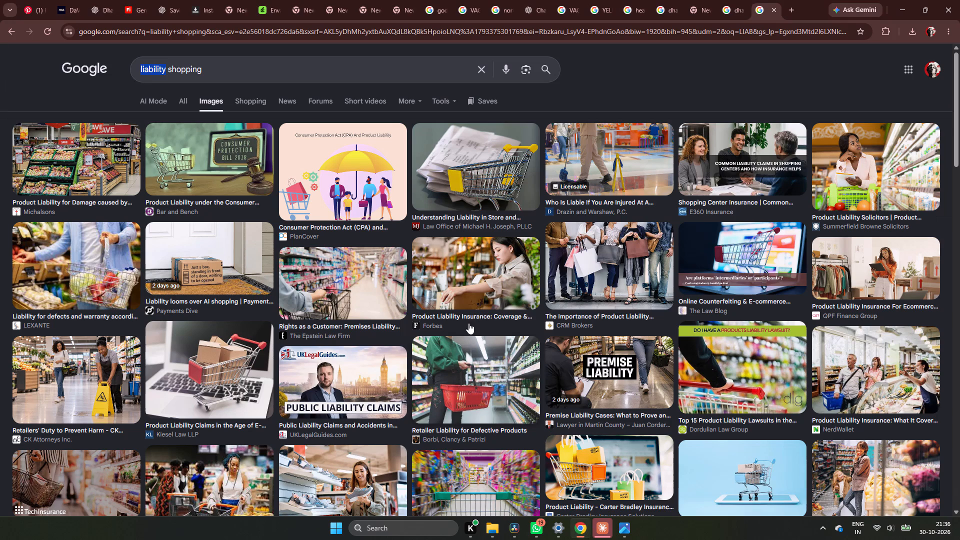
pyautogui.click(516, 527)
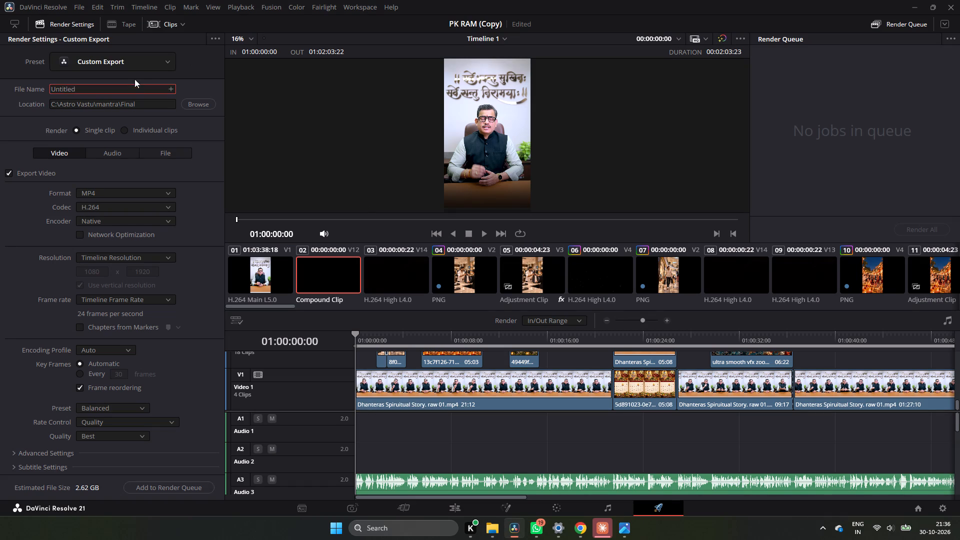
pyautogui.click(131, 85)
pyautogui.hotkey('ctrl', 'a')
pyautogui.hotkey('ctrl', 'v')
pyautogui.press('BackSpace')
pyautogui.press('BackSpace')
pyautogui.press('BackSpace')
pyautogui.press('BackSpace')
pyautogui.press('BackSpace')
pyautogui.press('BackSpace')
pyautogui.write('NO')
pyautogui.press('space')
pyautogui.write('SUB')
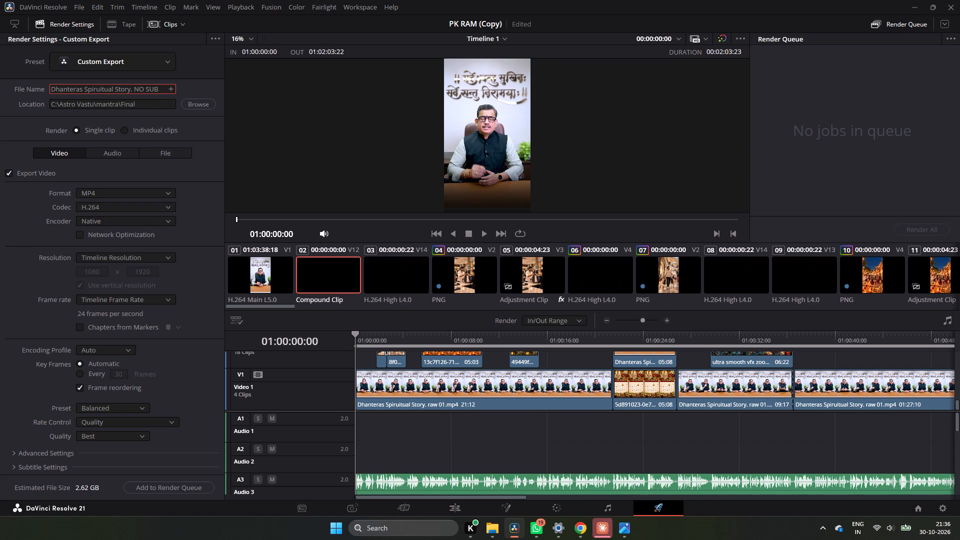
# Expand the advanced video export settings and review the format, quality and processing options of the custom export.
pyautogui.scroll(-3, 120, 259)
pyautogui.scroll(-4, 154, 410)
pyautogui.click(64, 453)
pyautogui.scroll(-19, 64, 452)
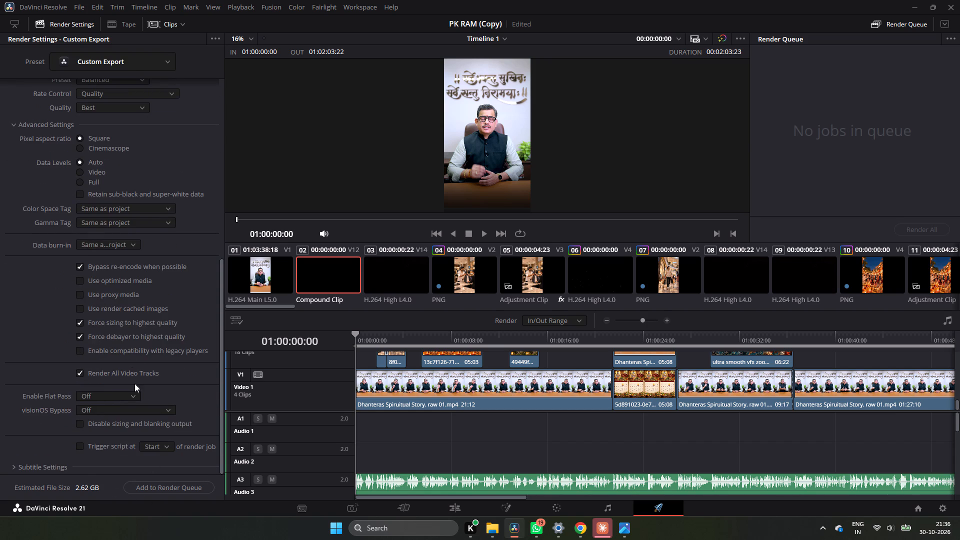
pyautogui.scroll(18, 132, 358)
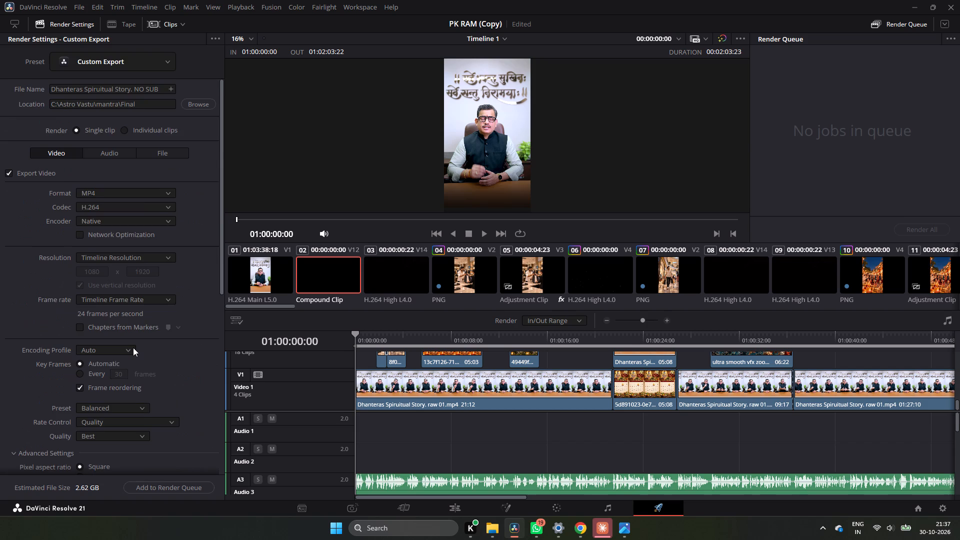
pyautogui.scroll(-15, 133, 347)
pyautogui.scroll(-4, 186, 481)
# Add the custom MP4 export of Timeline 1 to the render queue and start rendering it.
pyautogui.click(186, 485)
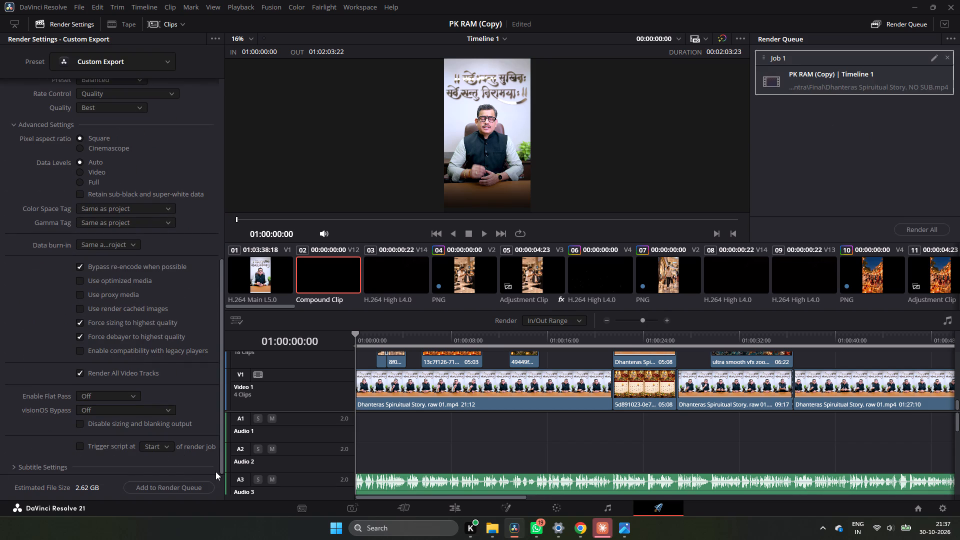
pyautogui.click(925, 229)
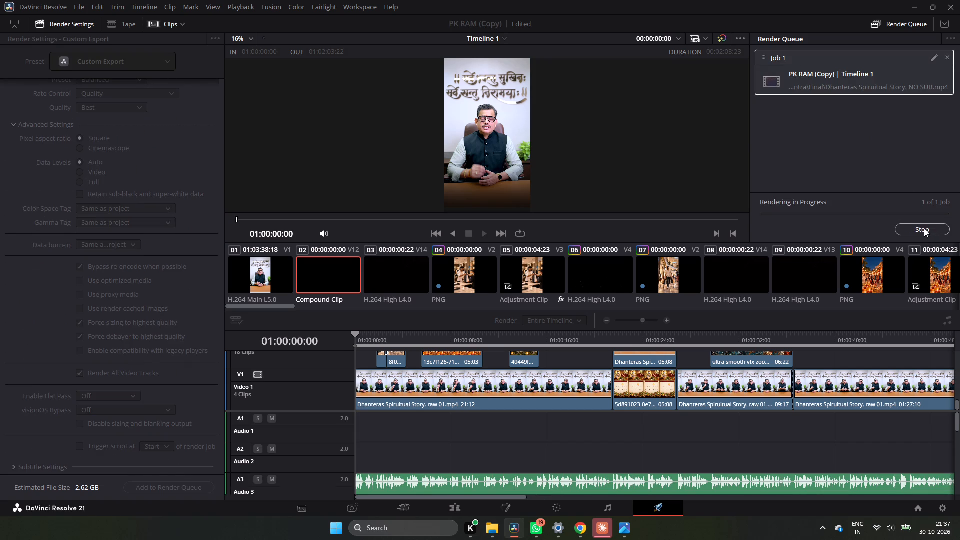
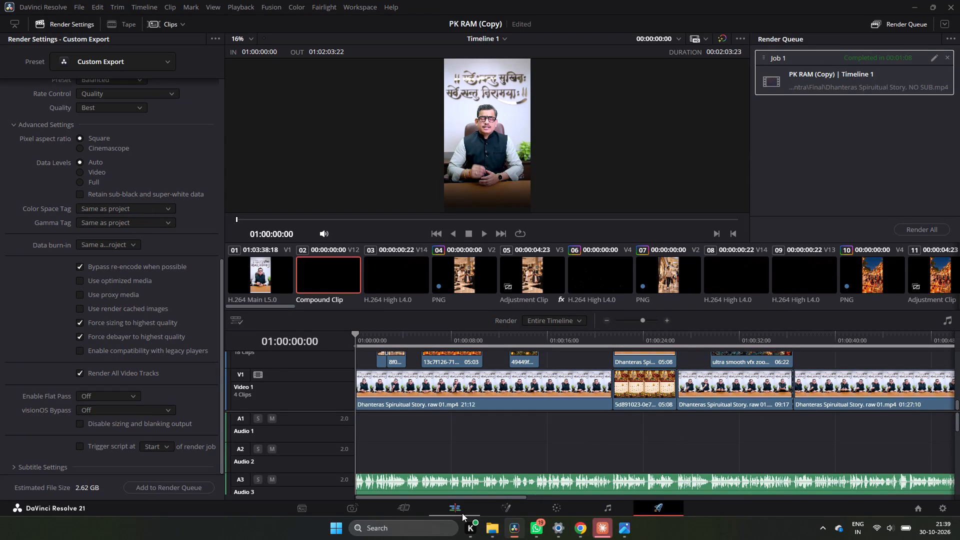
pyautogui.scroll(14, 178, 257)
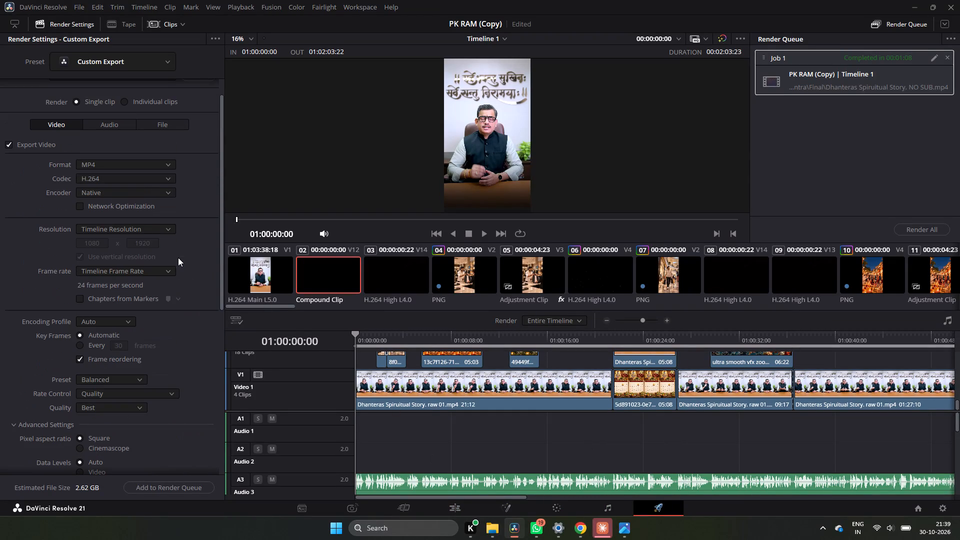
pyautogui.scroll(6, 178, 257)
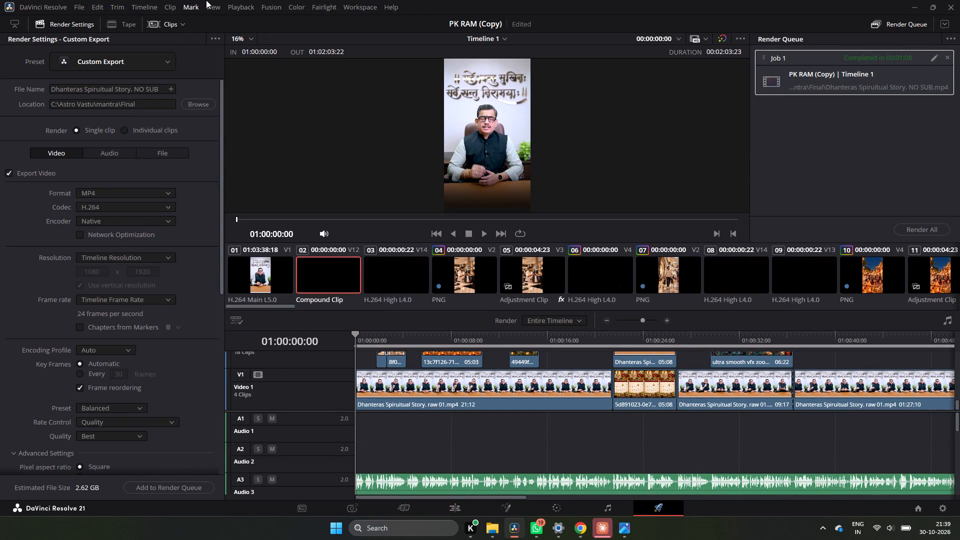
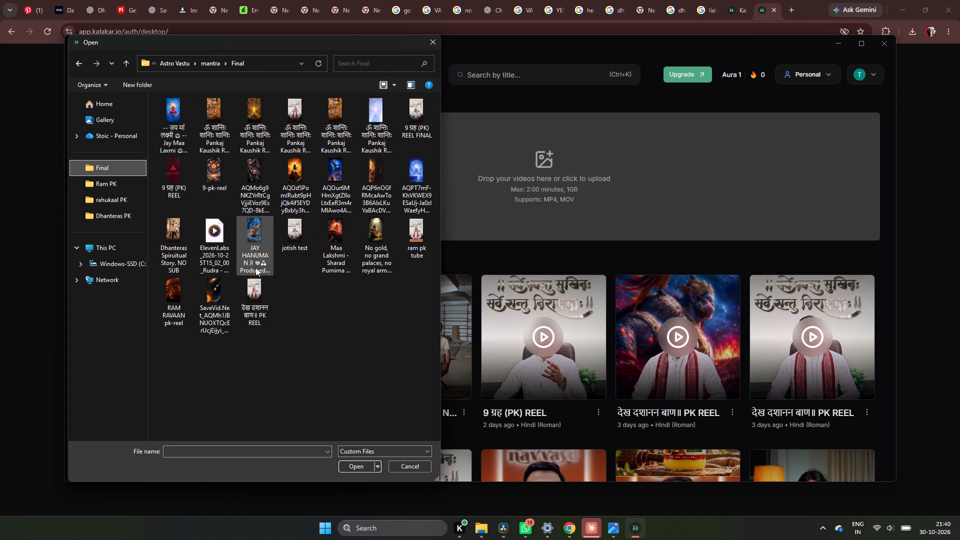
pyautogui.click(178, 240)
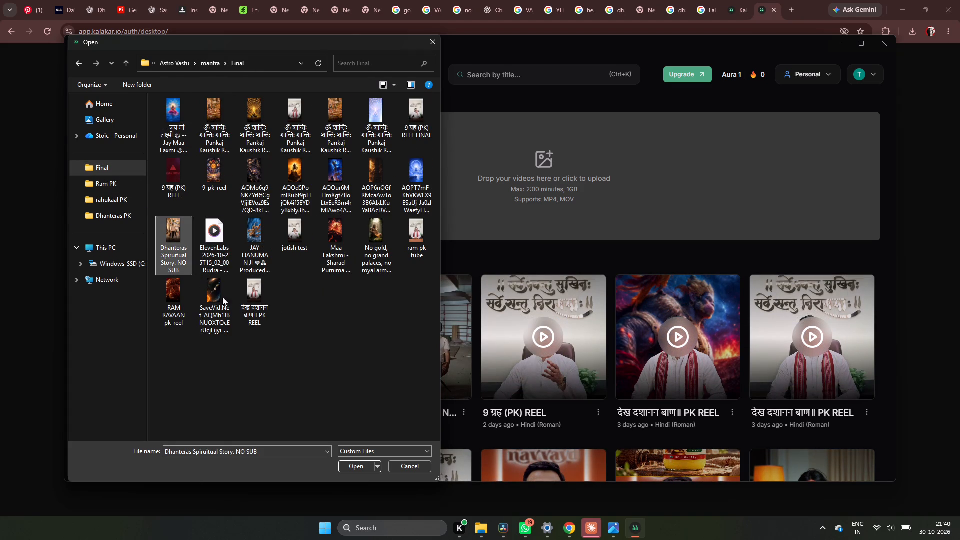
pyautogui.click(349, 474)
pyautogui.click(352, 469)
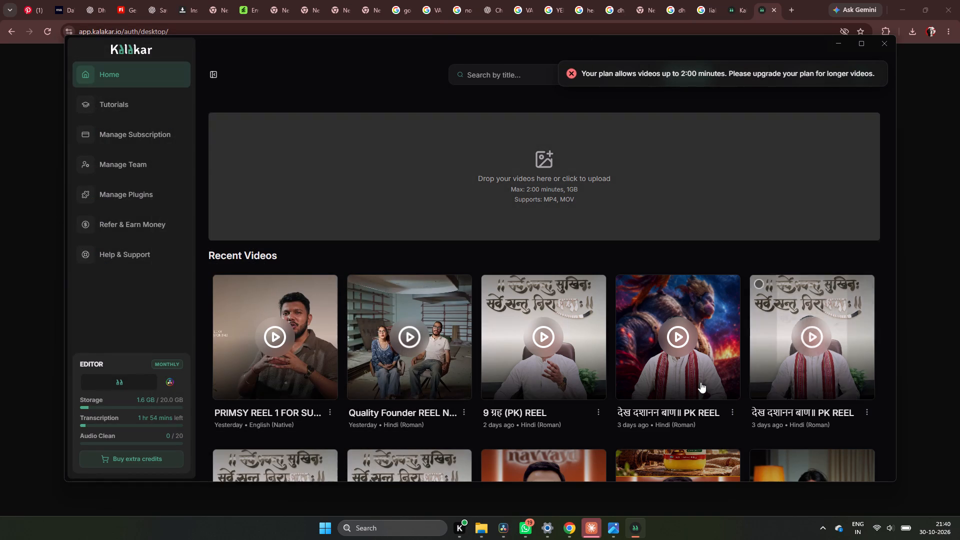
# Close the Kalakar desktop app window and the Chrome browser window behind it.
pyautogui.click(881, 46)
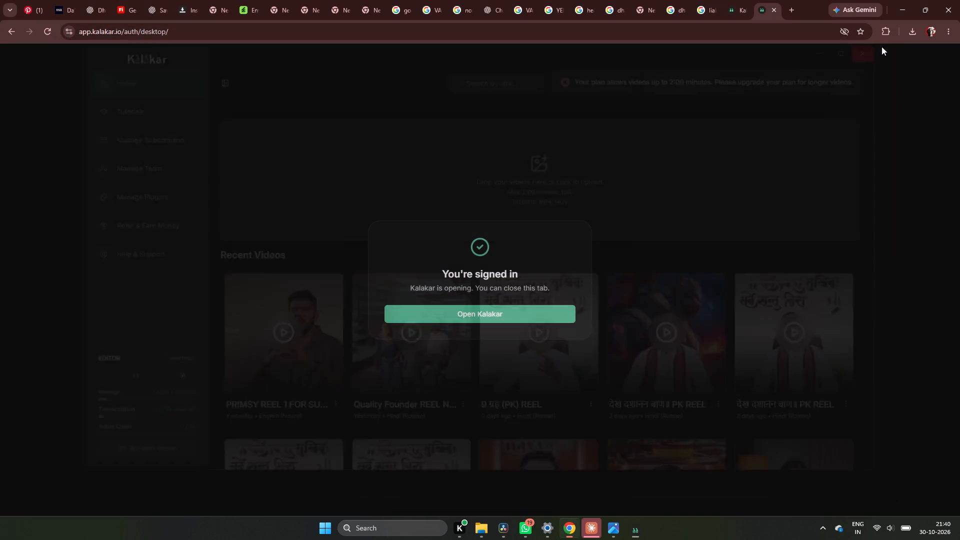
pyautogui.click(959, 6)
pyautogui.click(954, 6)
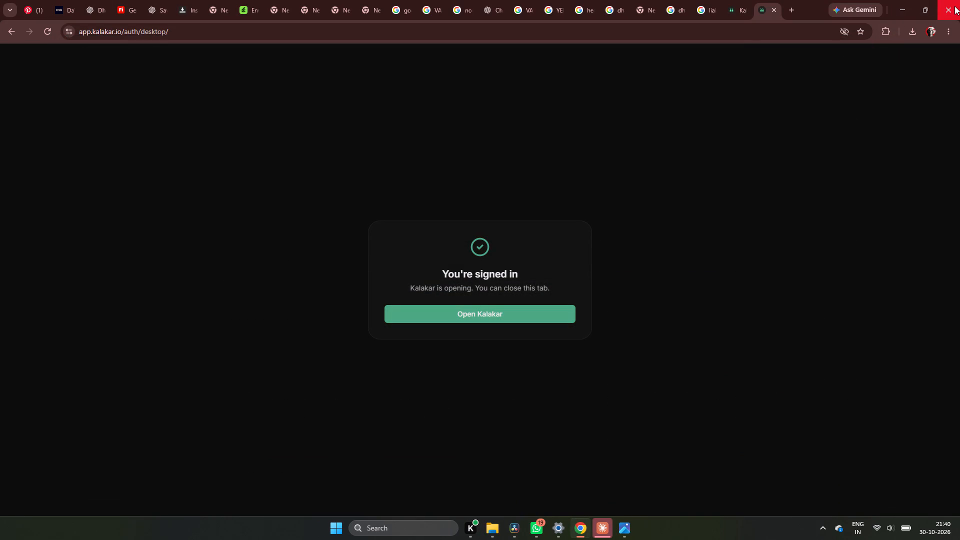
pyautogui.click(949, 7)
pyautogui.click(949, 7)
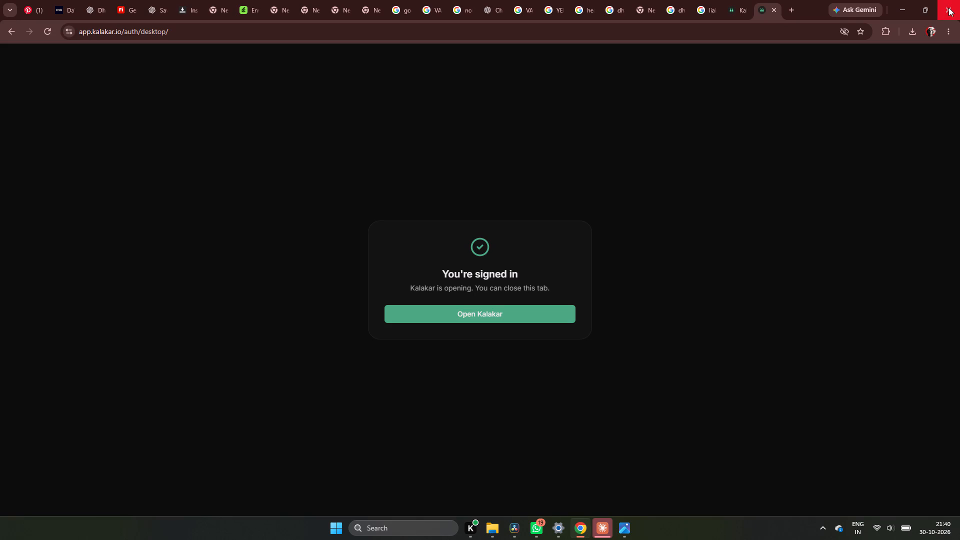